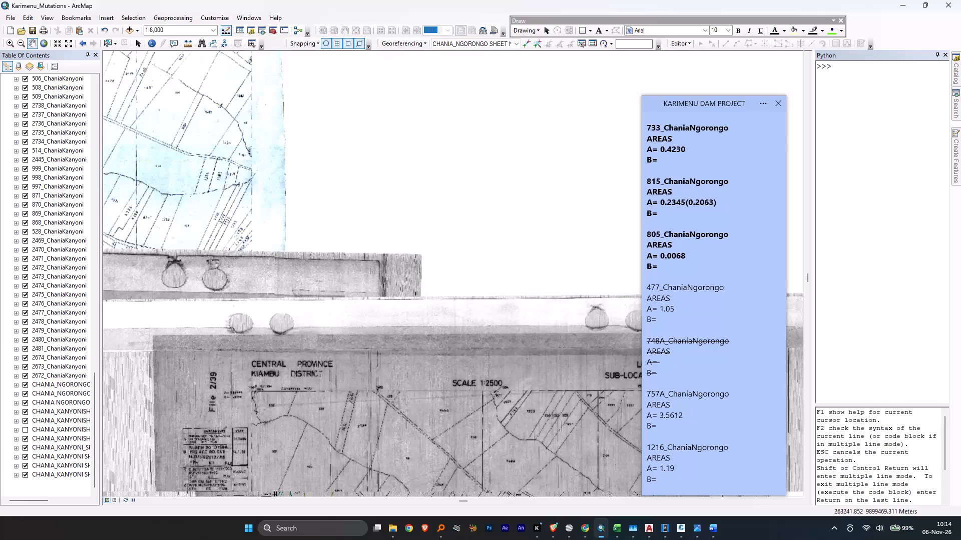
Start an edit session for digitizing parcel 477 on the Chania Ngorongo sheet.
scroll(388, 205, "down", 1)
middle_click_drag(432, 288, 470, 144)
middle_click_drag(412, 344, 448, 153)
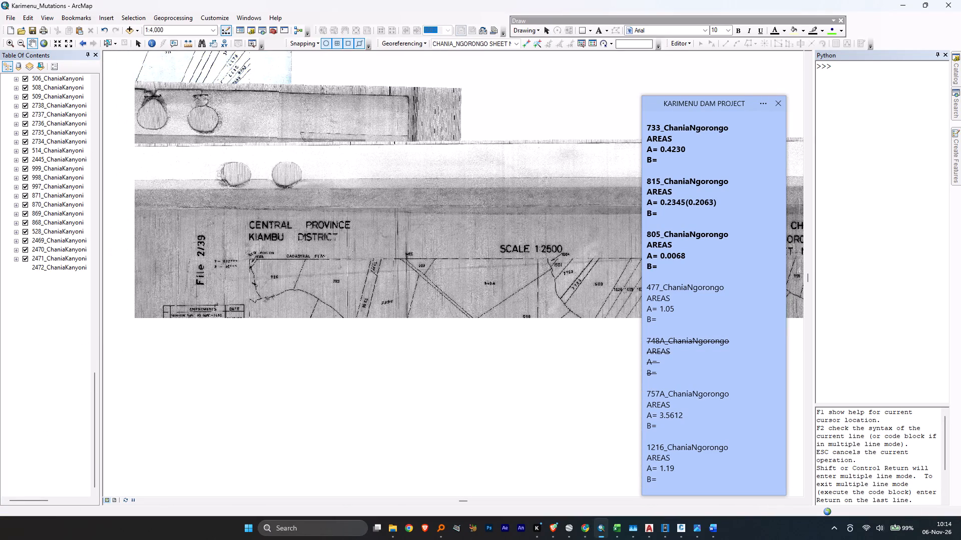
middle_click_drag(512, 288, 485, 180)
middle_click_drag(517, 299, 523, 285)
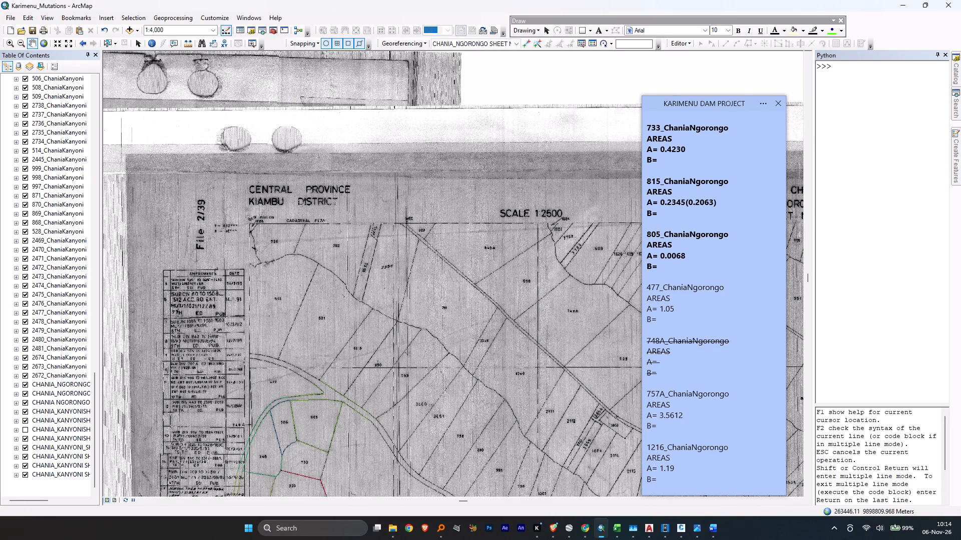
middle_click_drag(523, 285, 554, 228)
middle_click_drag(393, 243, 481, 218)
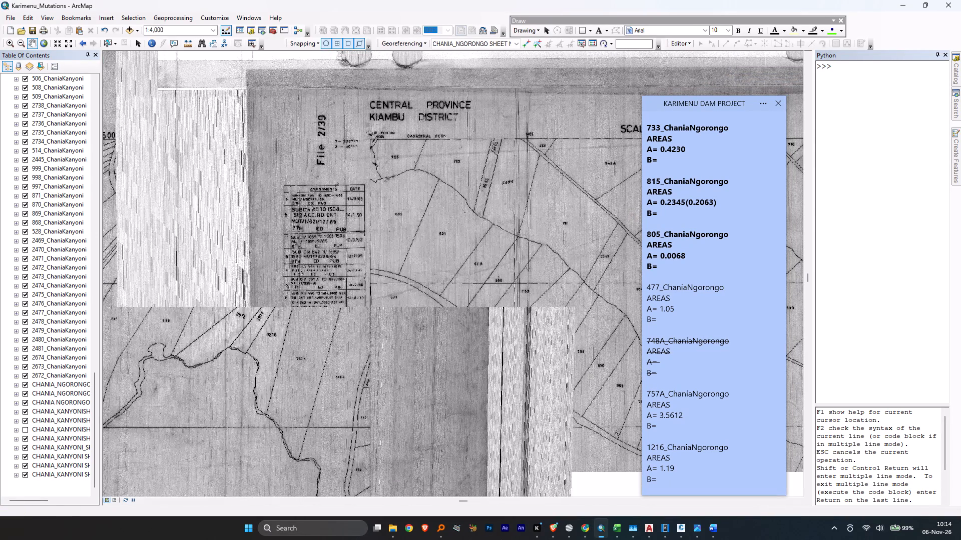
middle_click_drag(429, 280, 451, 226)
scroll(425, 270, "down", 7)
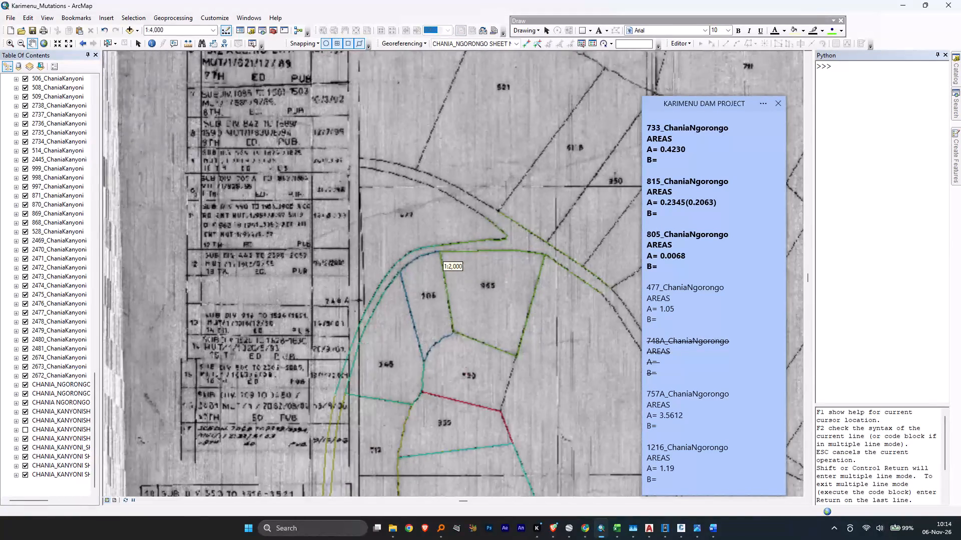
left_click(688, 42)
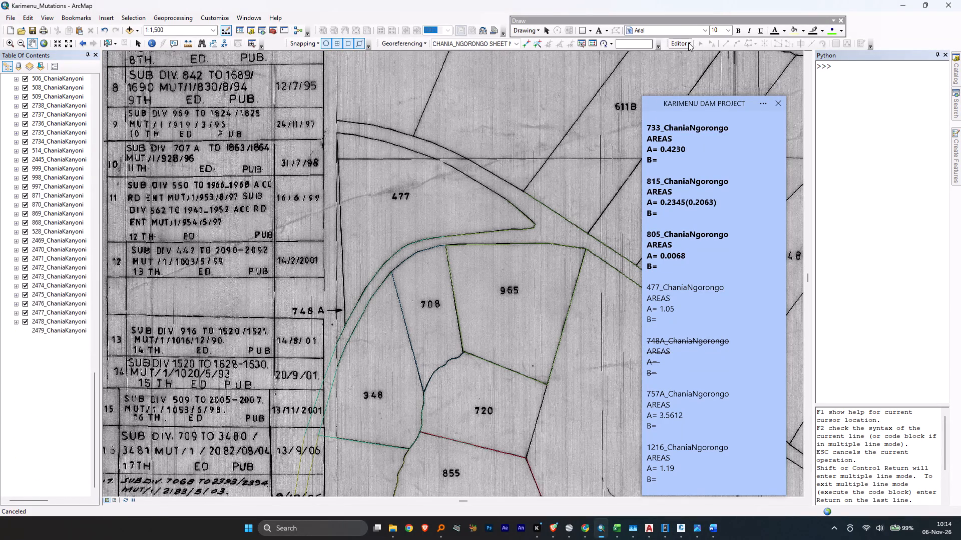
left_click(718, 51)
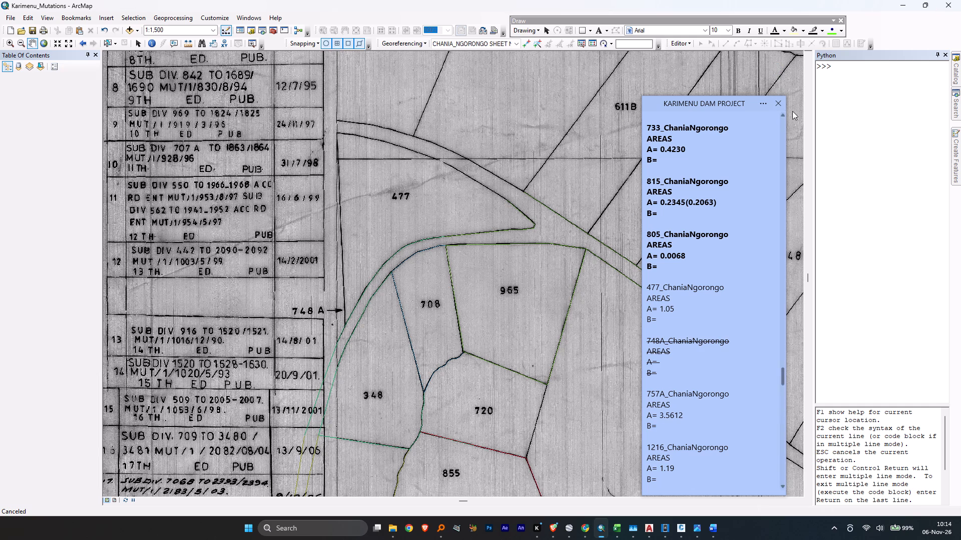
Choose the 477_ChaniaNgorongo feature template with the Line construction tool.
left_click(955, 148)
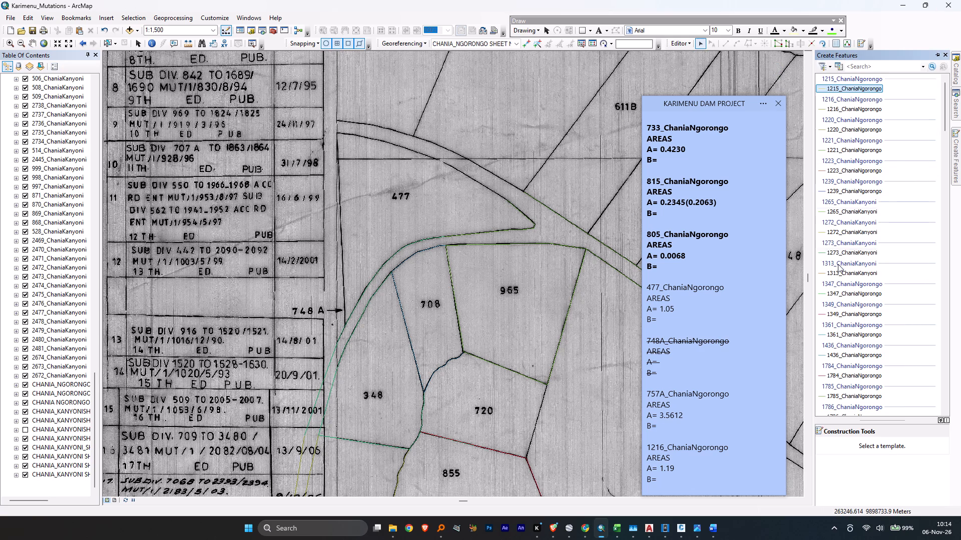
scroll(843, 291, "down", 19)
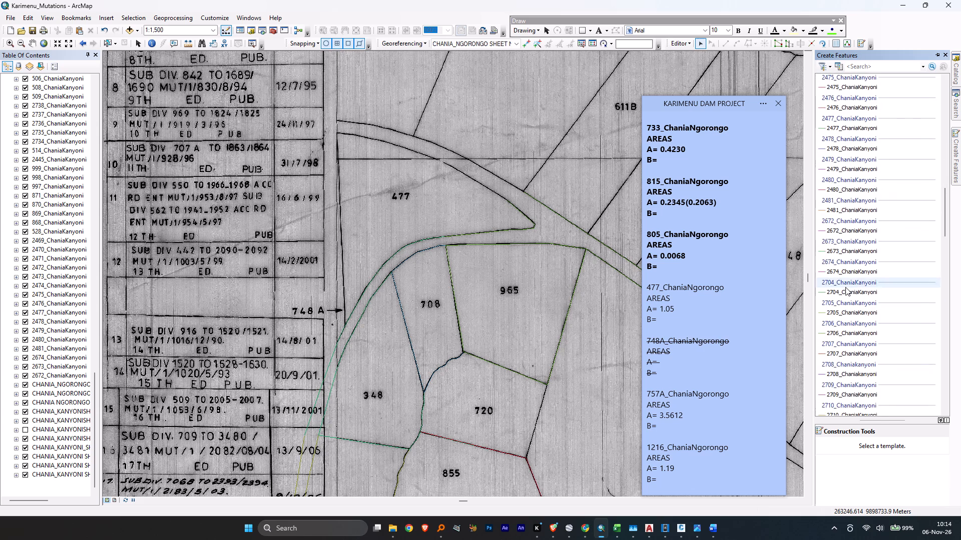
scroll(845, 287, "down", 18)
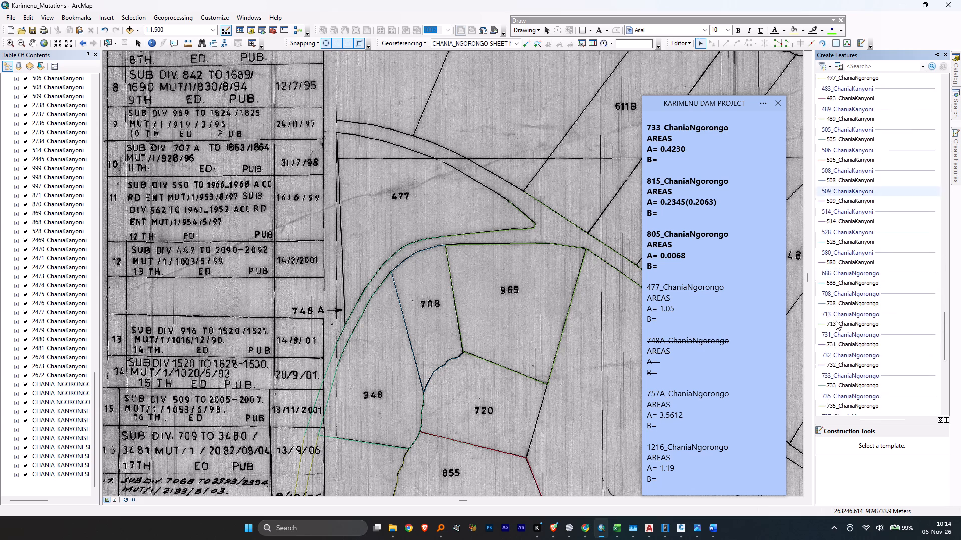
scroll(836, 321, "down", 14)
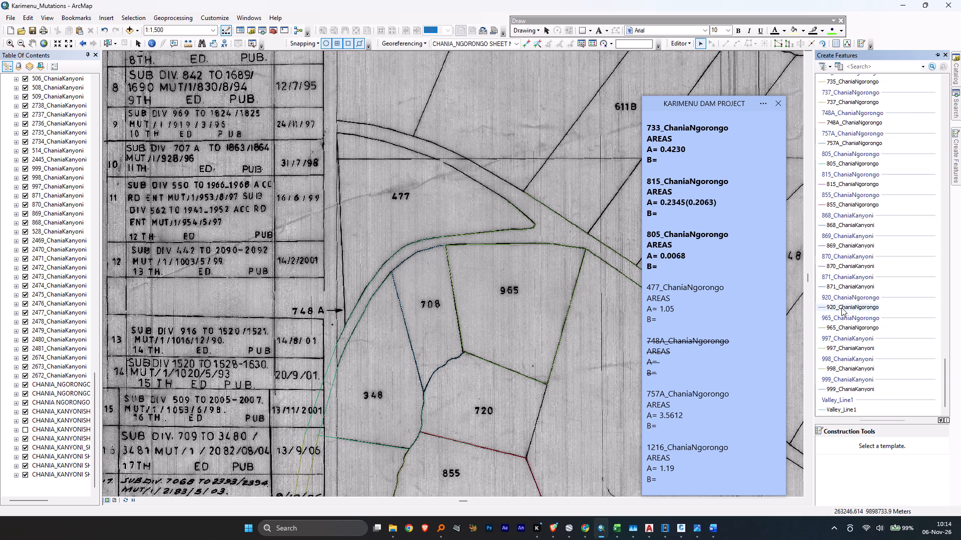
scroll(841, 307, "up", 1)
scroll(858, 247, "up", 5)
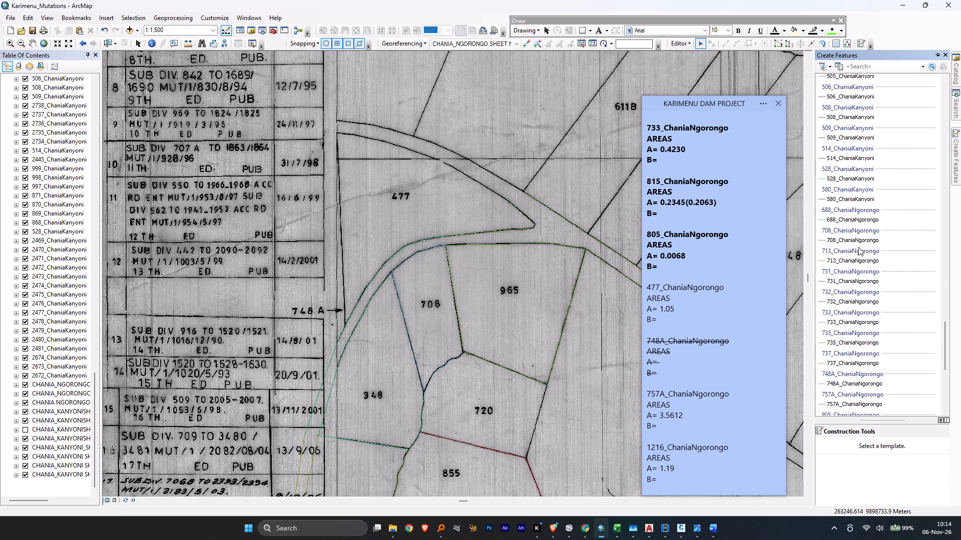
scroll(858, 247, "up", 3)
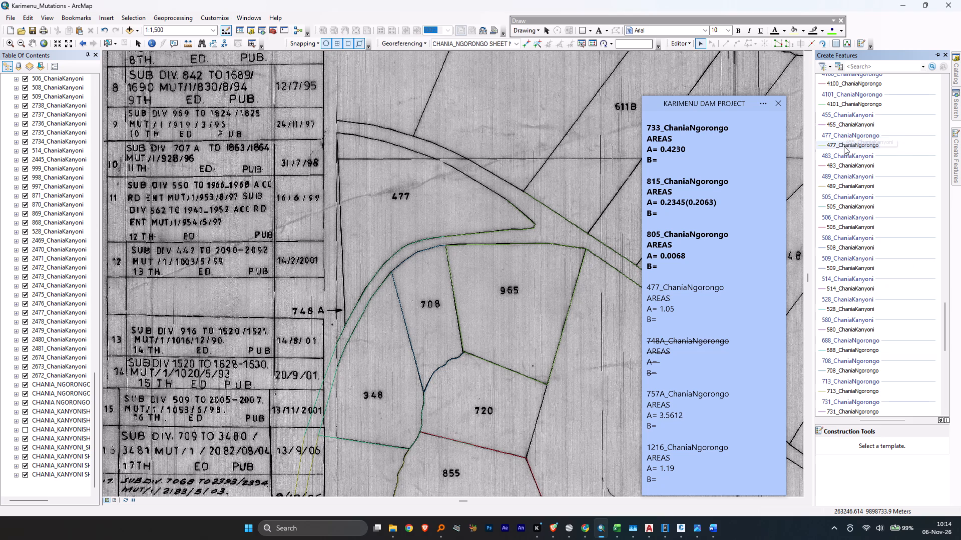
left_click(851, 145)
left_click(857, 445)
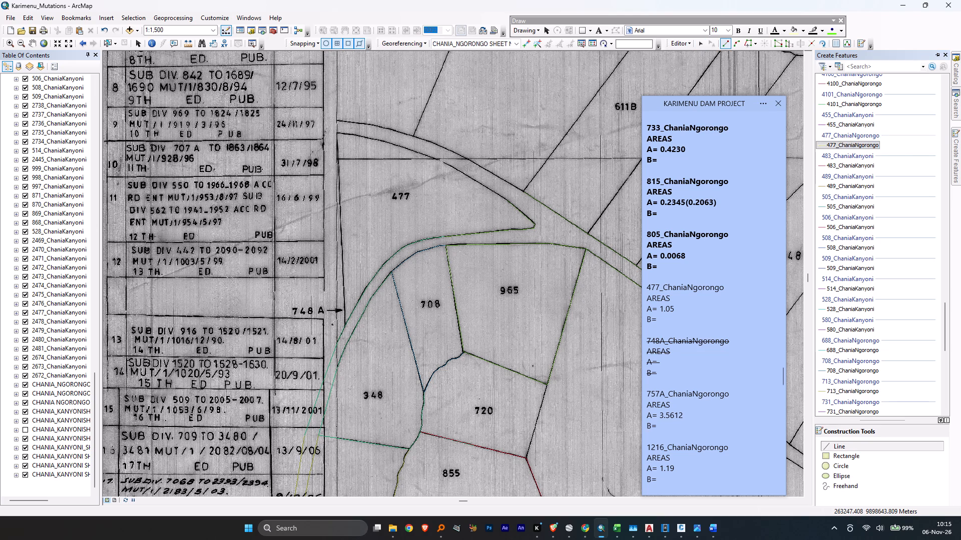
Trace parcel 477's northern boundary along the road edge, from the existing 965_ChaniaNgorongo endpoint west to the parcel's northwest corner, about 147 m.
scroll(455, 221, "down", 4)
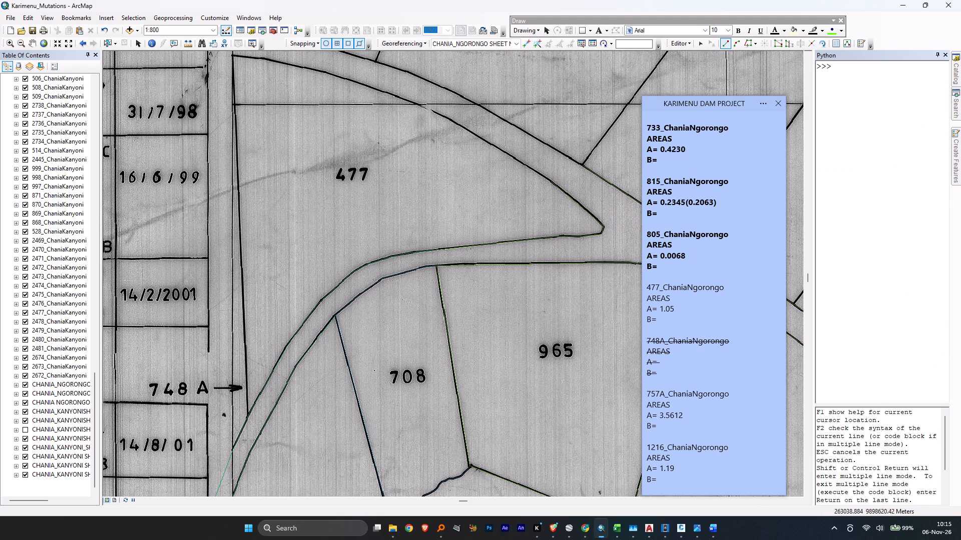
scroll(604, 225, "down", 4)
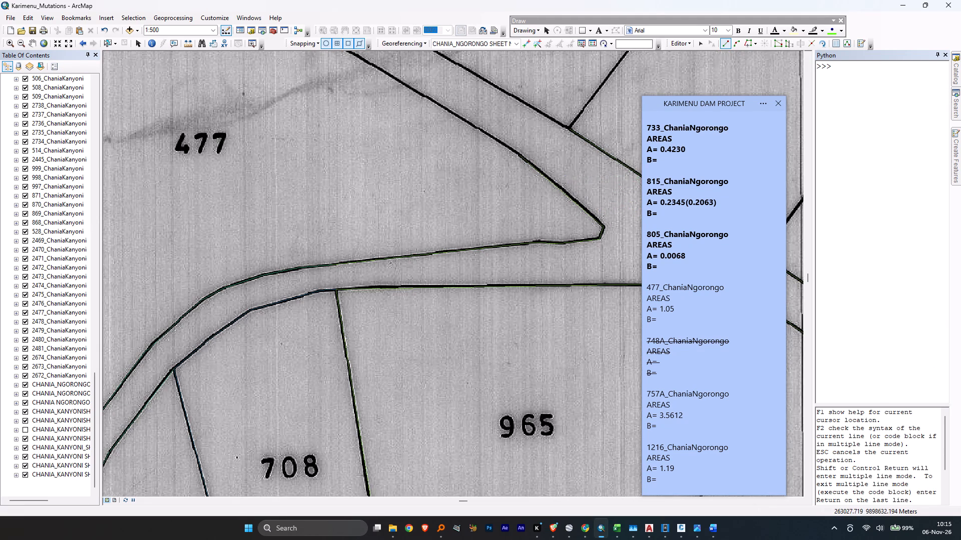
left_click(518, 152)
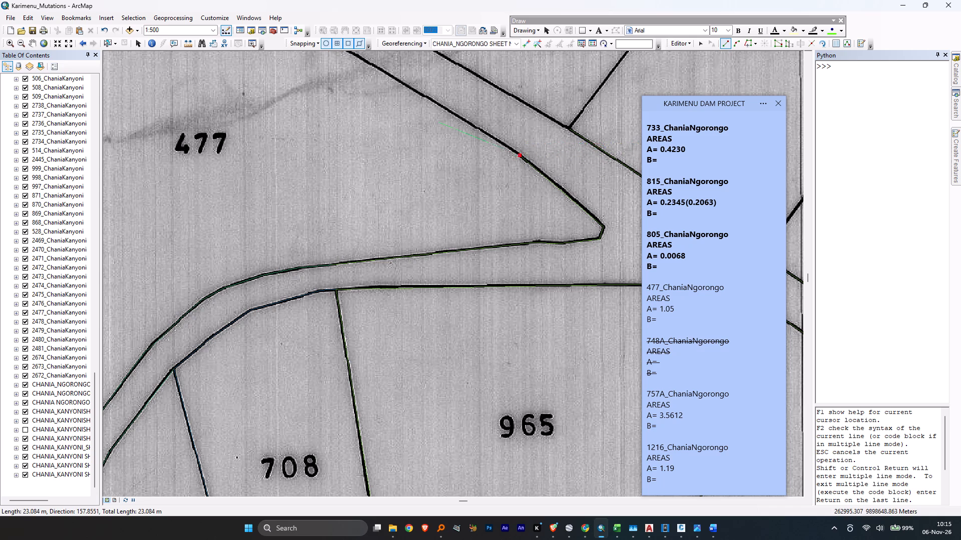
middle_click_drag(438, 122, 469, 253)
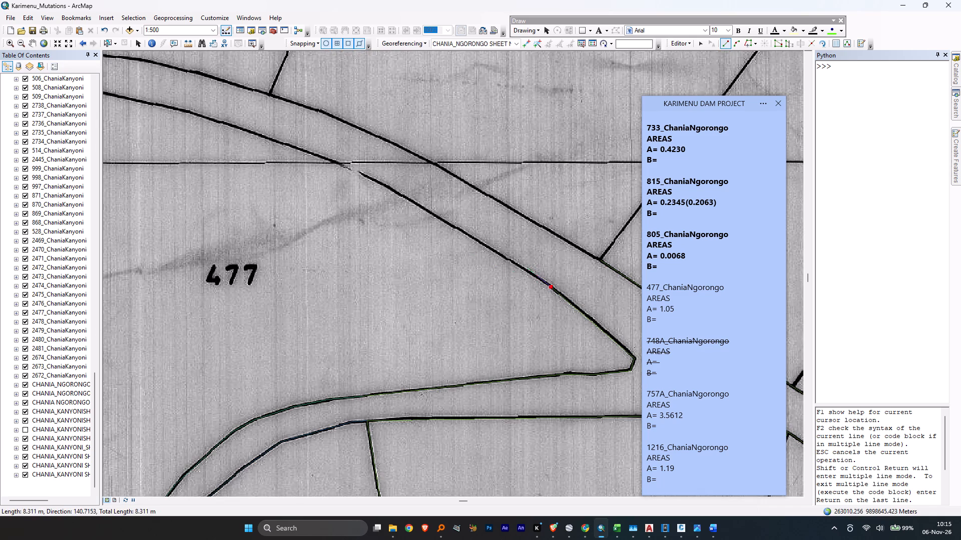
left_click(532, 274)
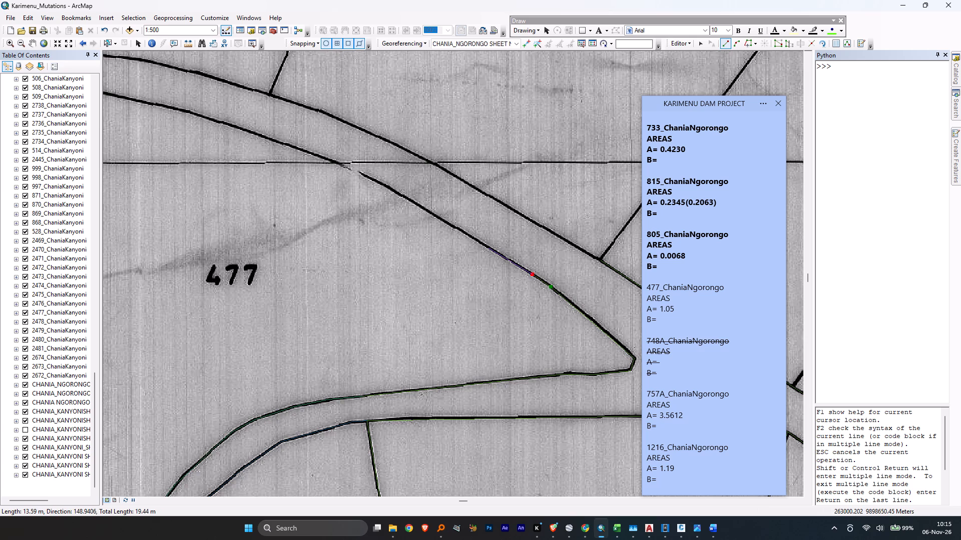
left_click(458, 229)
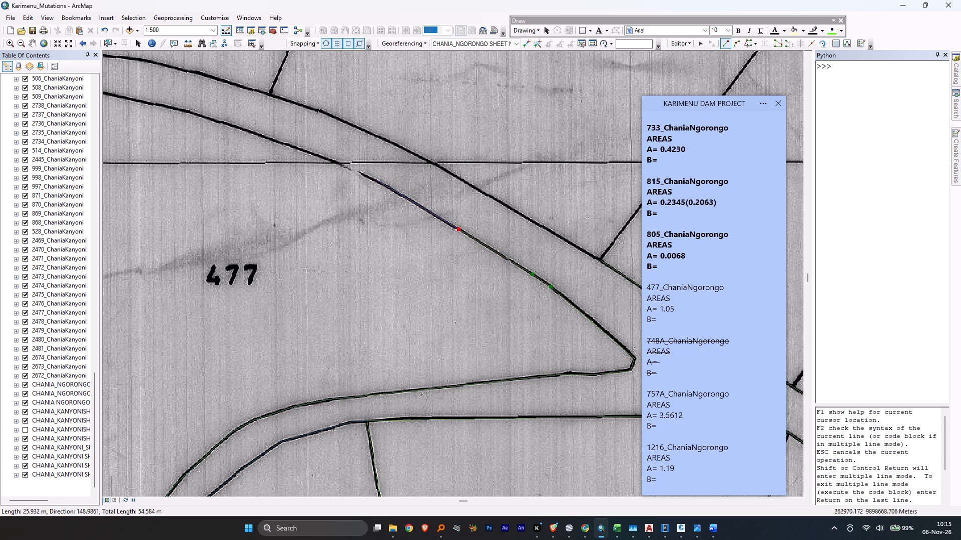
left_click(376, 179)
middle_click_drag(302, 137, 451, 217)
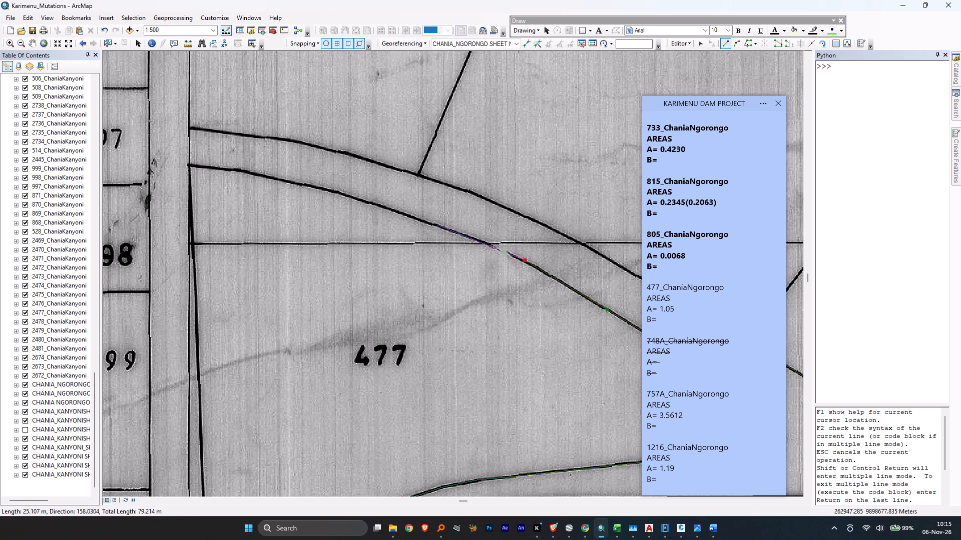
left_click(436, 225)
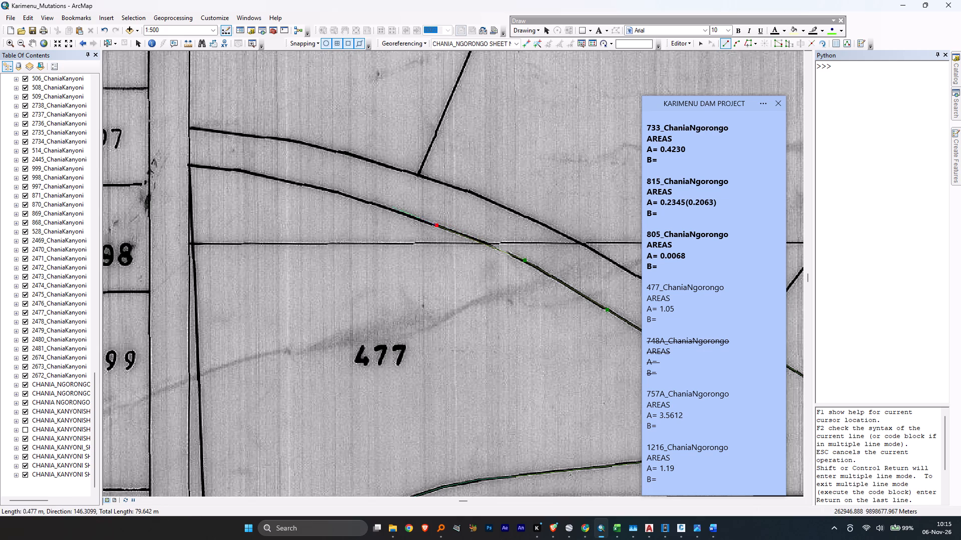
left_click(348, 195)
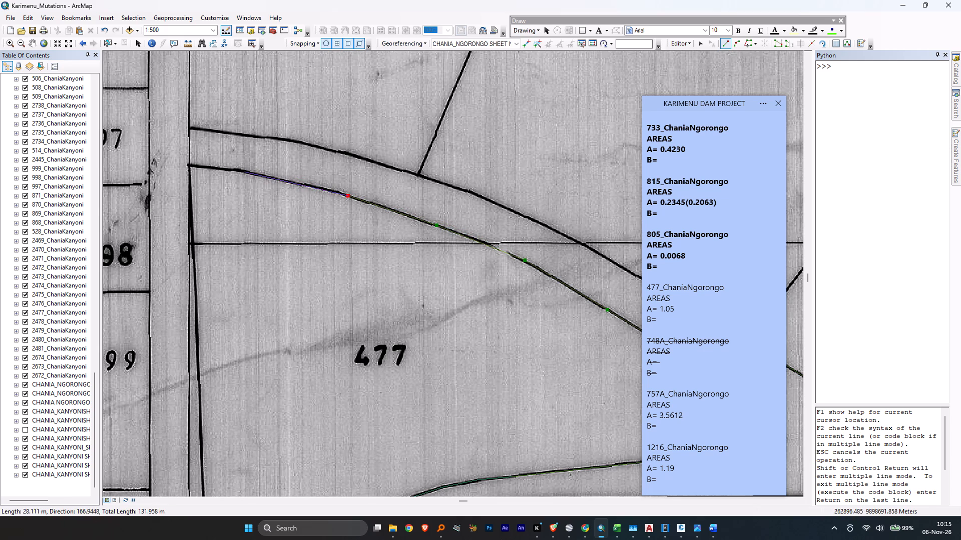
left_click(239, 170)
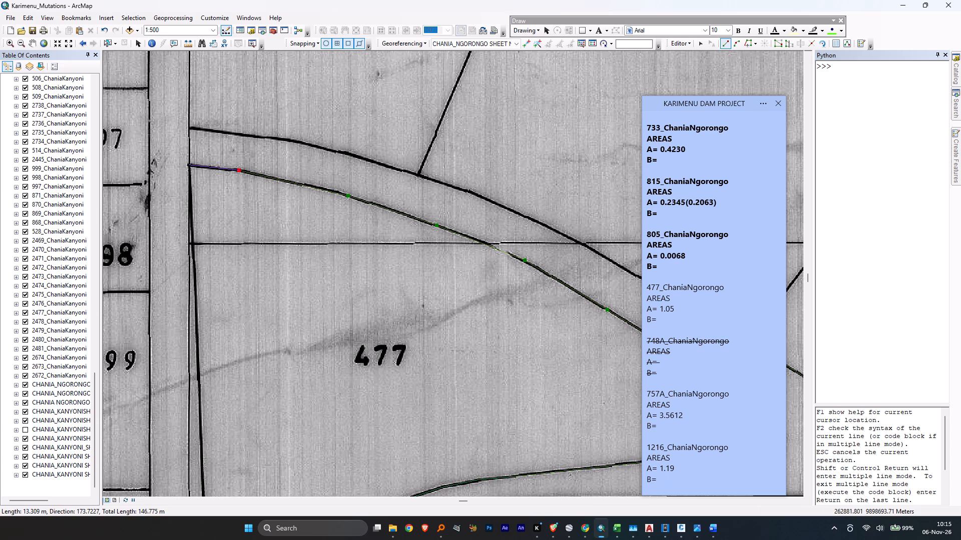
scroll(188, 164, "down", 5)
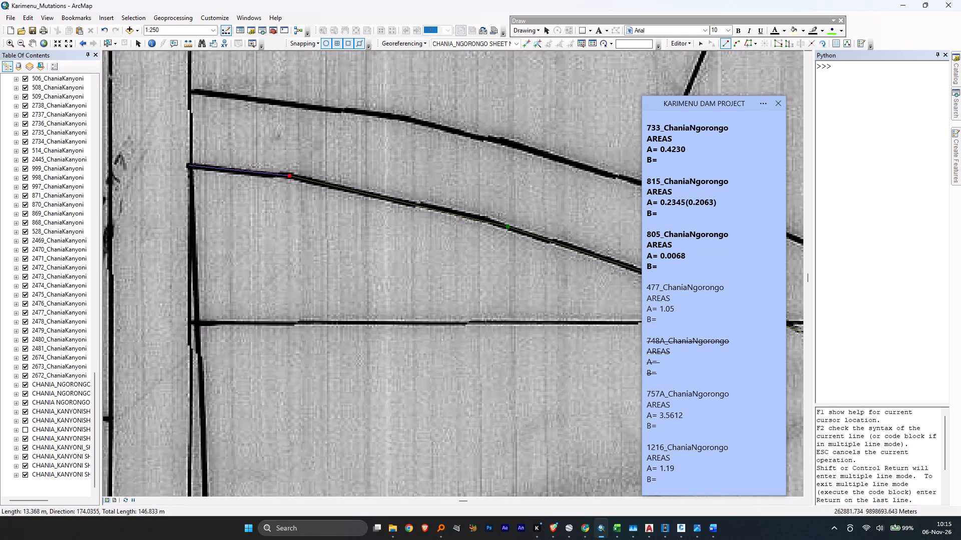
double_click(187, 165)
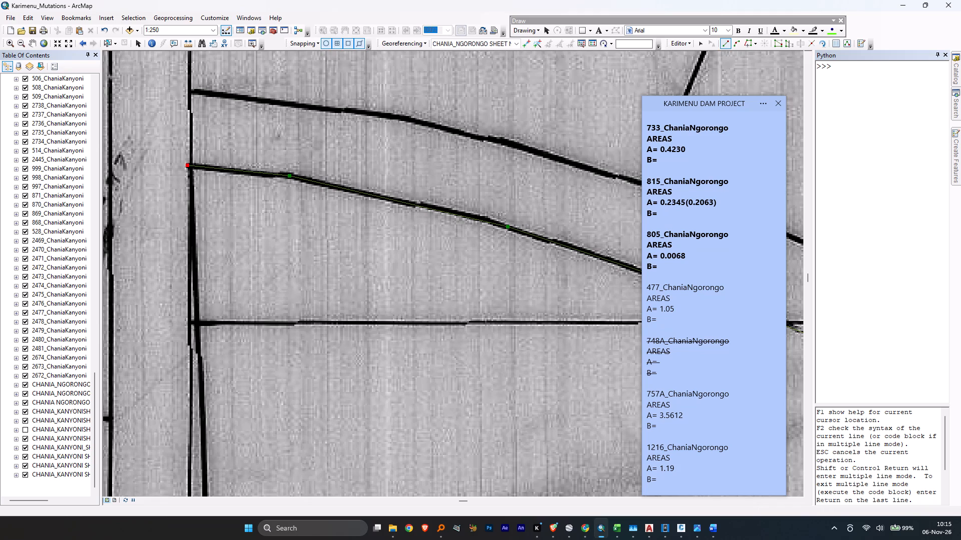
Draw parcel 477's western boundary as a straight line about 153 m long, from the road edge near 748A to the northern boundary's west end.
middle_click_drag(268, 290, 268, 289)
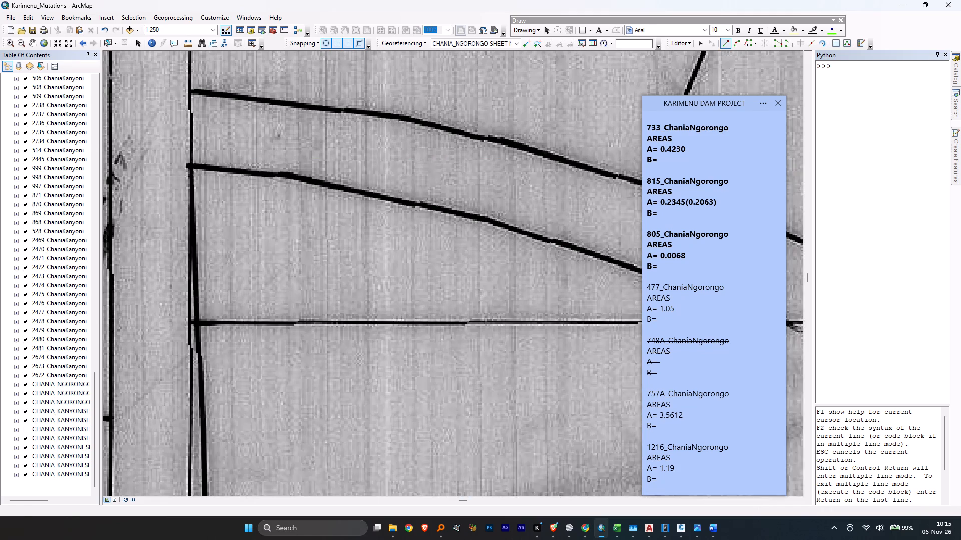
middle_click_drag(268, 289, 309, 144)
middle_click_drag(288, 282, 306, 158)
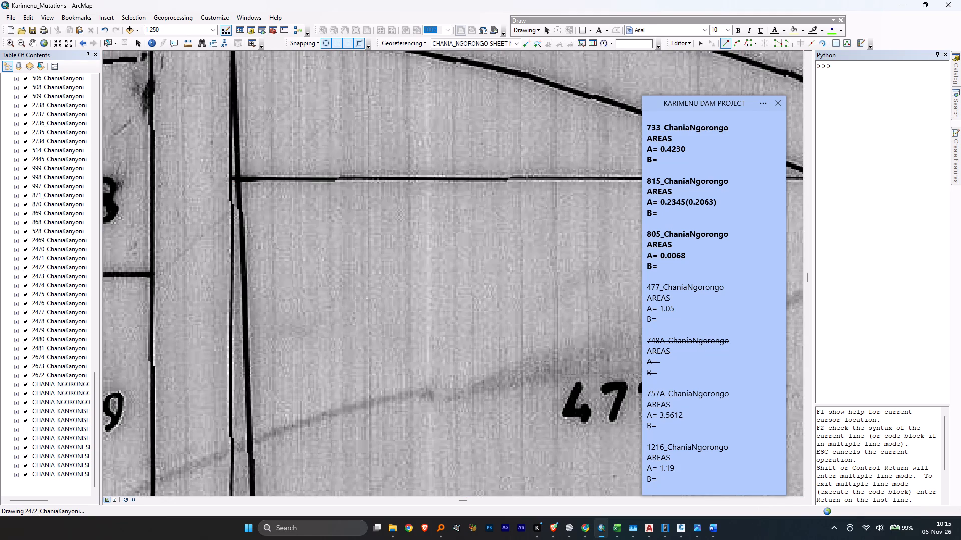
scroll(311, 188, "down", 2)
scroll(311, 188, "up", 14)
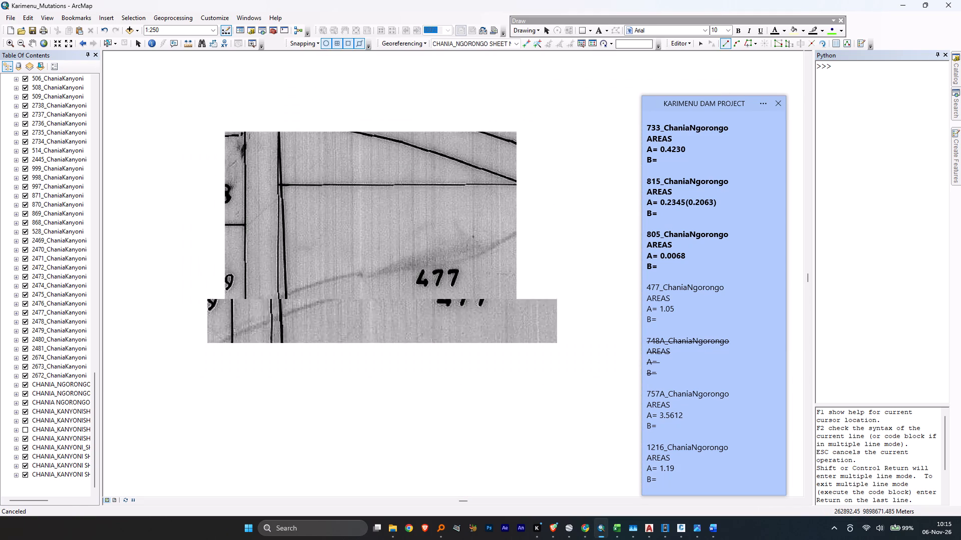
middle_click_drag(292, 453, 325, 322)
middle_click_drag(321, 401, 339, 306)
scroll(325, 436, "up", 1)
middle_click_drag(325, 436, 340, 348)
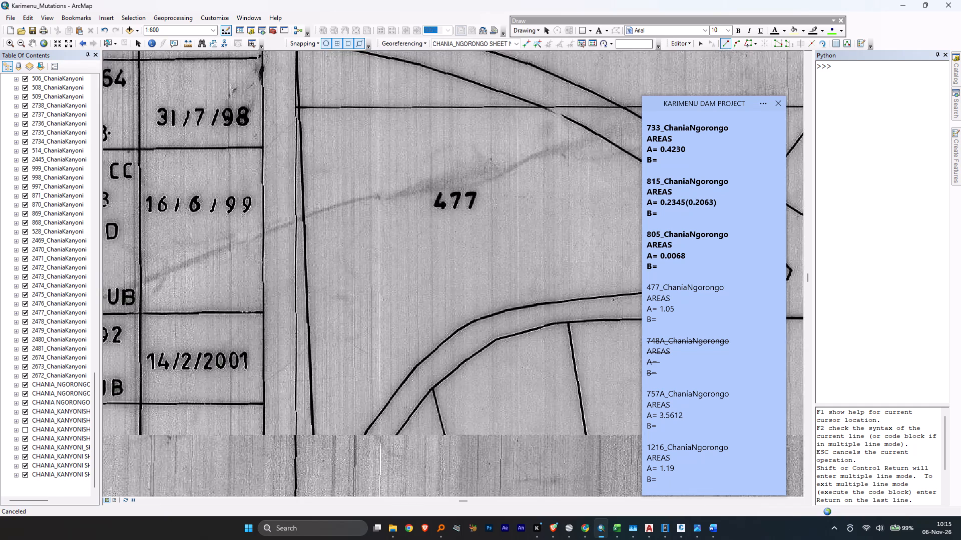
middle_click_drag(340, 348, 340, 344)
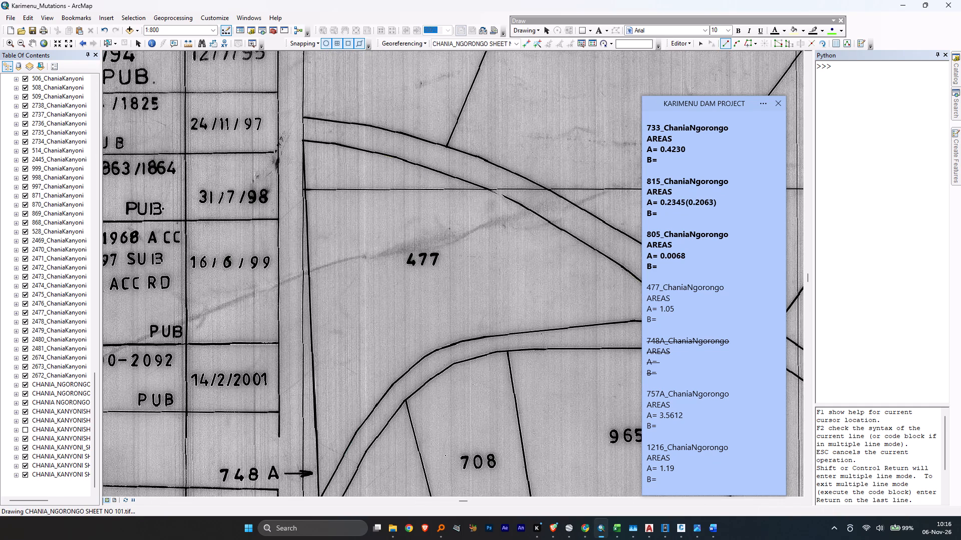
middle_click_drag(322, 455, 329, 347)
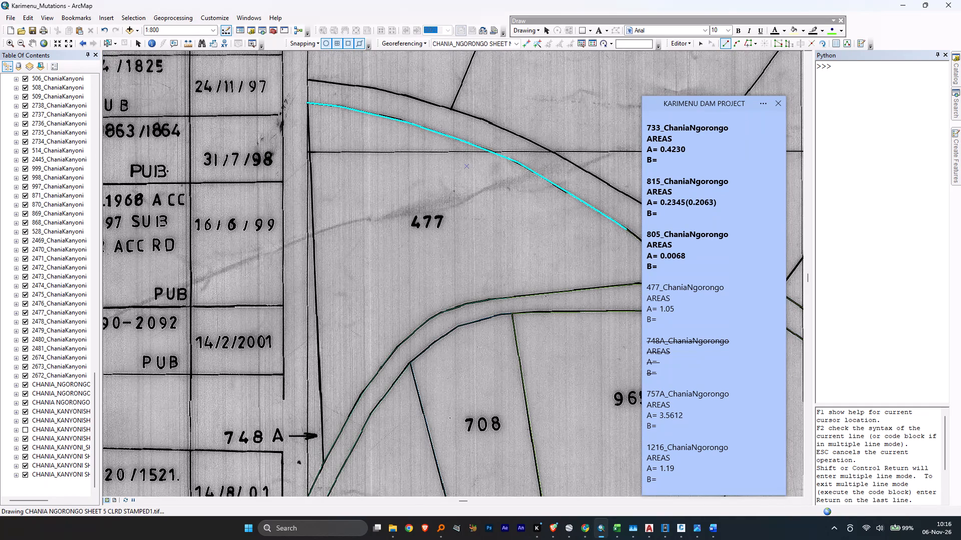
left_click(324, 463)
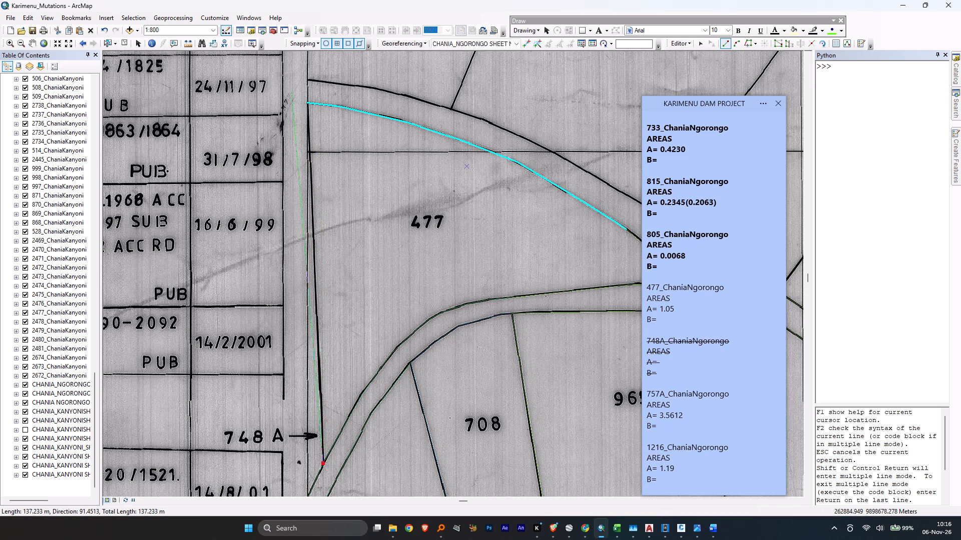
scroll(294, 90, "down", 7)
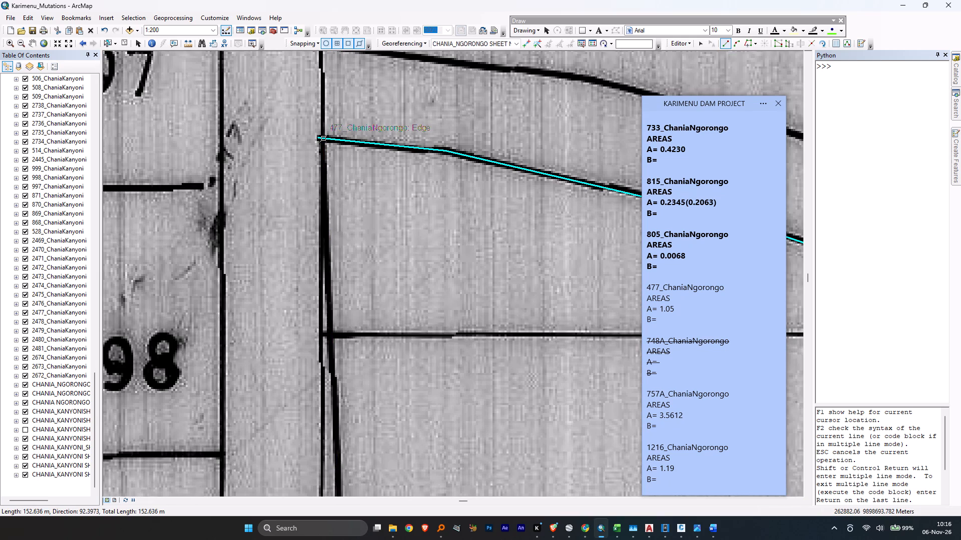
double_click(323, 136)
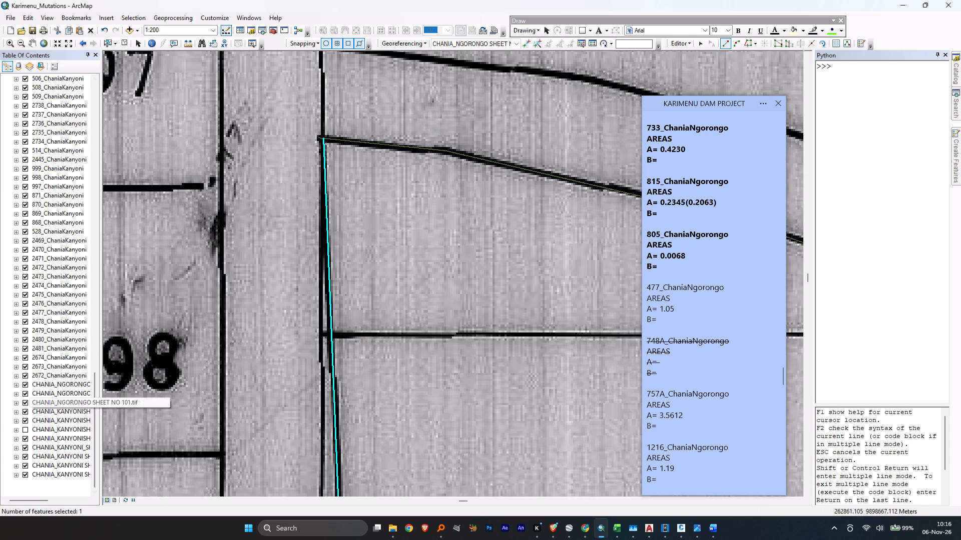
Hide the CHANIA_NGORONGO SHEET NO 111.tif scan and inspect the adjoining sheet's linework around parcels 748A and 757A.
left_click(25, 385)
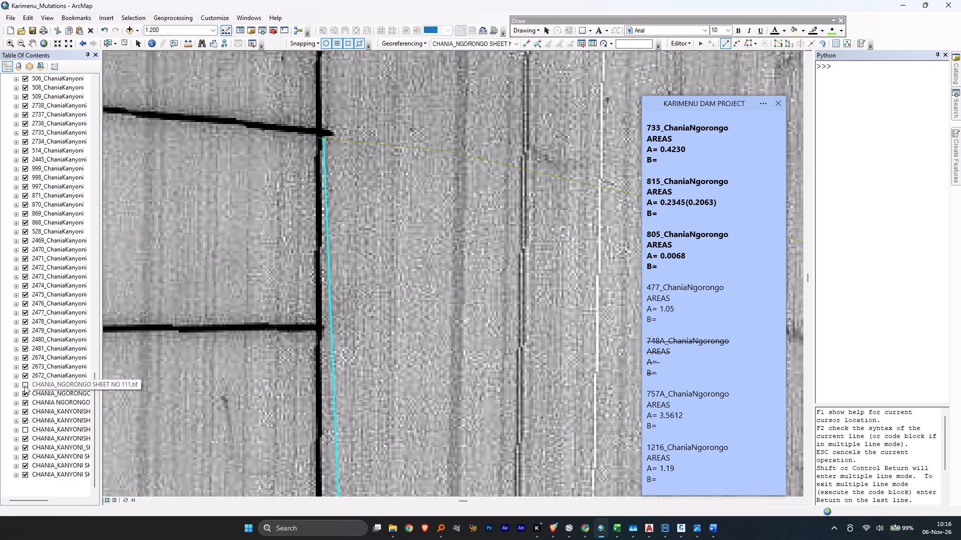
scroll(320, 298, "up", 4)
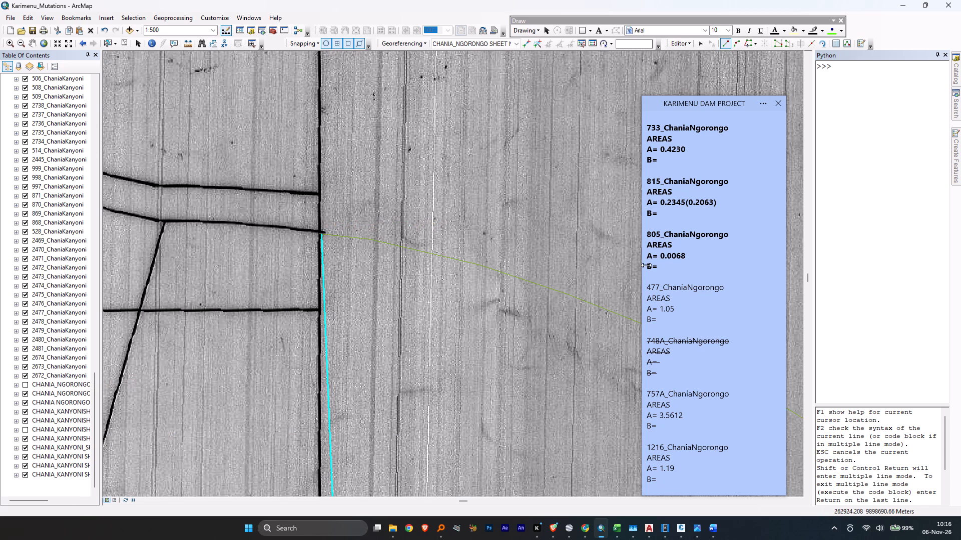
middle_click_drag(272, 323, 353, 149)
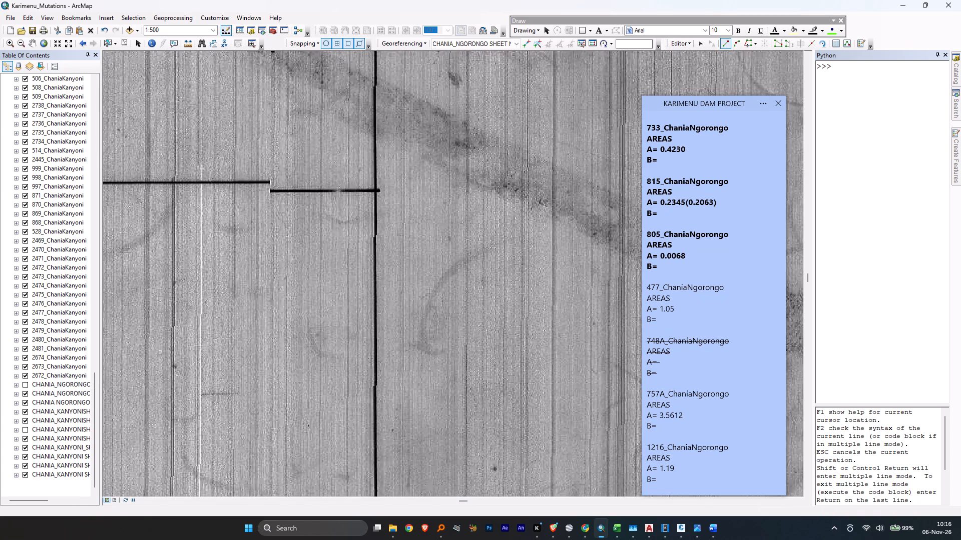
middle_click_drag(301, 392, 397, 187)
middle_click_drag(406, 321, 408, 166)
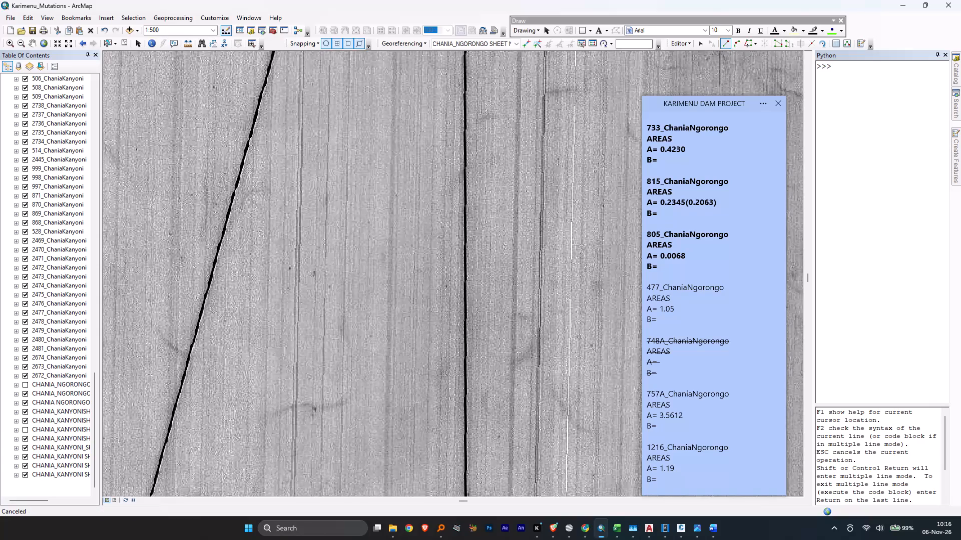
middle_click_drag(408, 166, 408, 163)
middle_click_drag(338, 392, 359, 203)
scroll(356, 286, "down", 3)
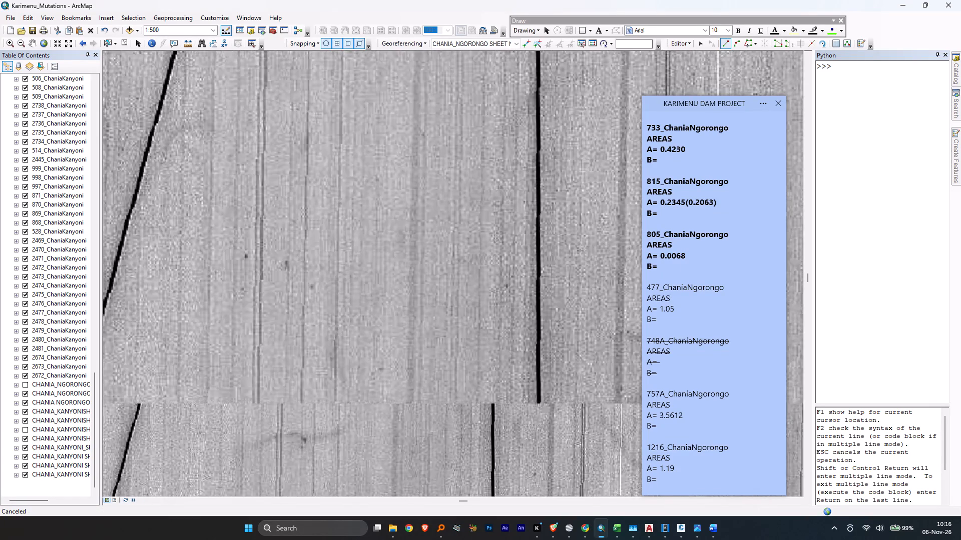
scroll(356, 286, "up", 14)
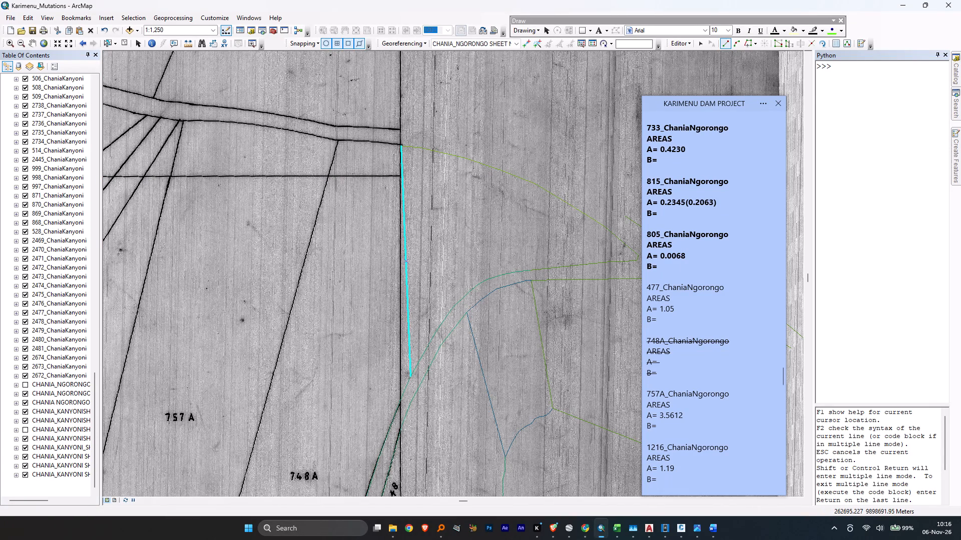
Choose the 748A_ChaniaNgorongo feature template with the Line construction tool.
left_click(956, 74)
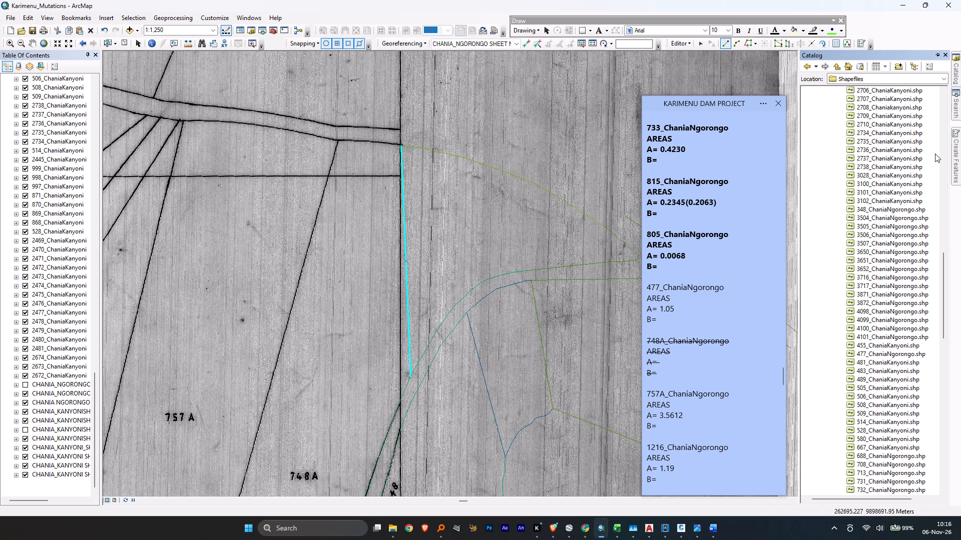
left_click(956, 75)
left_click(959, 151)
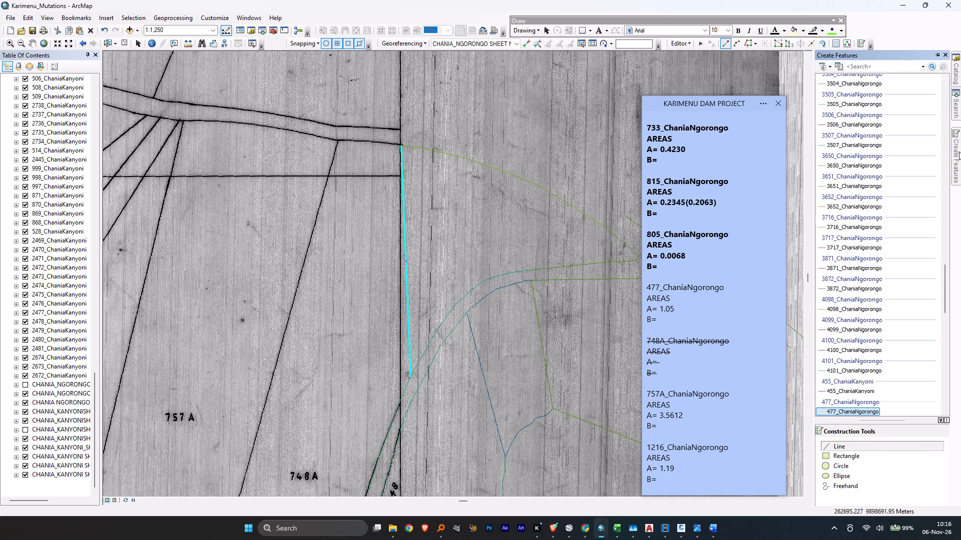
scroll(835, 353, "down", 6)
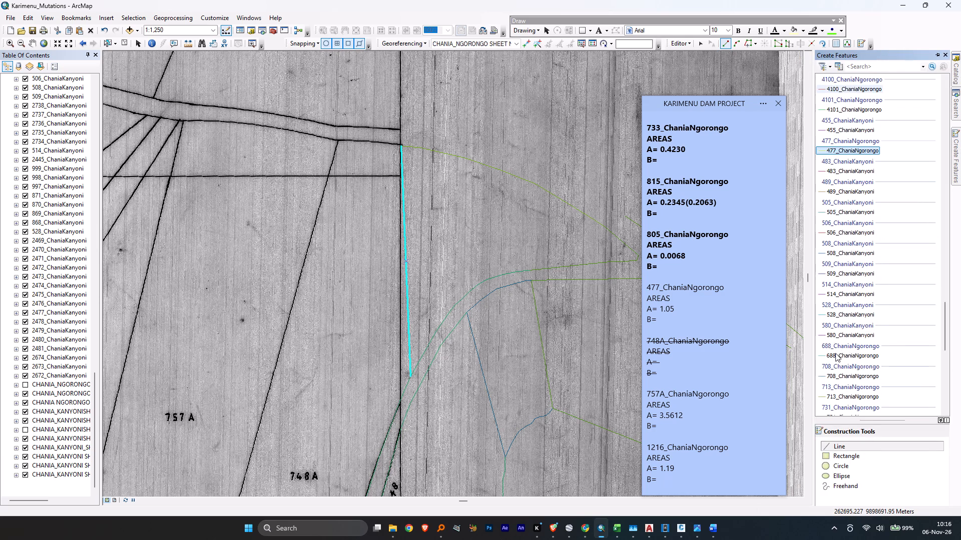
scroll(835, 354, "down", 4)
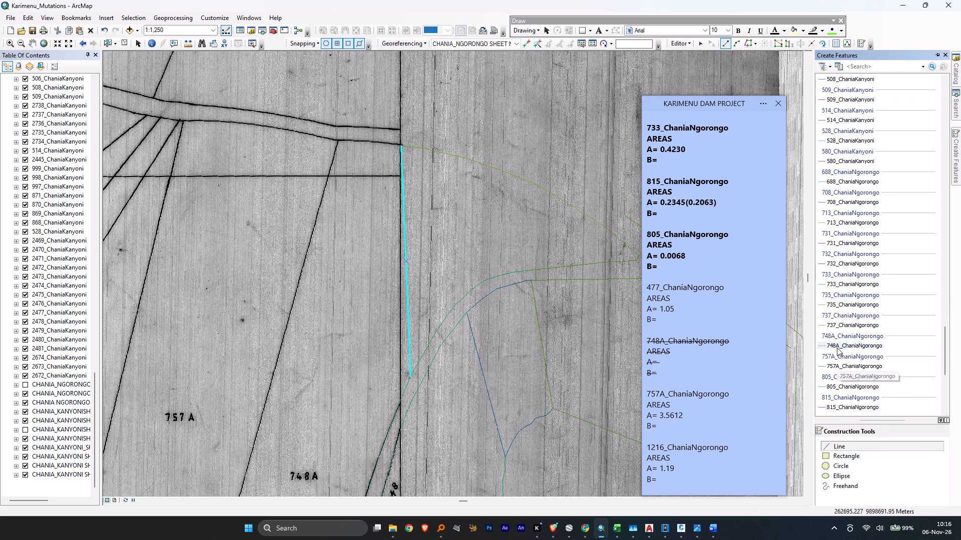
left_click(837, 347)
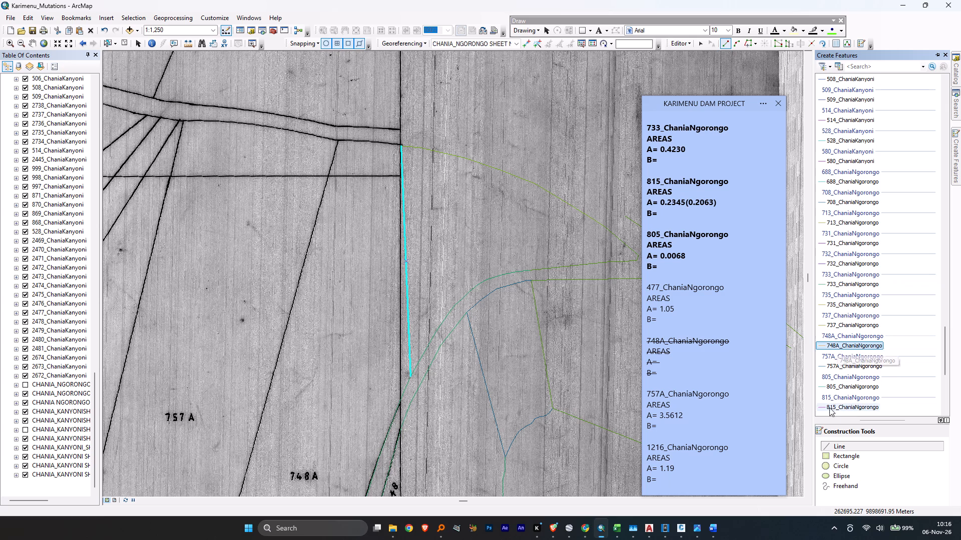
left_click(848, 446)
Trace parcel 748A's northern boundary along the road edge, from the 477_ChaniaNgorongo endpoint west to the parcel's northwest corner, about 41 m.
scroll(377, 145, "down", 3)
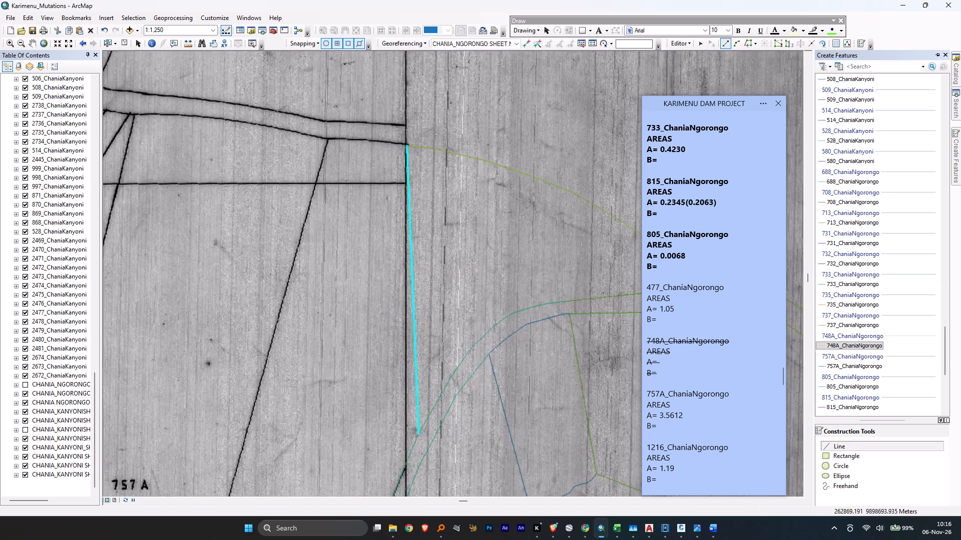
scroll(350, 142, "down", 3)
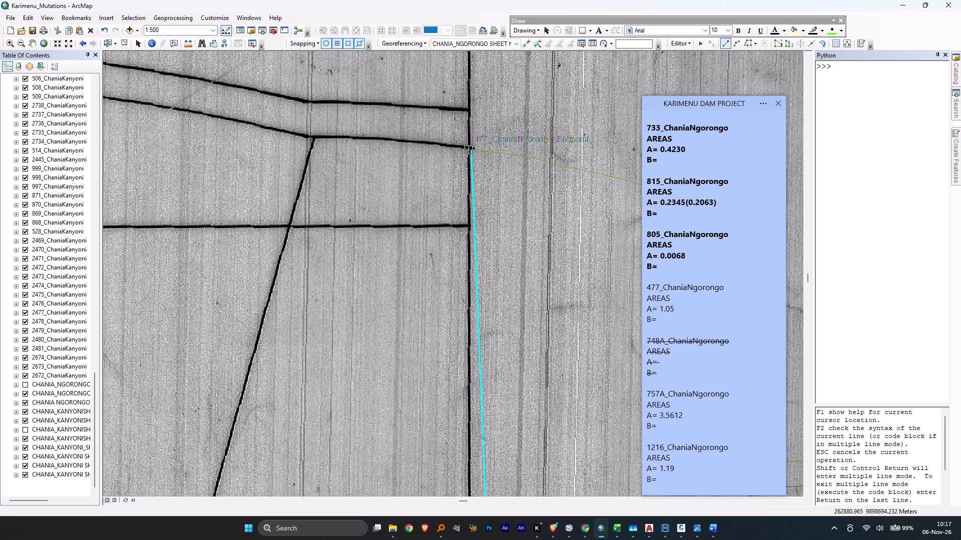
left_click(466, 147)
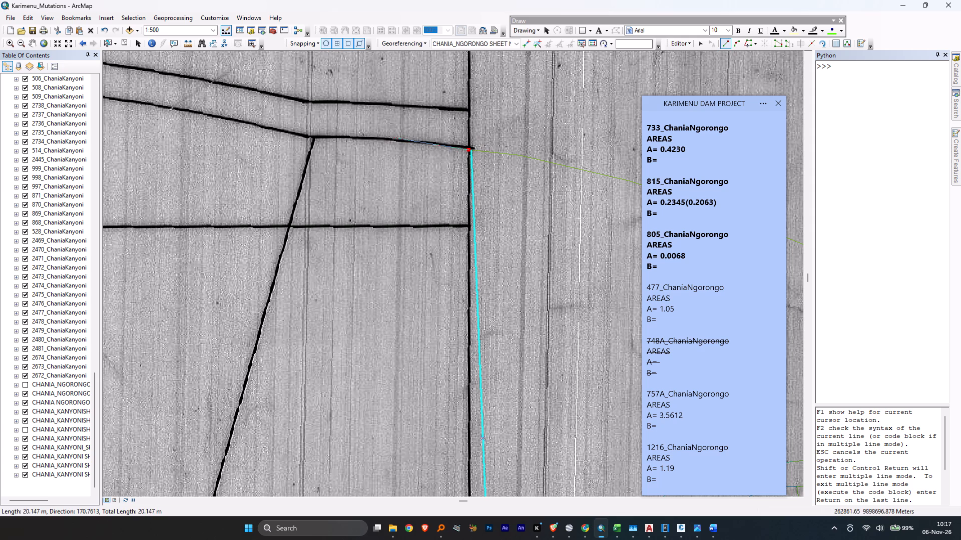
scroll(407, 141, "down", 2)
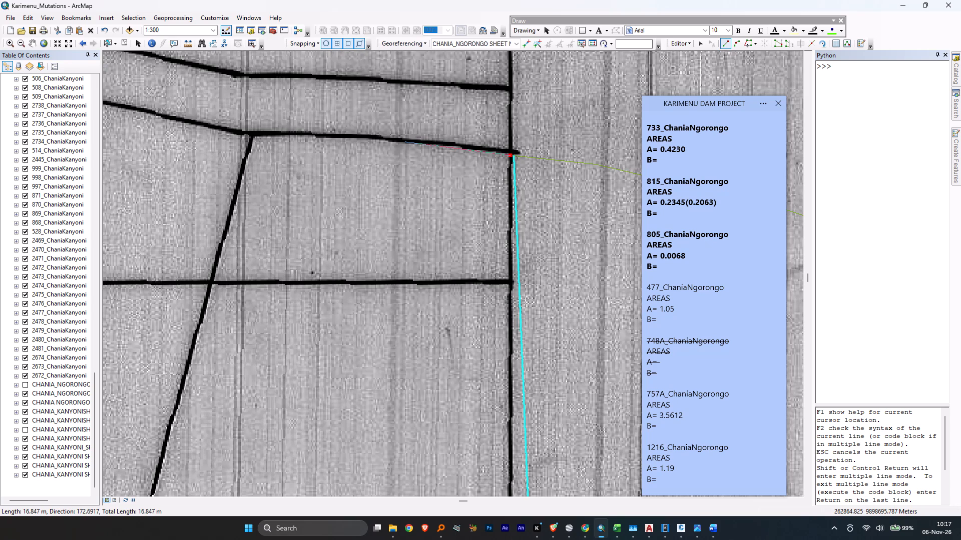
left_click(404, 141)
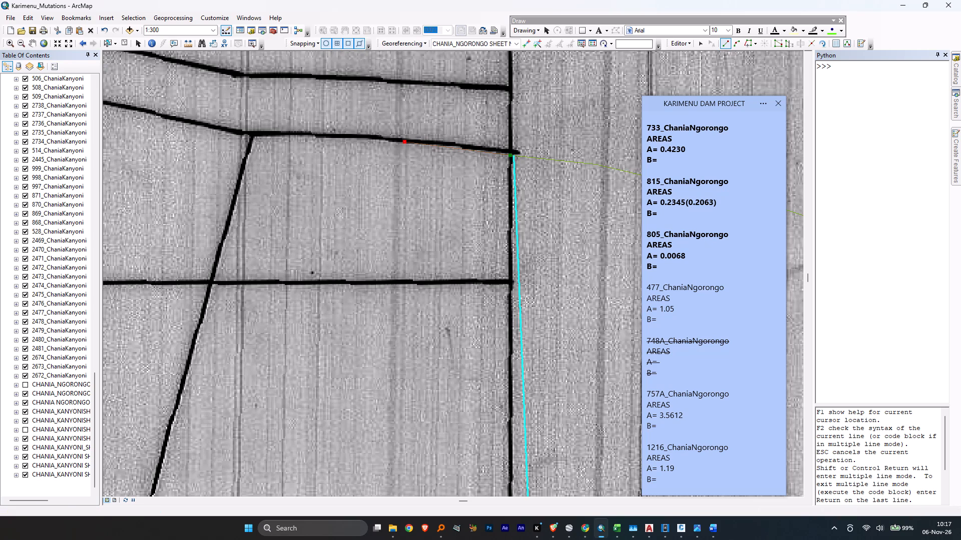
double_click(253, 132)
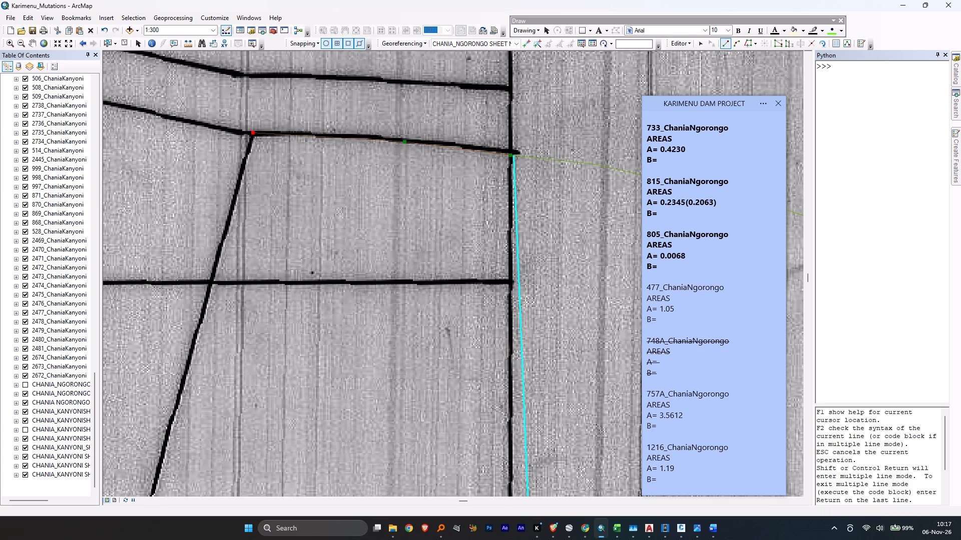
Draw parcel 748A's western boundary as a straight line about 412 m long, from its northwest corner south to the river's northern bank.
left_click(253, 133)
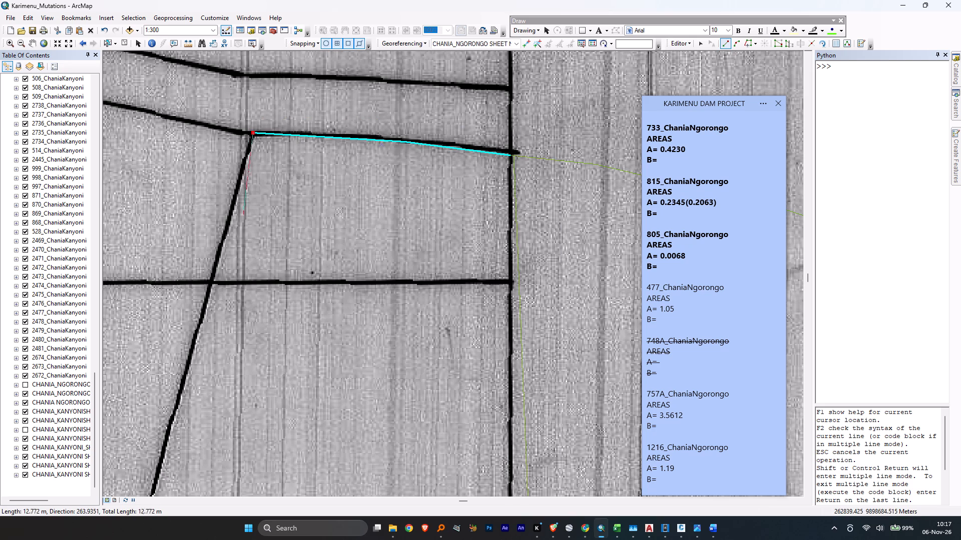
middle_click_drag(175, 355, 324, 181)
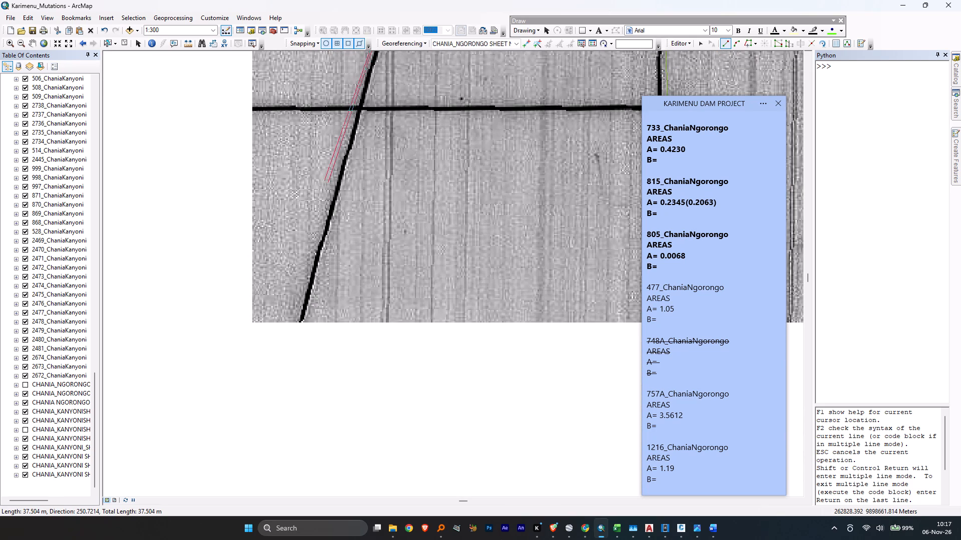
scroll(304, 348, "up", 4)
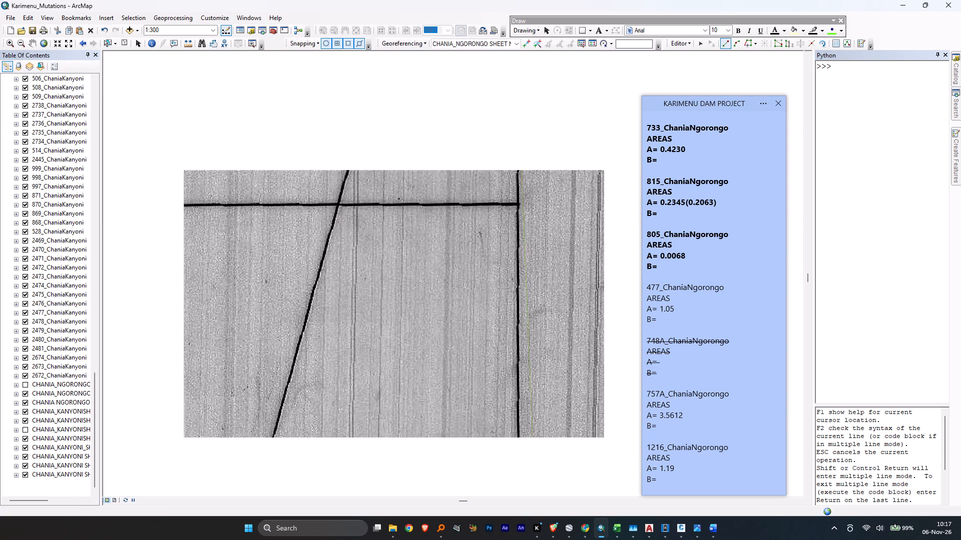
scroll(304, 348, "up", 5)
middle_click_drag(284, 399, 337, 247)
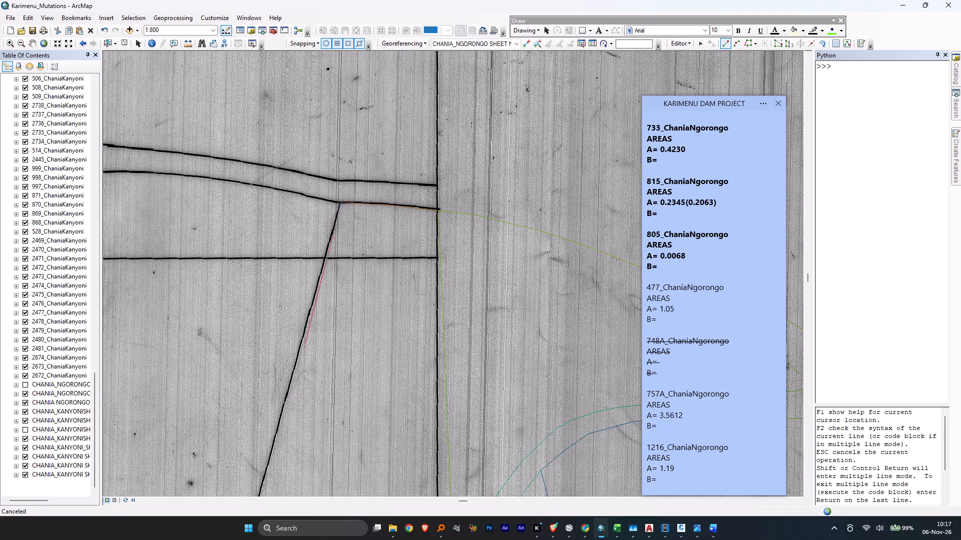
middle_click_drag(337, 247, 344, 232)
middle_click_drag(298, 414, 343, 230)
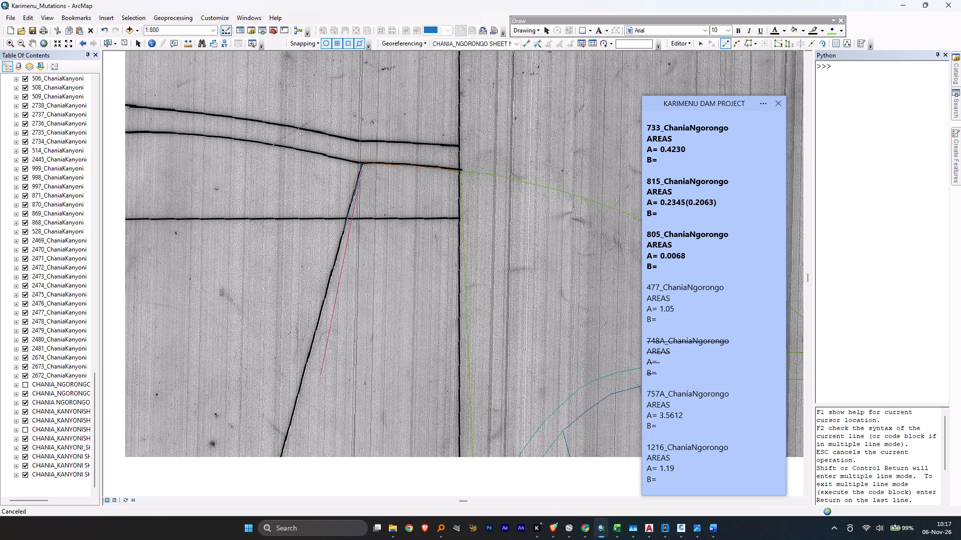
middle_click_drag(309, 378, 379, 149)
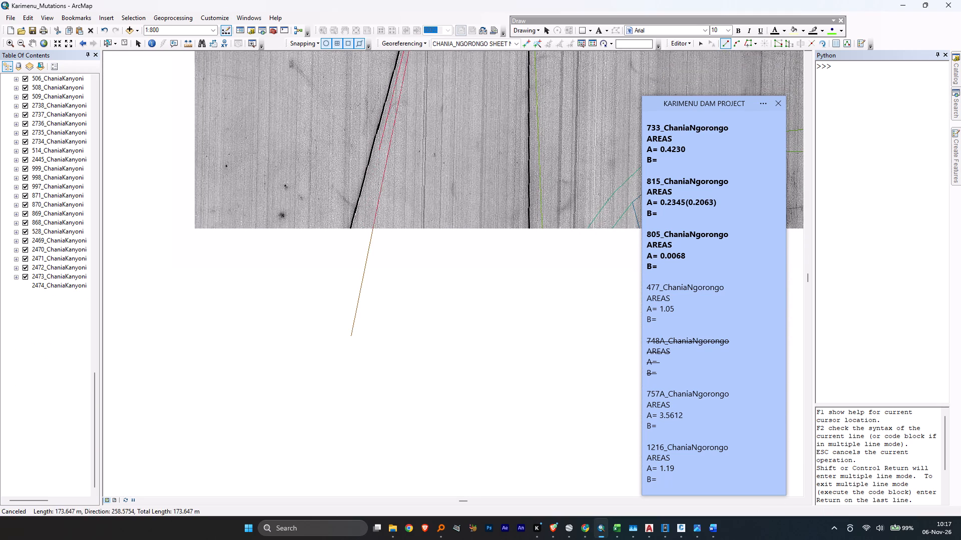
middle_click_drag(332, 385, 333, 242)
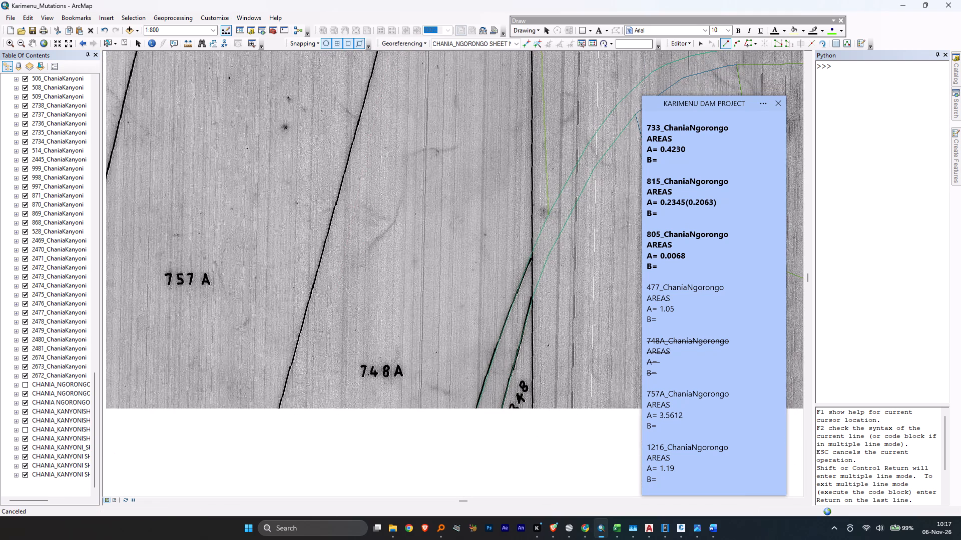
middle_click_drag(283, 421, 338, 211)
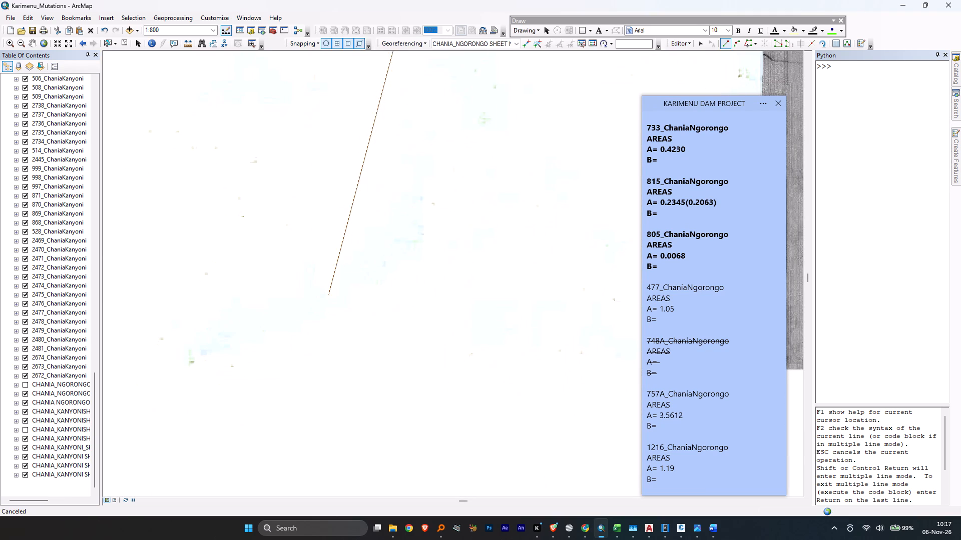
middle_click_drag(302, 410, 368, 181)
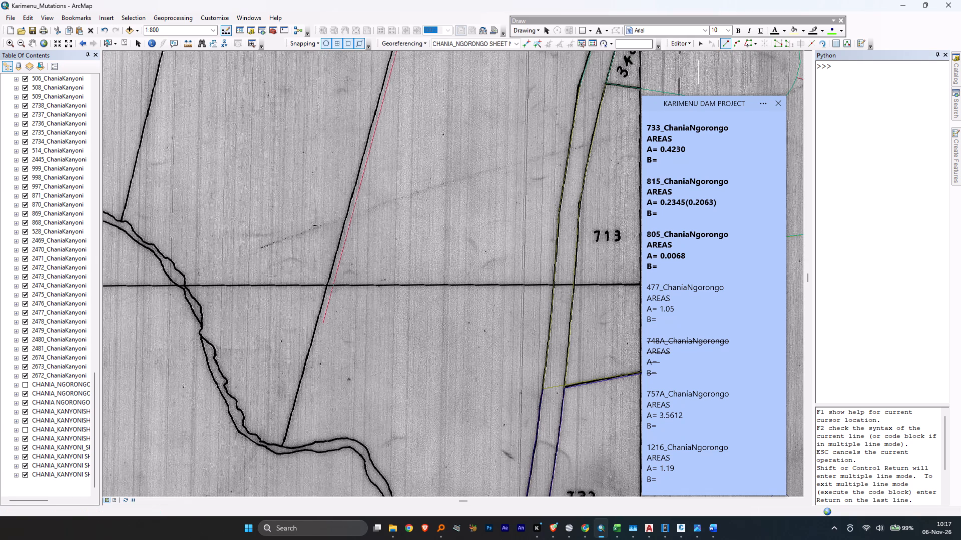
scroll(277, 449, "down", 5)
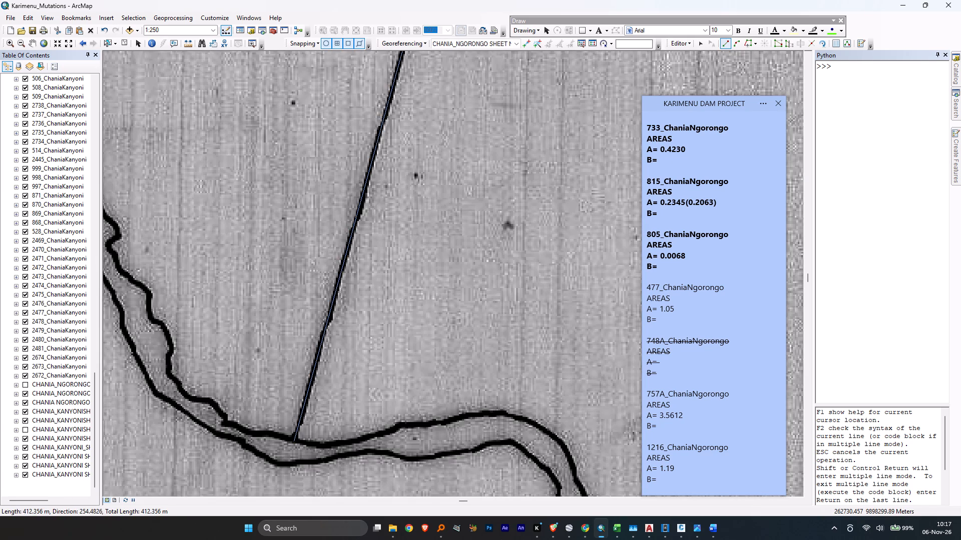
scroll(294, 440, "down", 3)
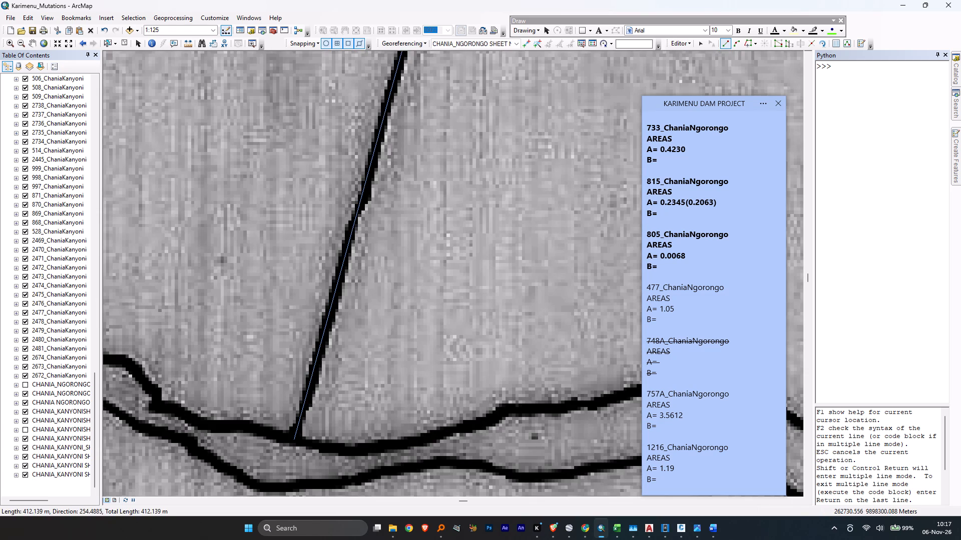
double_click(294, 439)
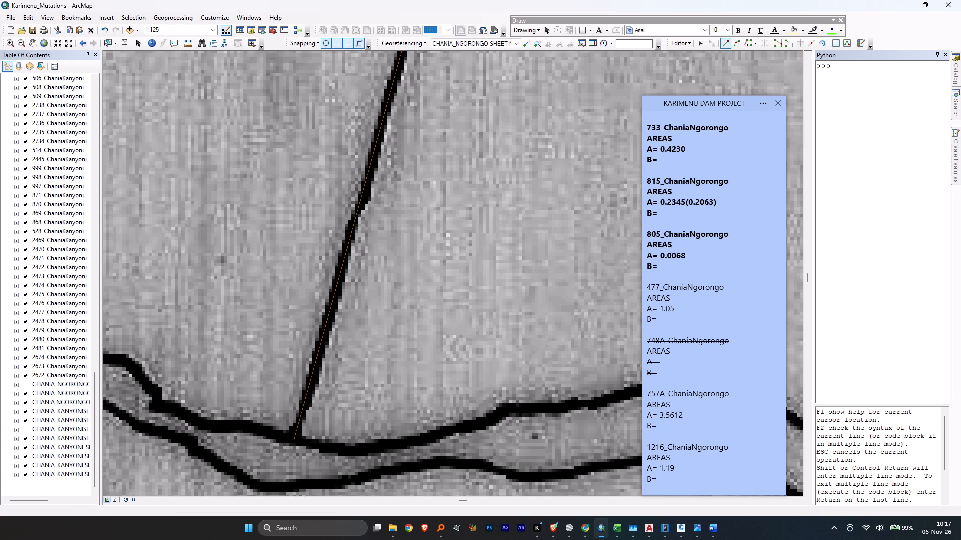
Start parcel 748A's river boundary at the western line's southern end and trace the northern bank east for about 15 m.
left_click(294, 441)
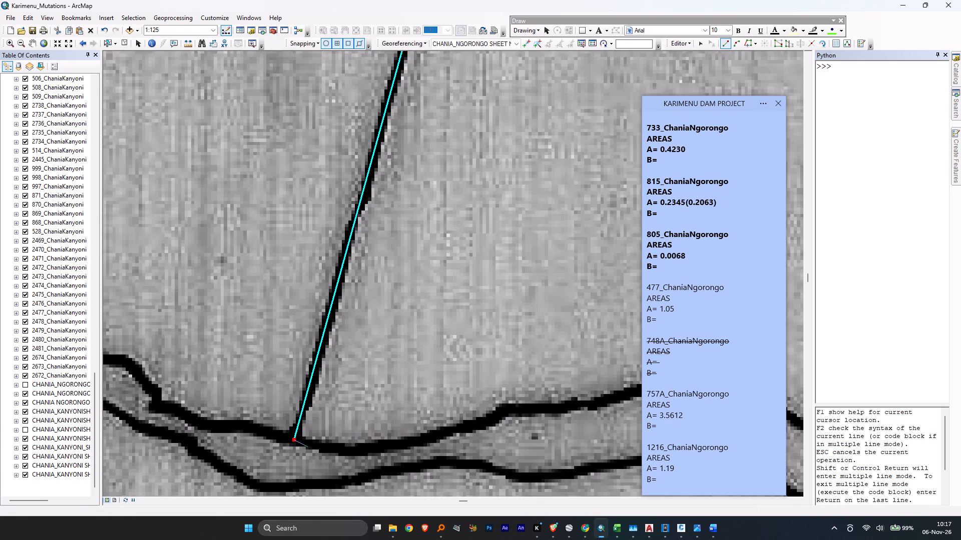
left_click(317, 446)
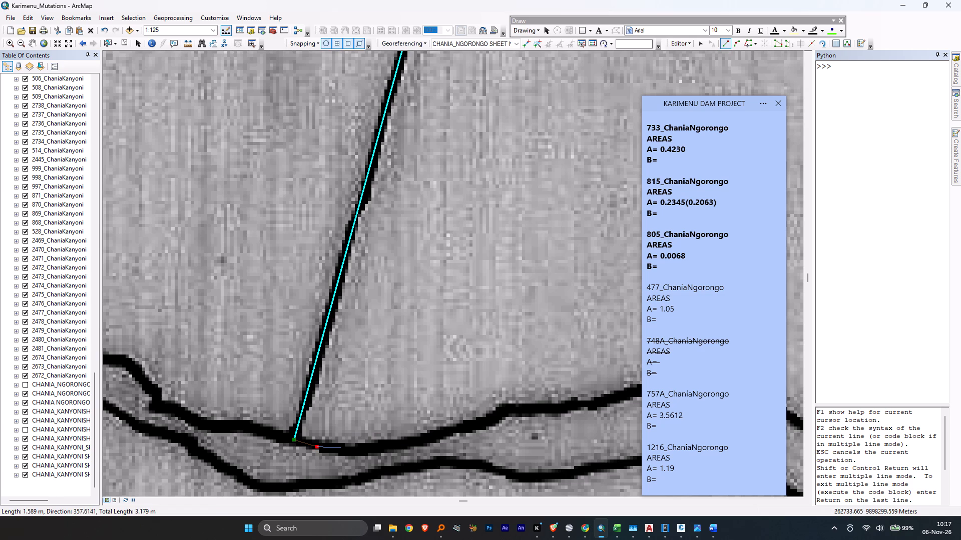
left_click(344, 449)
left_click(374, 450)
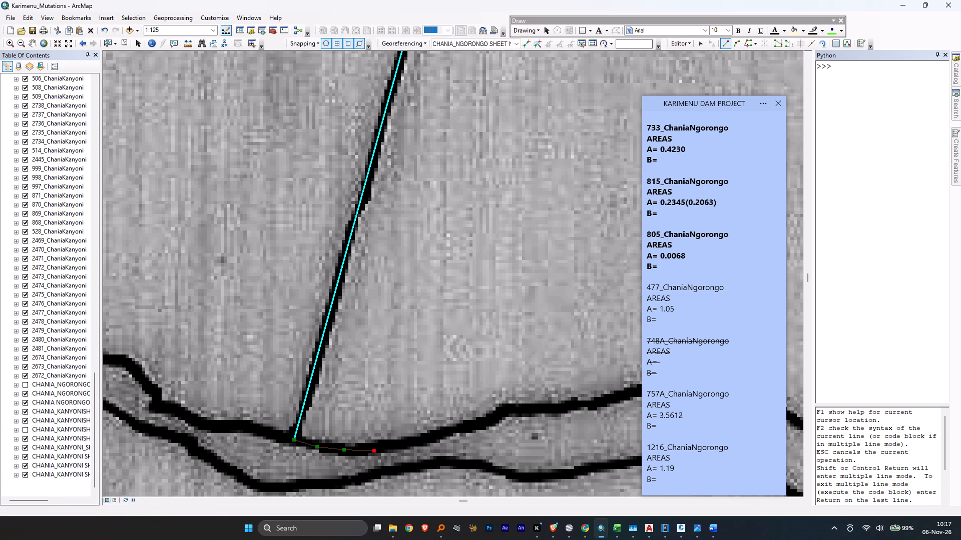
left_click(413, 444)
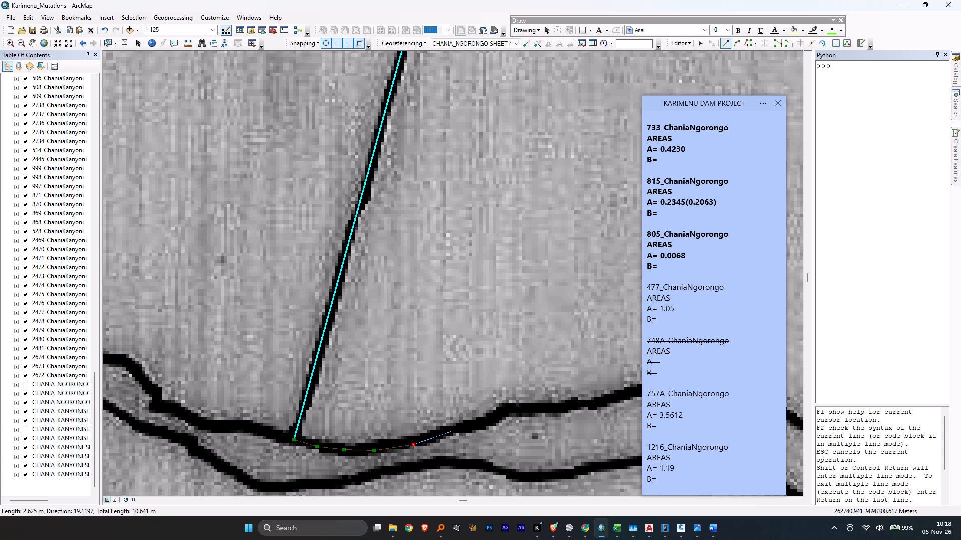
left_click(451, 431)
left_click(474, 424)
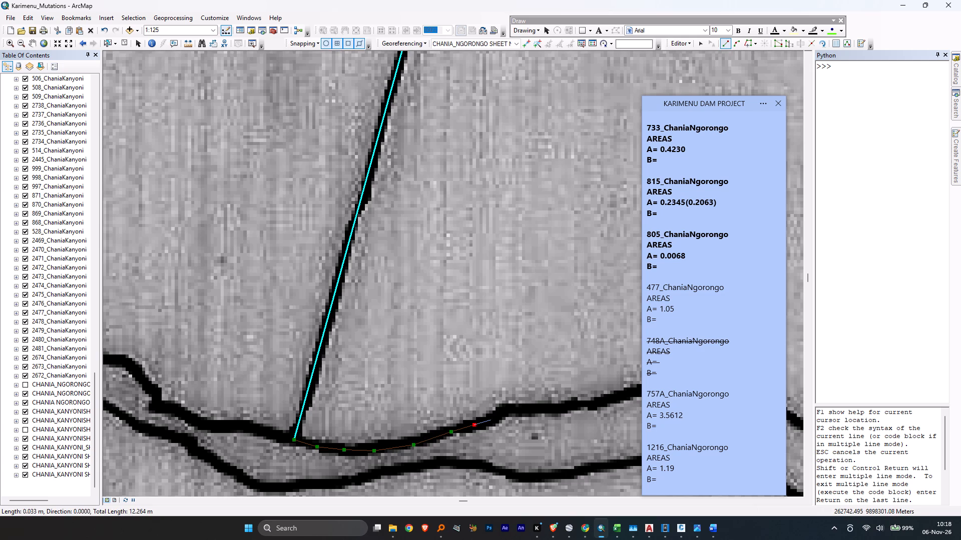
left_click(507, 409)
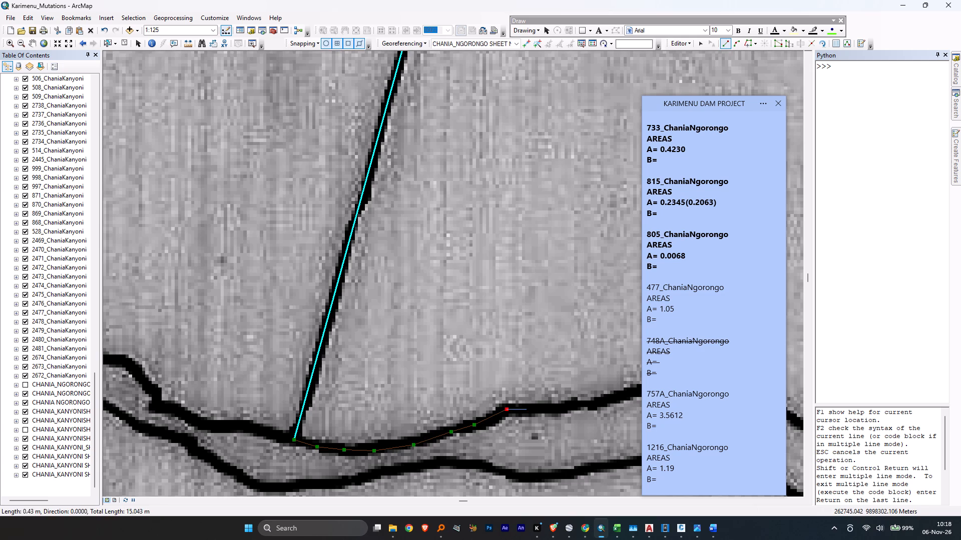
Extend the 748A river boundary about 21 m east along the northern bank, over the crest where it starts bending south.
middle_click_drag(527, 409, 387, 425)
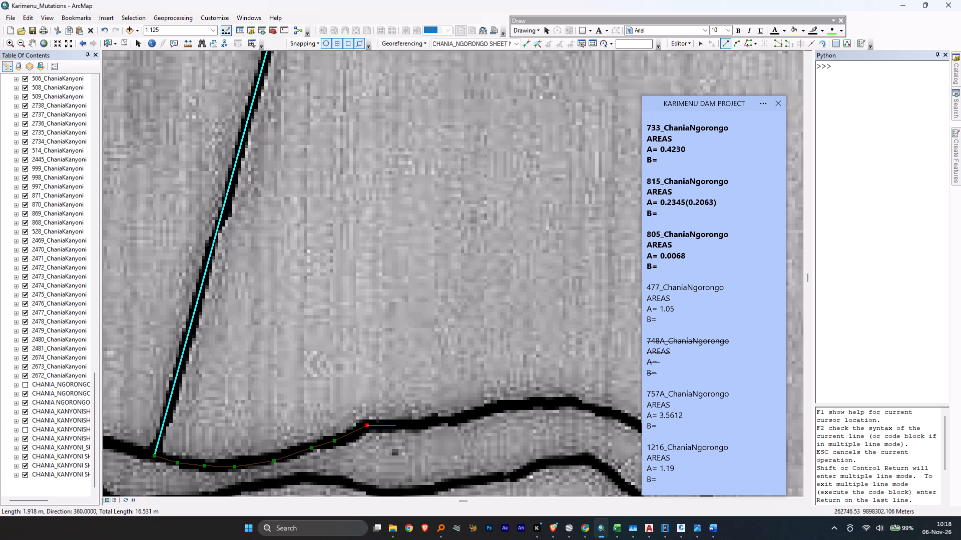
left_click(426, 422)
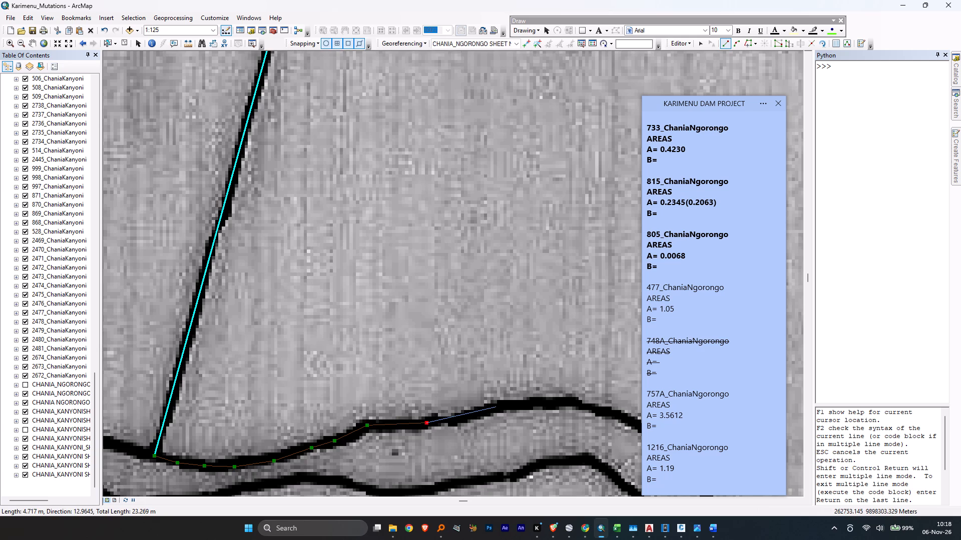
left_click(496, 406)
middle_click_drag(543, 410, 411, 402)
left_click(430, 393)
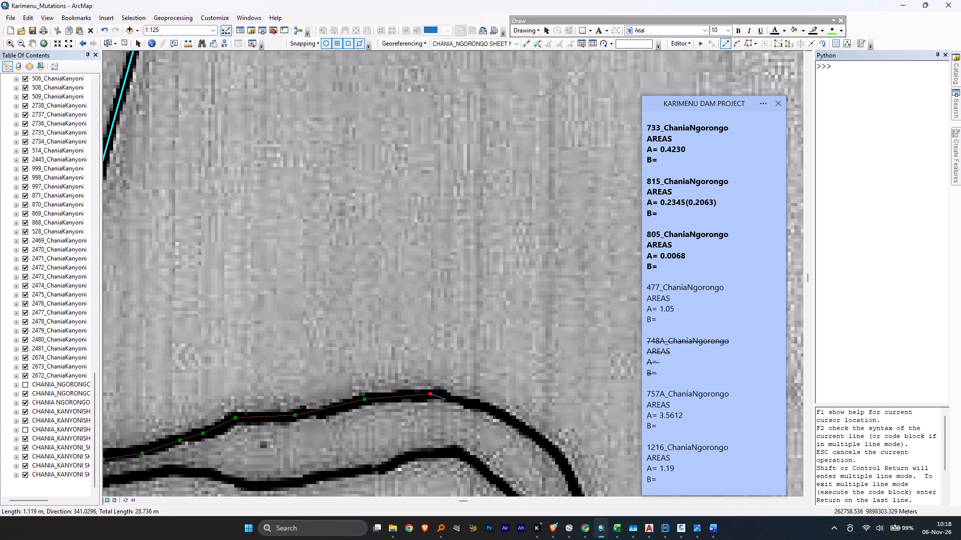
left_click(464, 400)
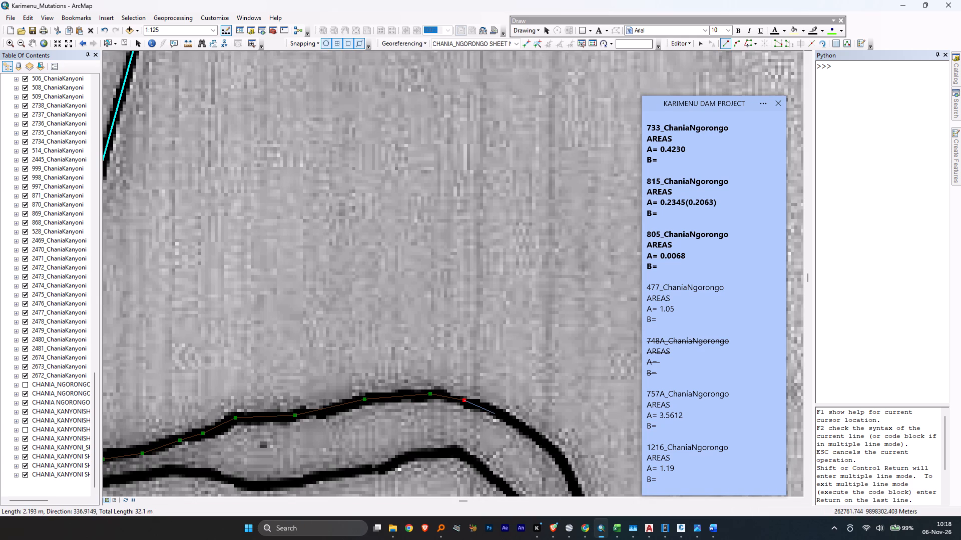
left_click(504, 415)
left_click(539, 436)
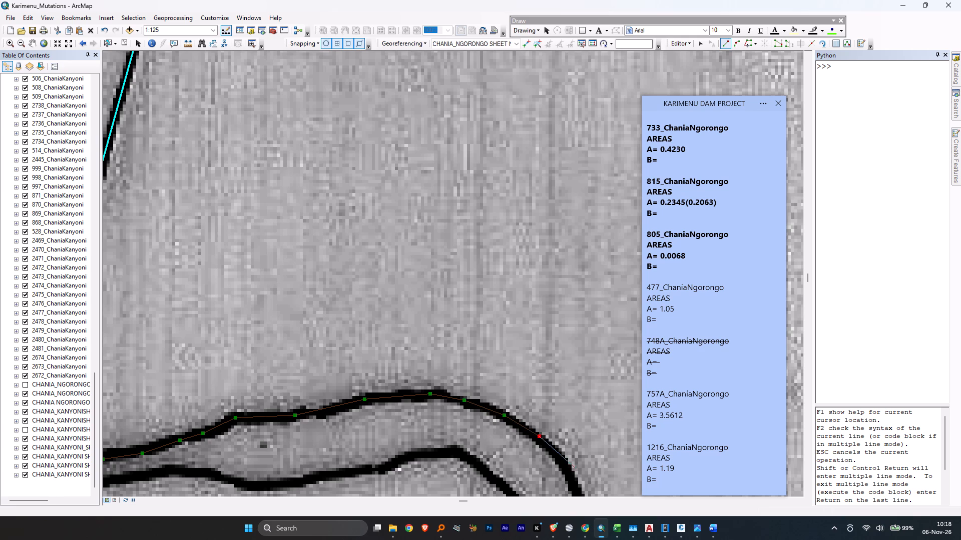
Continue the 748A river boundary about 18 m around the bend and southeast along the river's eastern bank line.
middle_click_drag(578, 470, 404, 306)
left_click(399, 311)
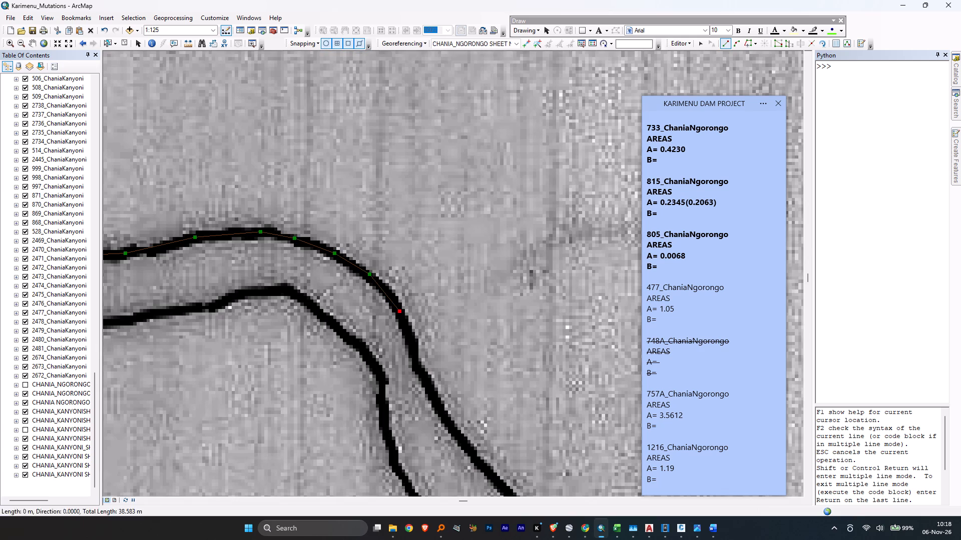
left_click(413, 342)
left_click(418, 366)
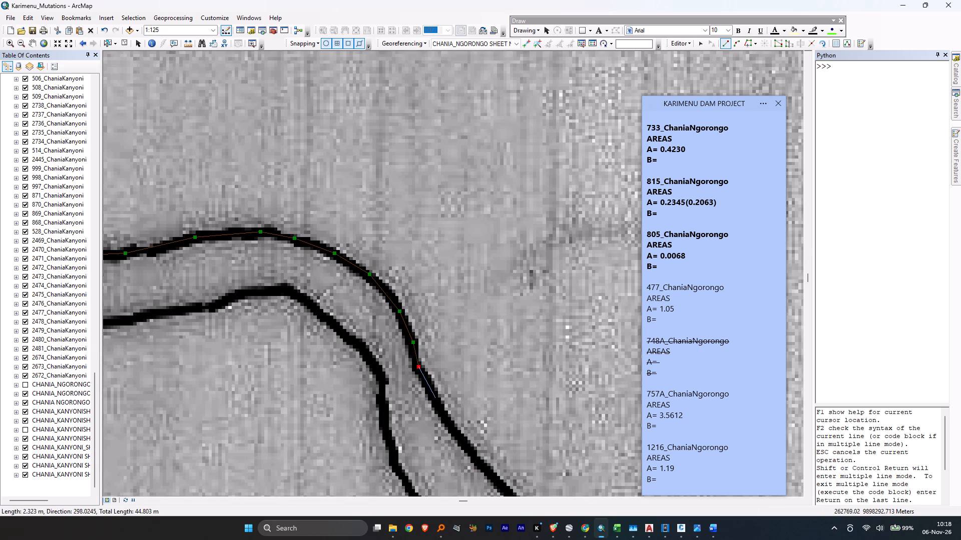
left_click(435, 399)
left_click(453, 431)
left_click(483, 467)
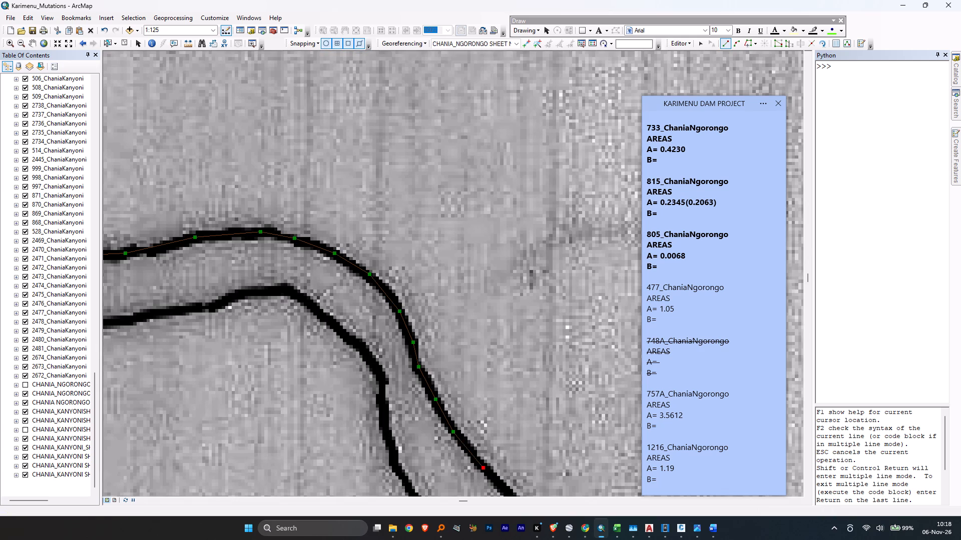
middle_click_drag(507, 496, 384, 371)
middle_click_drag(511, 456, 289, 122)
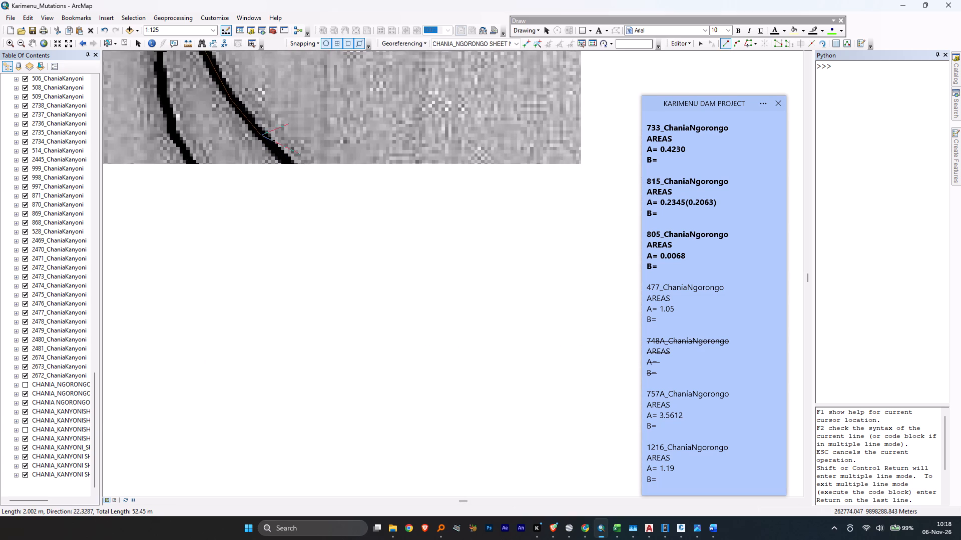
left_click(293, 170)
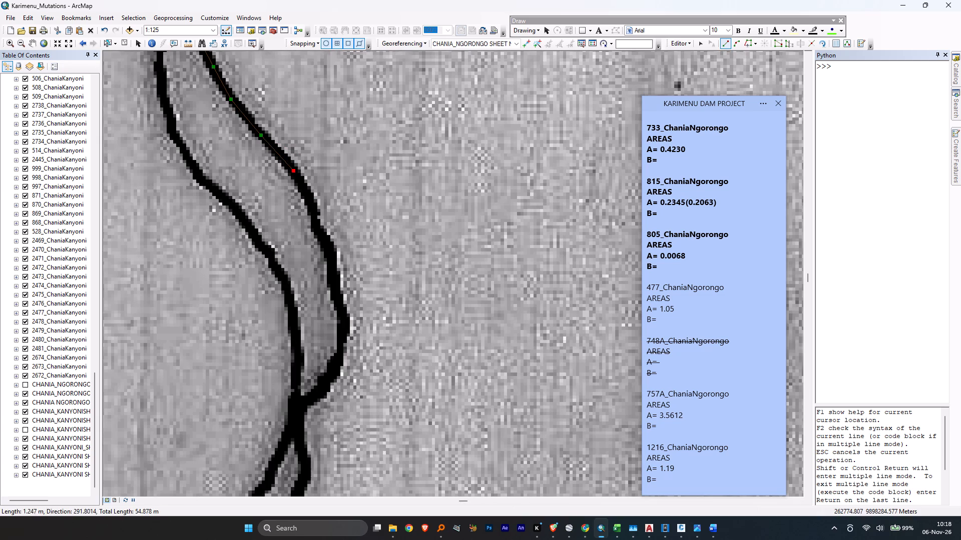
Trace the eastern bank south about 18 m around its outward curve to the point where both bank lines meet.
left_click(303, 191)
left_click(315, 216)
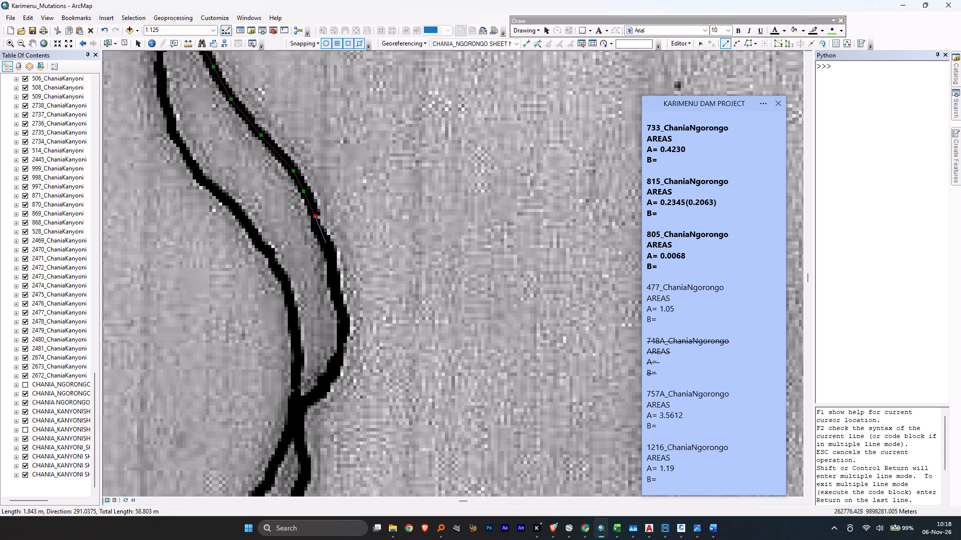
left_click(326, 243)
left_click(333, 276)
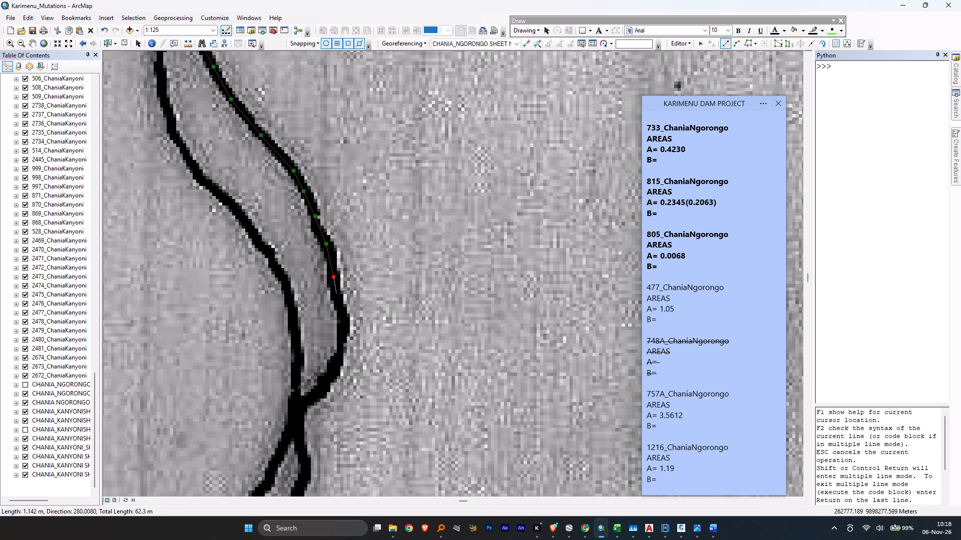
left_click(336, 296)
left_click(343, 319)
left_click(342, 342)
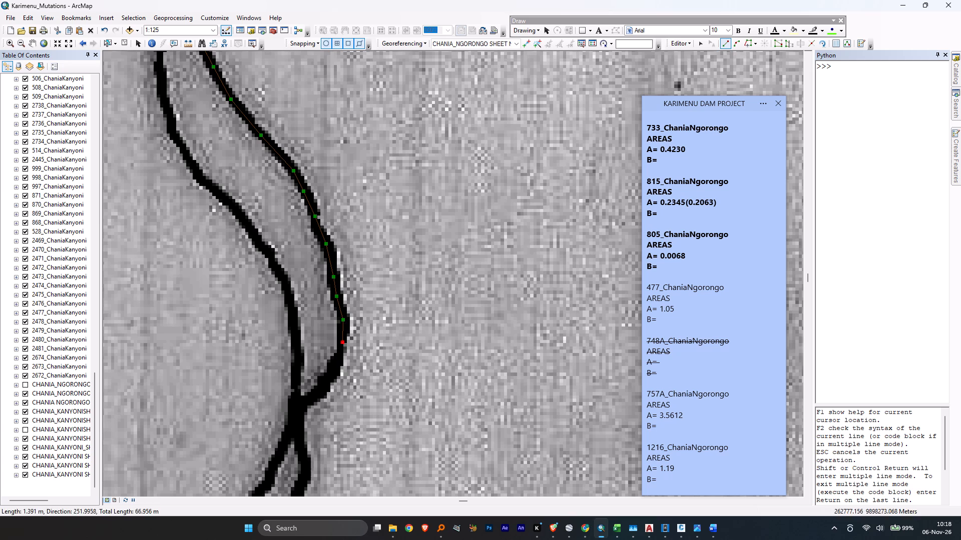
left_click(336, 362)
left_click(326, 386)
left_click(308, 401)
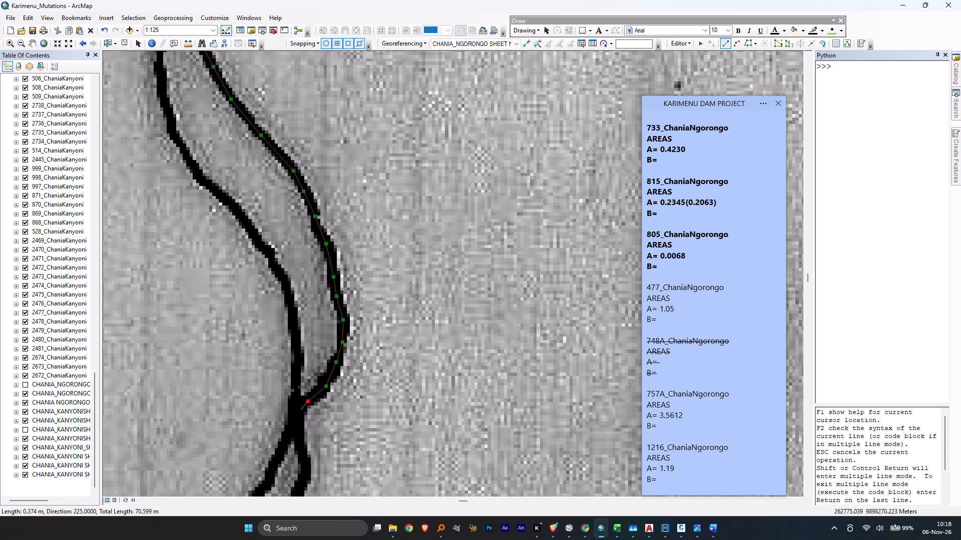
left_click(296, 415)
Trace the eastern side of the narrow loop south about 19 m, from the bank junction to where the lines merge again.
left_click(297, 438)
left_click(306, 462)
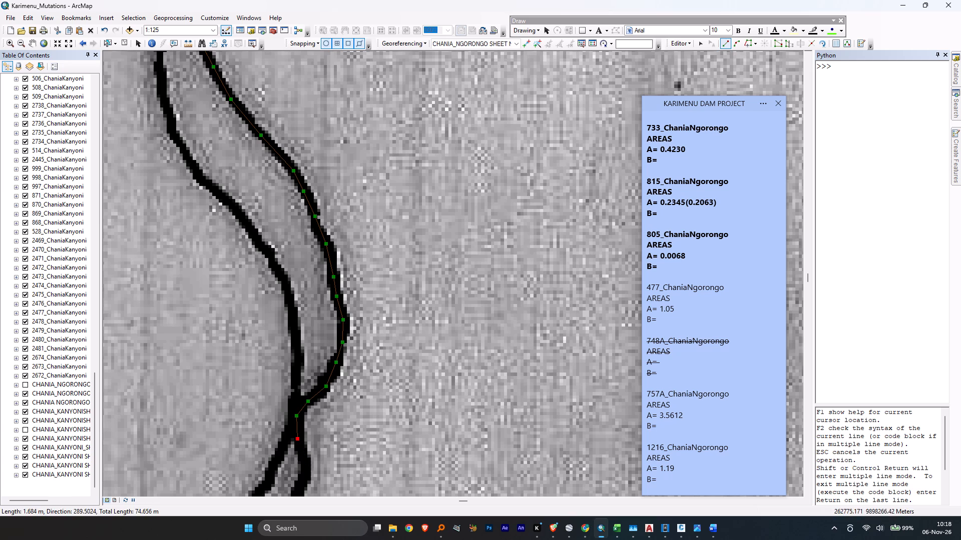
middle_click_drag(302, 473, 422, 151)
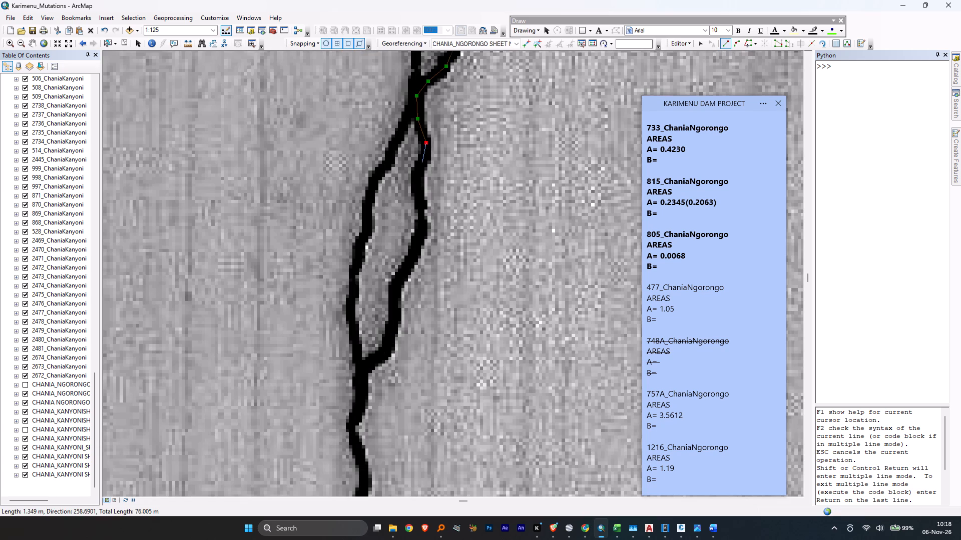
left_click(422, 162)
left_click(418, 177)
left_click(418, 193)
left_click(421, 213)
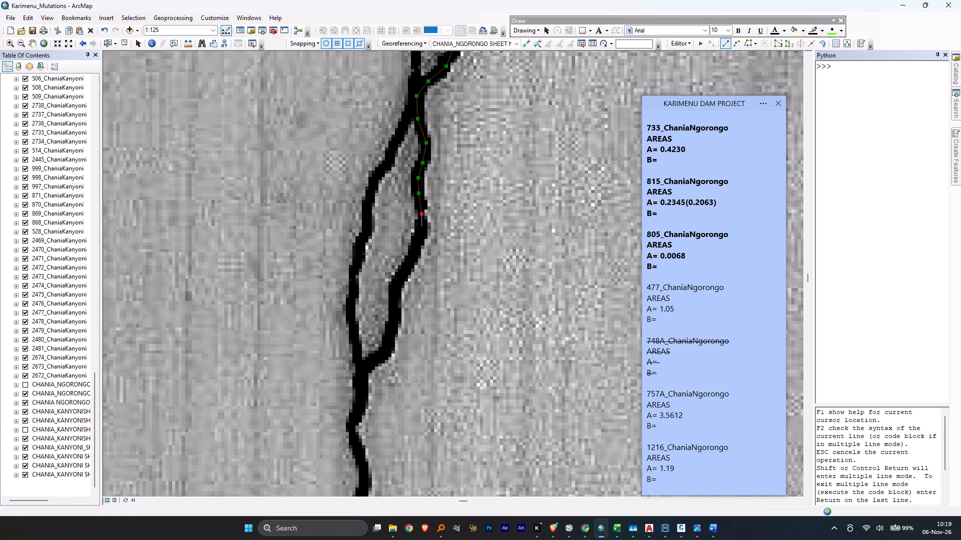
left_click(420, 233)
left_click(408, 263)
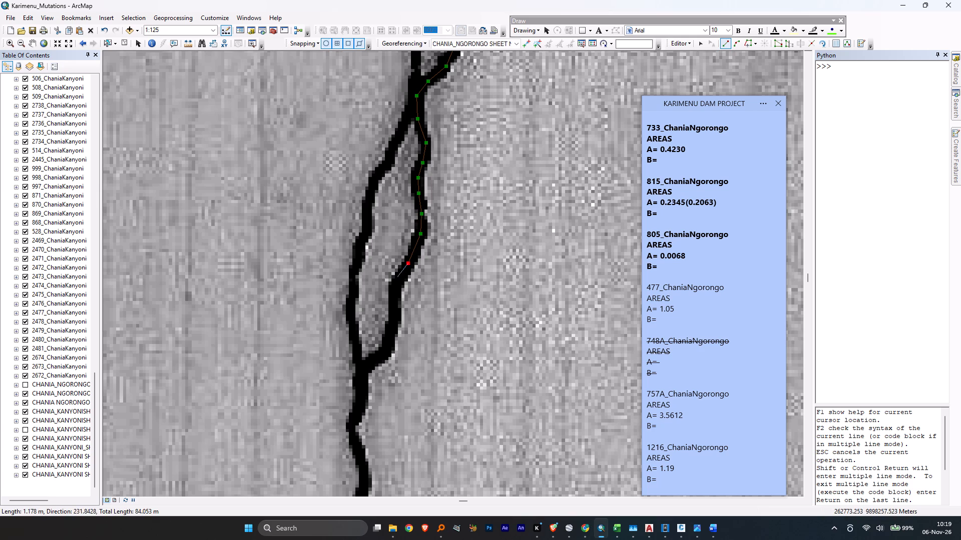
left_click(398, 278)
left_click(394, 291)
left_click(395, 304)
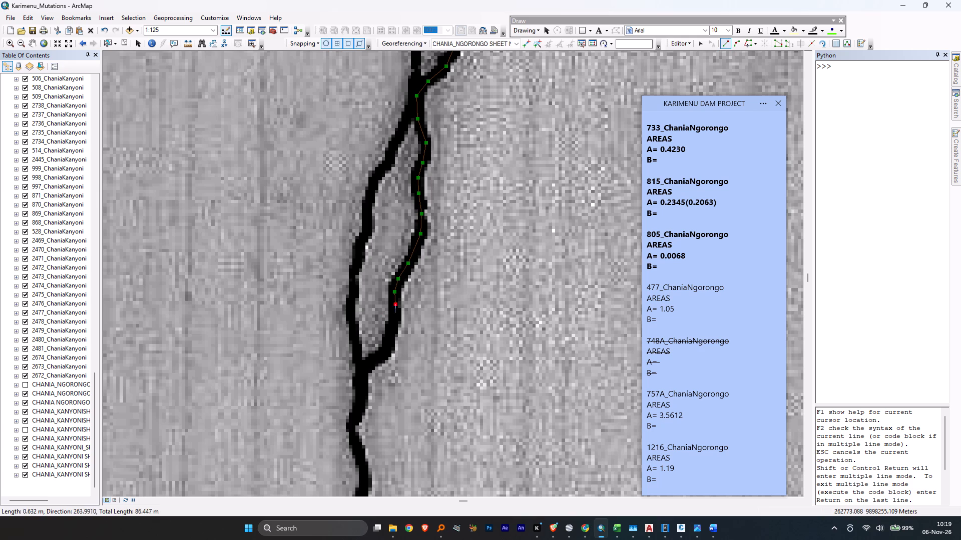
left_click(394, 319)
left_click(388, 337)
left_click(380, 355)
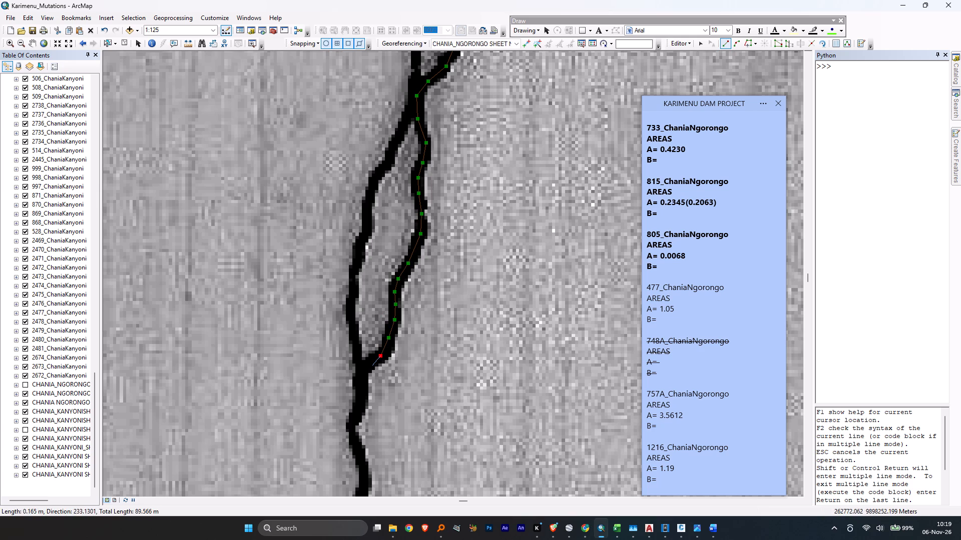
left_click(364, 368)
Continue the 748A river boundary about 6 m south through the small kink in the merged river line.
left_click(363, 380)
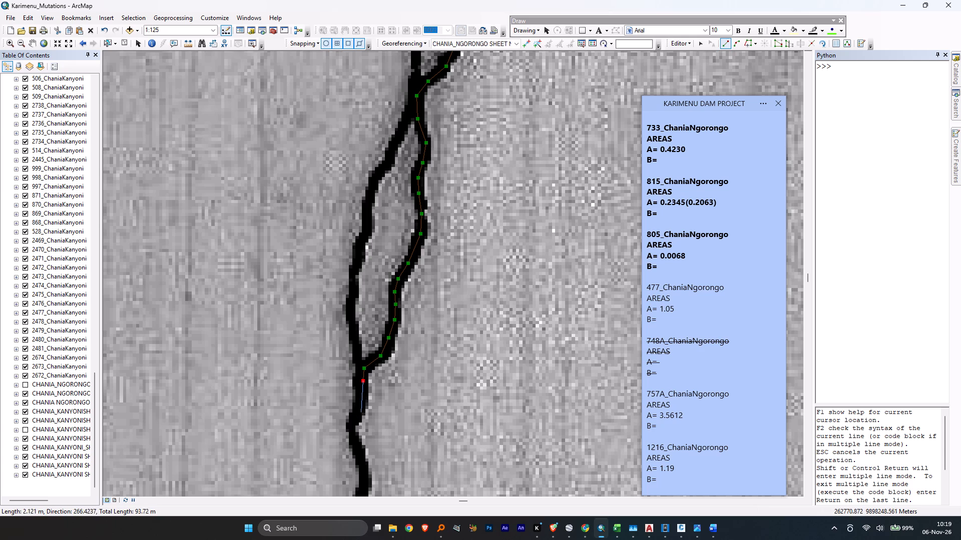
left_click(360, 405)
left_click(352, 422)
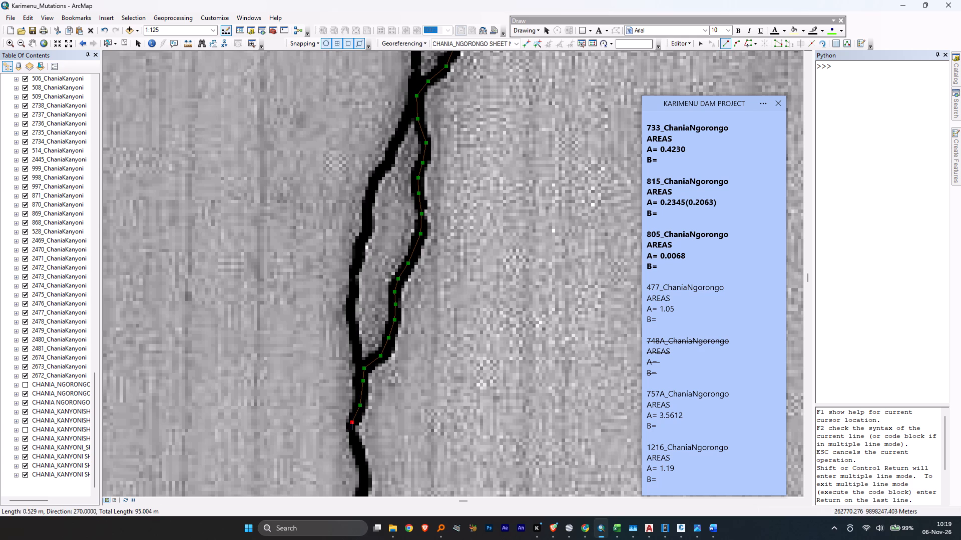
left_click(352, 433)
left_click(361, 459)
Extend the 748A river boundary about 12 m south along the nearly straight stretch of the single river line.
middle_click_drag(363, 455, 310, 315)
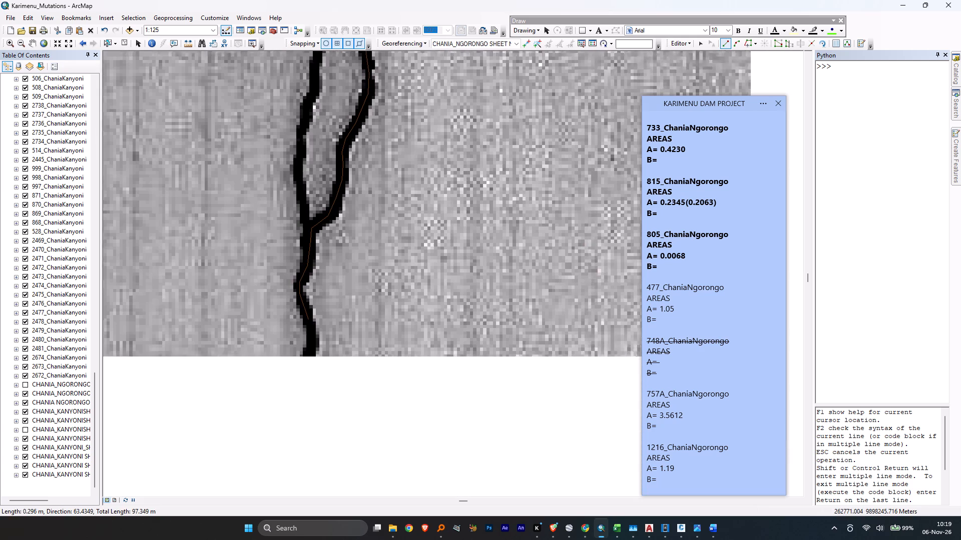
middle_click_drag(310, 315, 301, 293)
scroll(296, 328, "up", 20)
scroll(296, 328, "up", 8)
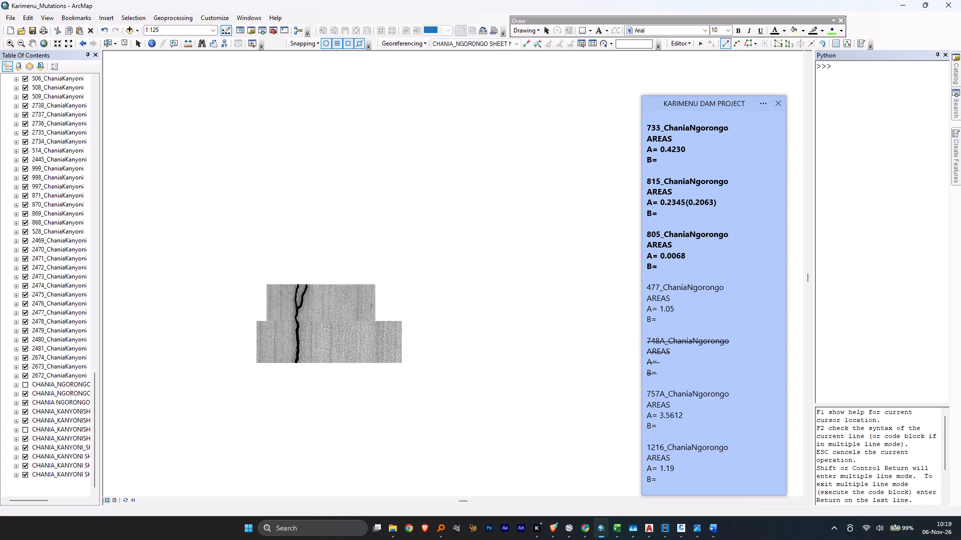
scroll(297, 325, "up", 12)
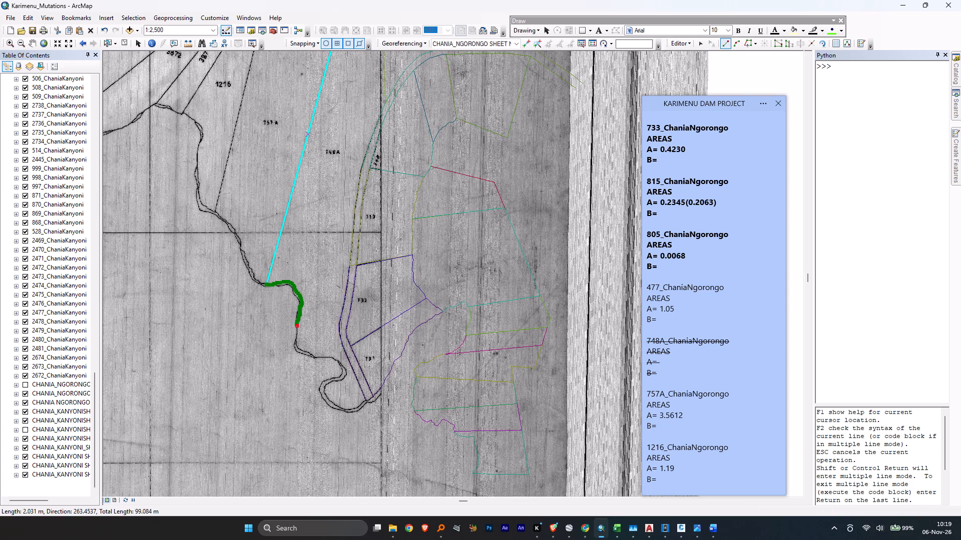
scroll(302, 337, "down", 2)
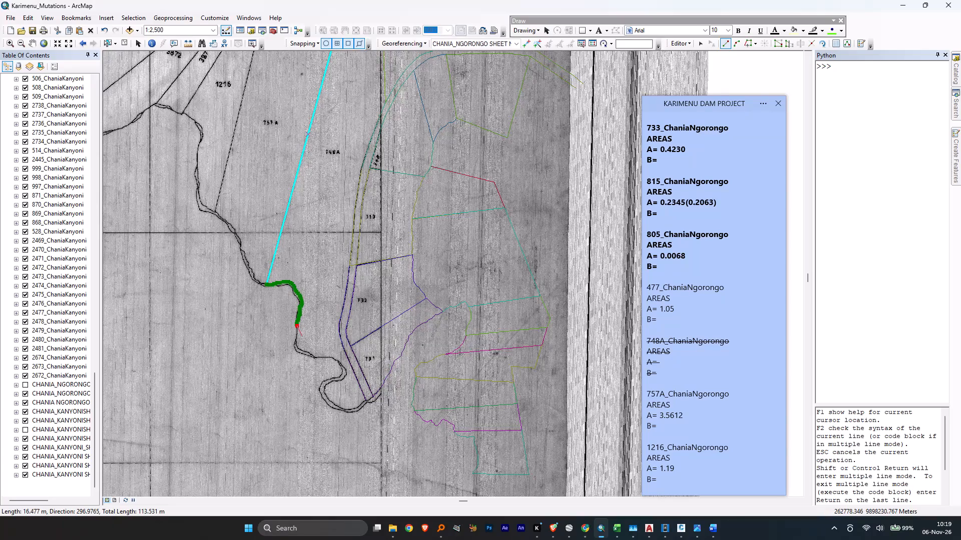
scroll(302, 337, "down", 17)
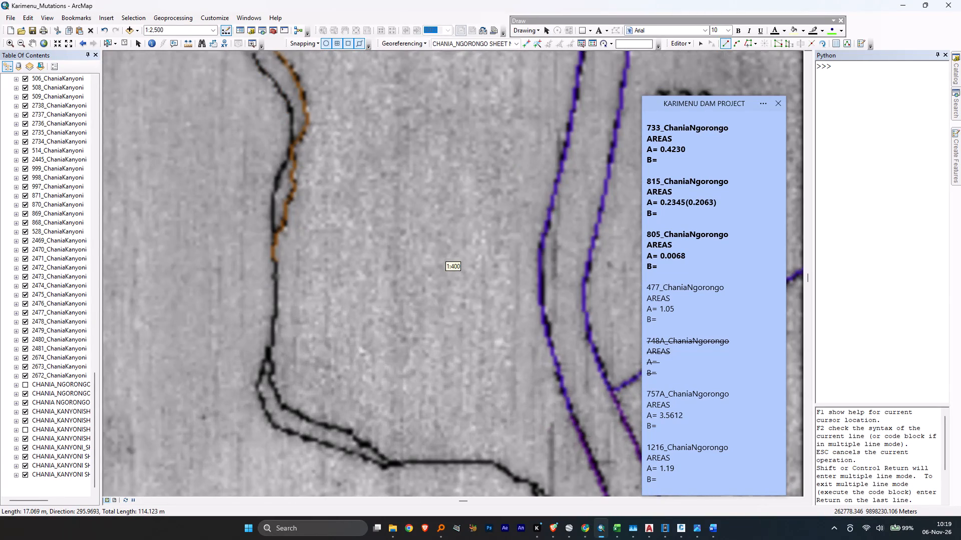
scroll(276, 261, "down", 6)
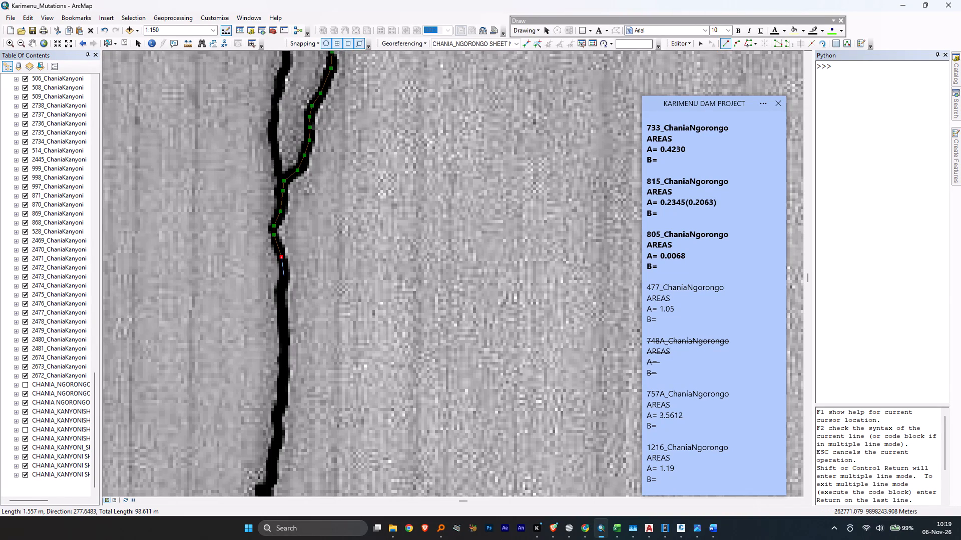
left_click(284, 276)
left_click(281, 287)
left_click(281, 303)
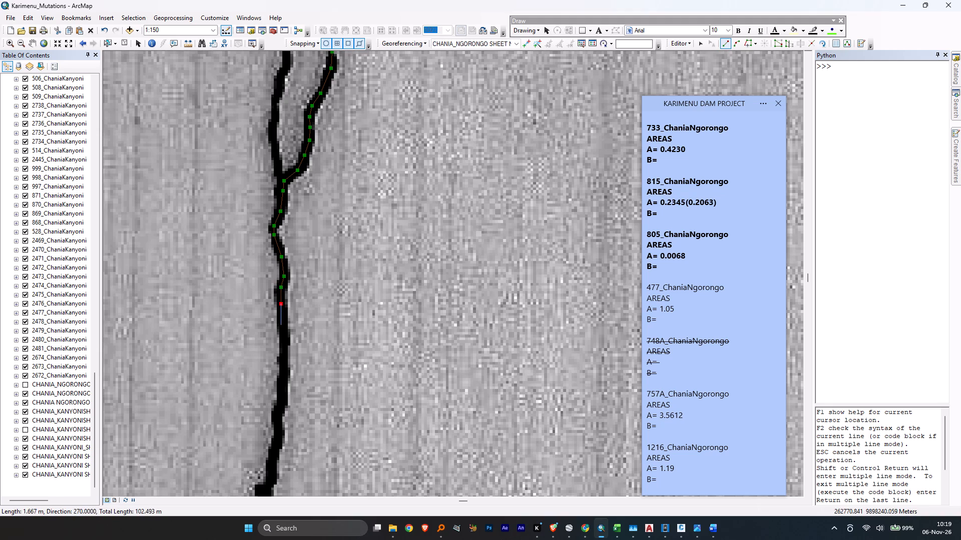
left_click(282, 325)
left_click(282, 364)
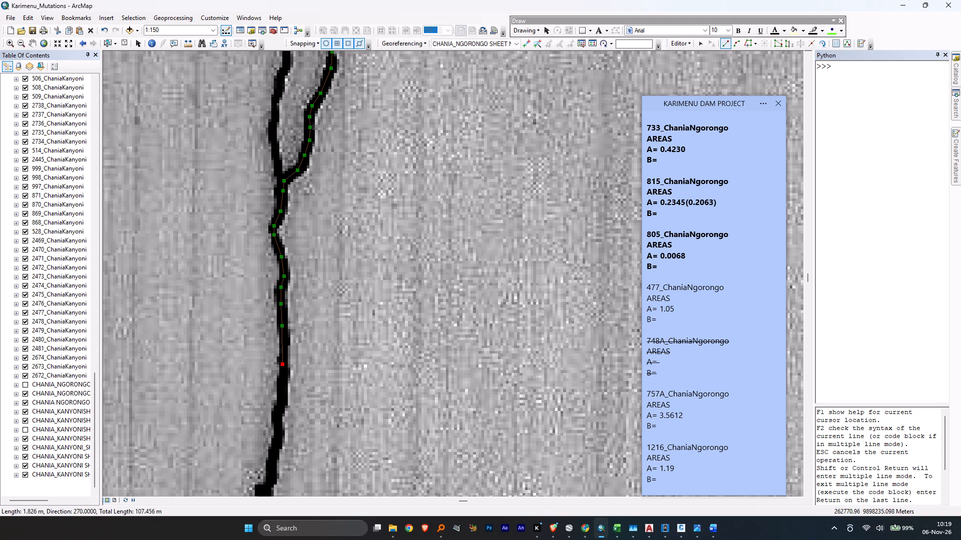
left_click(279, 403)
Trace the single river line about 7 m further south to the fork where the two bank lines separate.
middle_click_drag(286, 415, 356, 161)
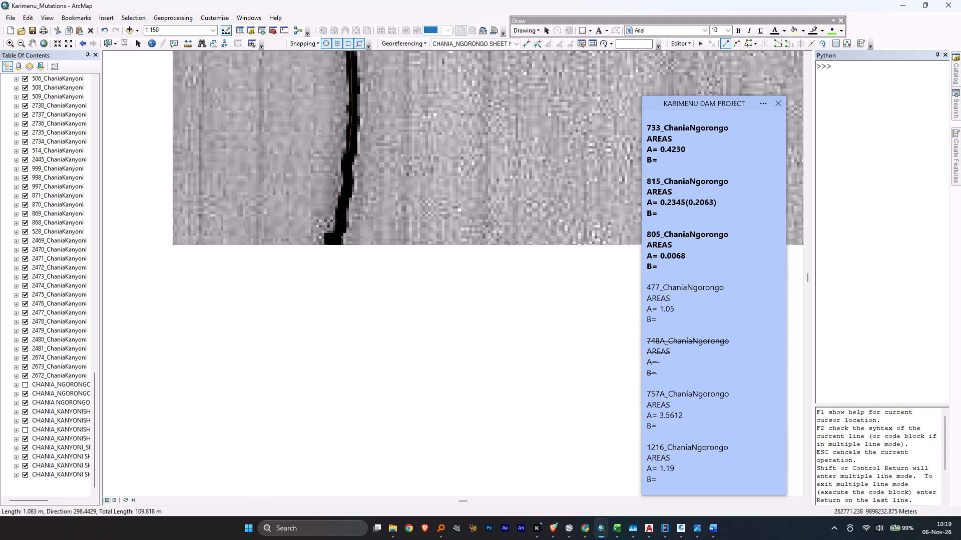
middle_click_drag(356, 161, 365, 150)
left_click(355, 182)
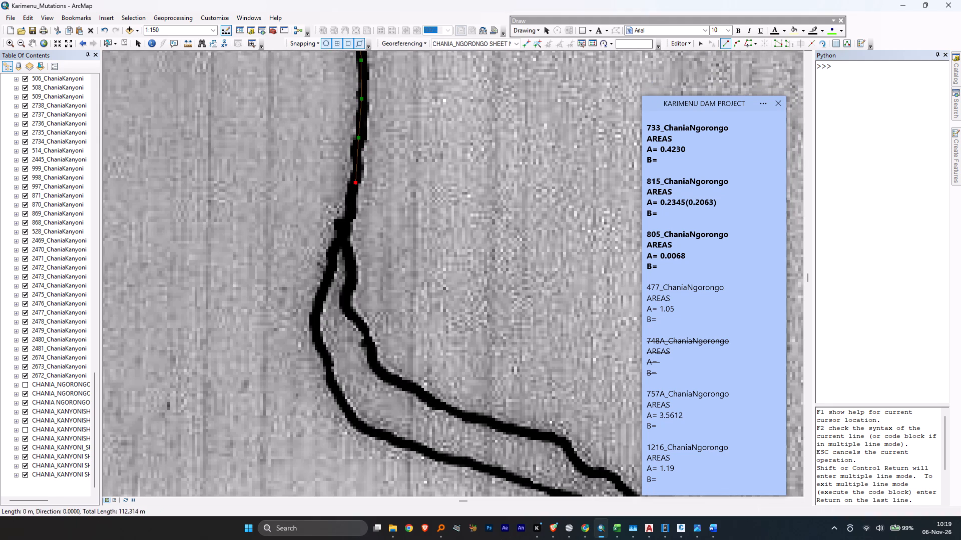
left_click(351, 202)
left_click(343, 224)
Trace the eastern bank line about 14 m from the fork, south and around to where it turns southeast.
left_click(344, 248)
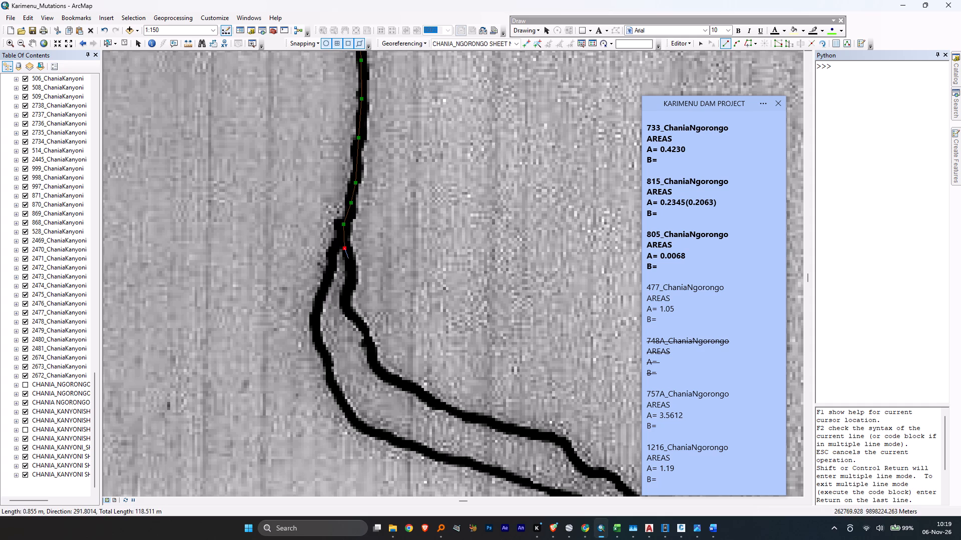
left_click(350, 262)
left_click(350, 276)
left_click(348, 288)
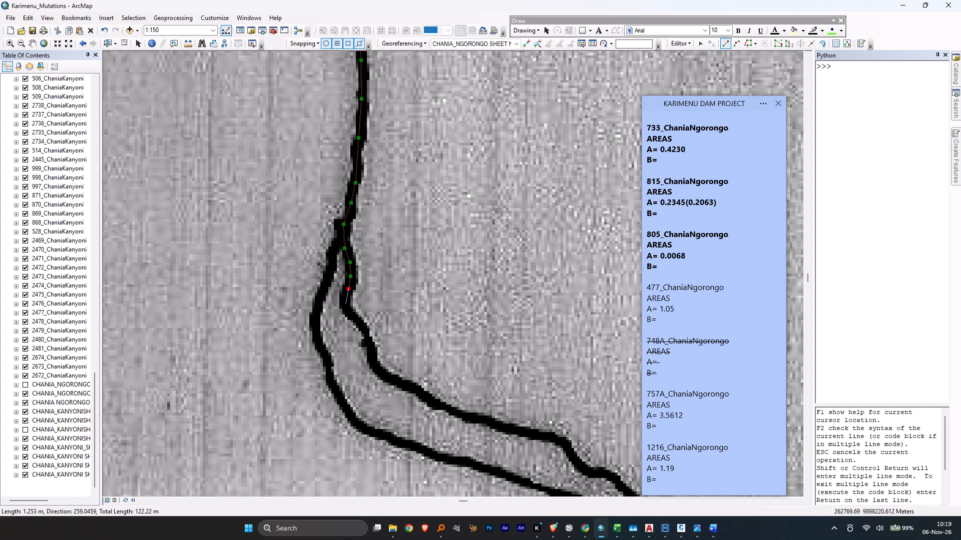
left_click(345, 304)
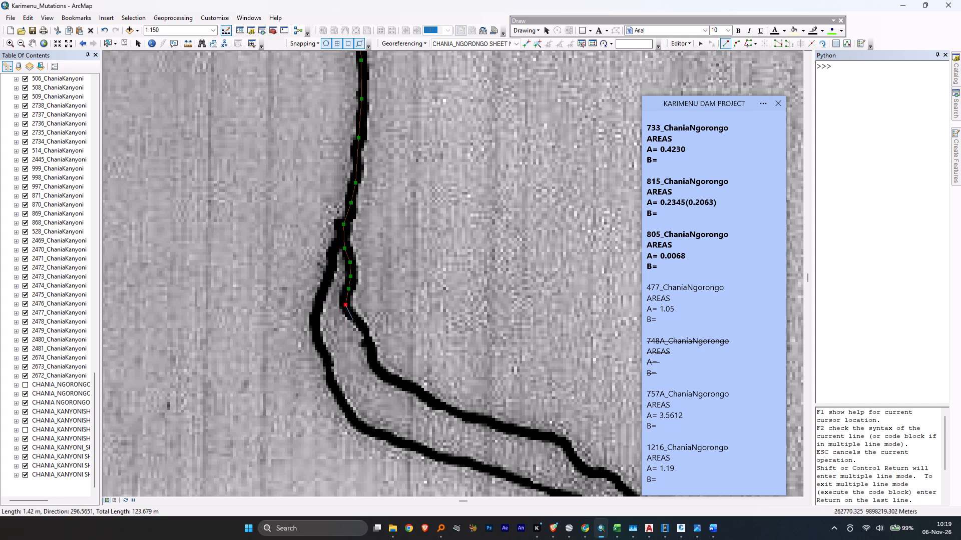
left_click(353, 320)
left_click(365, 329)
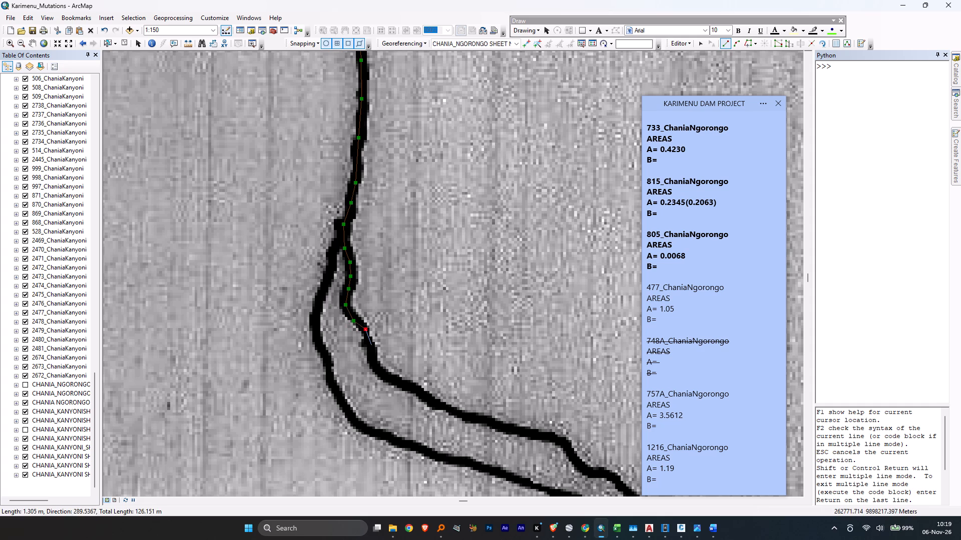
left_click(370, 350)
left_click(376, 368)
left_click(394, 382)
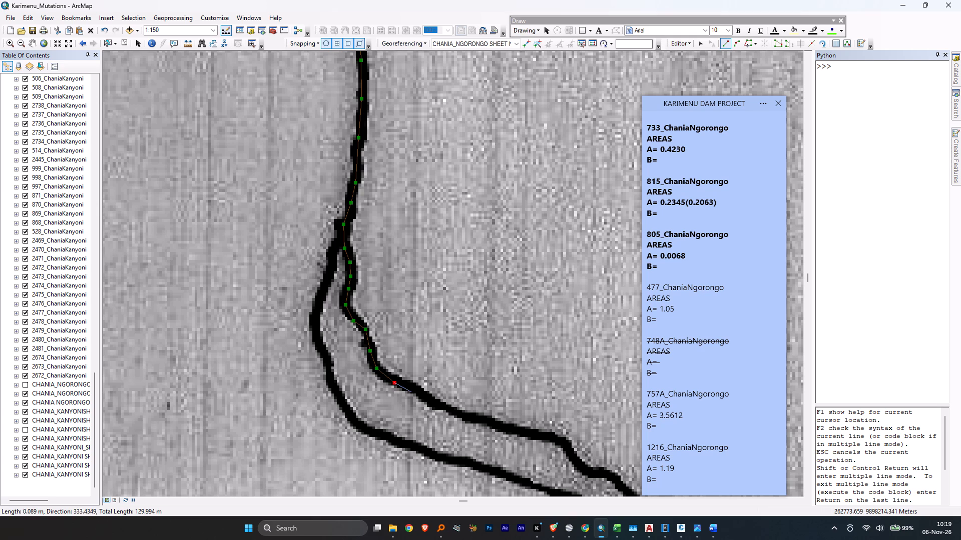
Extend the 748A river boundary about 14 m east-southeast along the northern bank line to its sharp downward bend.
left_click(419, 392)
left_click(431, 402)
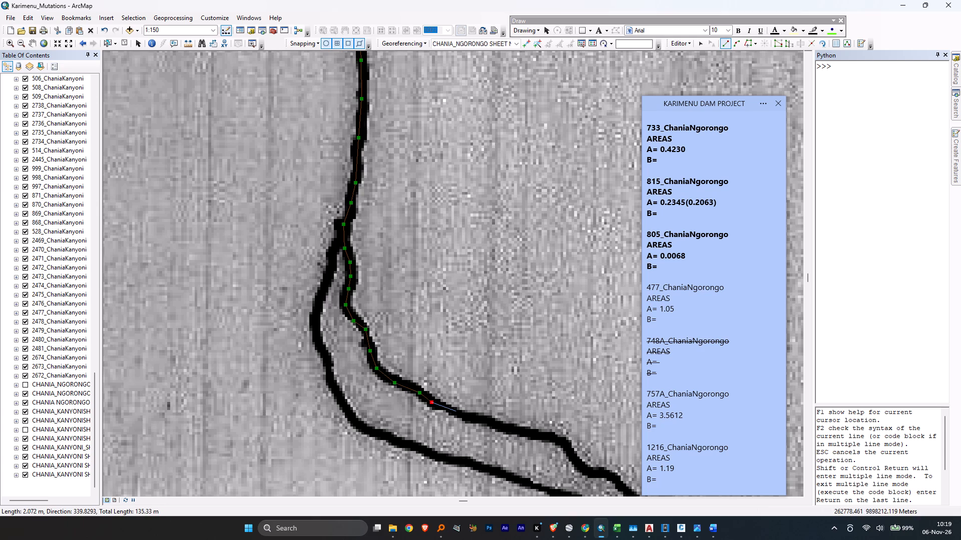
left_click(456, 411)
left_click(483, 422)
left_click(507, 429)
left_click(530, 433)
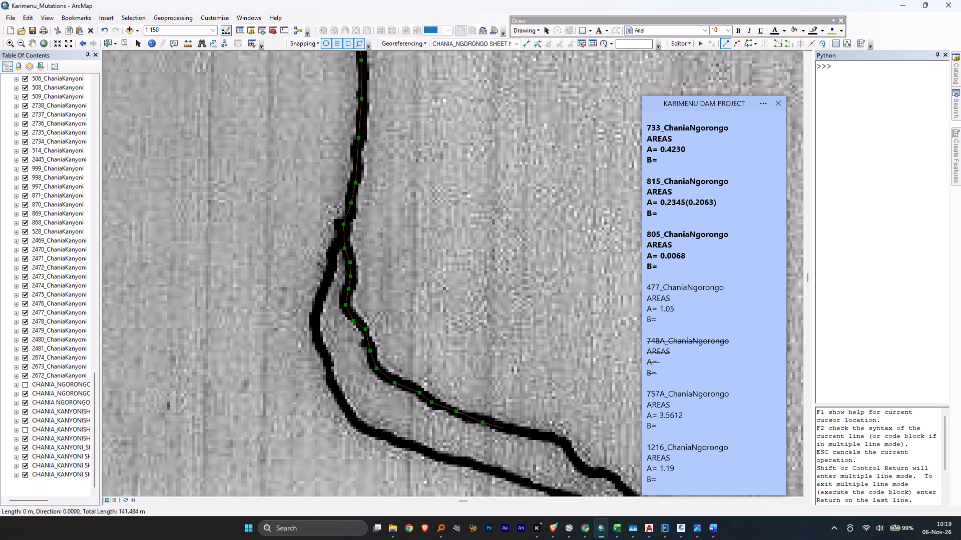
left_click(550, 437)
left_click(563, 441)
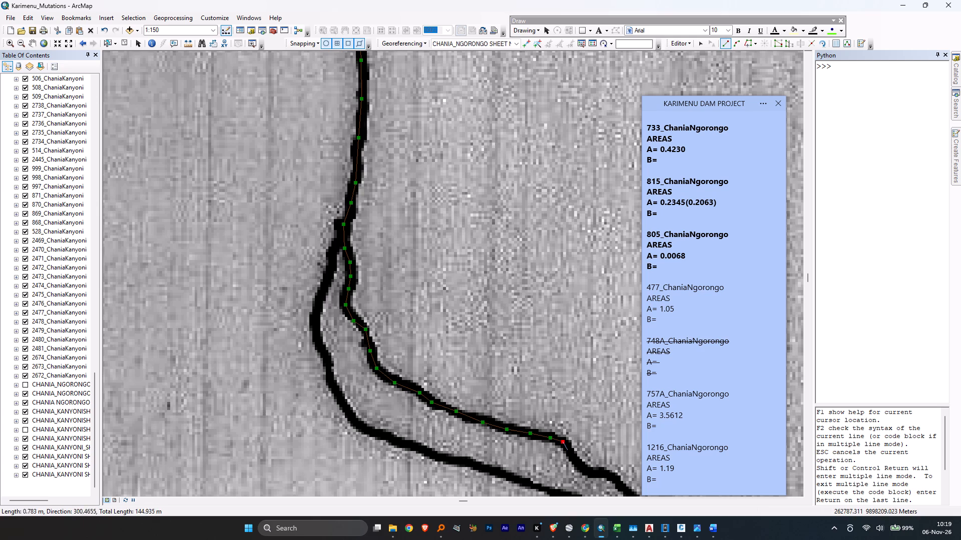
Trace the northern bank line about 12 m southeast through the stepped bend to where both bank lines merge.
left_click(568, 450)
left_click(577, 463)
left_click(593, 474)
middle_click_drag(600, 474, 592, 469)
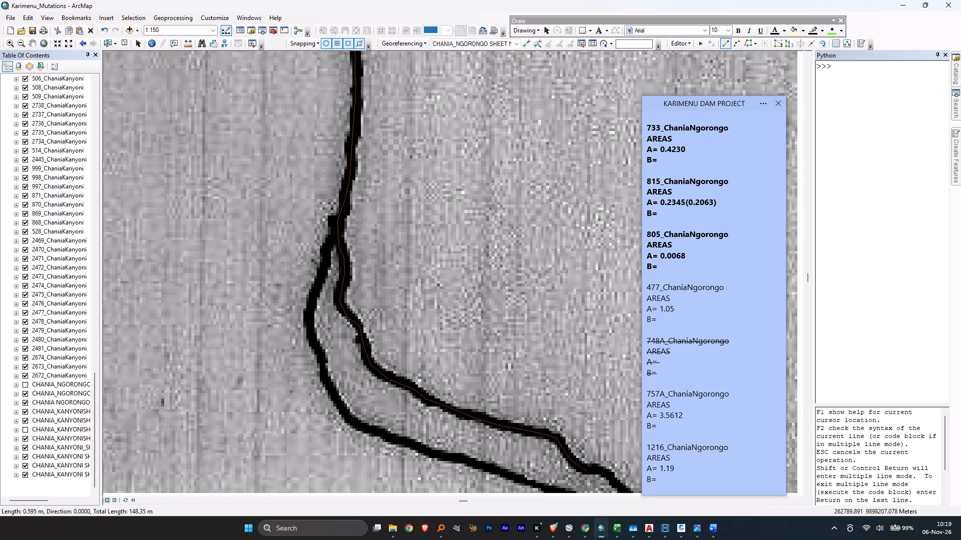
middle_click_drag(592, 469, 248, 258)
left_click(252, 257)
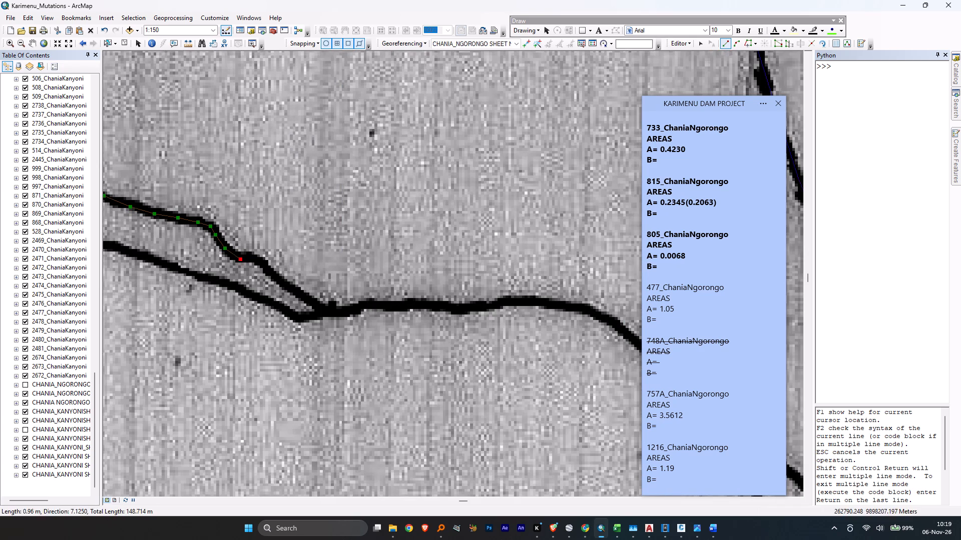
left_click(271, 268)
left_click(291, 289)
left_click(309, 301)
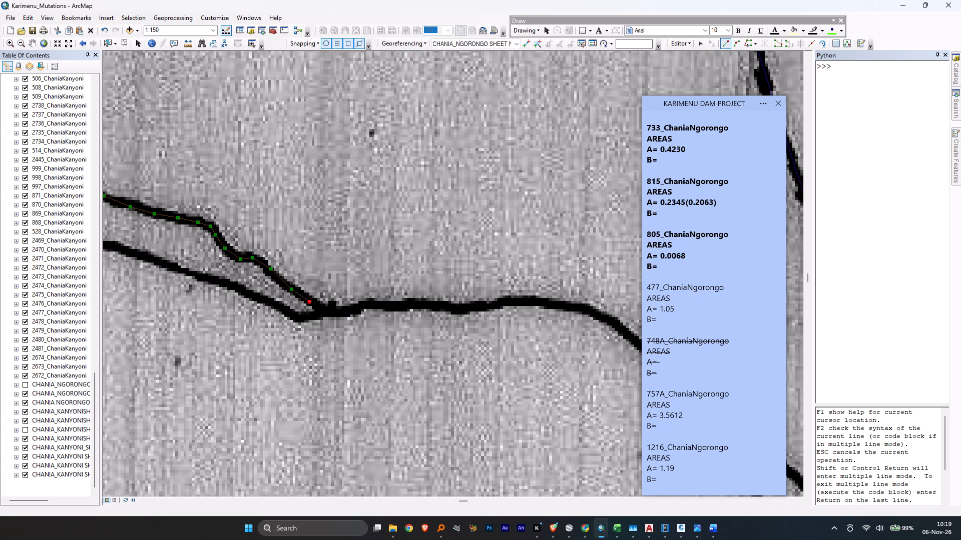
left_click(327, 310)
Continue the 748A river boundary about 17 m east along the merged river line to its gentle crest.
left_click(349, 312)
left_click(365, 305)
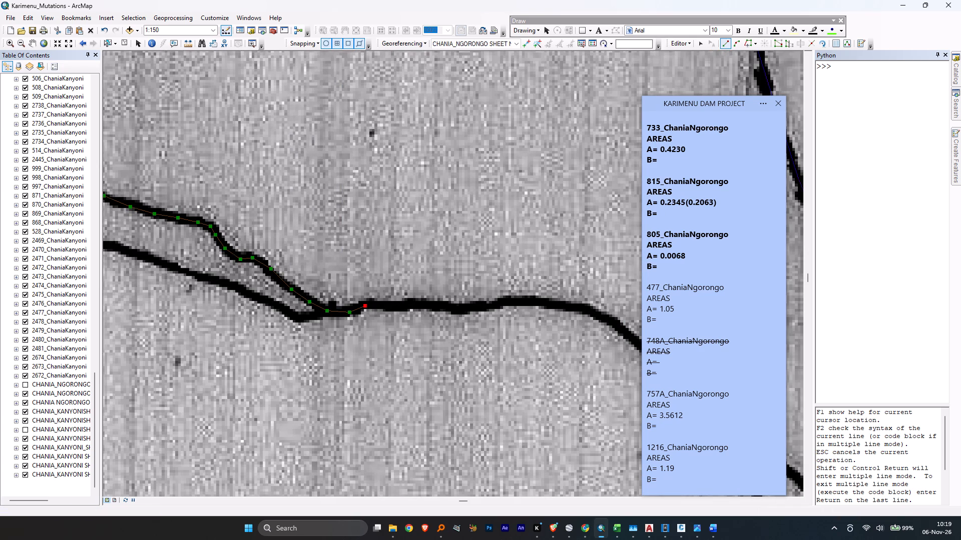
left_click(375, 304)
left_click(401, 307)
left_click(417, 305)
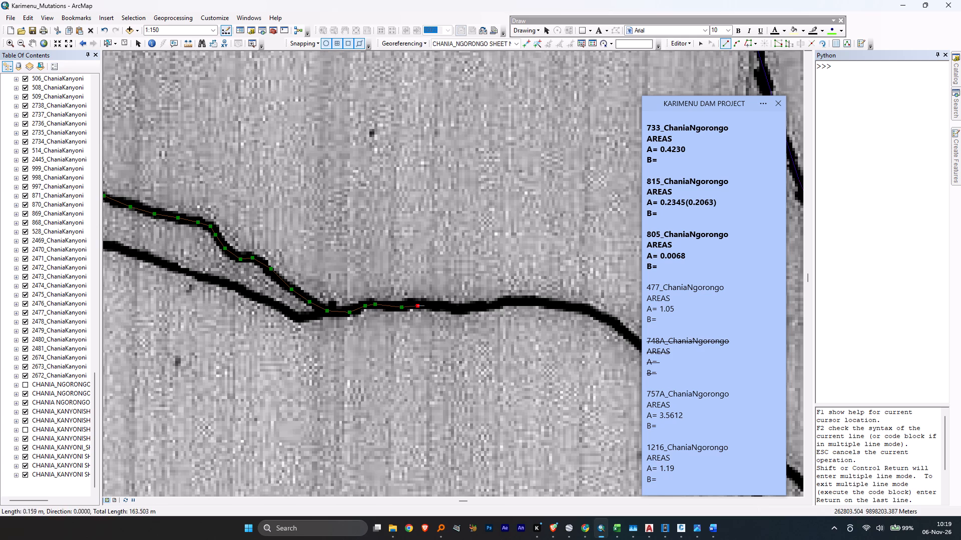
left_click(444, 307)
left_click(464, 307)
left_click(483, 306)
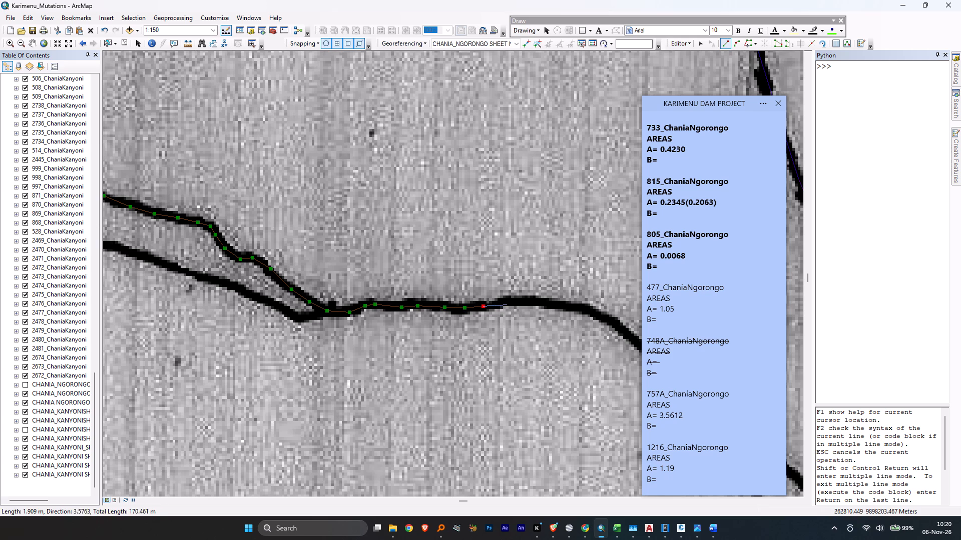
left_click(509, 302)
left_click(538, 302)
Trace the merged river line about 13 m southeast from the crest to the next fork, beside the short spur.
middle_click_drag(555, 307, 515, 301)
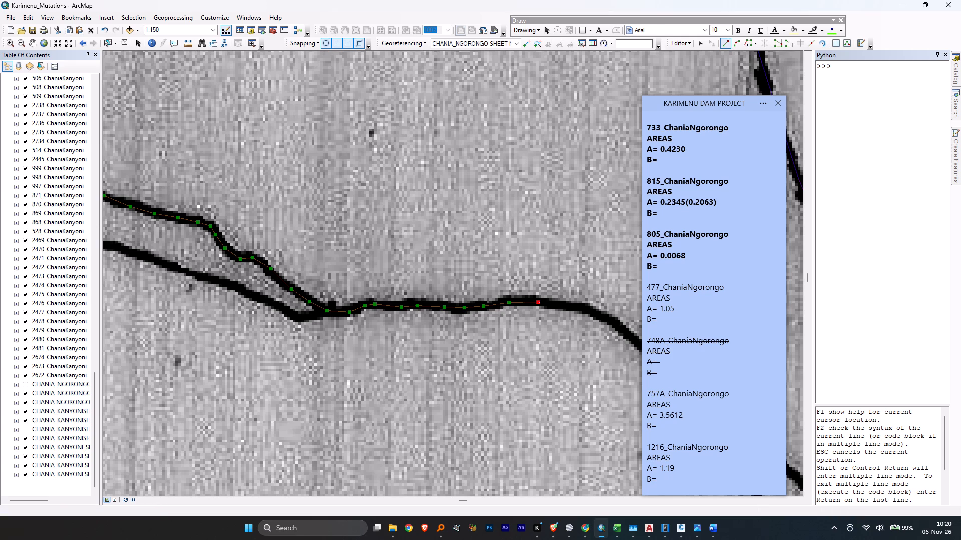
middle_click_drag(515, 301, 287, 258)
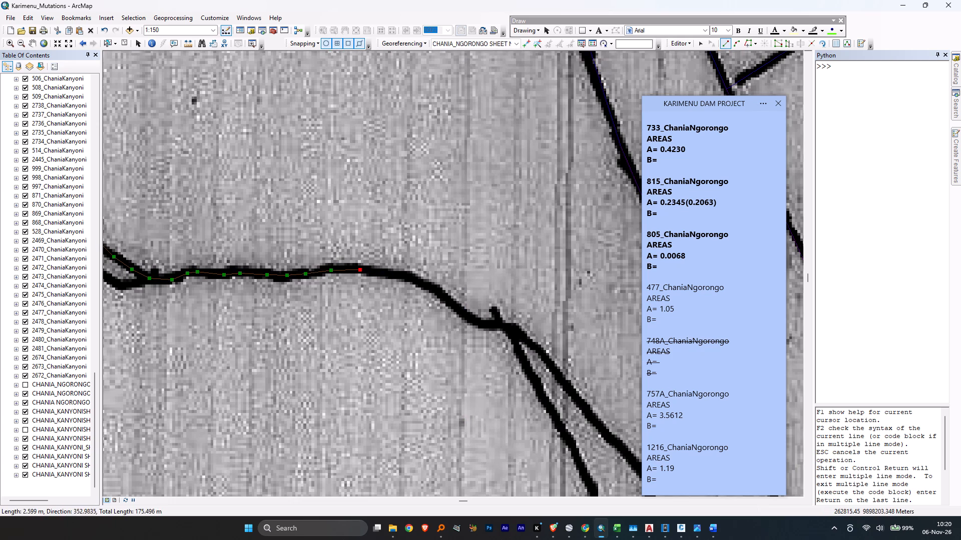
left_click(393, 273)
left_click(418, 280)
left_click(434, 290)
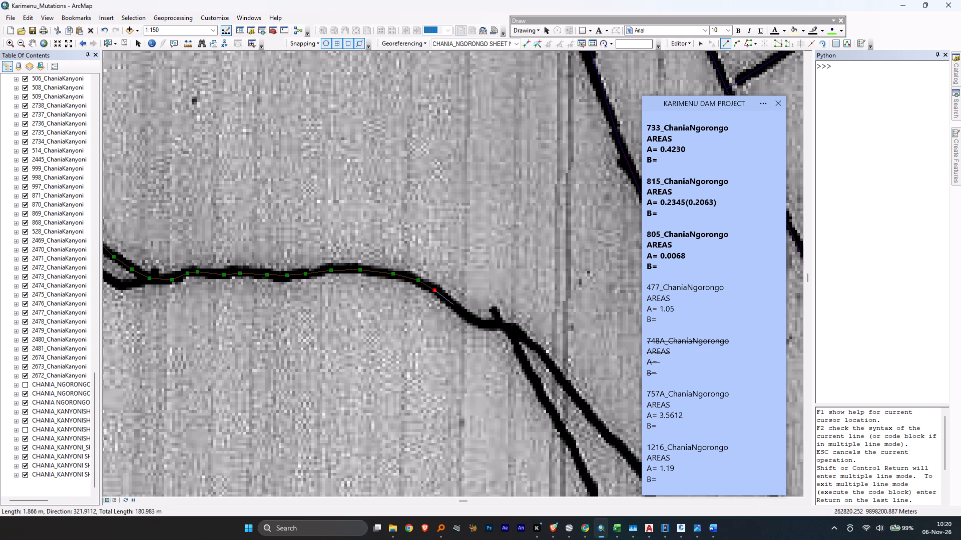
left_click(454, 307)
left_click(468, 319)
left_click(485, 326)
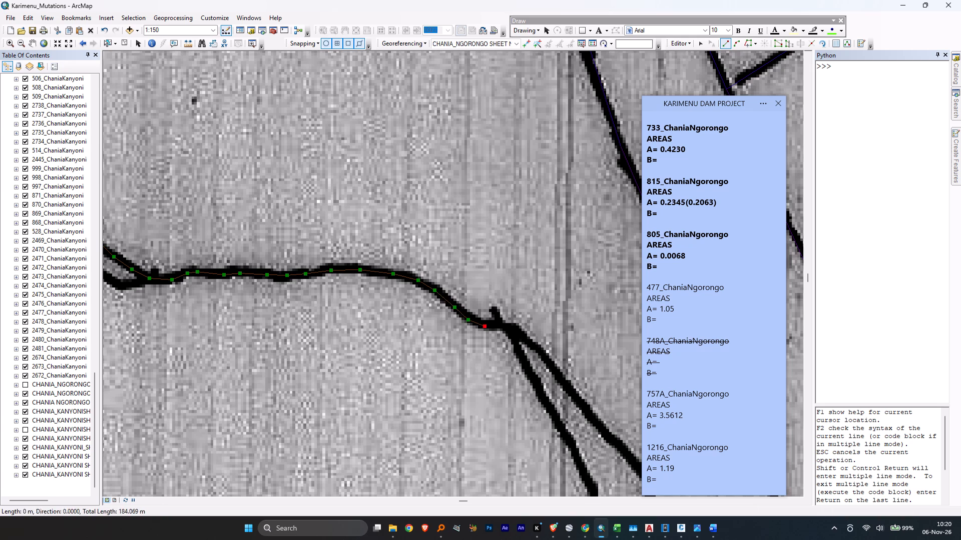
left_click(504, 325)
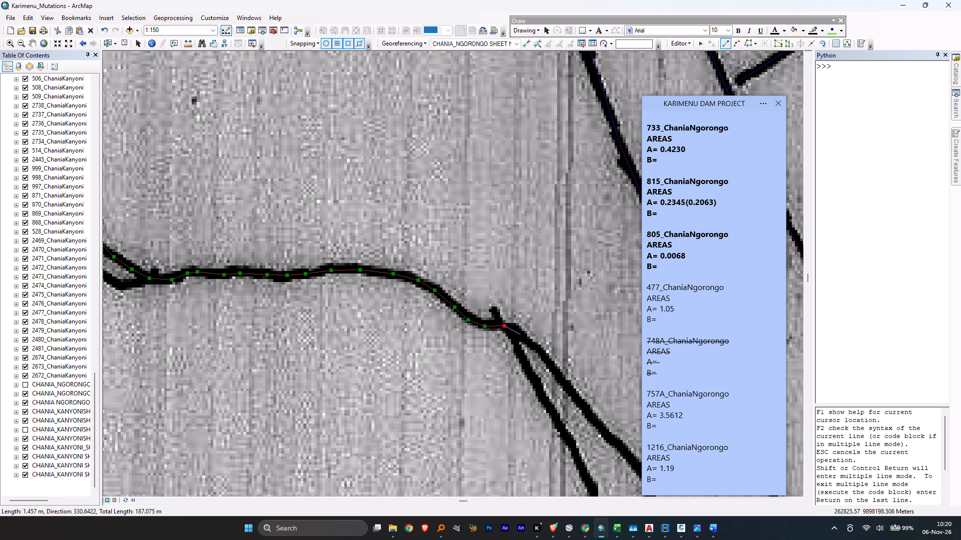
Extend the 748A river boundary about 18 m southeast from the fork along the outer bank line to where it turns south.
left_click(521, 334)
left_click(540, 350)
middle_click_drag(557, 379, 209, 202)
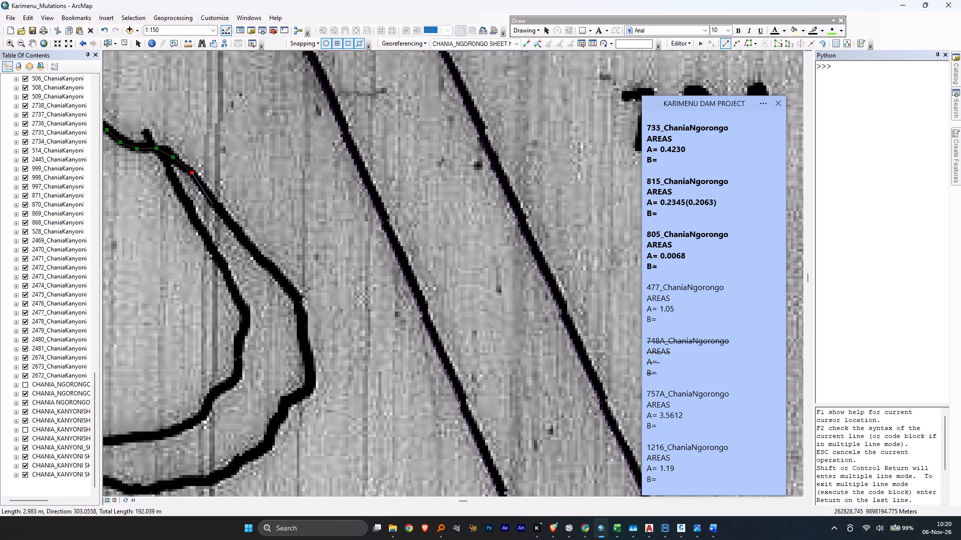
left_click(216, 206)
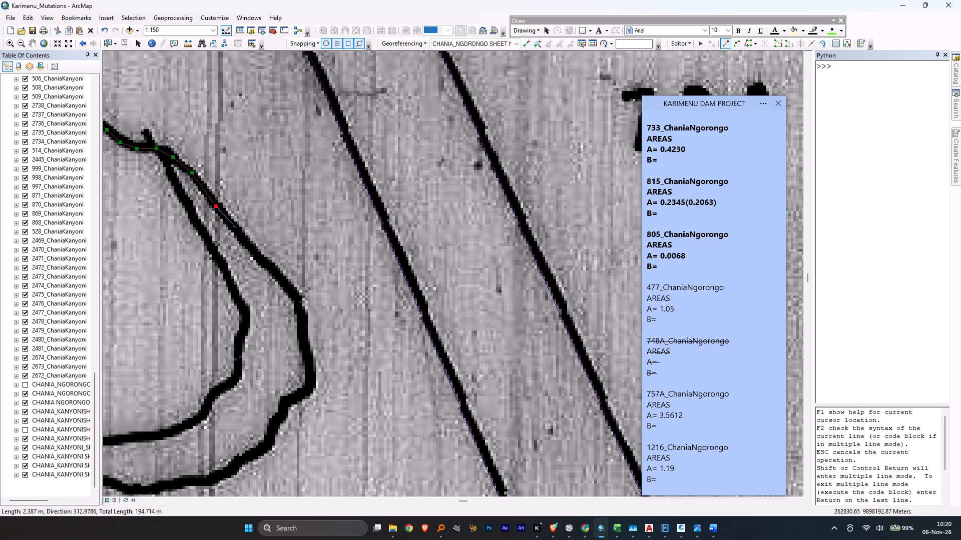
left_click(256, 256)
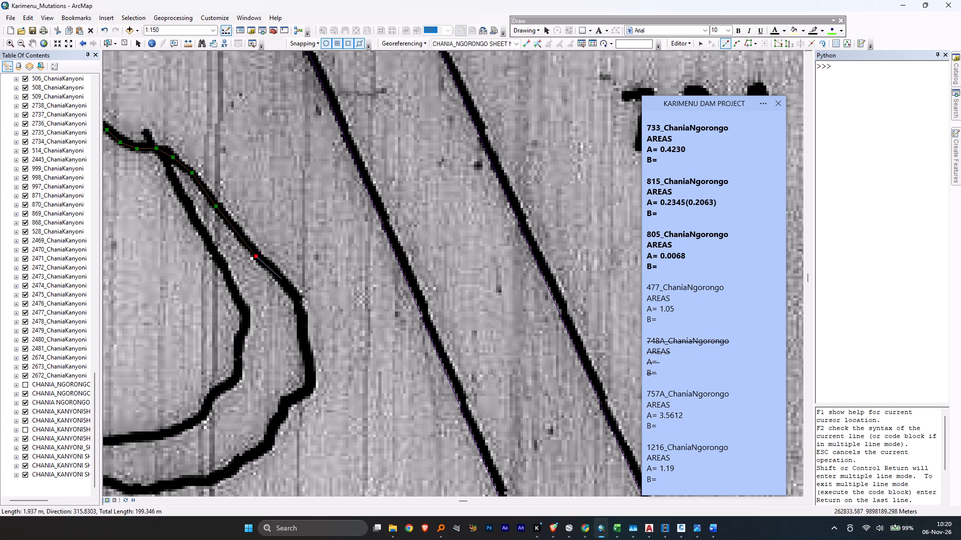
left_click(282, 279)
left_click(298, 298)
left_click(303, 319)
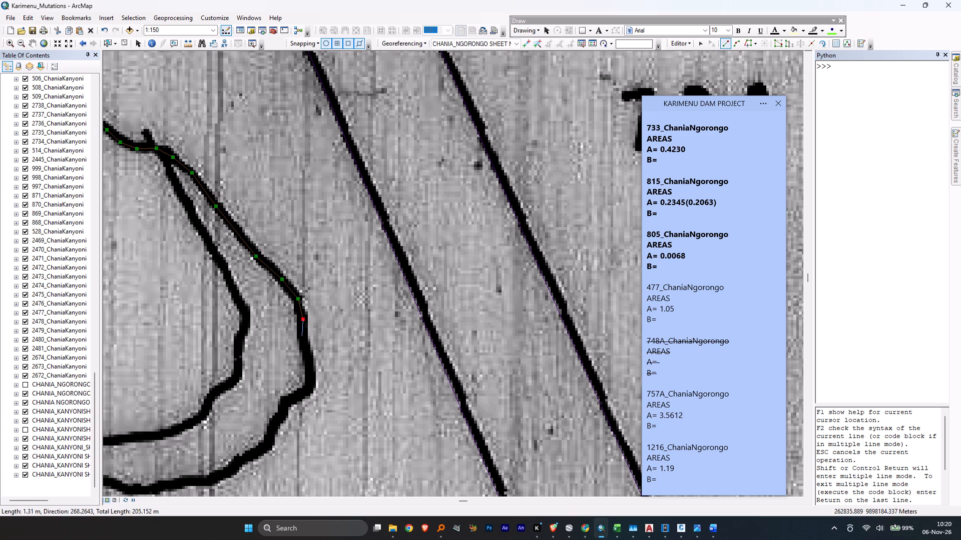
Trace the outer bank line about 17 m south around the eastern bulge and southwest to where it flattens westward.
left_click(305, 347)
left_click(312, 369)
left_click(312, 384)
left_click(303, 394)
left_click(289, 400)
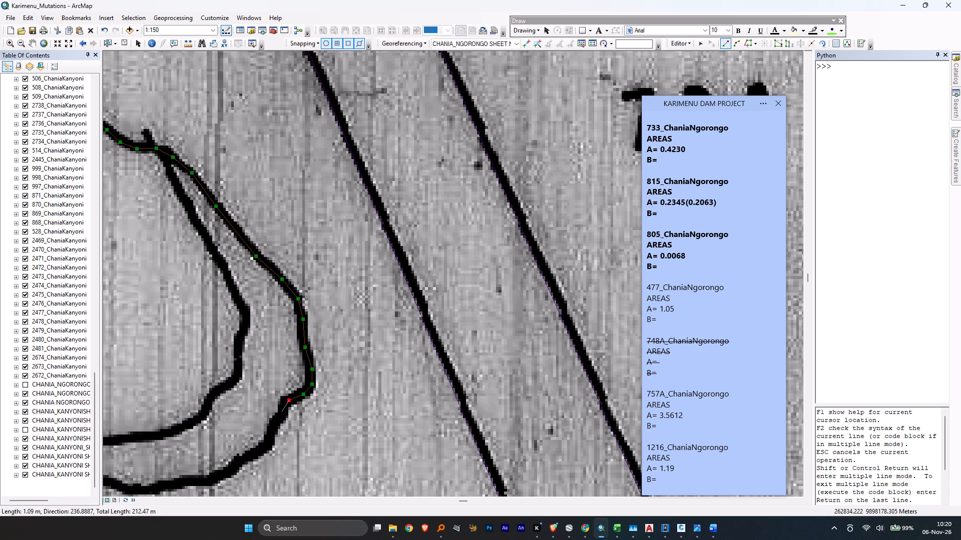
left_click(281, 412)
left_click(274, 423)
left_click(268, 444)
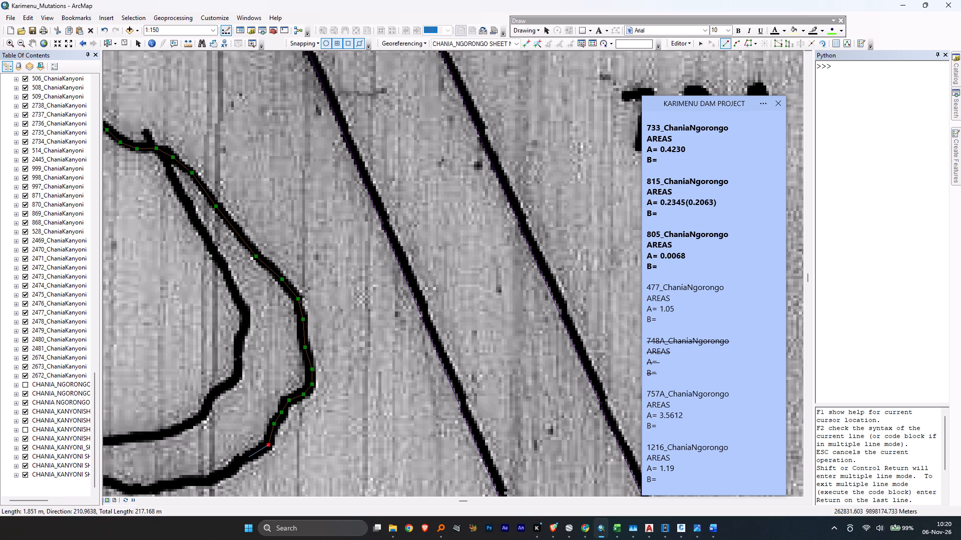
left_click(248, 457)
left_click(229, 472)
left_click(210, 480)
Continue the 748A river boundary about 15 m west along the southern bank line, over its small hump to the next step.
middle_click_drag(207, 481, 320, 407)
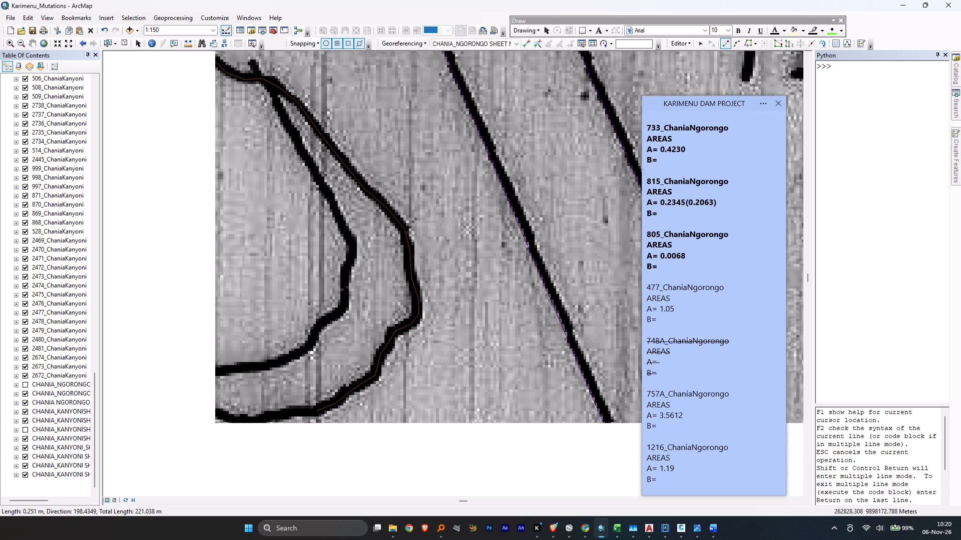
middle_click_drag(320, 407, 424, 316)
left_click(407, 316)
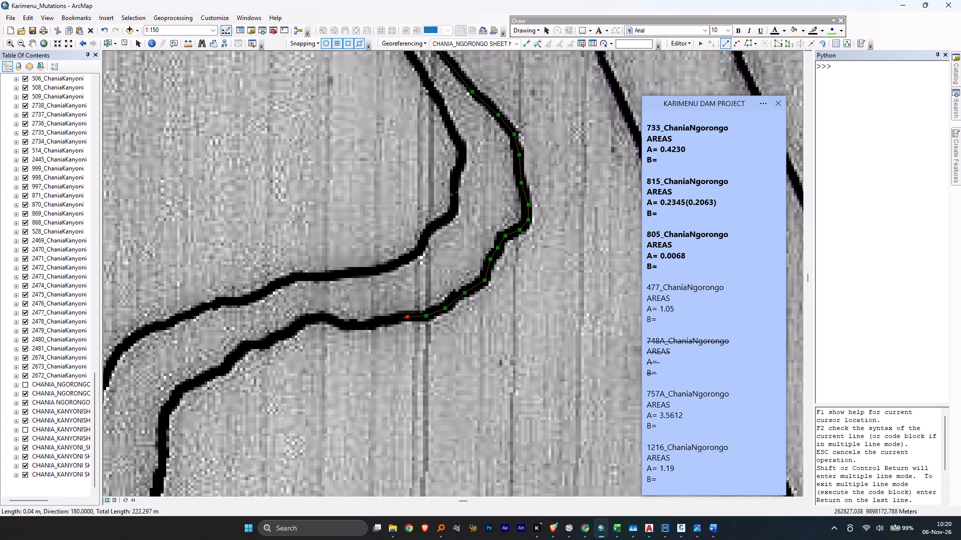
left_click(384, 321)
left_click(362, 326)
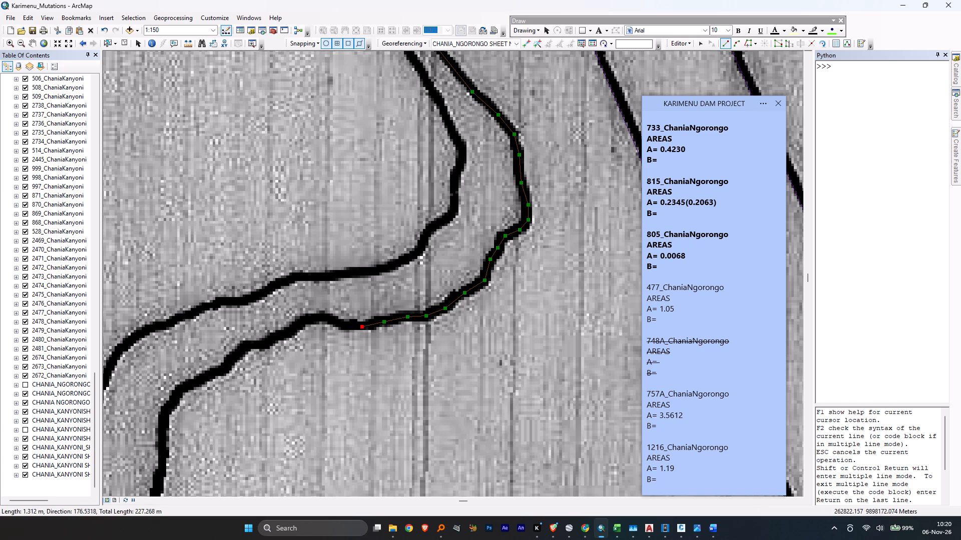
left_click(345, 325)
left_click(327, 316)
left_click(308, 318)
left_click(291, 329)
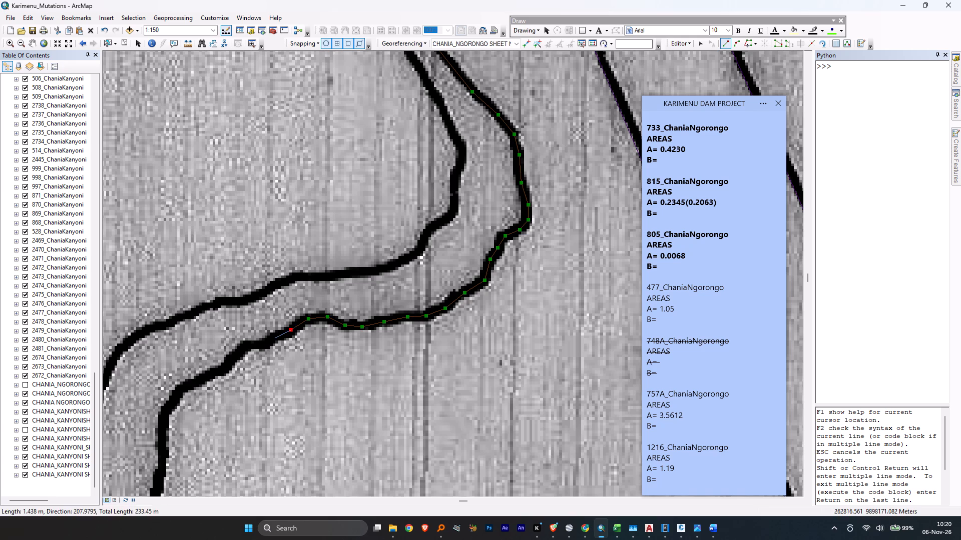
left_click(275, 338)
left_click(262, 344)
left_click(246, 346)
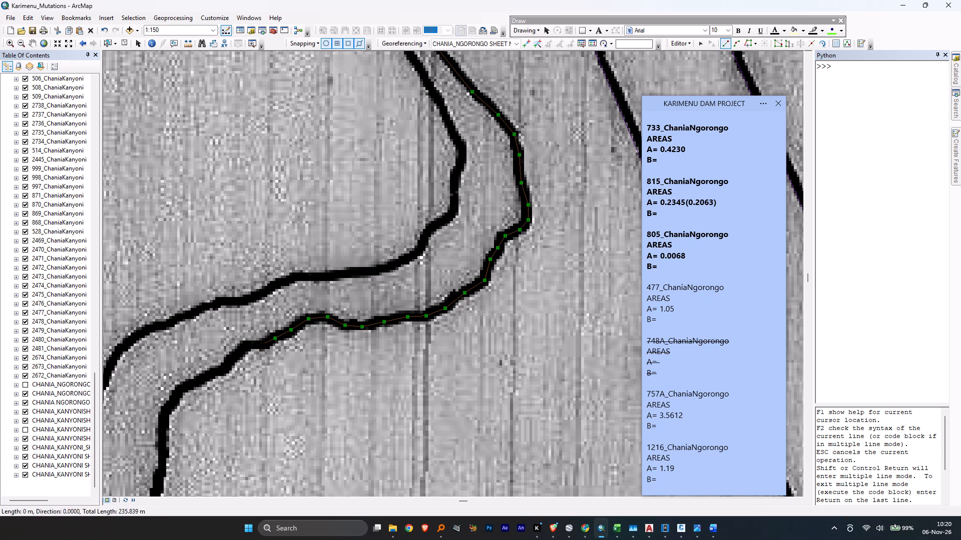
Trace the same bank line about 10 m southwest and into the turn where it starts running south.
left_click(232, 358)
left_click(216, 372)
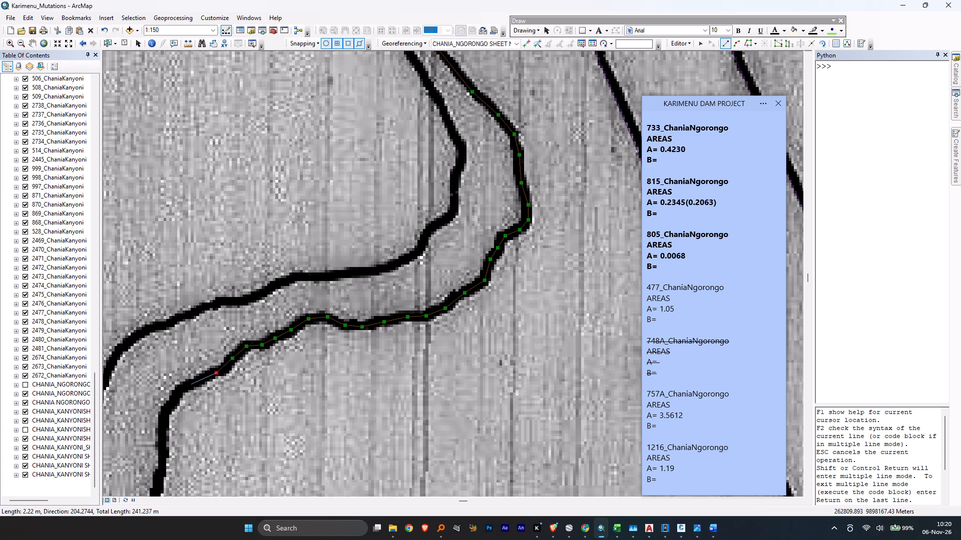
left_click(191, 384)
left_click(175, 396)
left_click(164, 414)
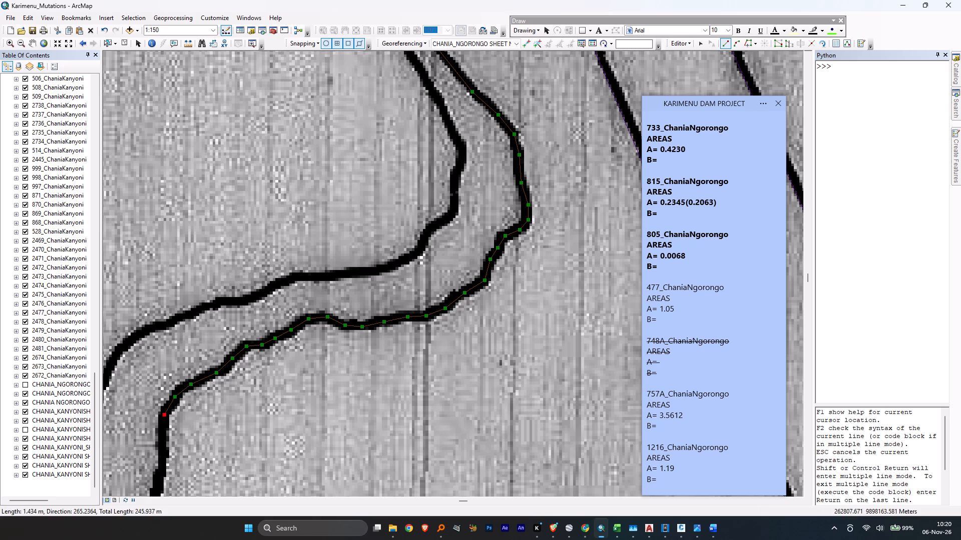
left_click(163, 434)
Extend the 748A river boundary about 18 m around the inner bank of the western bend and southeast down its slope.
middle_click_drag(169, 449, 333, 194)
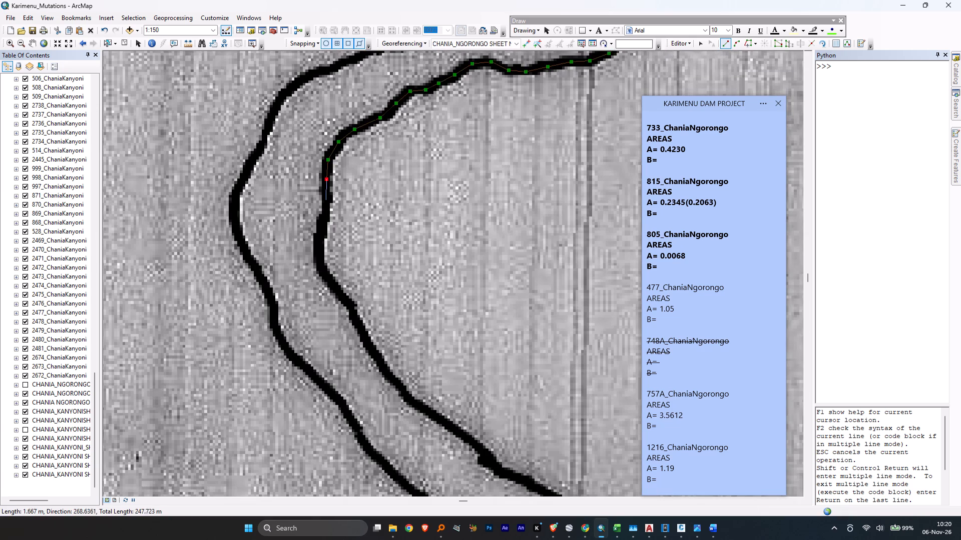
left_click(326, 201)
left_click(323, 219)
left_click(319, 241)
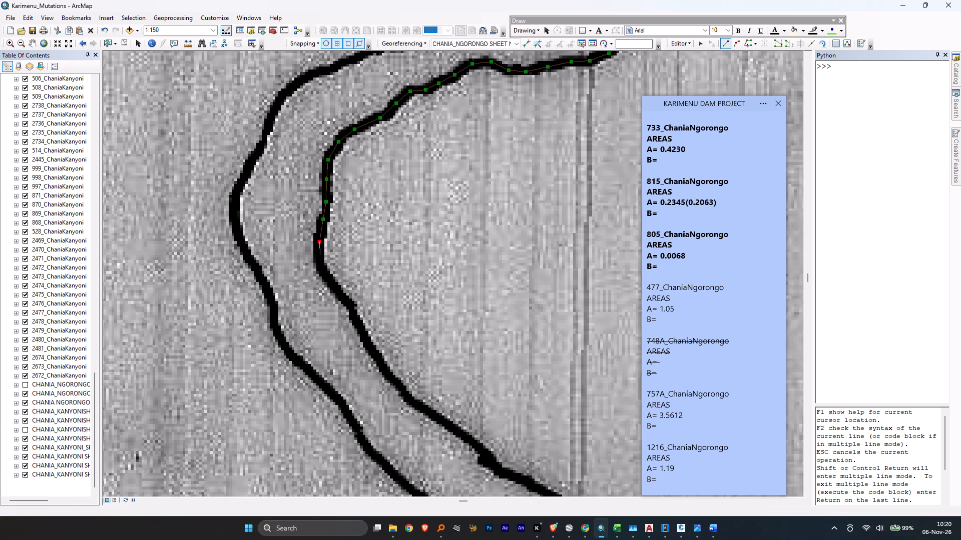
left_click(318, 261)
left_click(330, 283)
left_click(347, 300)
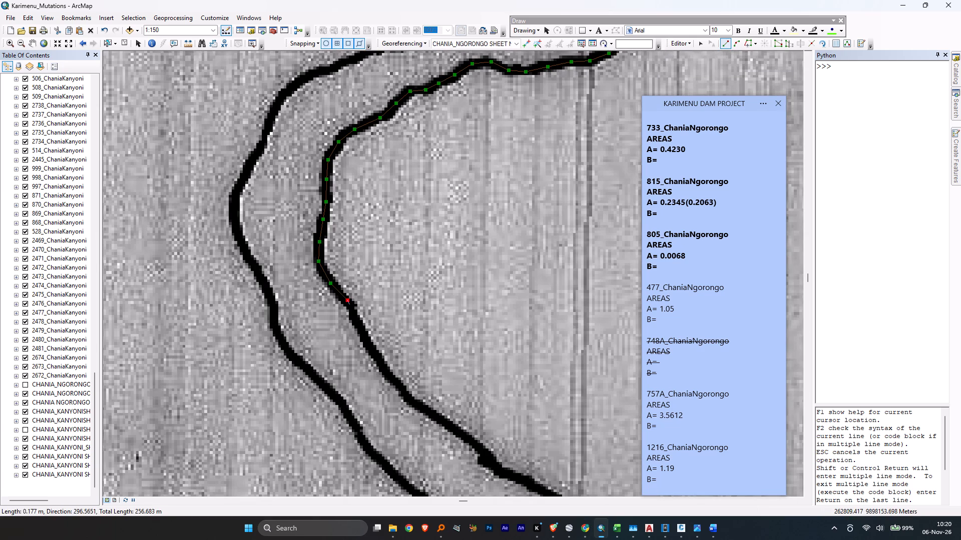
left_click(354, 312)
left_click(364, 337)
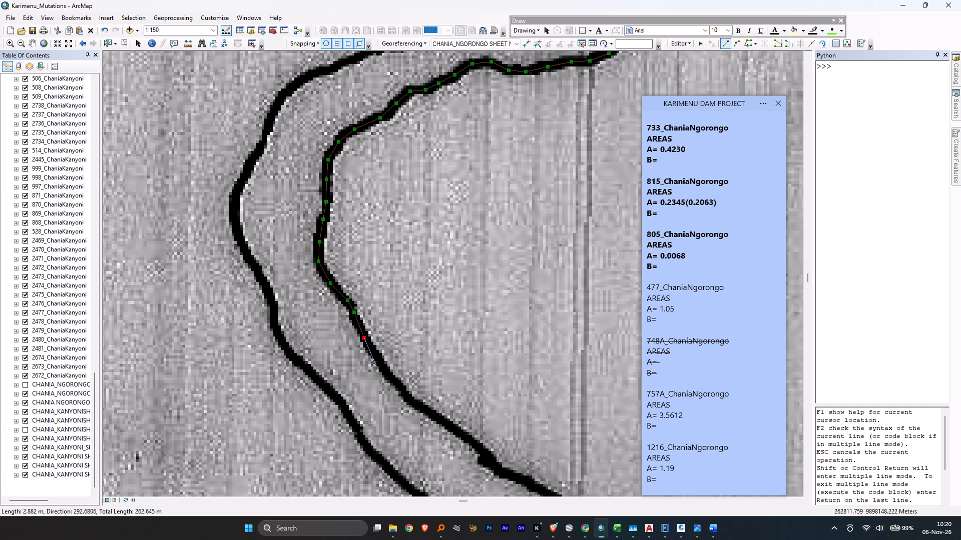
left_click(391, 379)
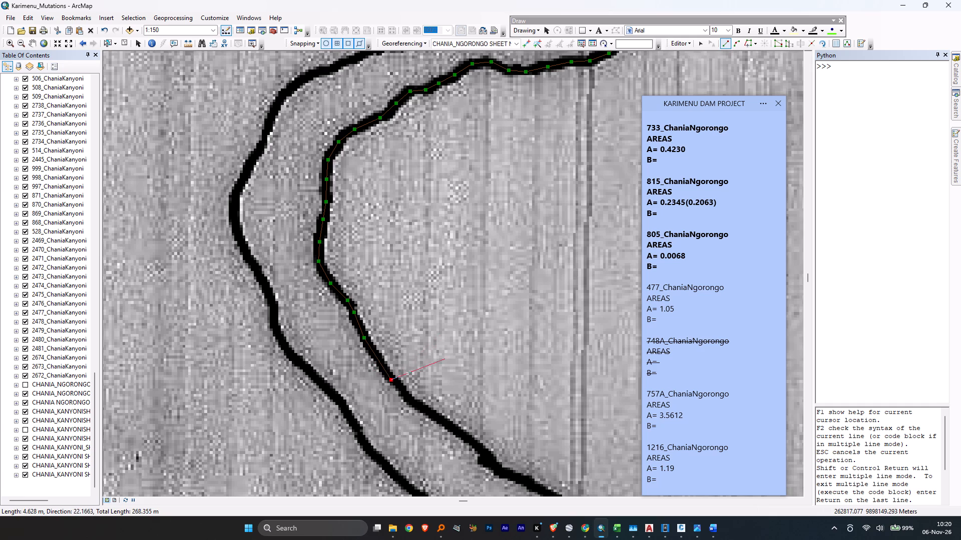
Continue the river boundary about 27 m southeast along the upper bank line, past the small notch to its lowest bend.
middle_click_drag(445, 358, 186, 224)
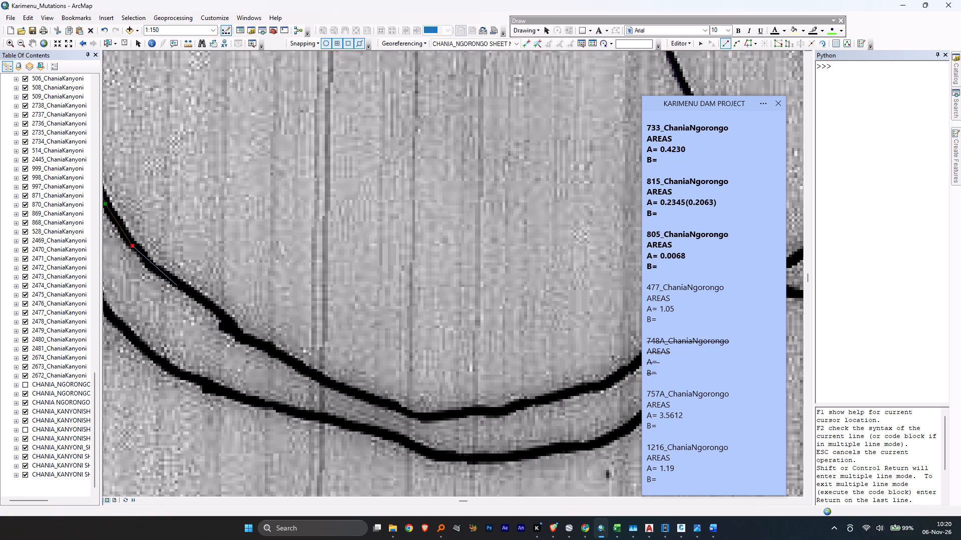
left_click(156, 271)
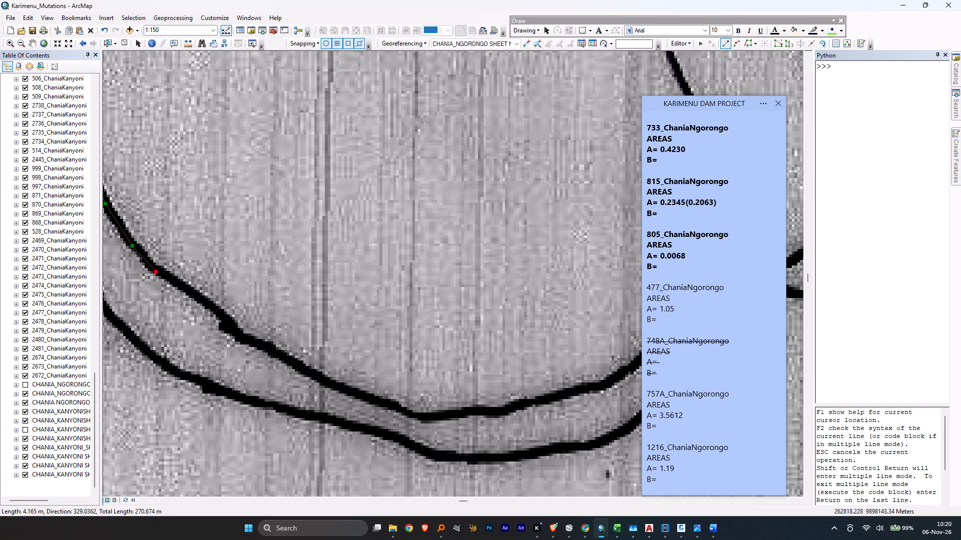
left_click(201, 298)
left_click(229, 321)
left_click(237, 335)
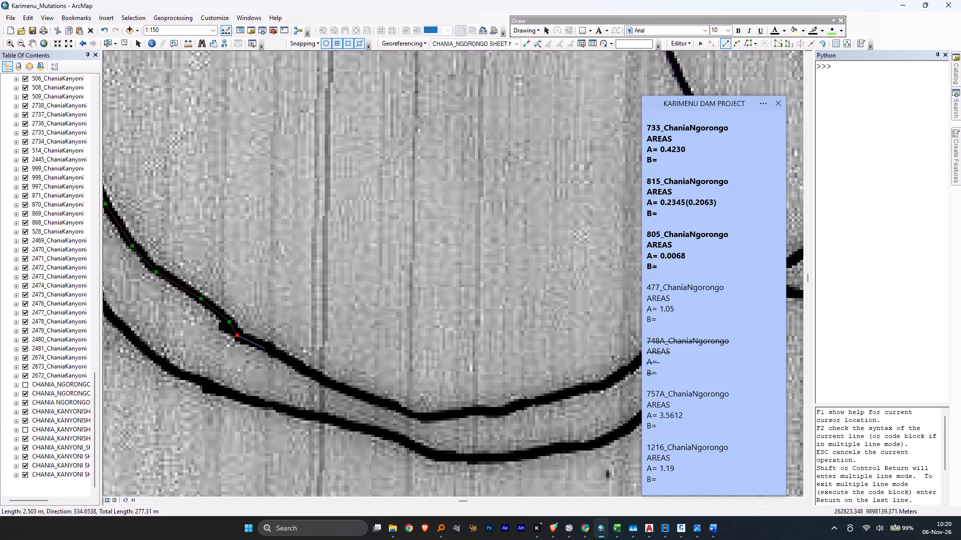
left_click(265, 347)
left_click(297, 365)
left_click(320, 380)
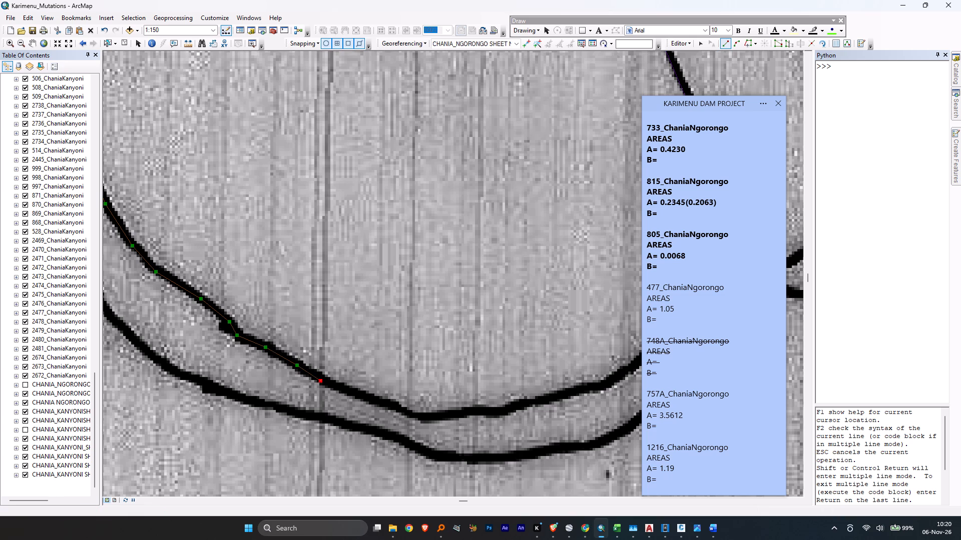
left_click(354, 391)
left_click(386, 405)
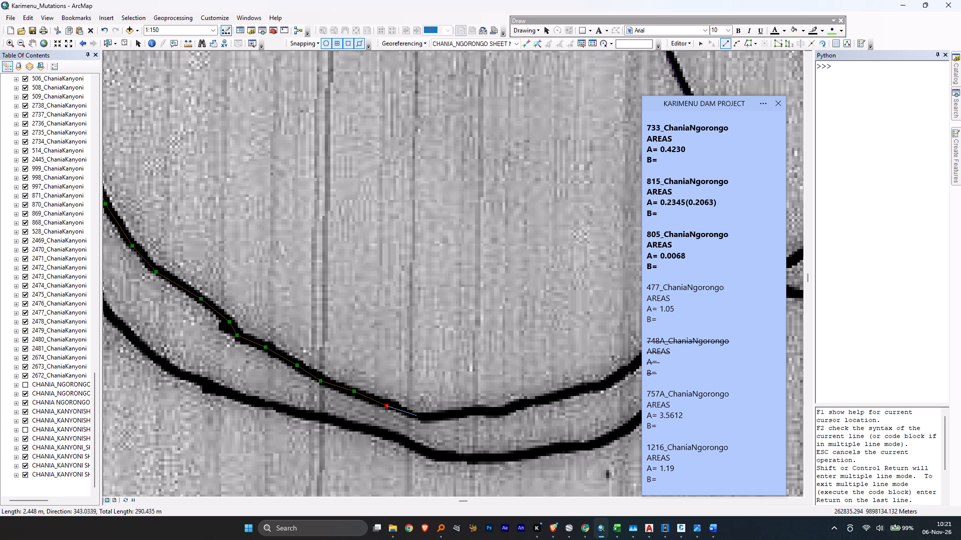
left_click(417, 415)
Trace the upper bank line about 16 m east from the lowest bend to where it starts climbing steeply northeast.
left_click(459, 415)
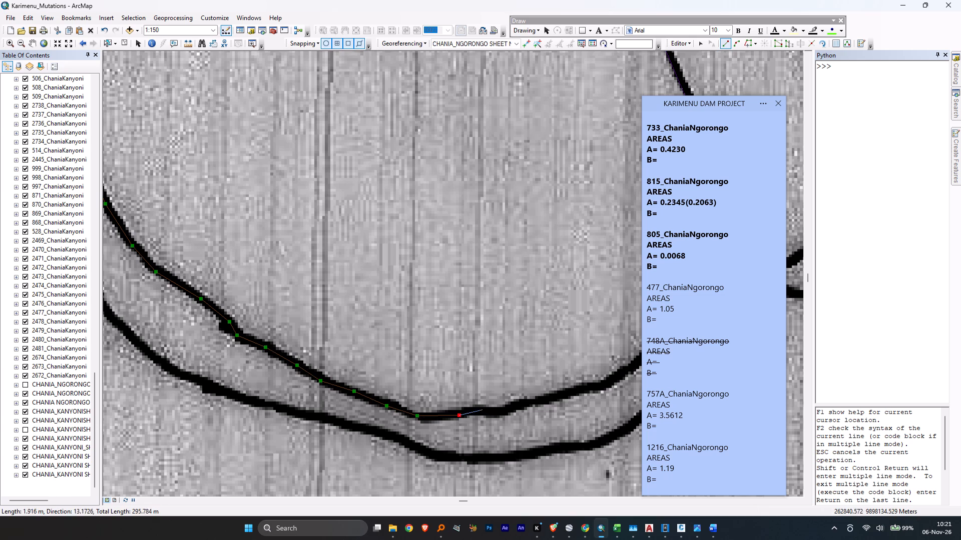
left_click(482, 410)
left_click(499, 412)
left_click(526, 405)
middle_click_drag(565, 389, 343, 410)
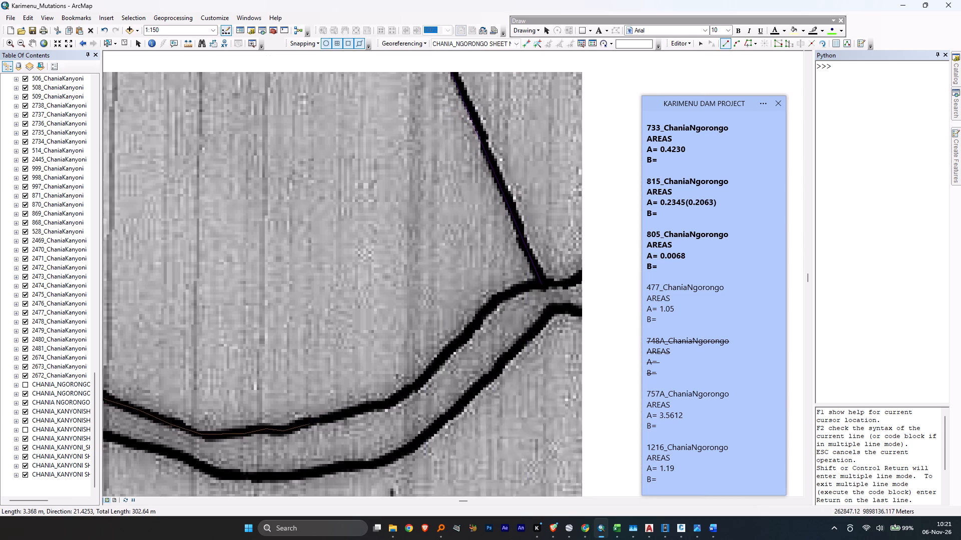
middle_click_drag(343, 410, 333, 414)
left_click(327, 419)
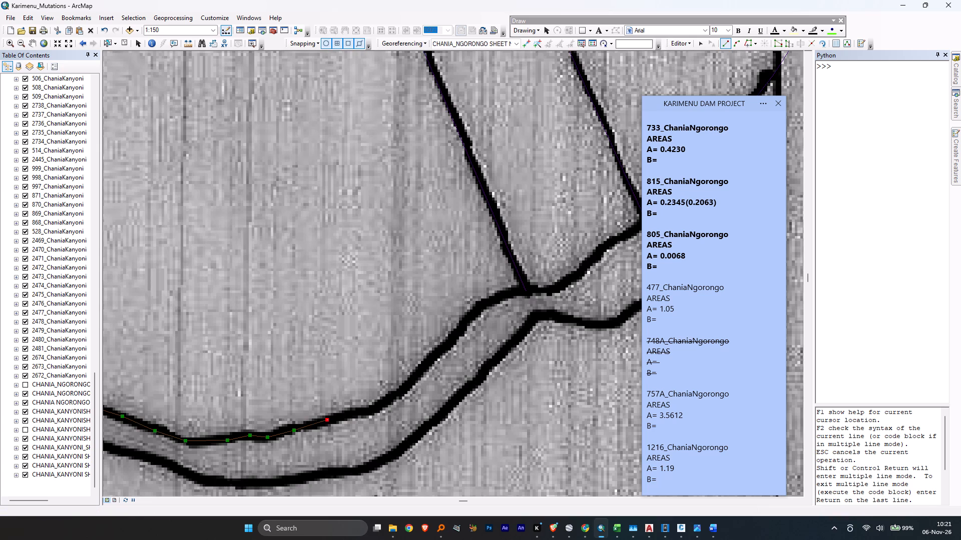
left_click_drag(355, 413, 360, 412)
left_click(383, 405)
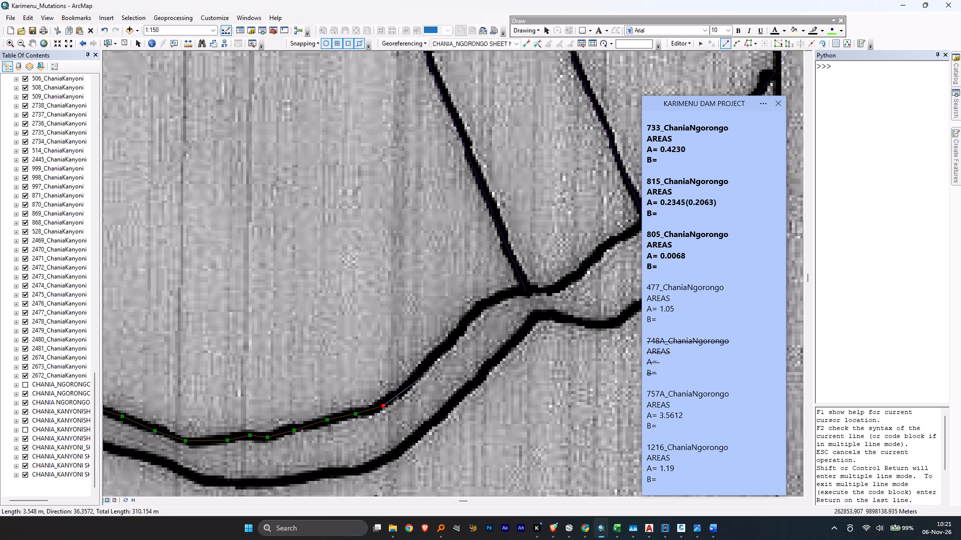
Trace the last 15 m or so northeast and finish the 748A river boundary, snapped to the parcel line junction on the bank.
left_click(419, 375)
left_click(441, 351)
left_click(459, 331)
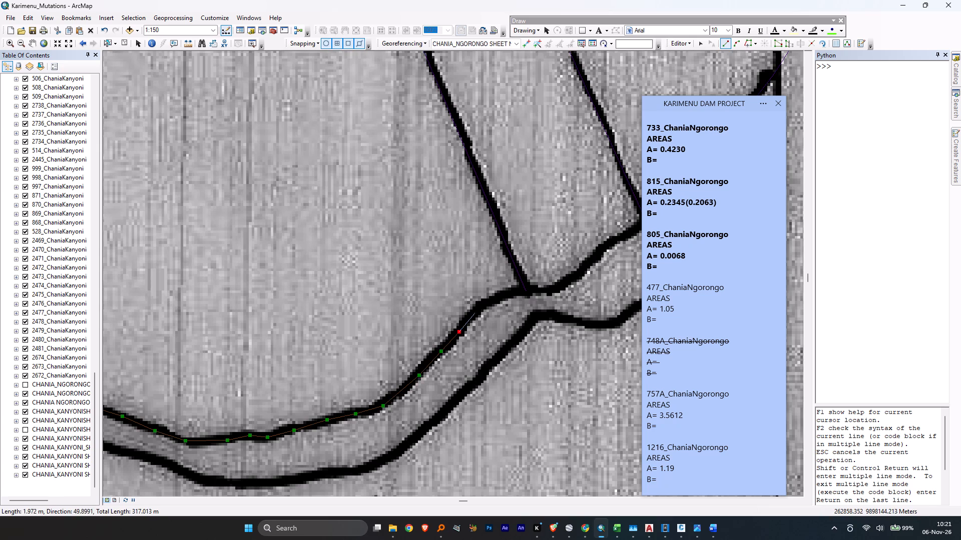
left_click(475, 312)
left_click(486, 302)
left_click(504, 293)
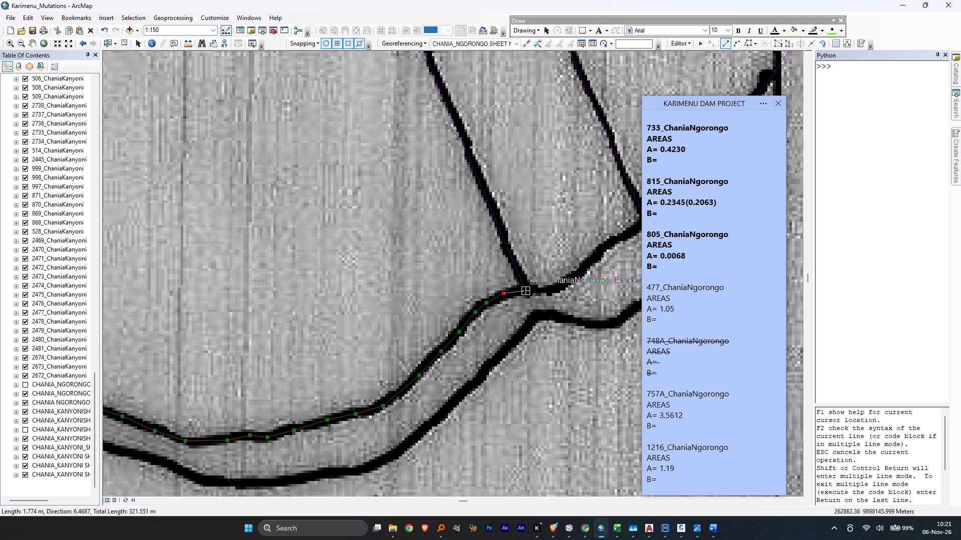
double_click(526, 290)
Review the finished 748A river boundary along the scanned banks up to the neighbouring parcel 757A.
scroll(469, 371, "up", 3)
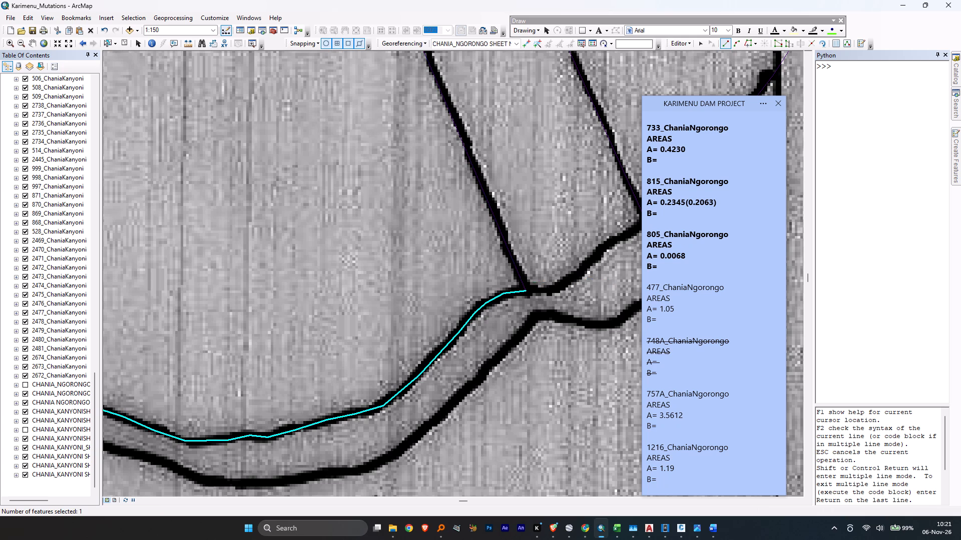
scroll(469, 371, "up", 5)
scroll(356, 386, "up", 1)
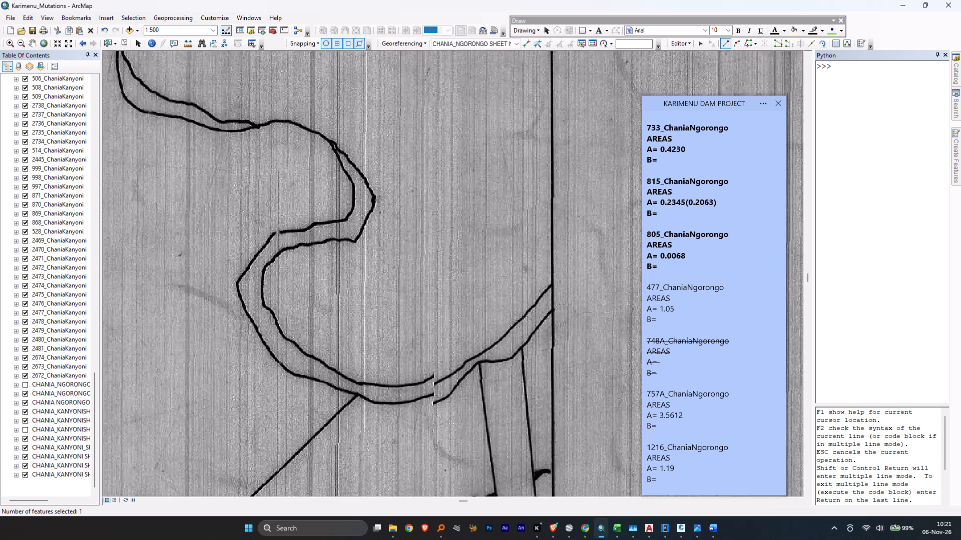
middle_click_drag(282, 197, 432, 395)
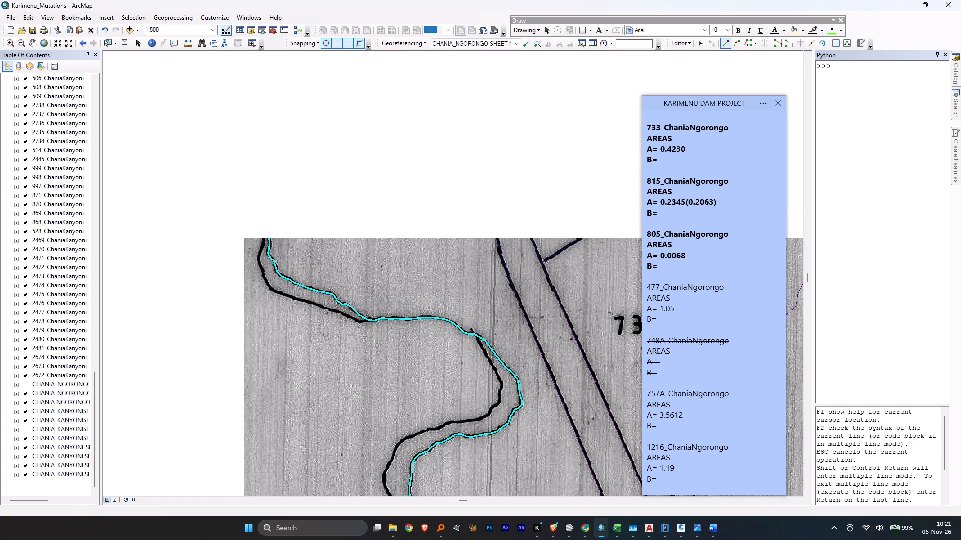
middle_click_drag(312, 163, 403, 394)
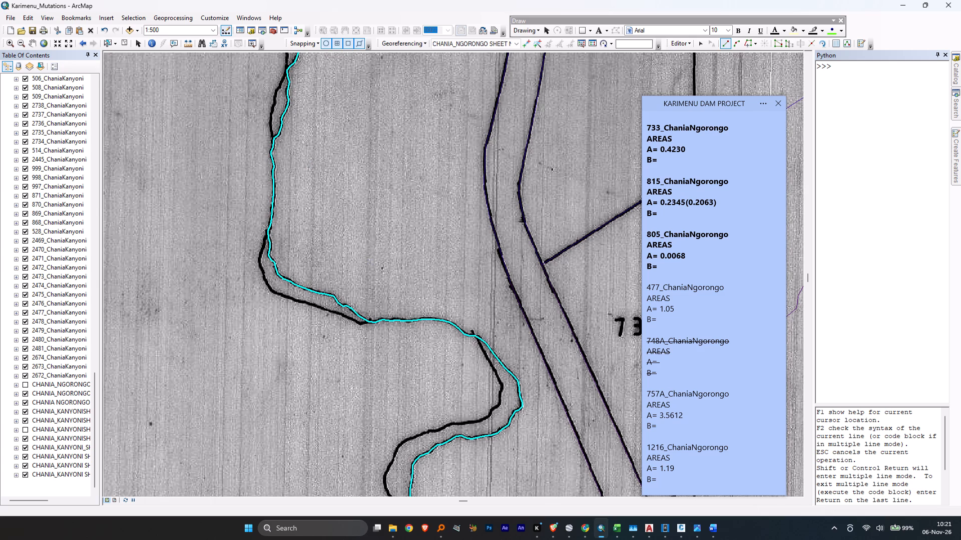
middle_click_drag(329, 174, 415, 387)
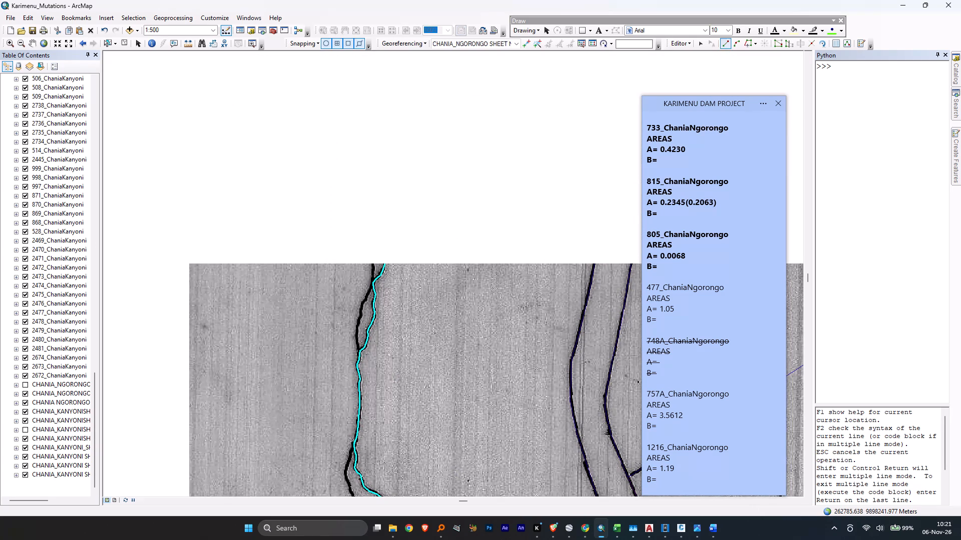
middle_click_drag(352, 196, 414, 272)
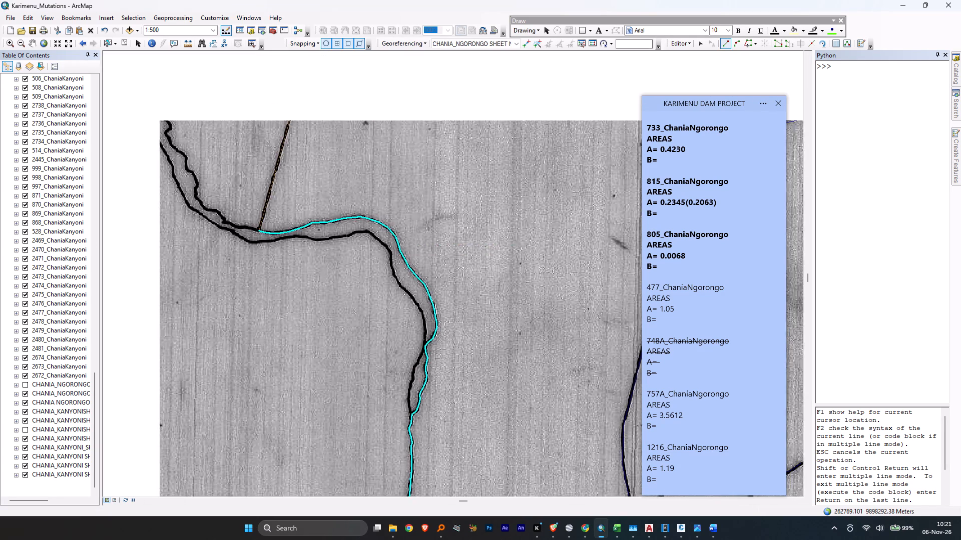
middle_click_drag(414, 272, 547, 455)
middle_click_drag(371, 284, 450, 493)
middle_click_drag(313, 289, 388, 470)
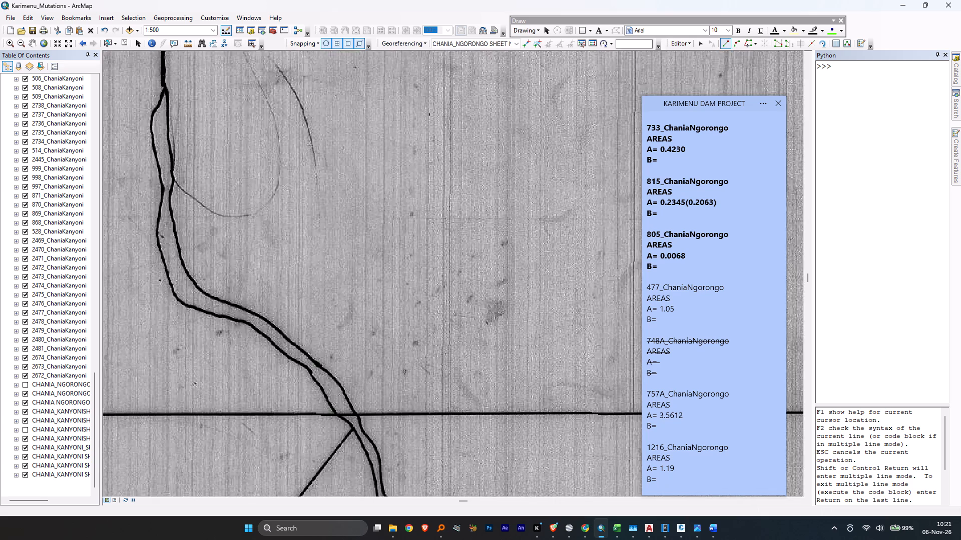
middle_click_drag(410, 267, 388, 477)
middle_click_drag(455, 263, 437, 506)
scroll(433, 397, "up", 9)
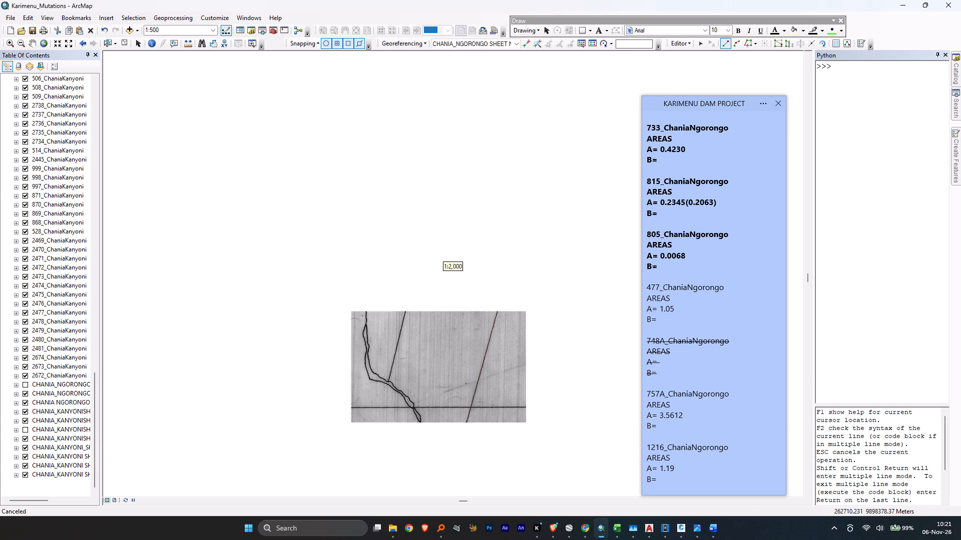
scroll(459, 225, "down", 1)
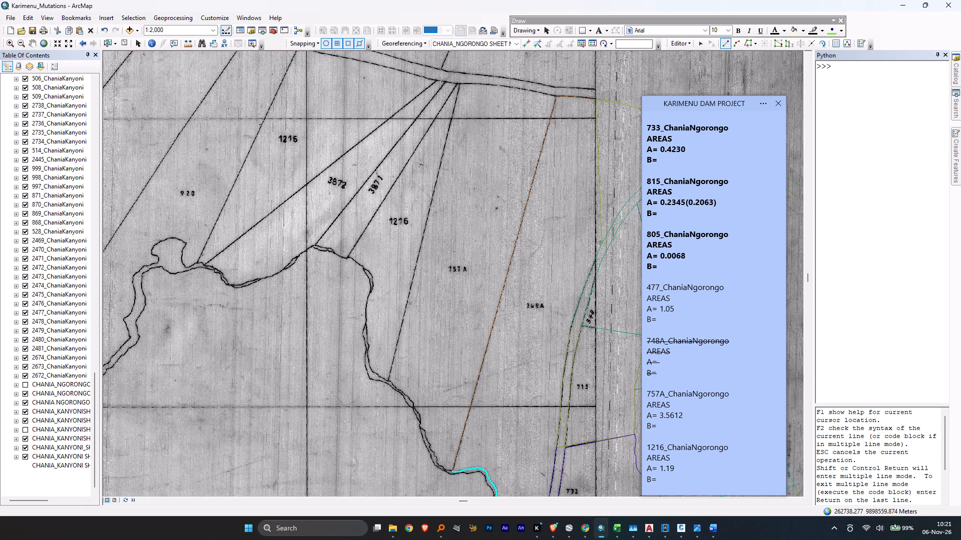
scroll(459, 225, "down", 1)
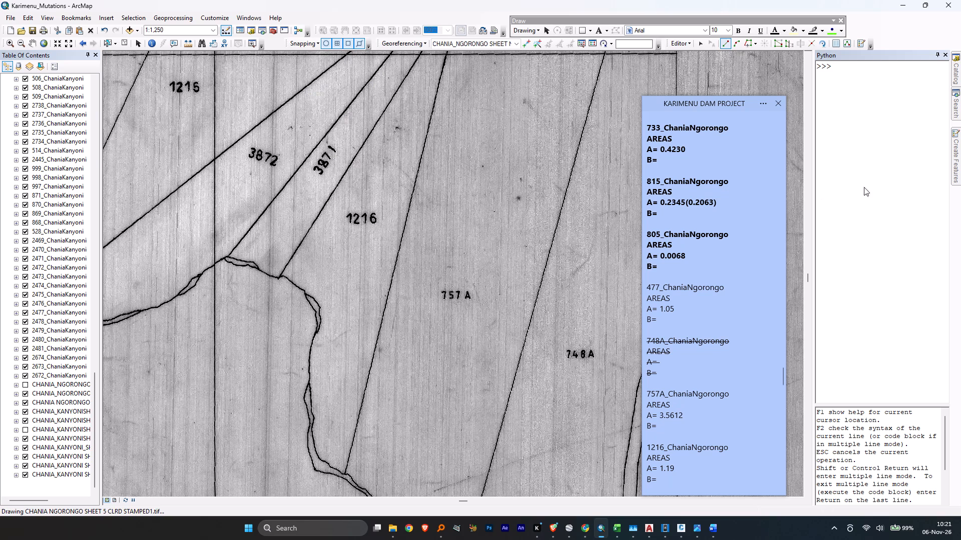
Set up the 757A_ChaniaNgorongo template for drawing, with Line as its default and active construction tool.
left_click(958, 158)
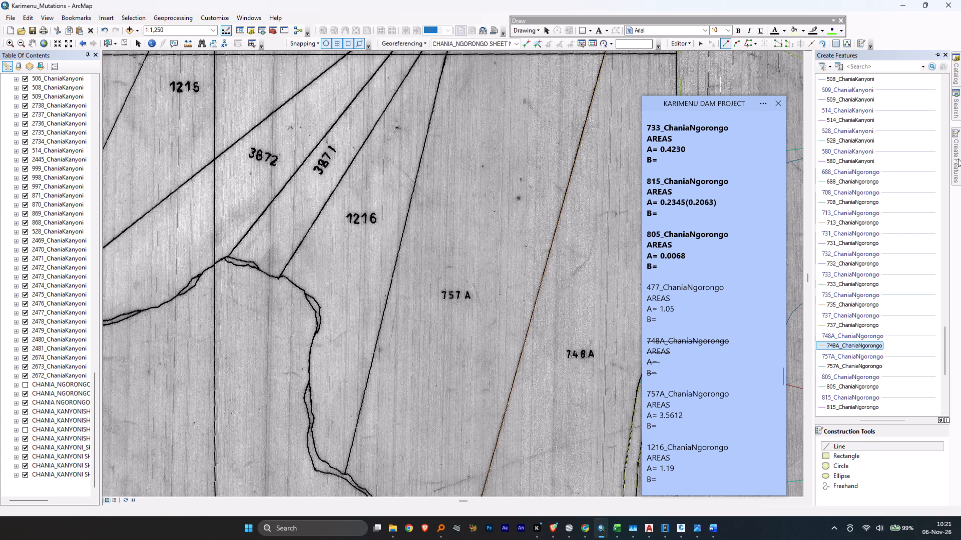
double_click(860, 366)
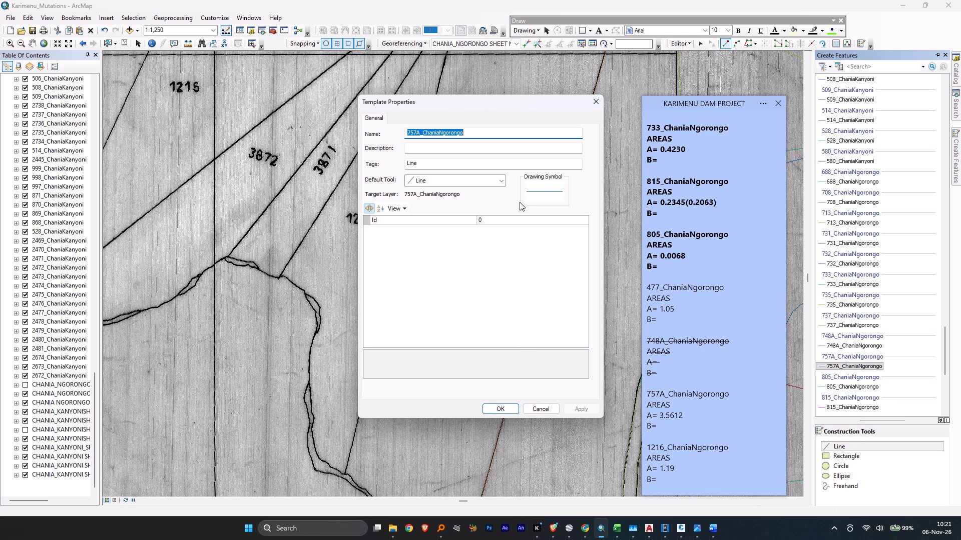
left_click(500, 180)
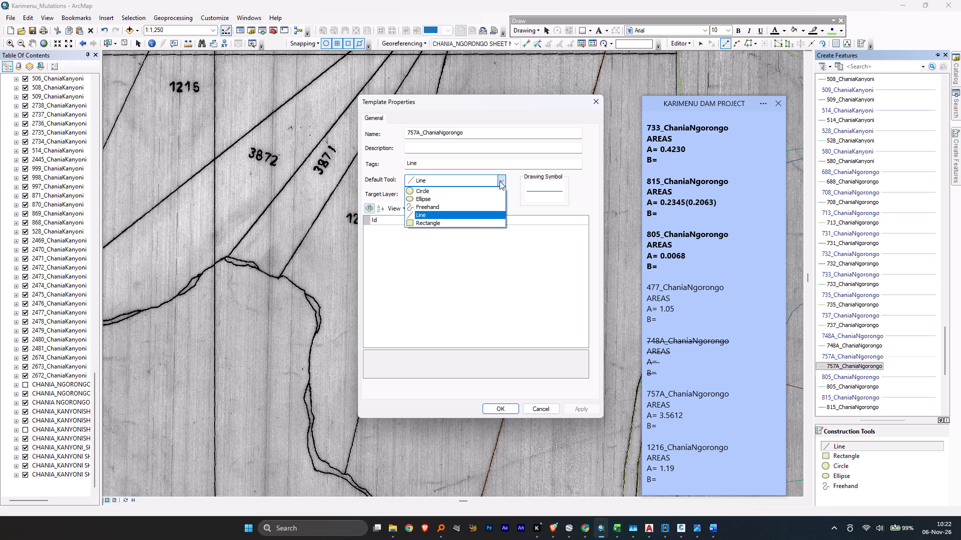
left_click(500, 181)
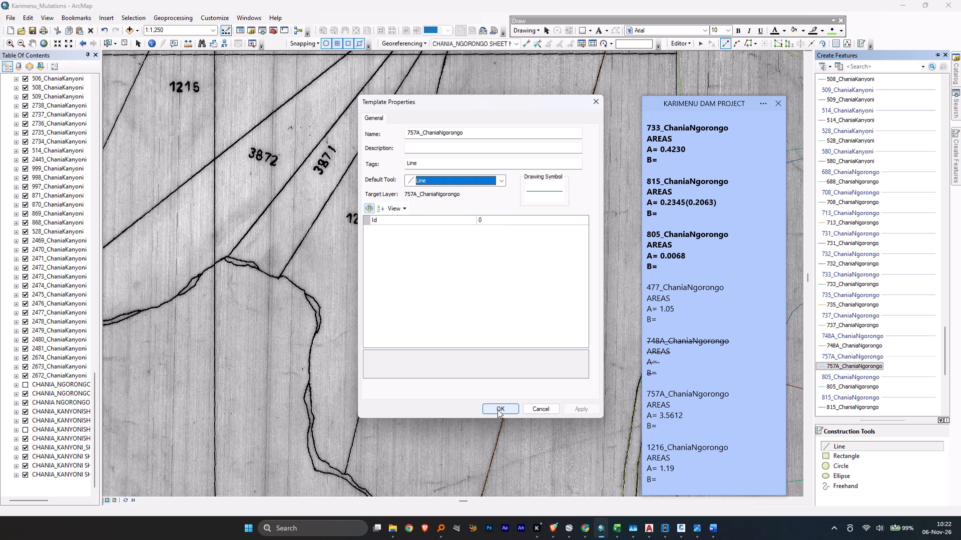
left_click(498, 409)
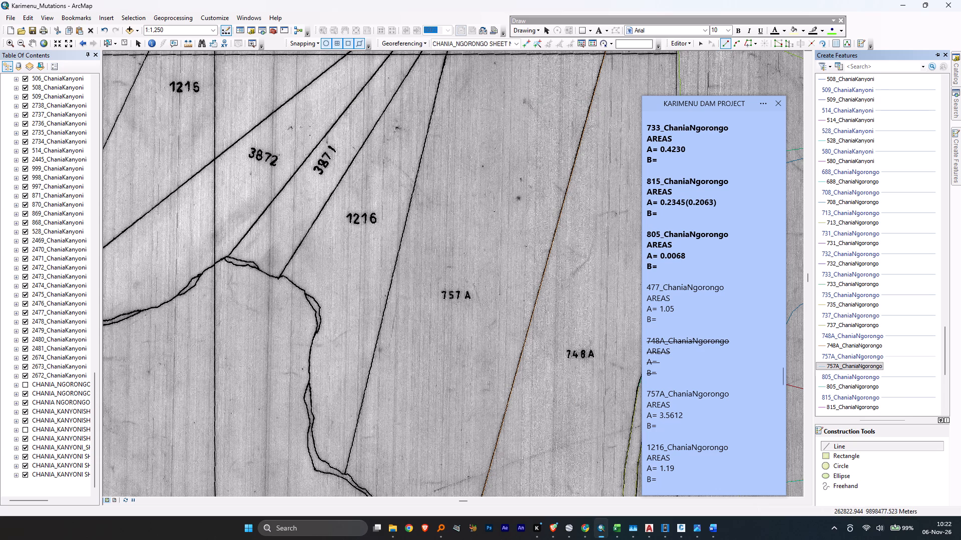
left_click(842, 445)
Start the 757A river boundary at the 748A parcel line's bank junction and trace about 13 m northwest along the upper bank line.
middle_click_drag(475, 404, 513, 256)
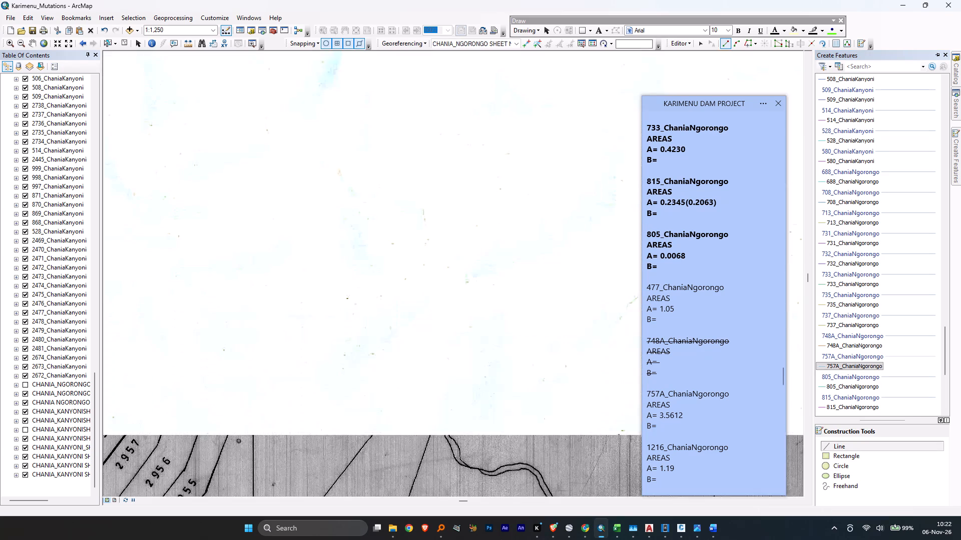
scroll(483, 475, "down", 7)
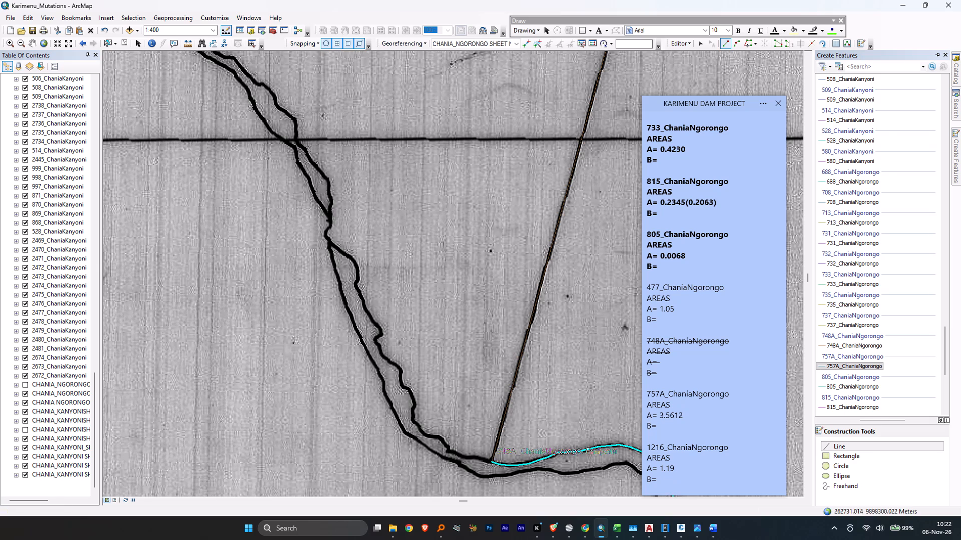
left_click(494, 462)
left_click(479, 458)
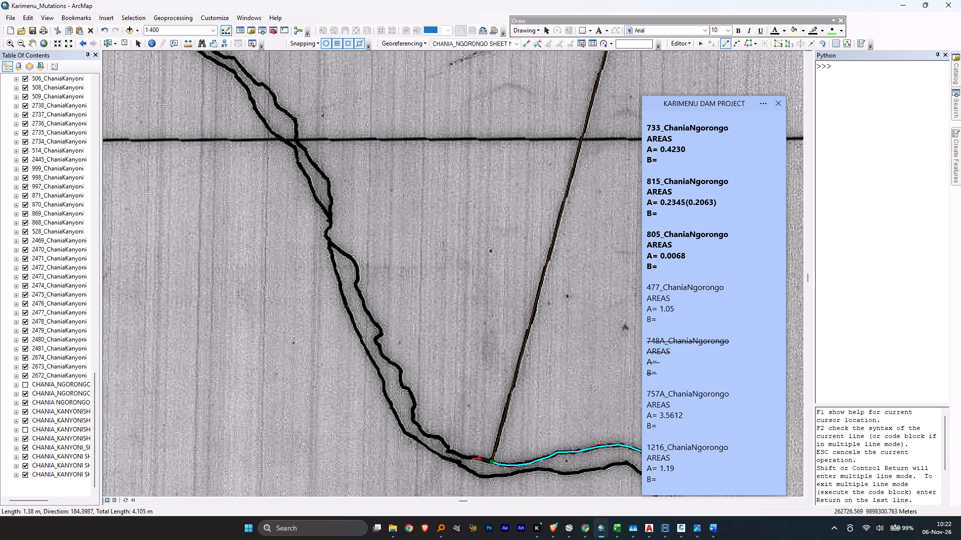
left_click(468, 457)
left_click(461, 455)
scroll(459, 455, "down", 5)
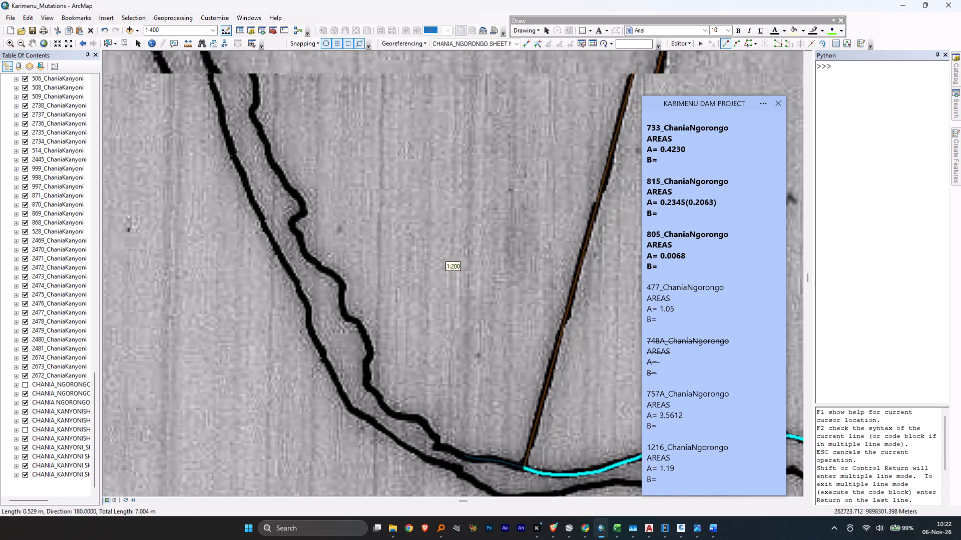
scroll(459, 455, "down", 1)
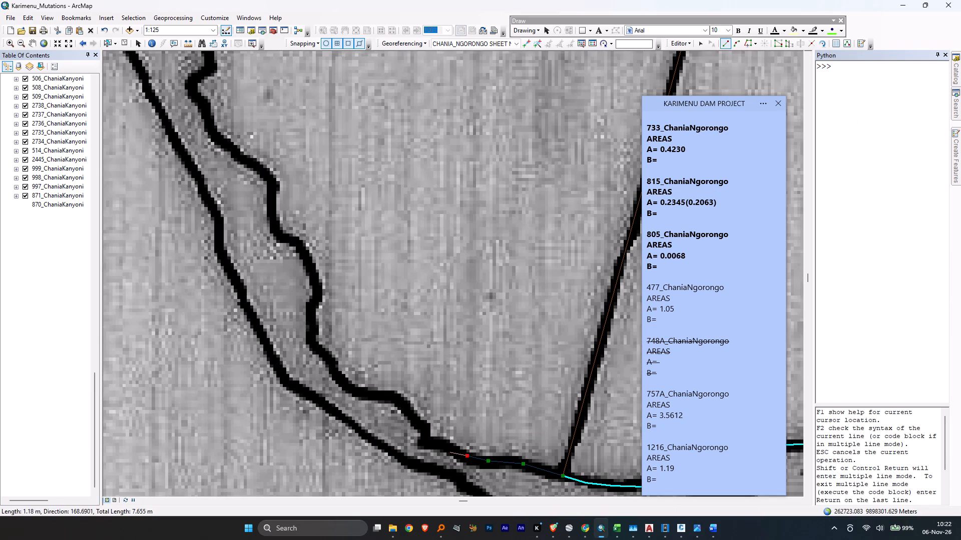
left_click(447, 446)
left_click(425, 443)
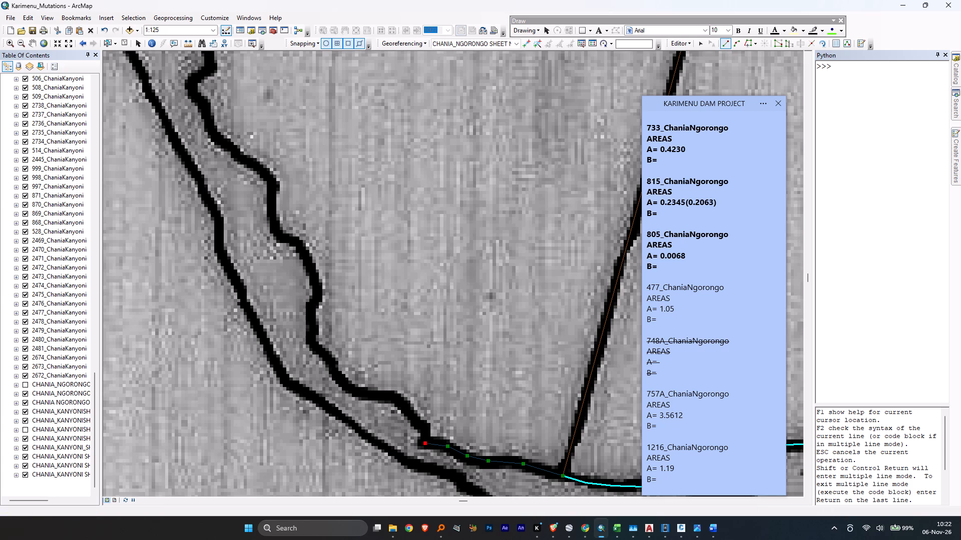
left_click(423, 426)
left_click(409, 410)
left_click(394, 398)
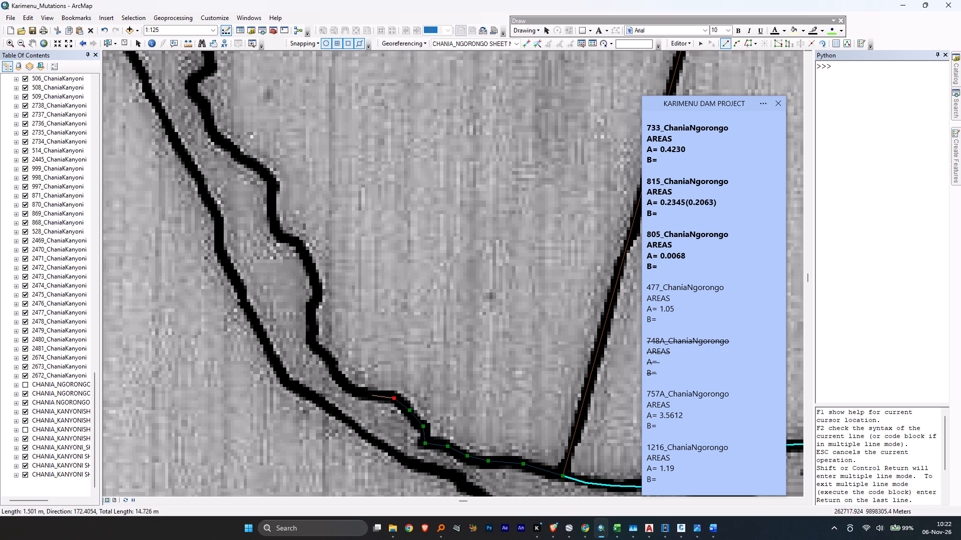
Continue the 757A river boundary about 16 m west and north around the bulge to the next inner corner of the bank.
left_click(371, 395)
left_click(354, 390)
left_click(343, 382)
left_click(333, 364)
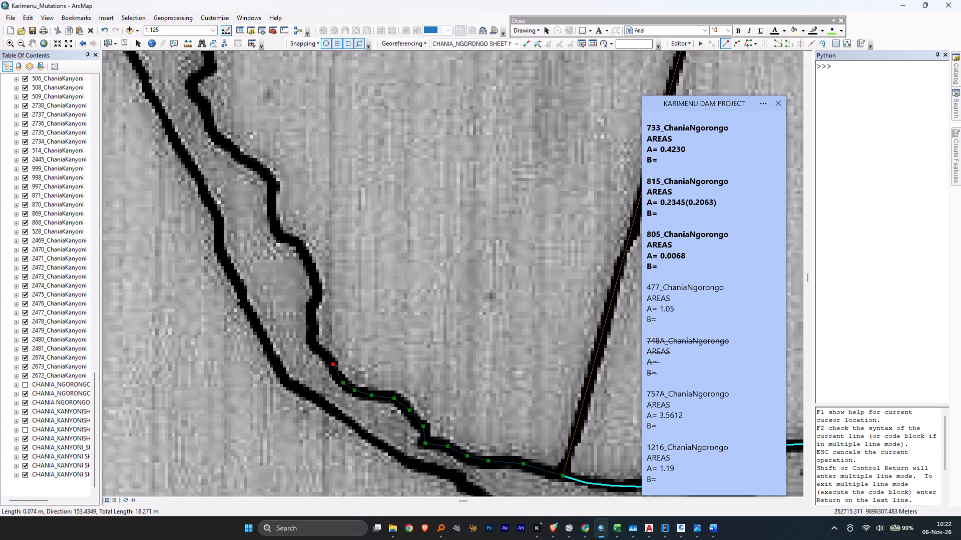
left_click(318, 350)
left_click(309, 337)
left_click(310, 312)
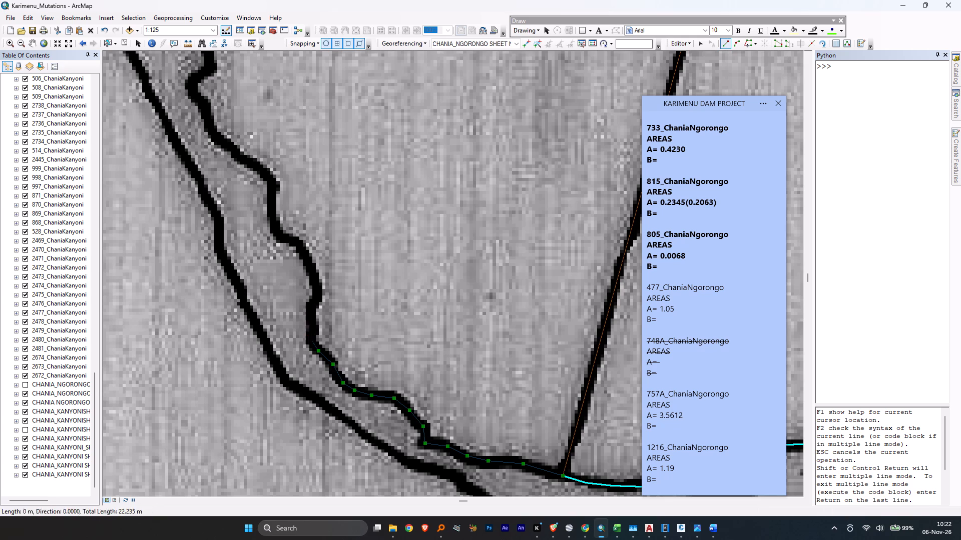
left_click(317, 293)
left_click(311, 267)
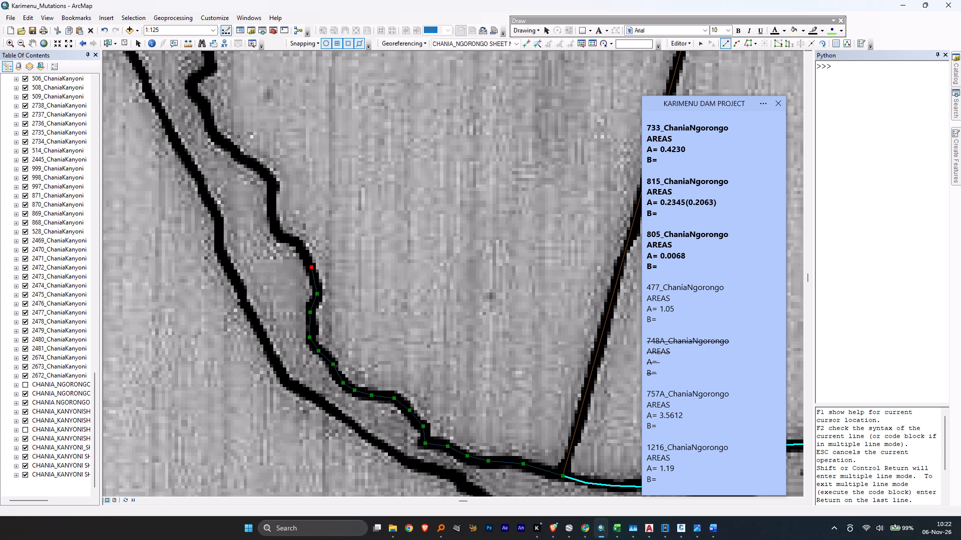
left_click(301, 242)
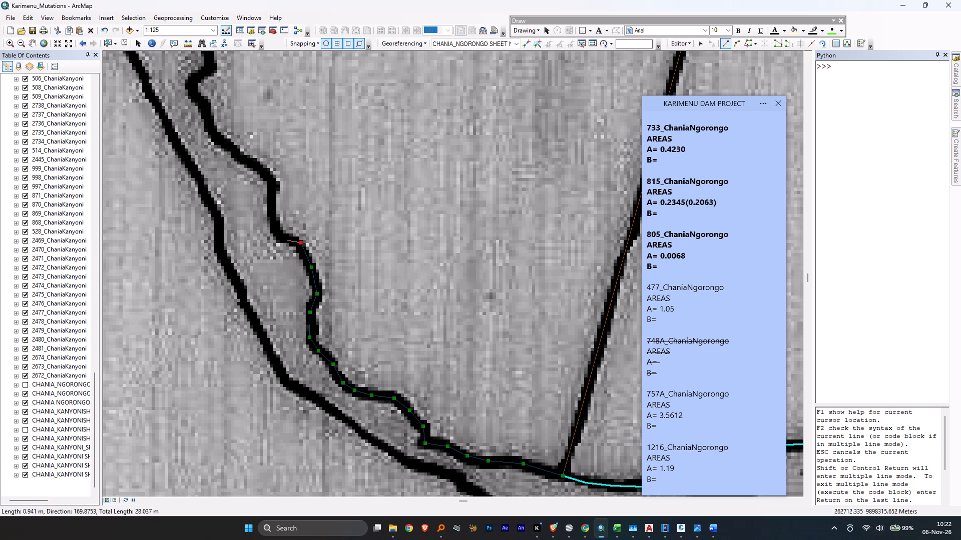
left_click(287, 240)
left_click(278, 233)
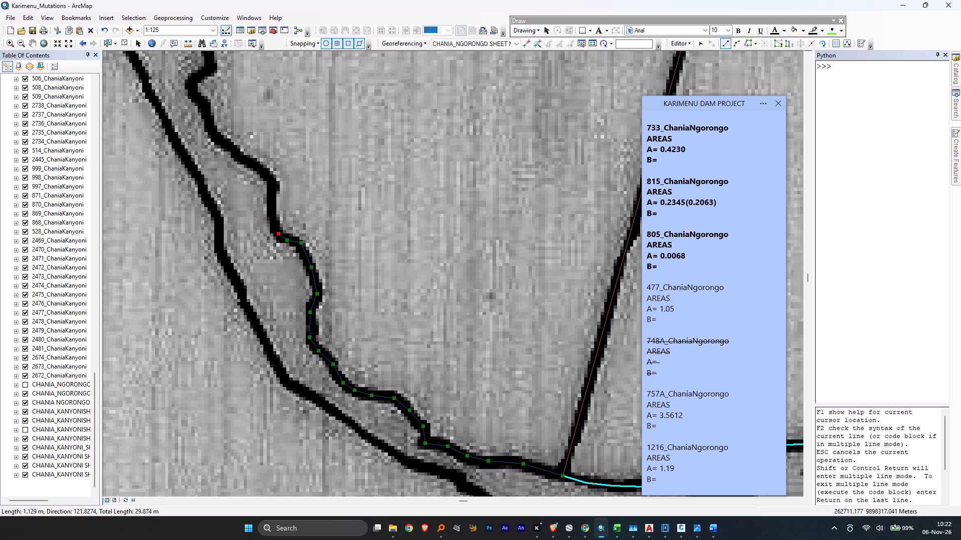
Extend the 757A river boundary about 15 m north and northwest along the upper bank line, around the small hooked notch.
left_click(273, 221)
left_click(271, 197)
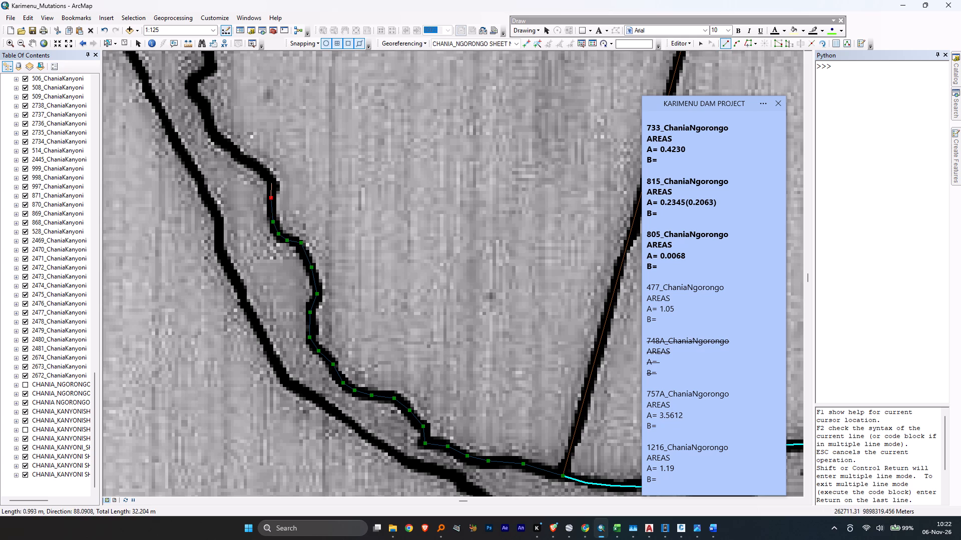
left_click(272, 181)
left_click(255, 165)
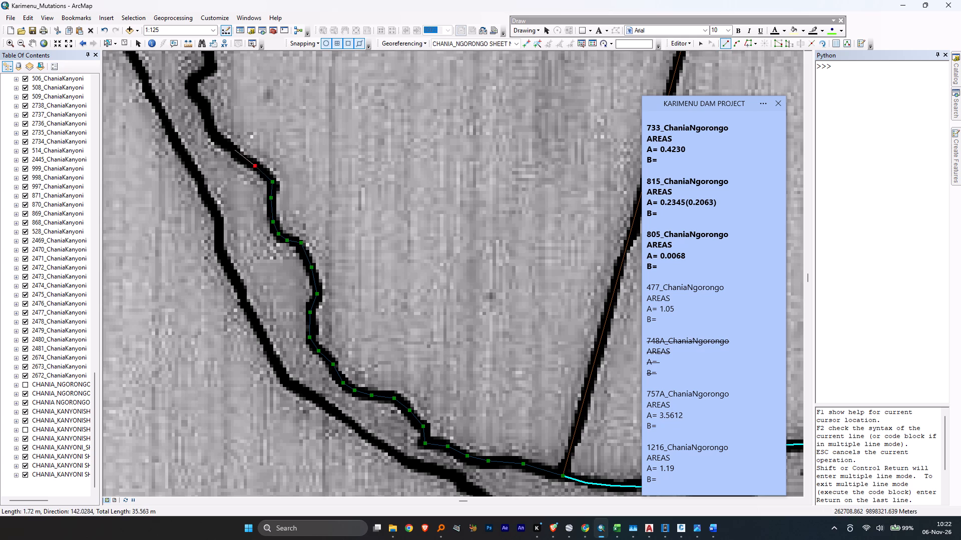
left_click(233, 150)
middle_click_drag(216, 128, 344, 272)
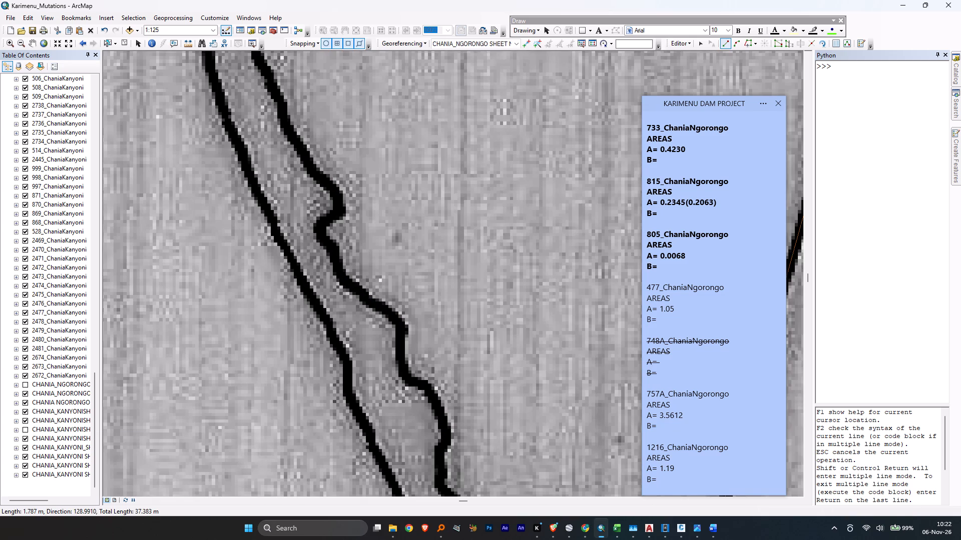
left_click(344, 281)
left_click(335, 259)
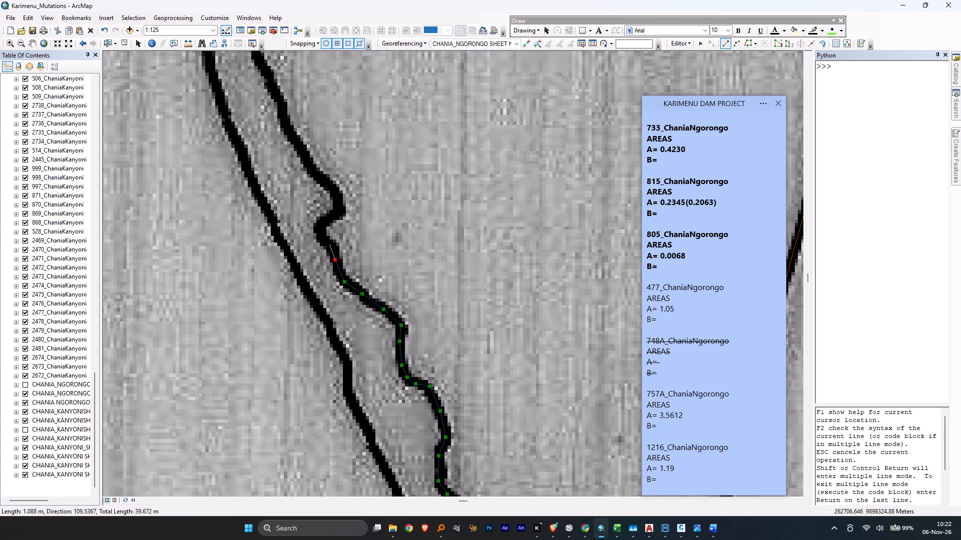
left_click(328, 244)
left_click(319, 229)
left_click(335, 215)
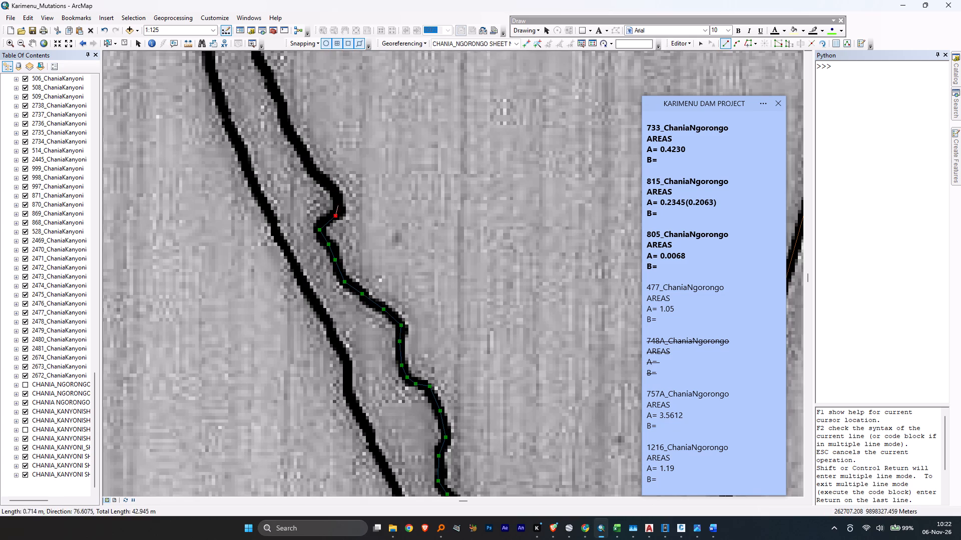
left_click(338, 200)
Extend the 757A river boundary about 15 m northwest along the upper bank line, past the inner bend and into the next outward bulge.
middle_click_drag(312, 157, 439, 342)
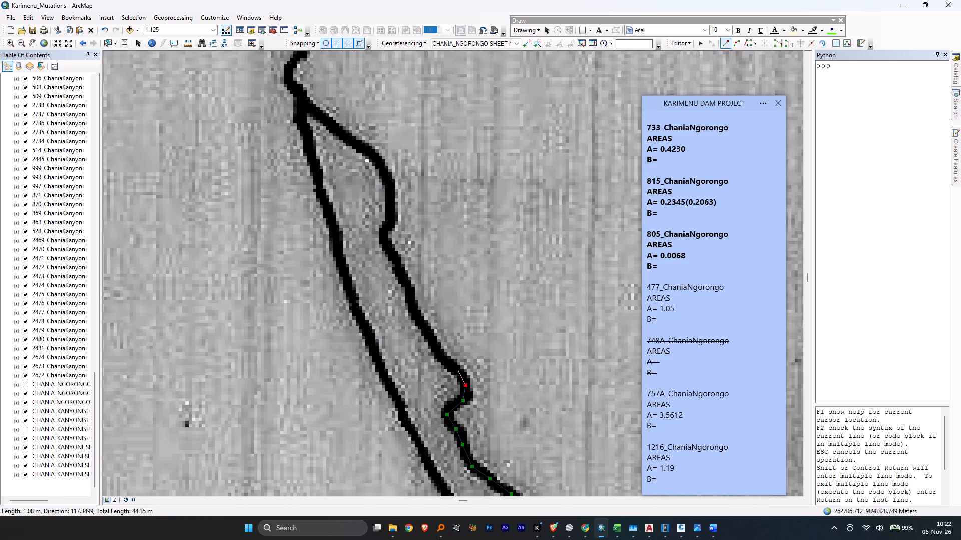
left_click(453, 366)
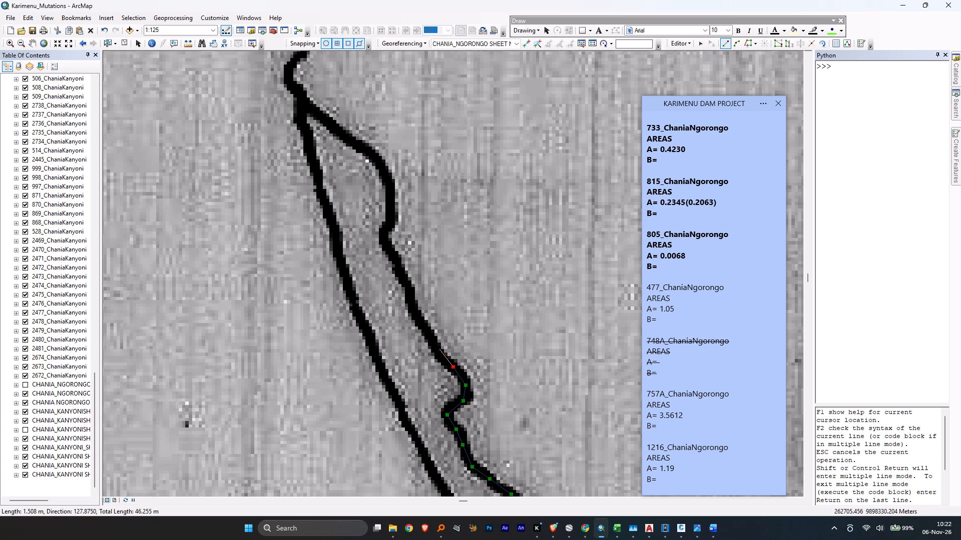
left_click(437, 351)
left_click(425, 324)
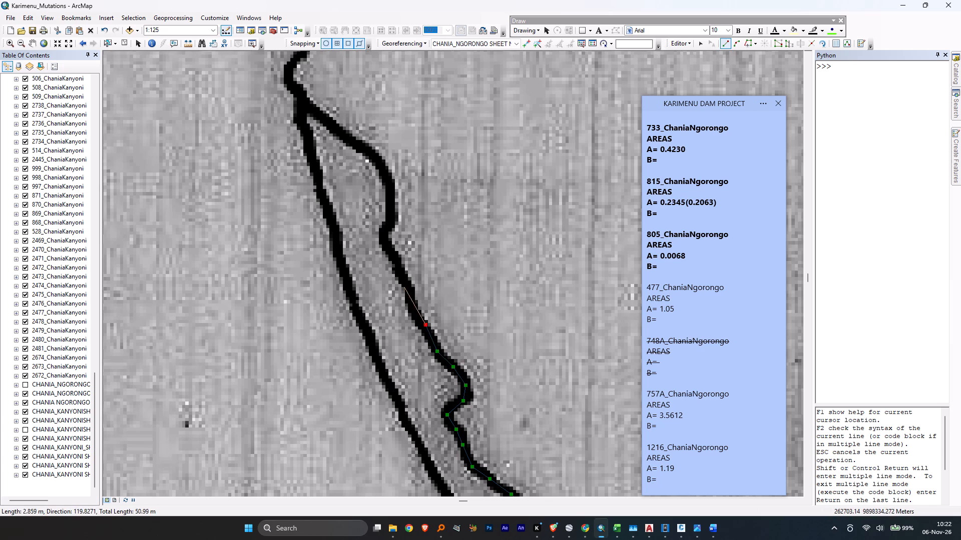
left_click(406, 282)
left_click(385, 235)
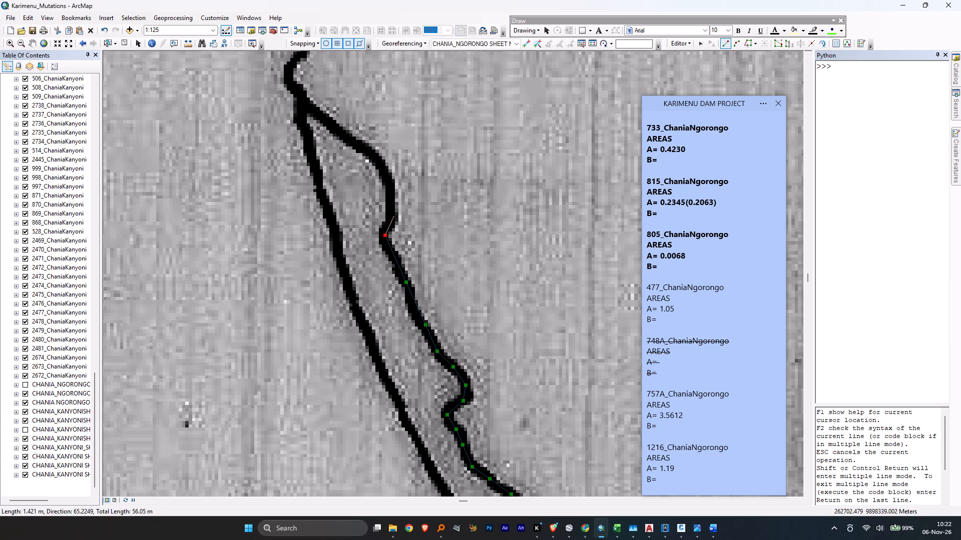
left_click(394, 215)
left_click(389, 186)
Continue the 757A river boundary about 12 m northwest past where the two bank lines meet, rounding the small kink just beyond.
middle_click_drag(365, 148, 411, 274)
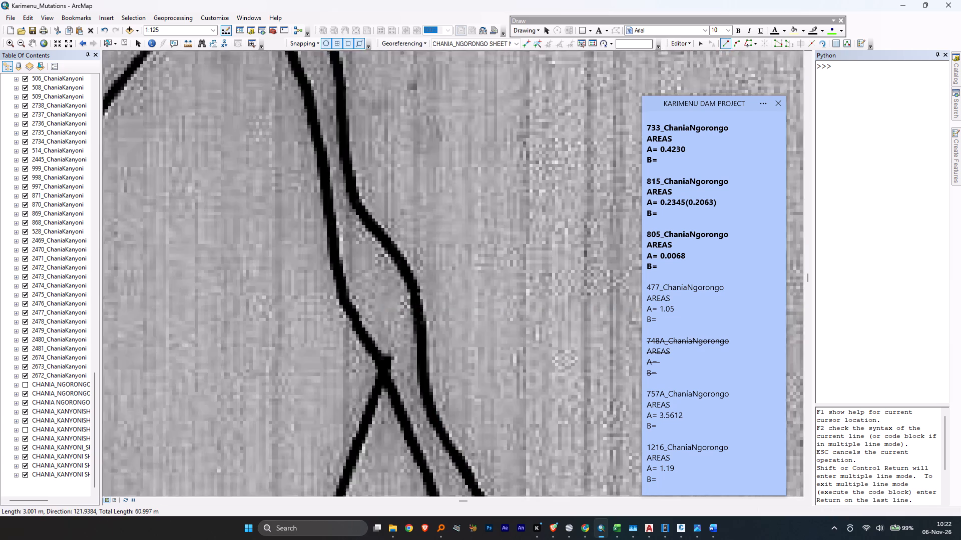
left_click(427, 289)
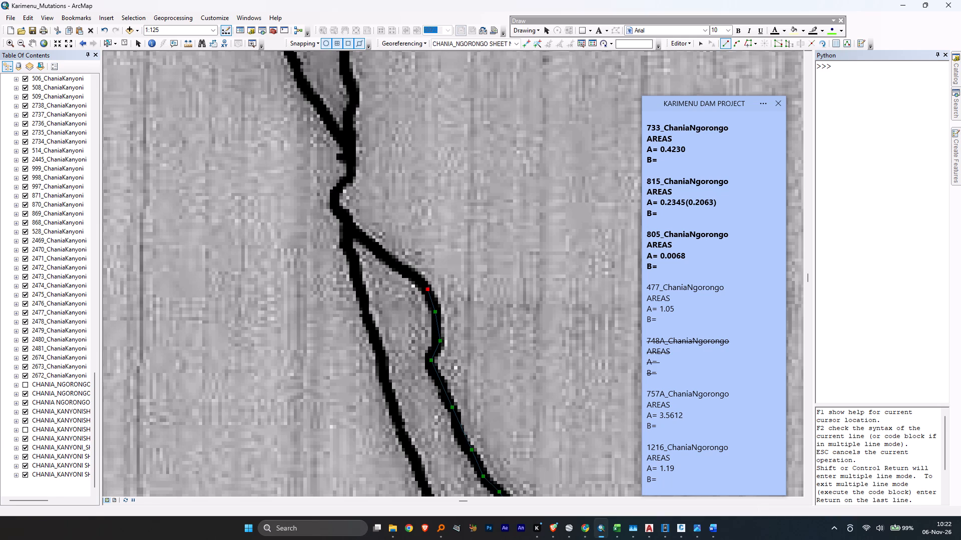
left_click(405, 269)
left_click(369, 245)
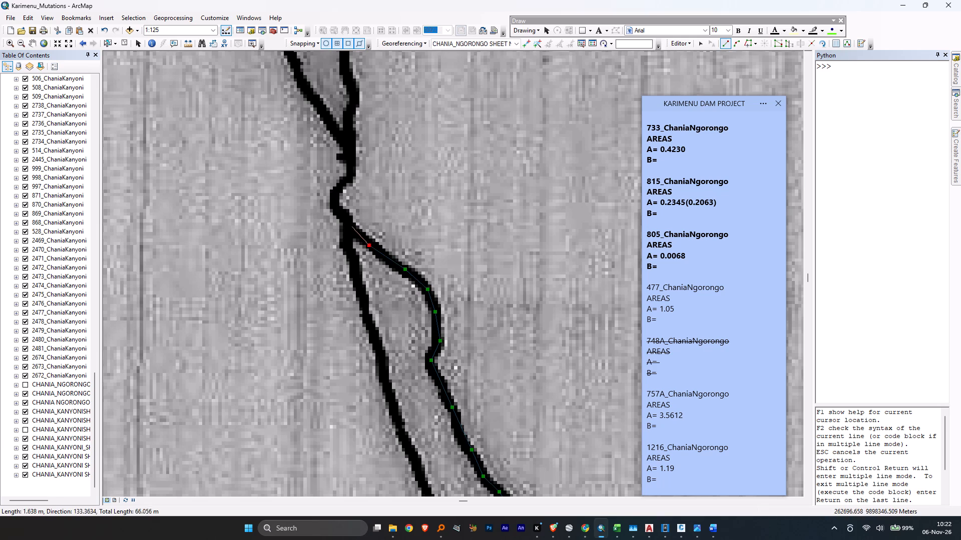
left_click(351, 226)
left_click(337, 212)
left_click(331, 199)
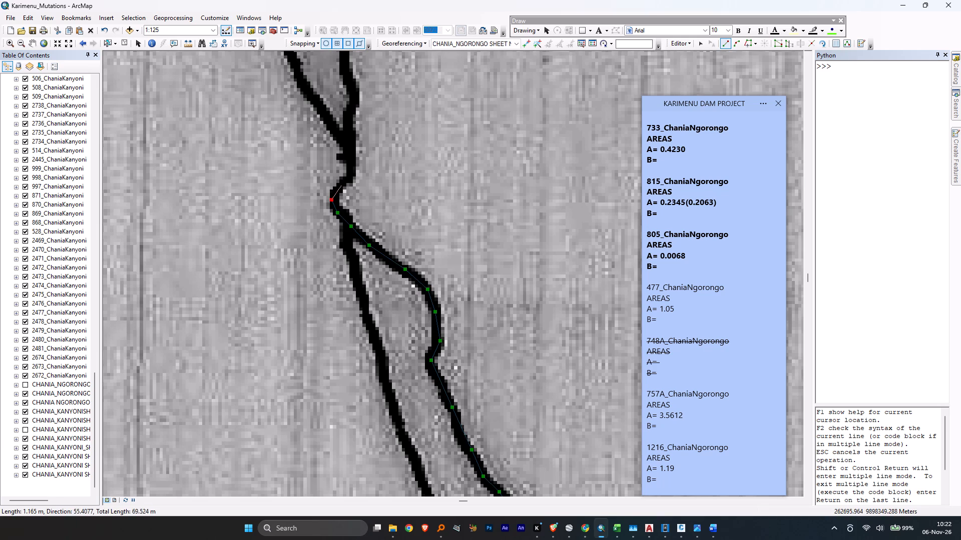
left_click(342, 182)
left_click(350, 172)
Trace the 757A river boundary about 22 m north and northwest along the upper bank line to just past the horizontal sheet grid line.
middle_click_drag(364, 152, 374, 357)
left_click(361, 332)
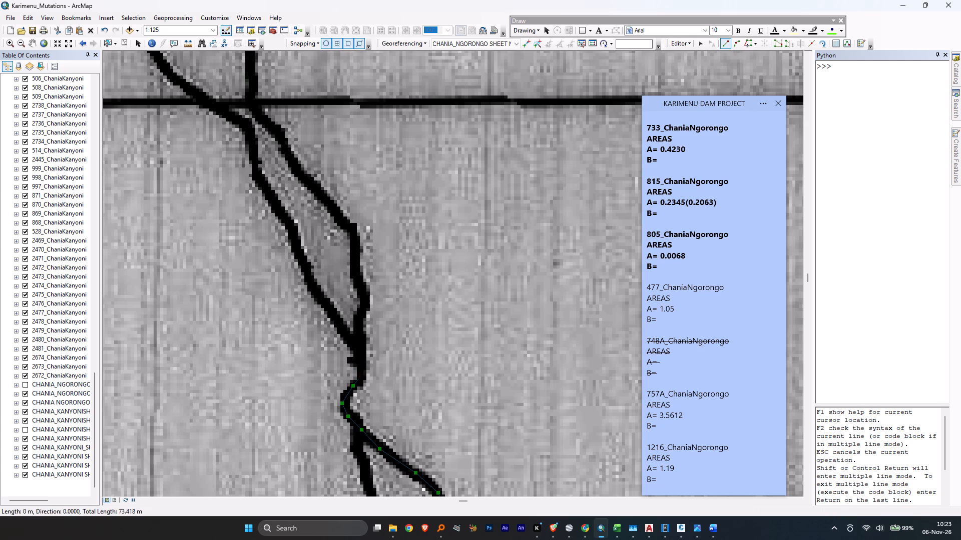
left_click(362, 304)
left_click(362, 285)
left_click(353, 265)
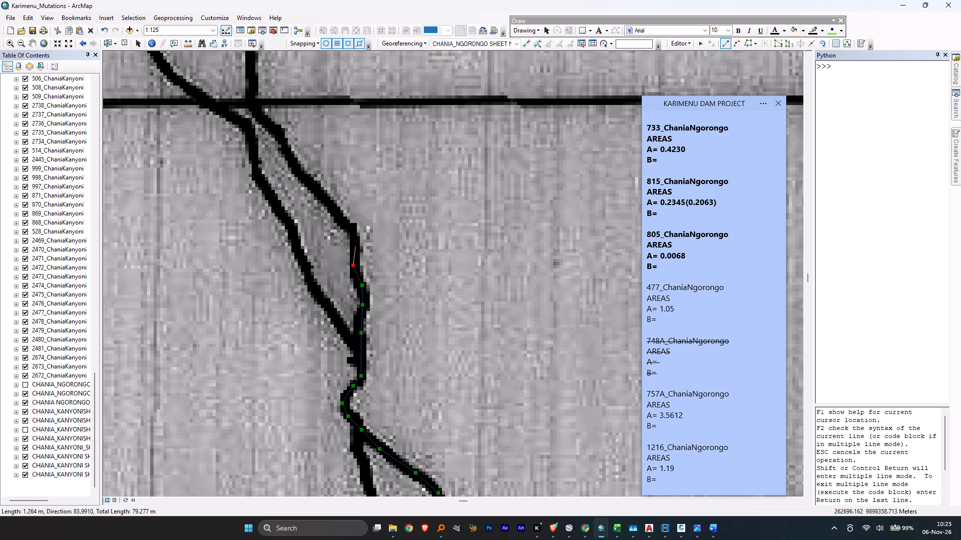
left_click(352, 231)
middle_click_drag(315, 193, 392, 321)
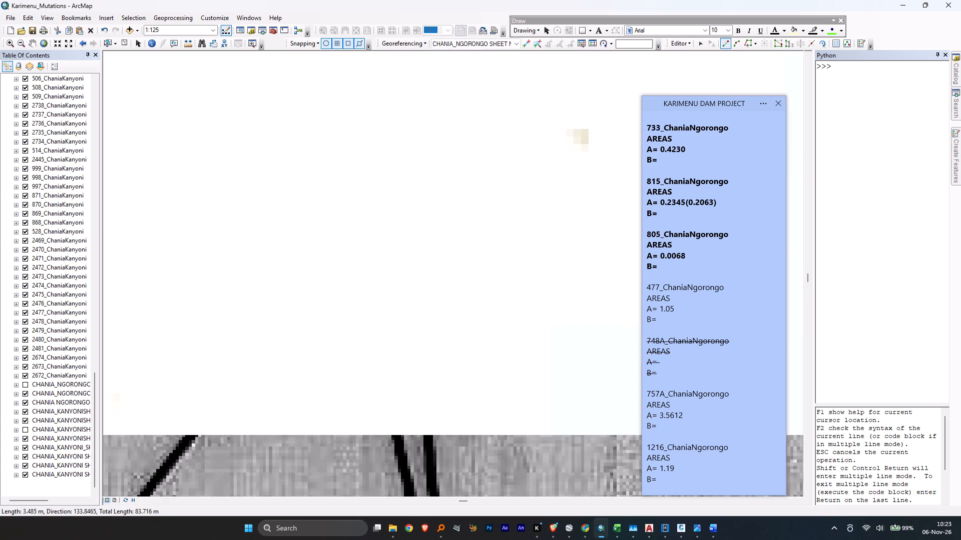
left_click(392, 317)
left_click(375, 298)
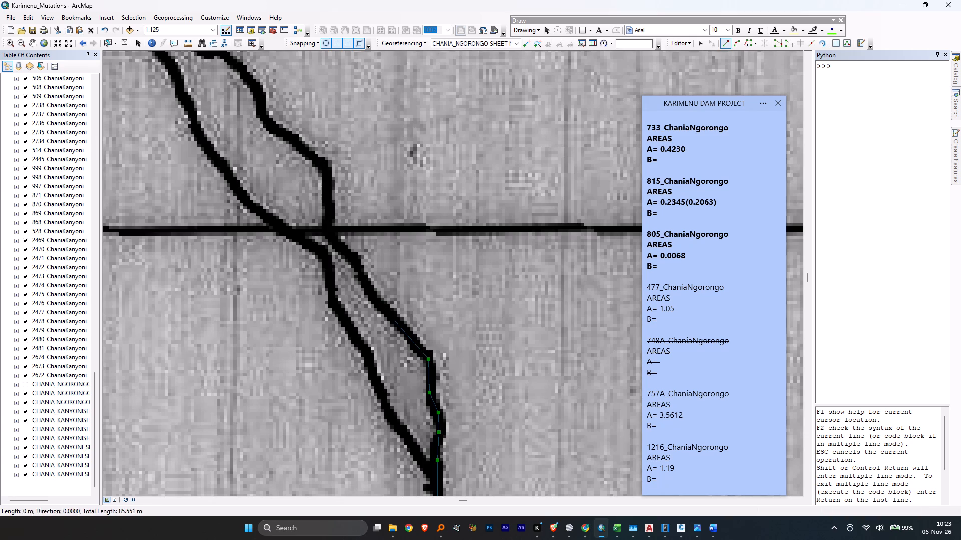
left_click(366, 283)
left_click(357, 261)
left_click(331, 241)
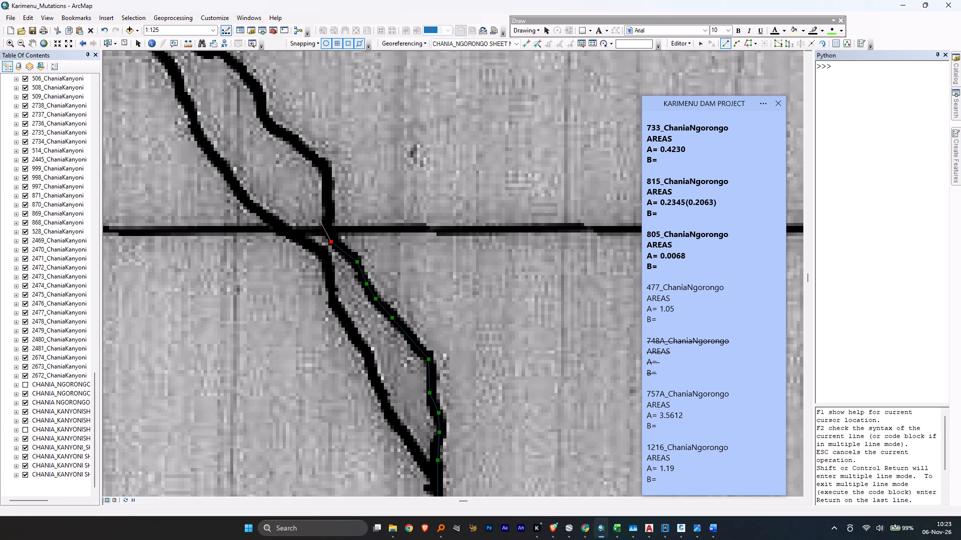
left_click(325, 216)
Continue the 757A river boundary about 15 m north and northwest from the grid line to the inner corner of the next short flat bank section.
middle_click_drag(331, 108, 333, 233)
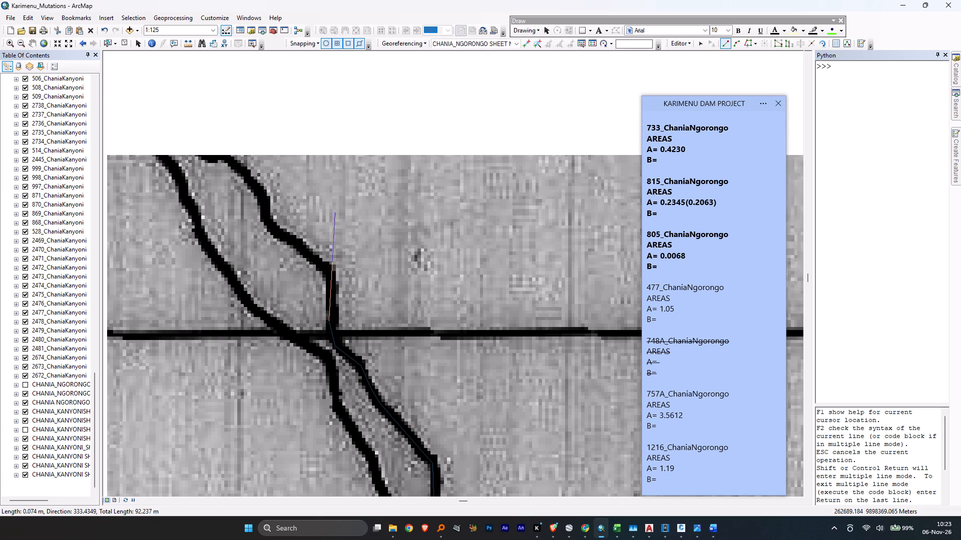
left_click(330, 275)
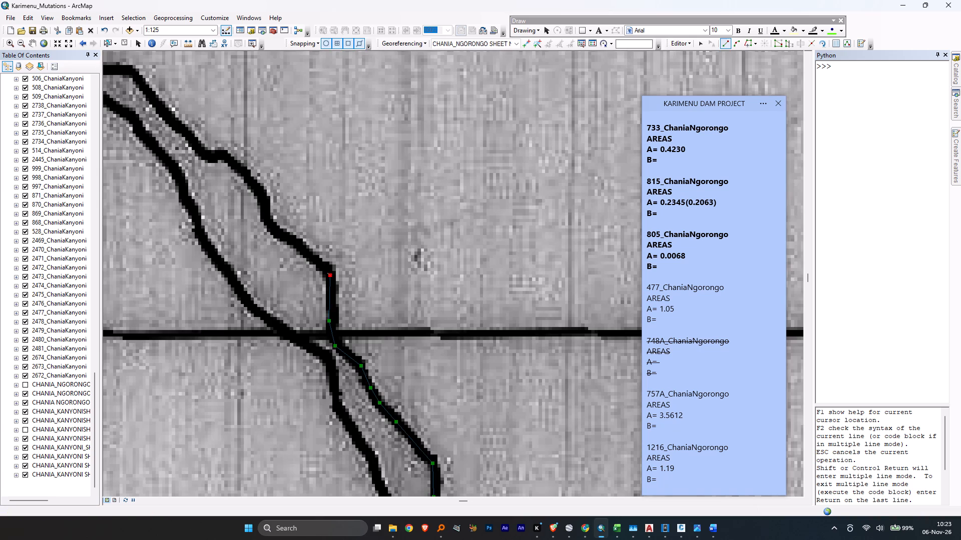
left_click(318, 264)
left_click(303, 250)
left_click(284, 235)
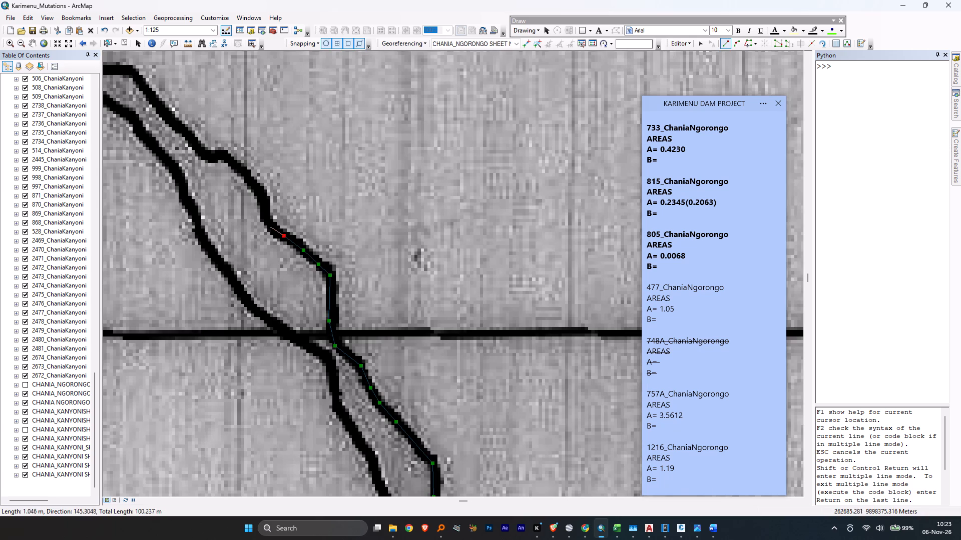
left_click(269, 225)
left_click(264, 205)
left_click(258, 187)
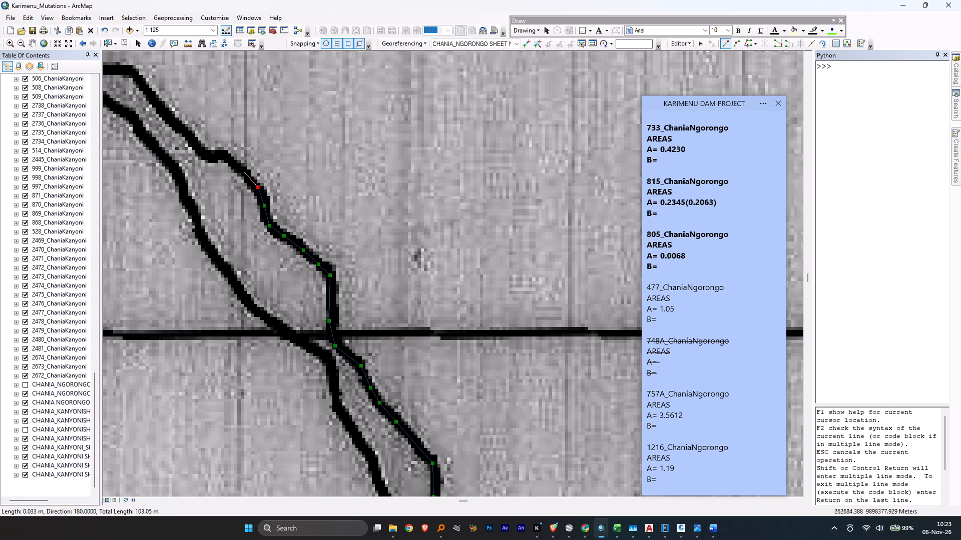
left_click(238, 165)
left_click(219, 154)
left_click(204, 153)
Extend the 757A river boundary about 13 m northwest along the upper bank line, over the next flat stretch and up the following slope.
middle_click_drag(190, 134, 207, 149)
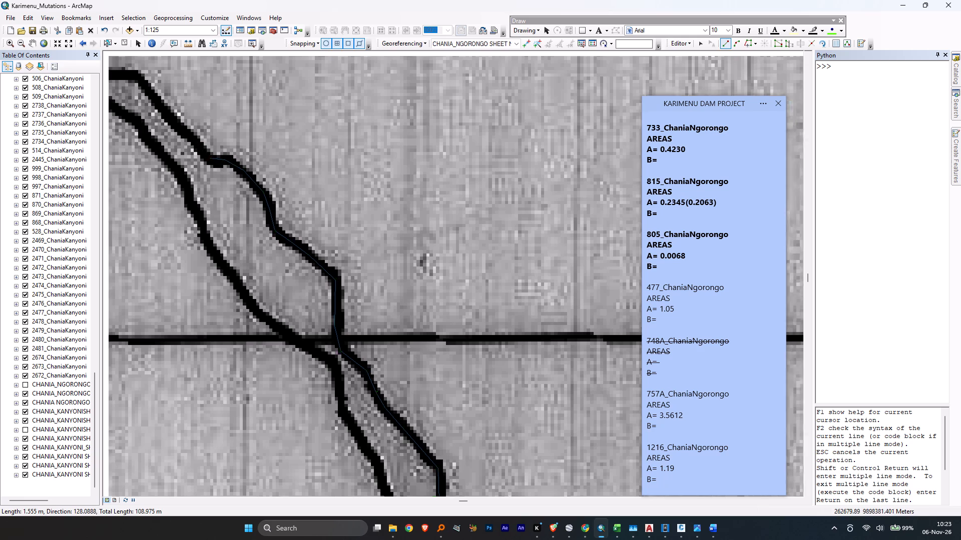
middle_click_drag(207, 149, 382, 283)
left_click(370, 276)
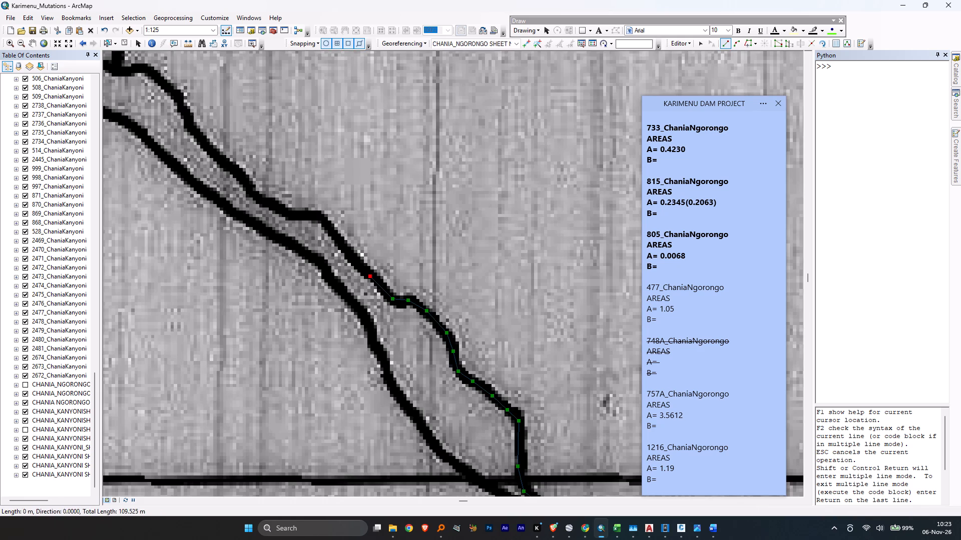
left_click(354, 257)
left_click(326, 222)
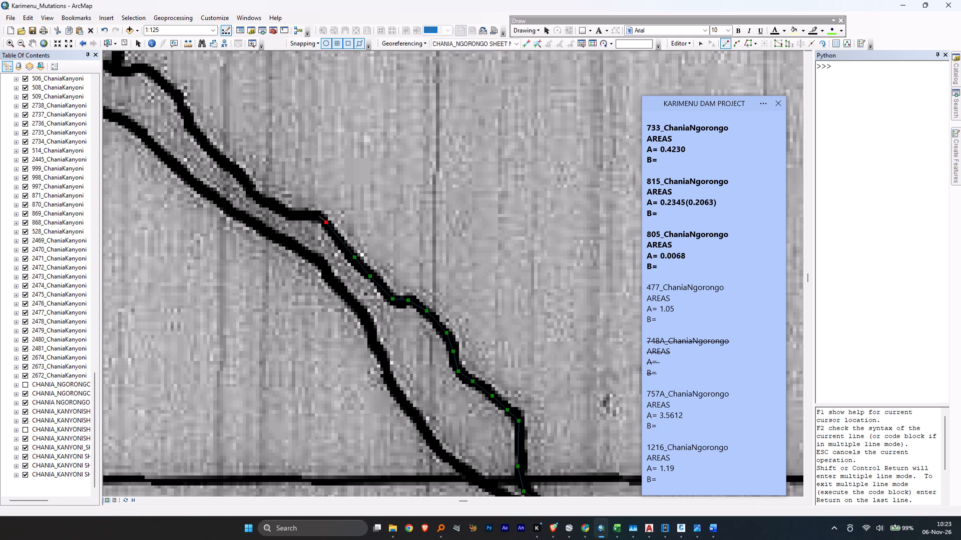
left_click(318, 215)
left_click(300, 215)
left_click(283, 213)
left_click(272, 205)
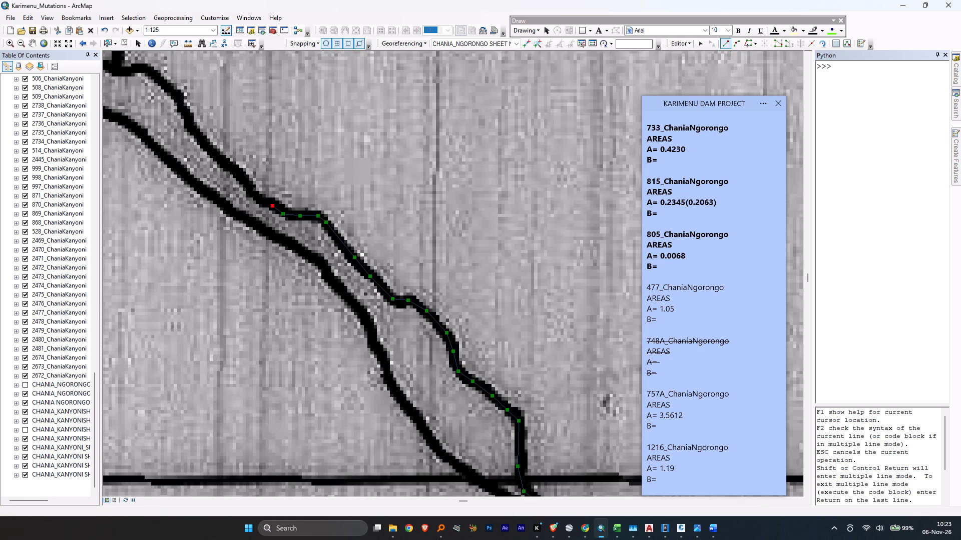
left_click(260, 199)
left_click(241, 180)
Trace the last 12 m or so of the 757A river boundary and finish the line at the 757A/1216 parcel line's bank junction.
middle_click_drag(220, 155, 301, 236)
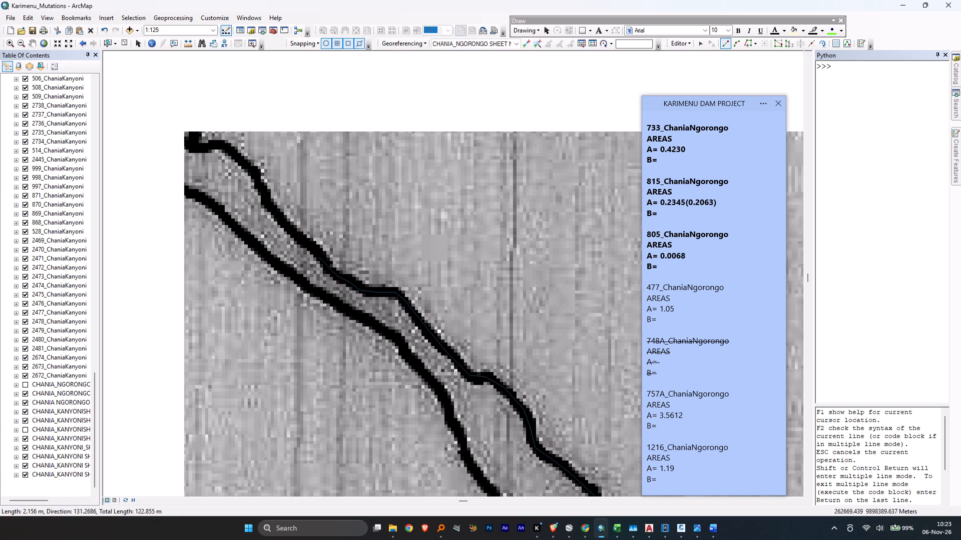
middle_click_drag(301, 236, 366, 316)
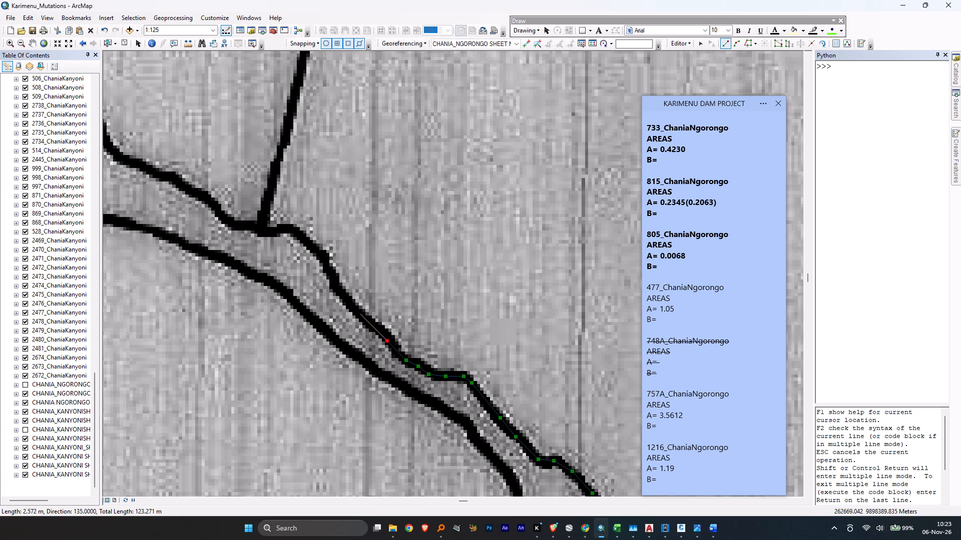
left_click(360, 314)
left_click(347, 297)
left_click(333, 275)
left_click(322, 253)
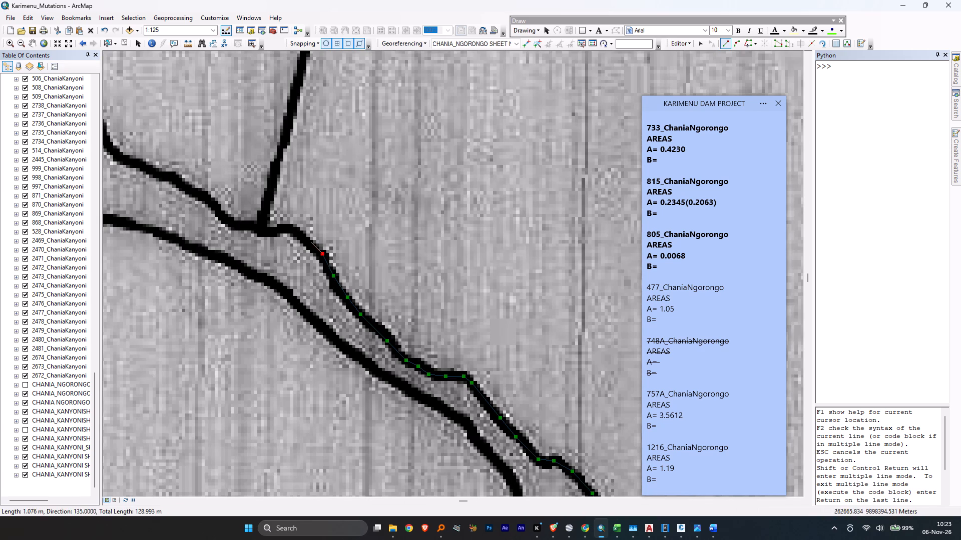
left_click(307, 240)
left_click(296, 229)
left_click(280, 227)
left_click(269, 231)
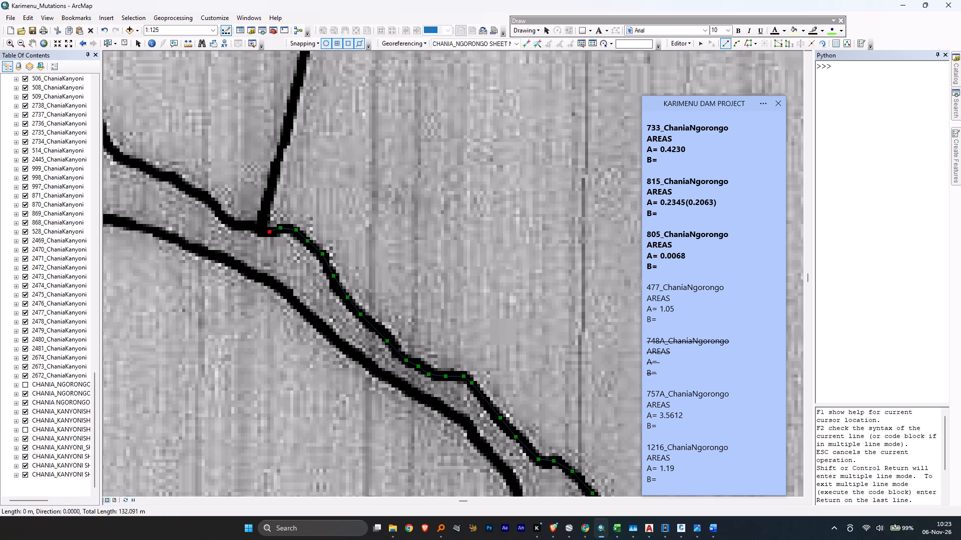
double_click(262, 230)
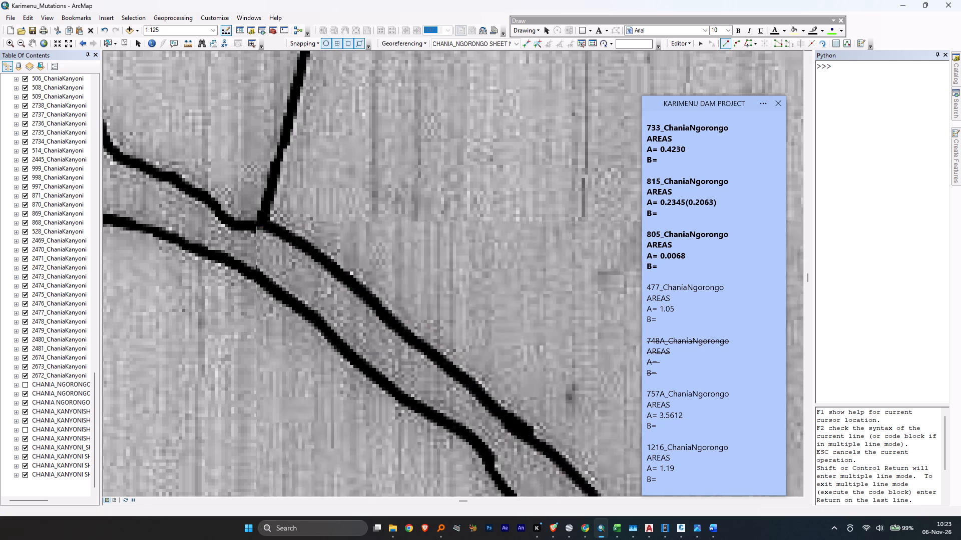
Trace the 757A road boundary about 103 m west along the lower road edge from the 748A corner to the 757A/1216 parcel line.
scroll(268, 283, "up", 1)
scroll(268, 283, "up", 20)
scroll(268, 283, "up", 2)
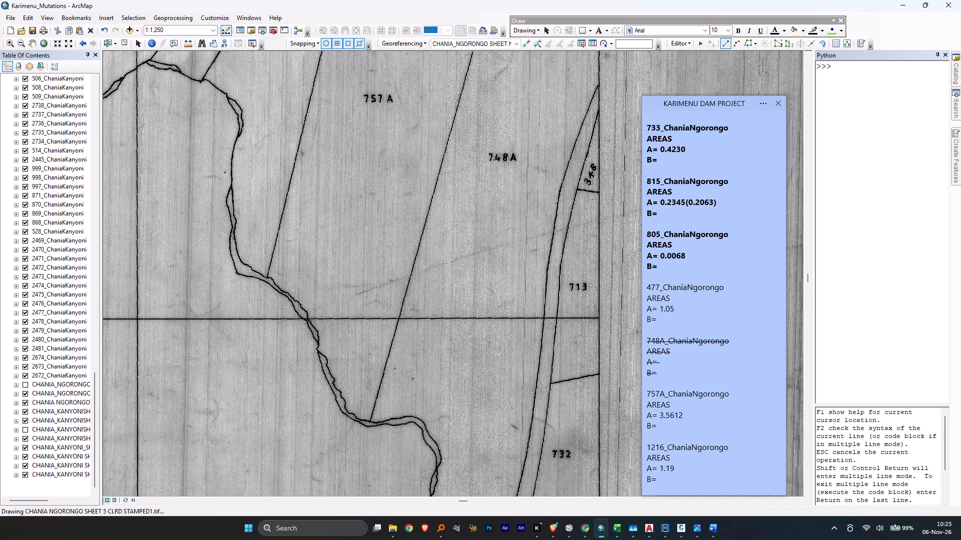
middle_click_drag(309, 178, 317, 338)
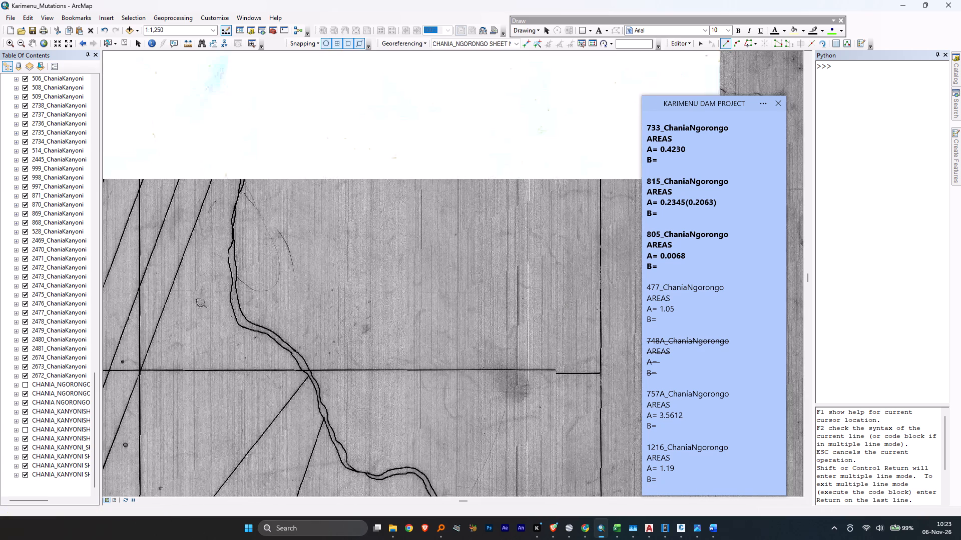
scroll(420, 147, "up", 1)
middle_click_drag(420, 147, 406, 393)
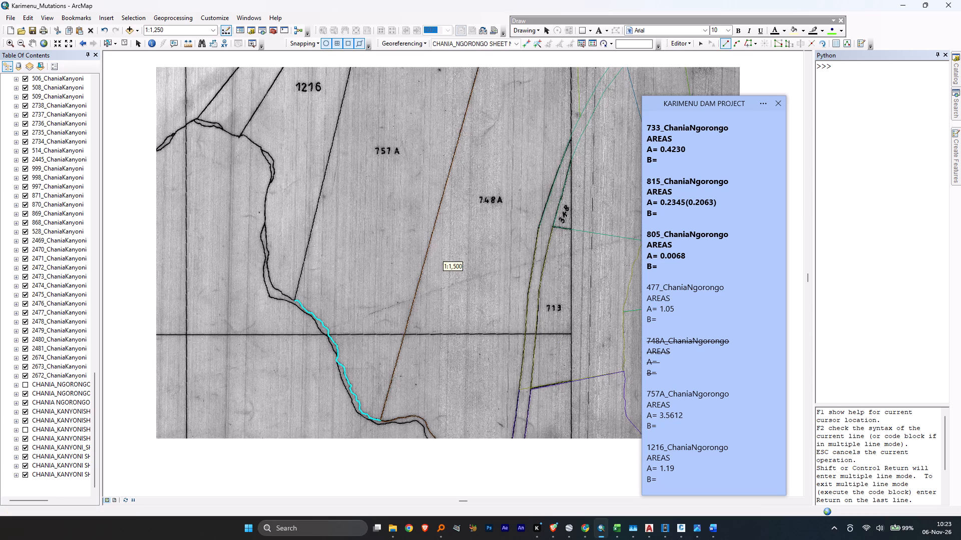
middle_click_drag(411, 162, 395, 383)
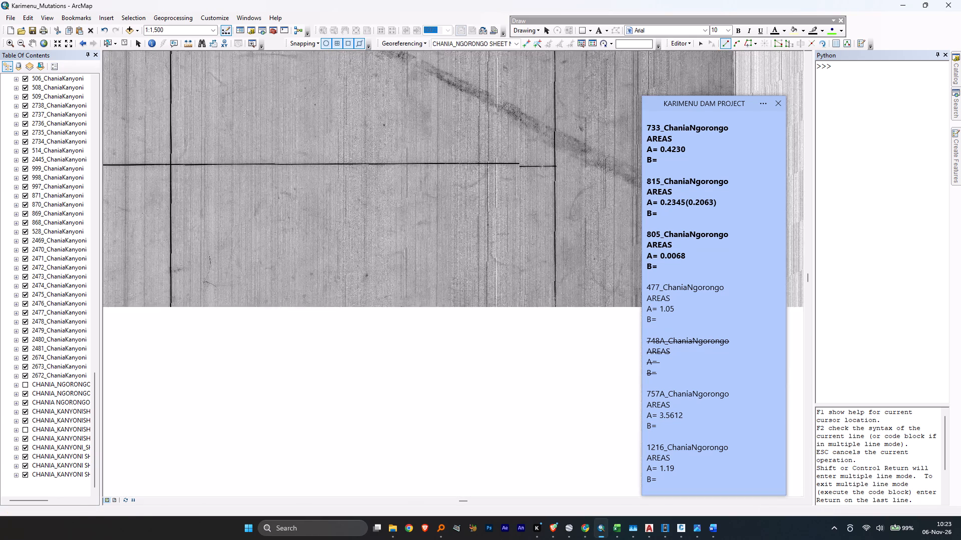
middle_click_drag(416, 121, 416, 203)
scroll(485, 147, "down", 1)
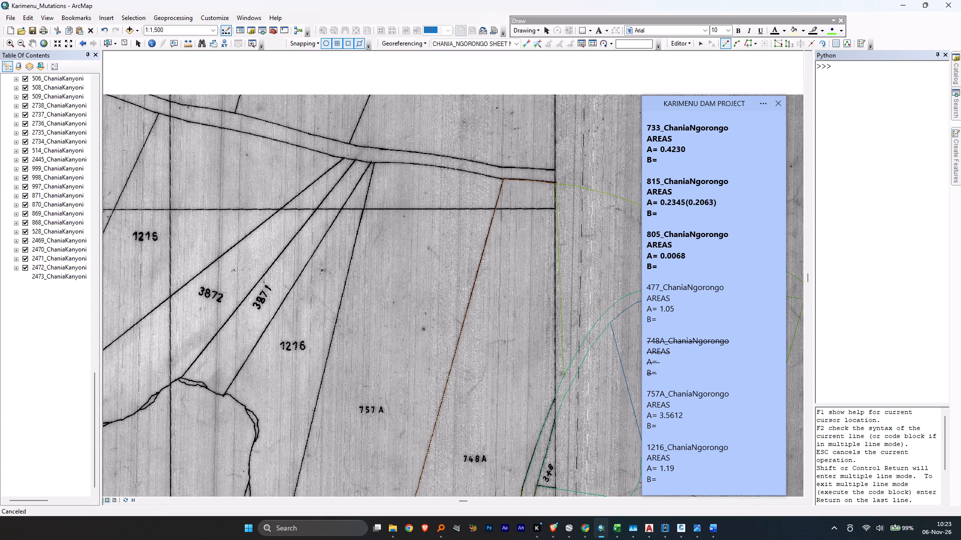
scroll(485, 147, "down", 7)
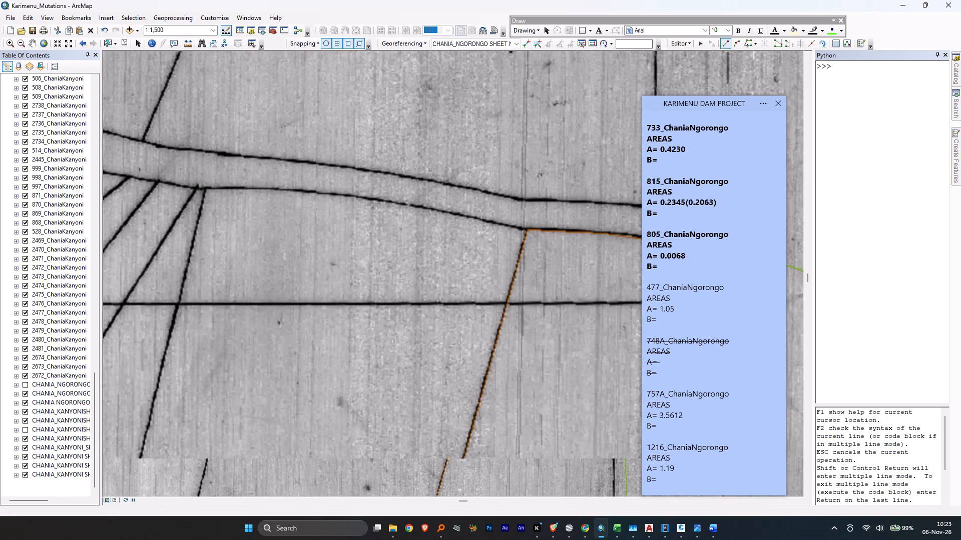
scroll(493, 150, "down", 2)
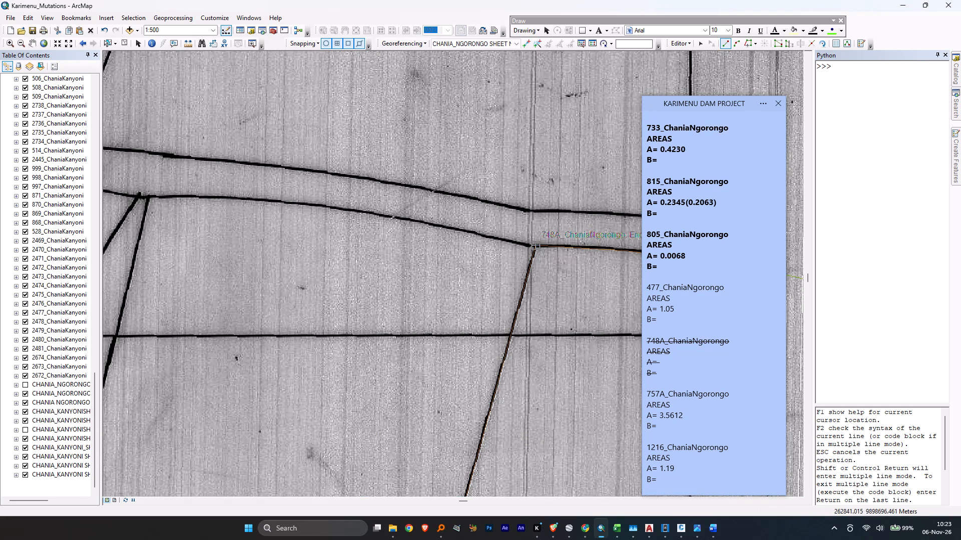
left_click(536, 246)
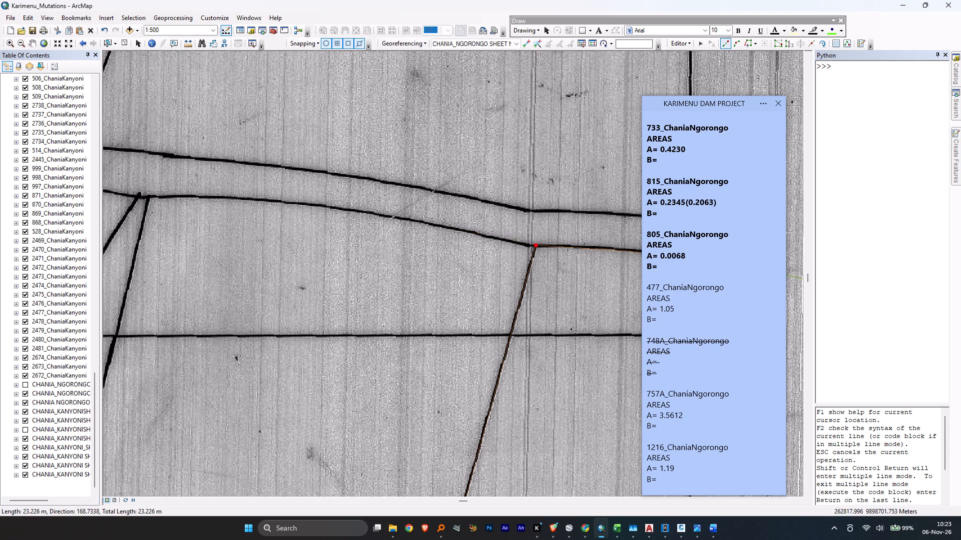
left_click(483, 236)
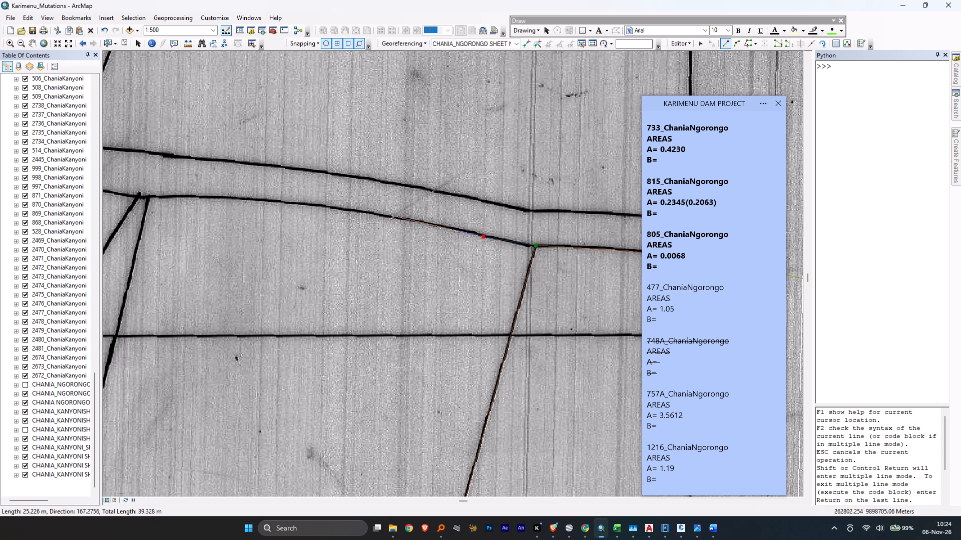
left_click(358, 210)
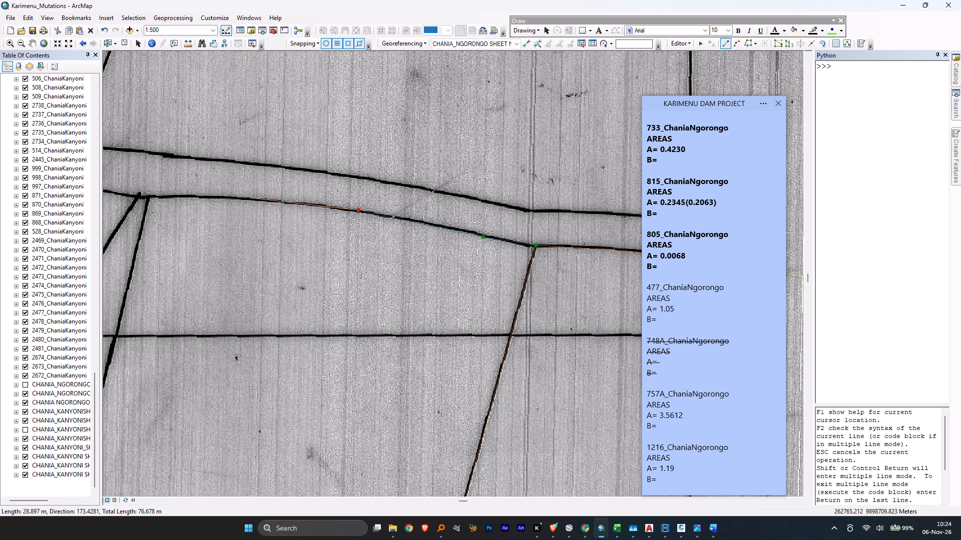
left_click(249, 198)
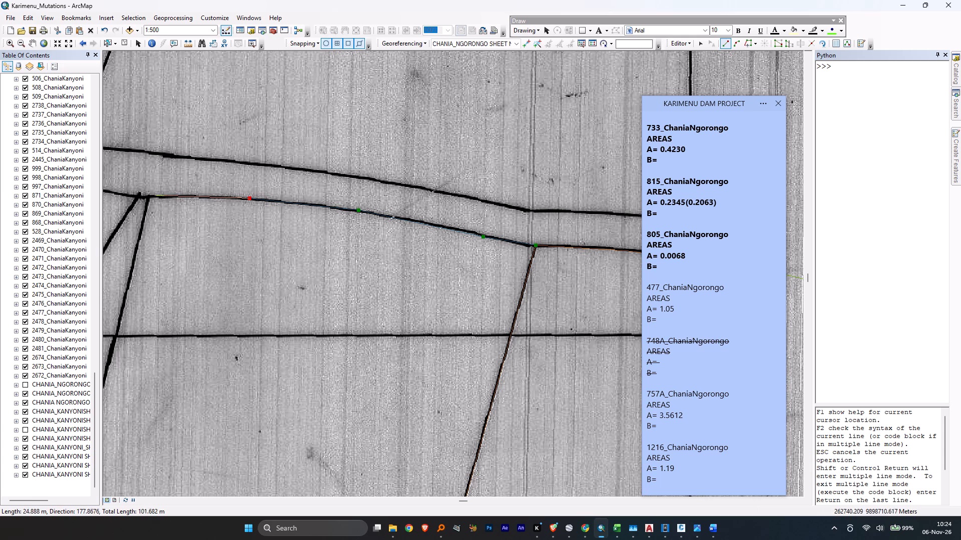
scroll(149, 195, "down", 9)
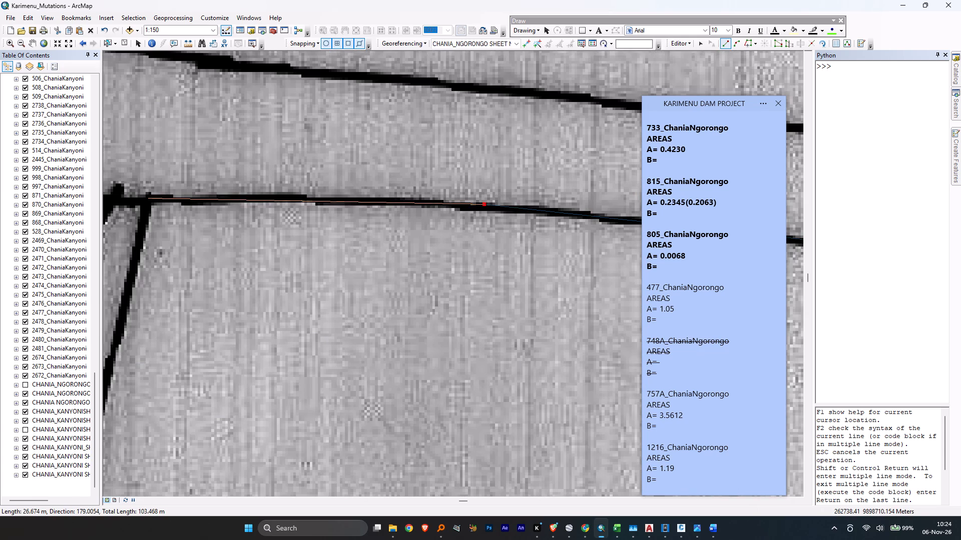
double_click(148, 199)
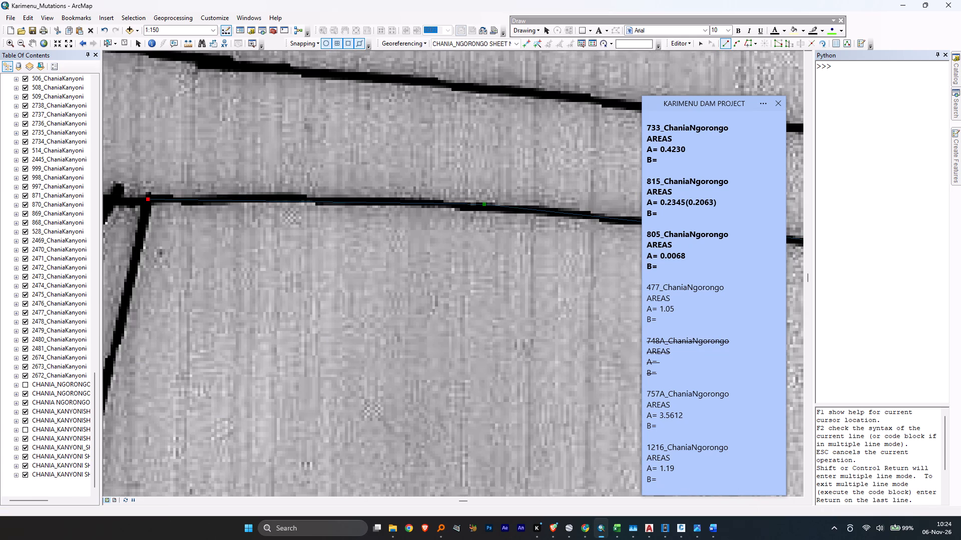
Draw the 757A/1216 boundary as a straight line about 325 m from the road-edge corner down to the river boundary's endpoint.
left_click(147, 200)
scroll(253, 189, "up", 20)
scroll(253, 189, "up", 13)
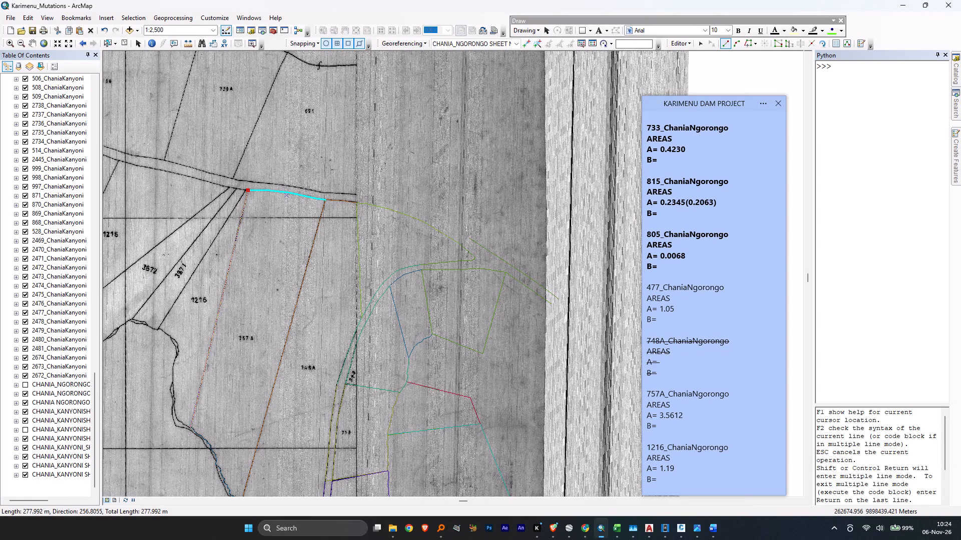
scroll(189, 426, "down", 12)
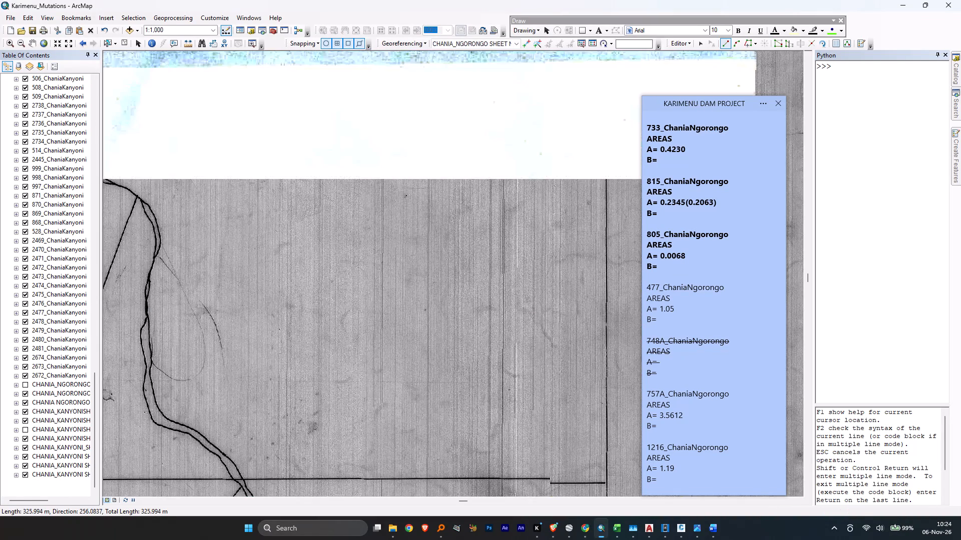
double_click(192, 428)
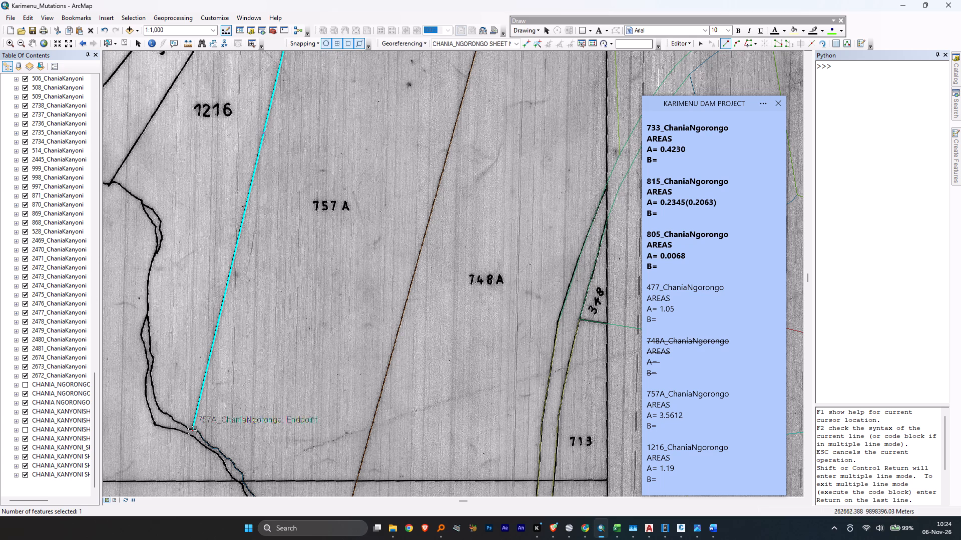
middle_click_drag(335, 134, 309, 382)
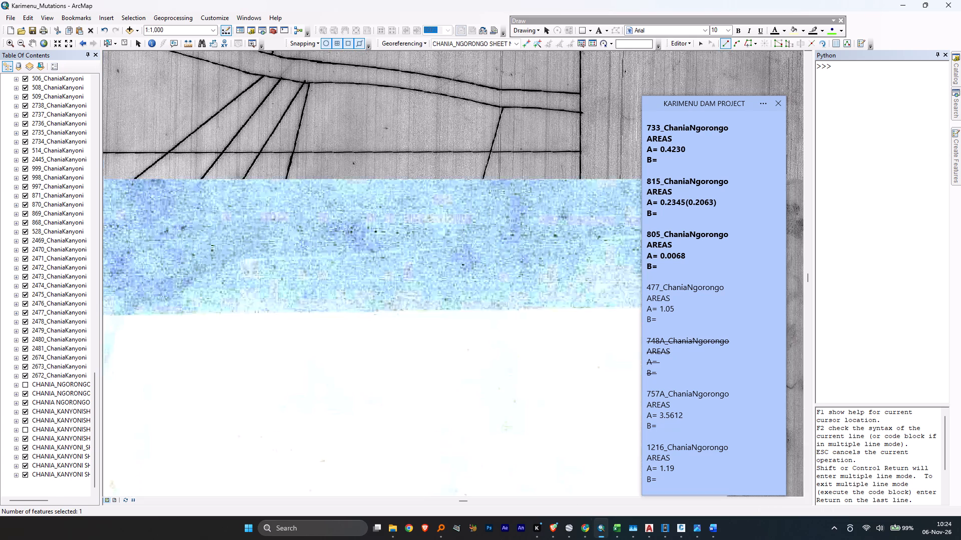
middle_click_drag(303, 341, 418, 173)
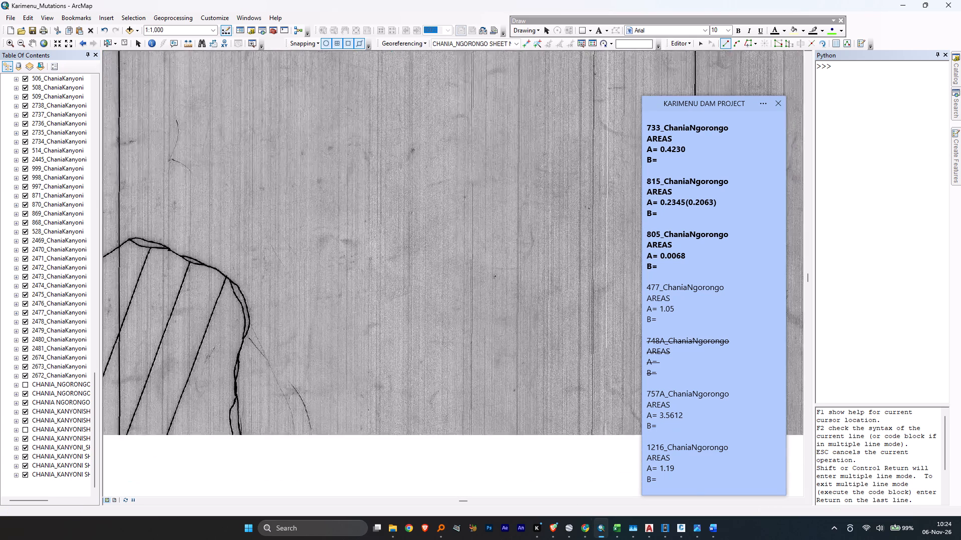
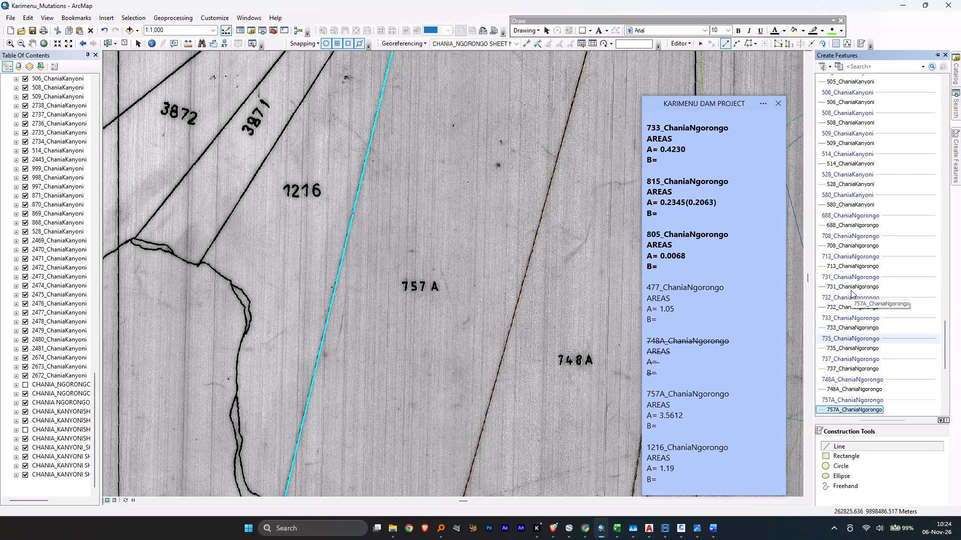
Make the 1216_ChaniaNgorongo feature template active, with the Line construction tool for its new boundary.
scroll(851, 291, "down", 9)
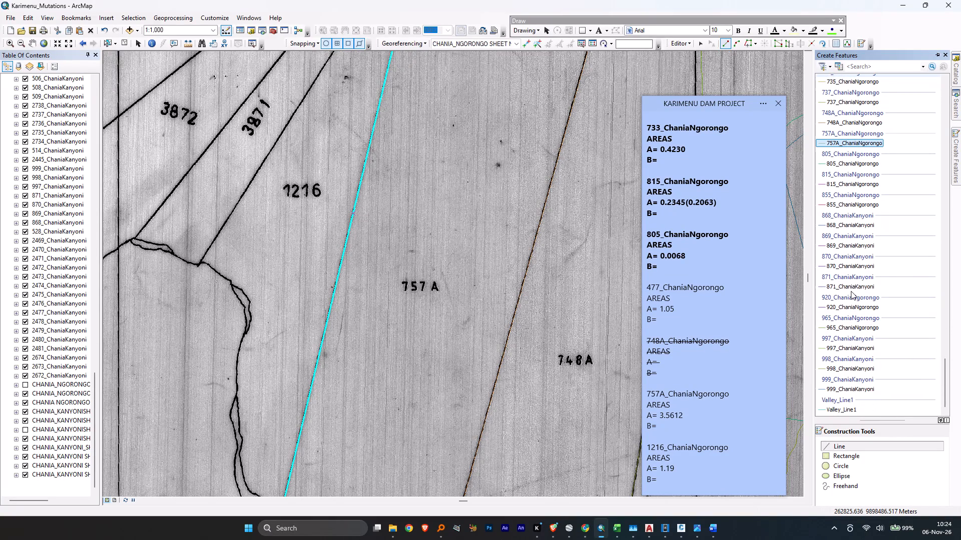
scroll(851, 291, "down", 2)
scroll(851, 291, "up", 15)
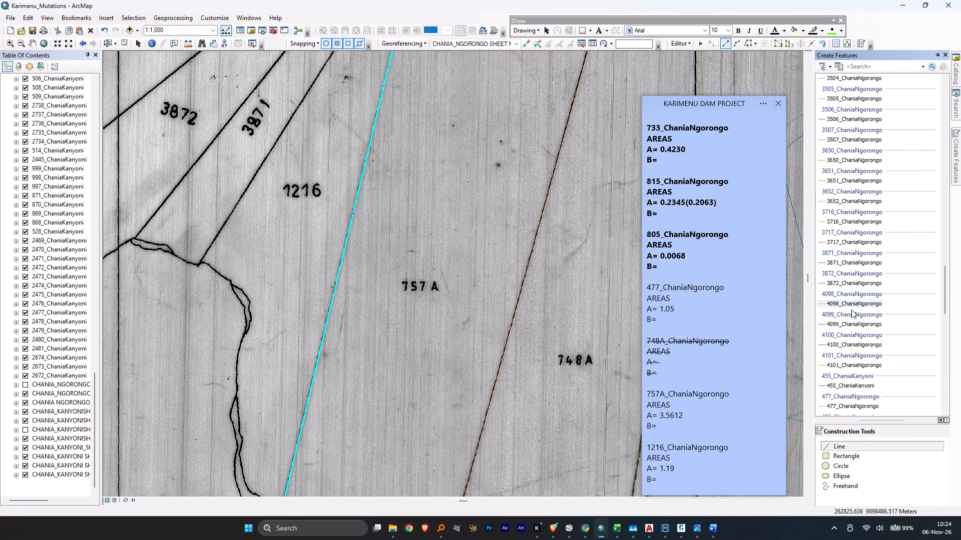
scroll(851, 311, "down", 2)
scroll(851, 311, "up", 13)
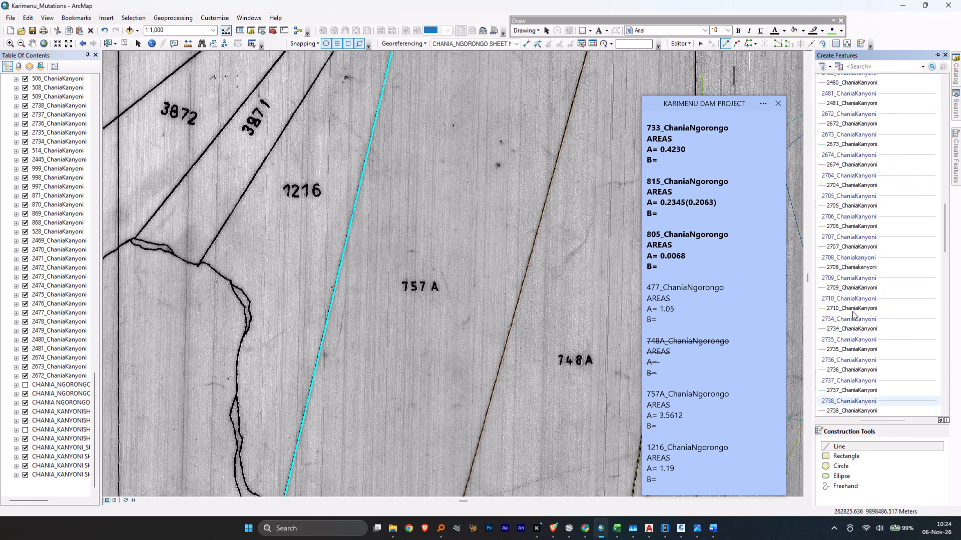
scroll(852, 311, "up", 16)
scroll(856, 193, "up", 3)
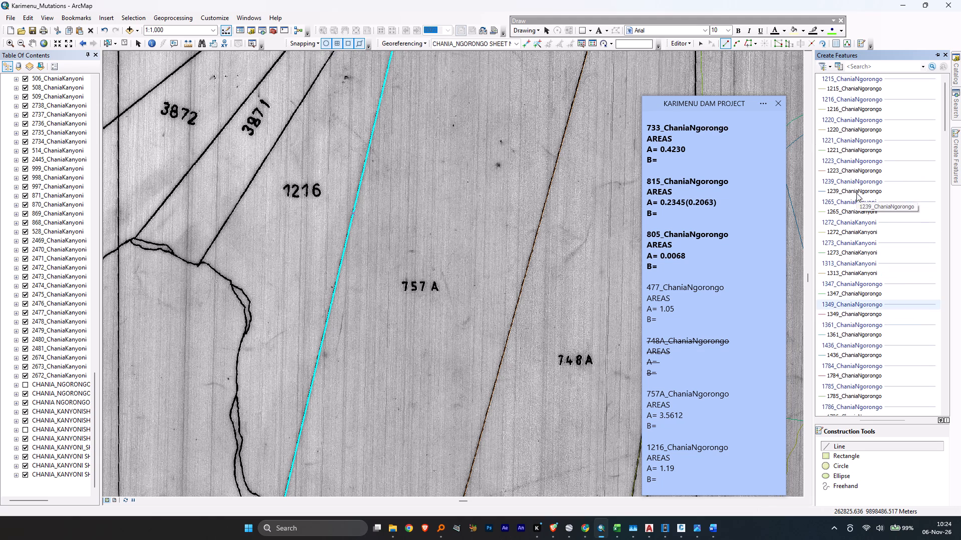
left_click(854, 110)
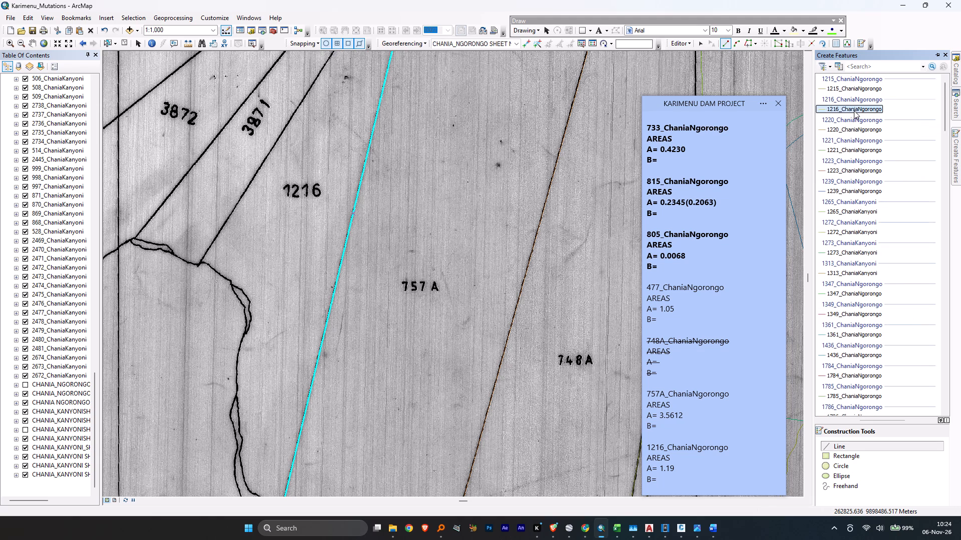
left_click(829, 65)
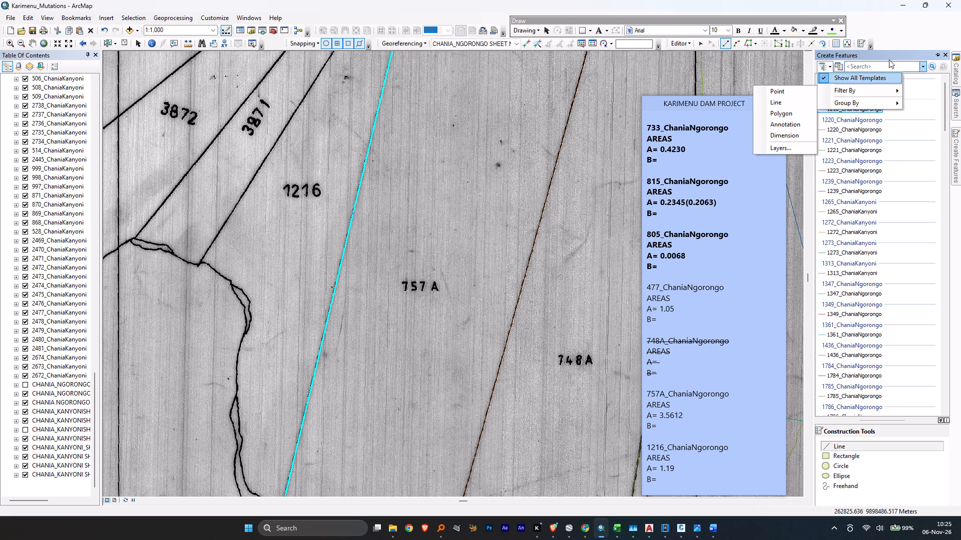
left_click(925, 67)
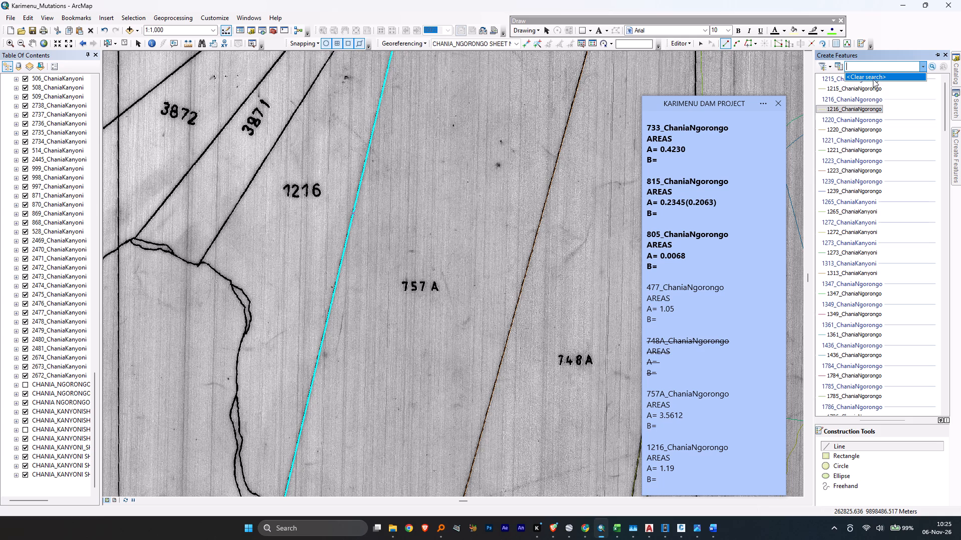
left_click(854, 107)
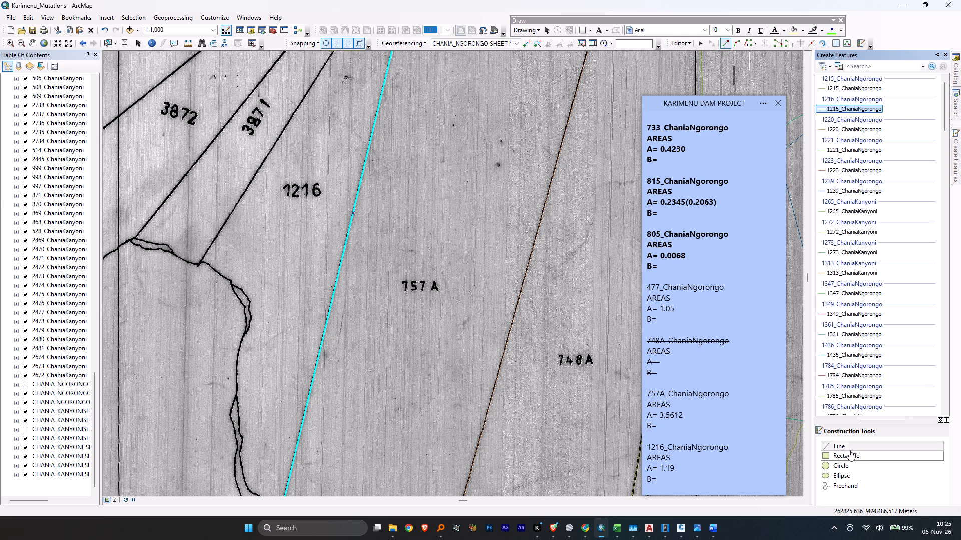
left_click(850, 445)
Start the 1216 river boundary at the 757A/1216 bank junction and trace about 16 m northwest along the upper bank line.
middle_click_drag(304, 402, 397, 290)
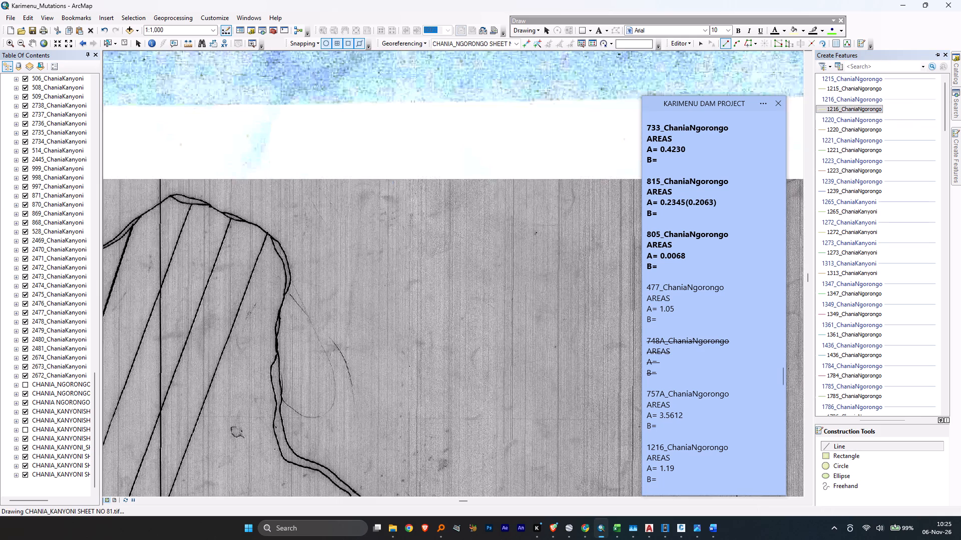
middle_click_drag(316, 465, 366, 408)
scroll(311, 469, "down", 4)
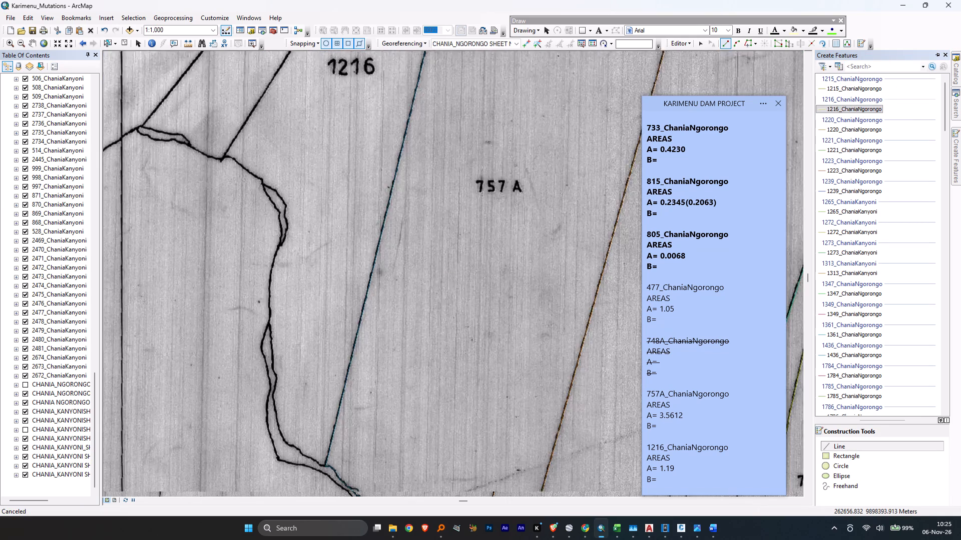
scroll(311, 469, "down", 9)
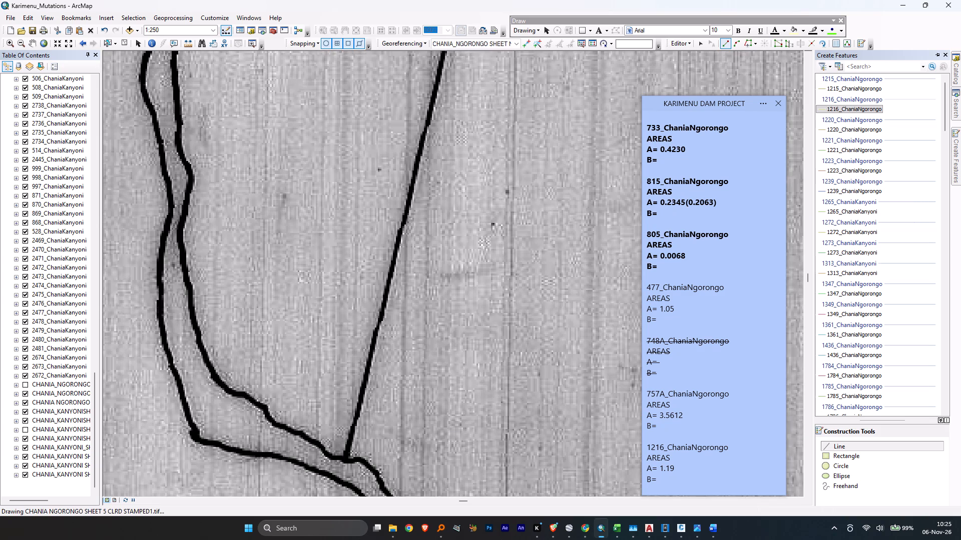
left_click(347, 461)
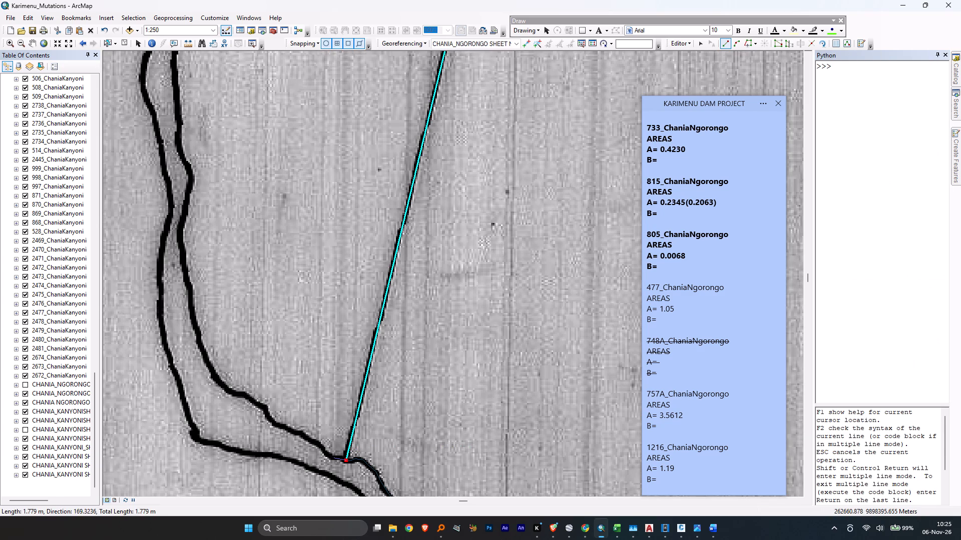
left_click(333, 457)
left_click(327, 455)
left_click(319, 447)
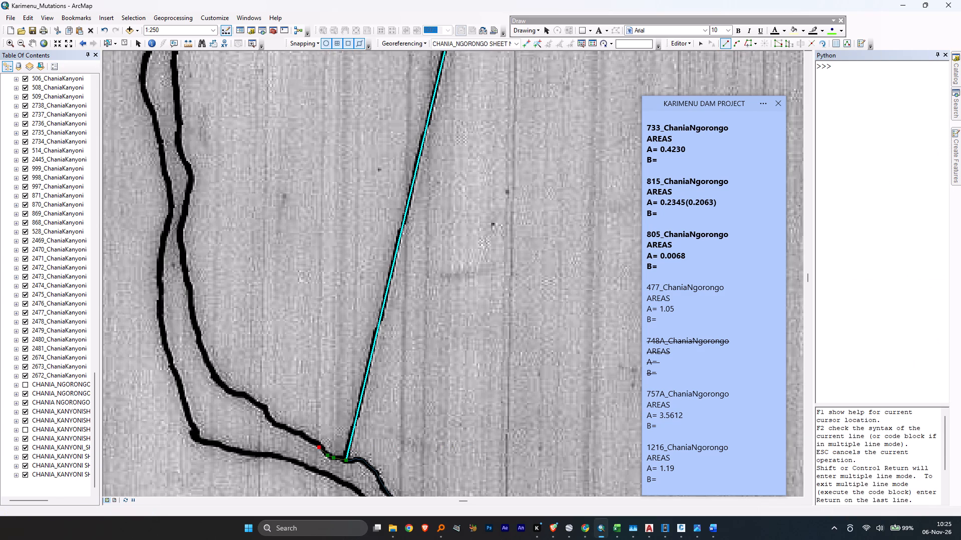
left_click(309, 438)
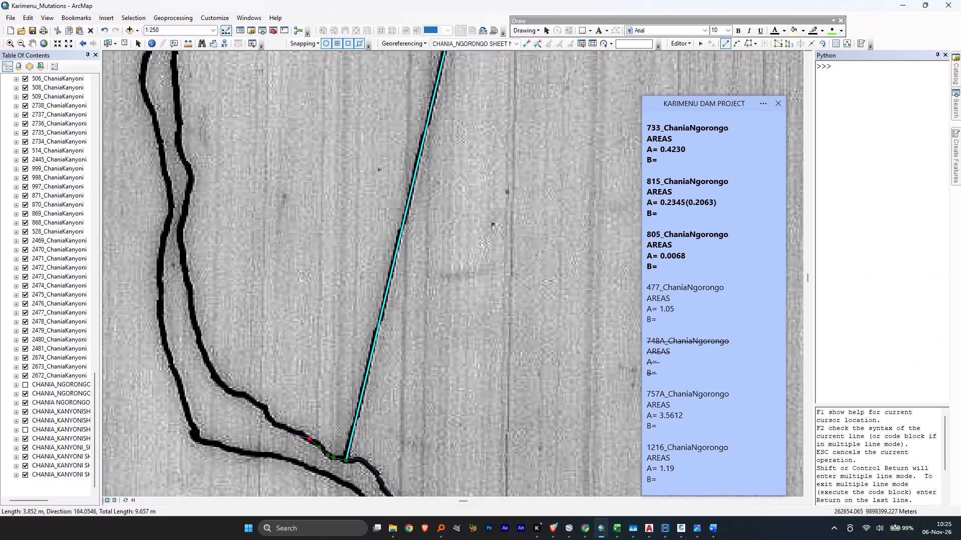
left_click(292, 430)
left_click(278, 426)
left_click(269, 419)
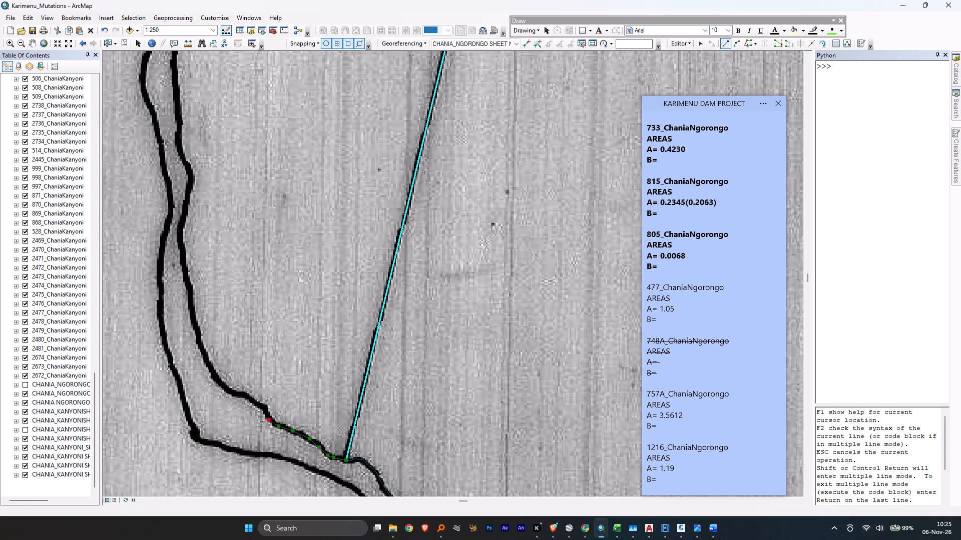
left_click(265, 408)
left_click(249, 399)
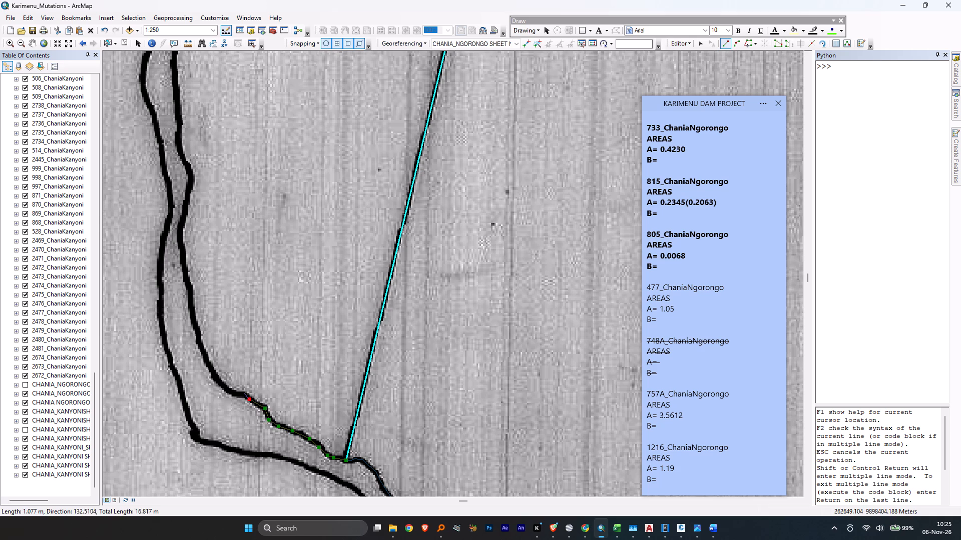
Extend the 1216 river boundary about 35 m along the eastern bank line, around the bend and north past the small bulge.
left_click(243, 393)
left_click(232, 393)
left_click(220, 382)
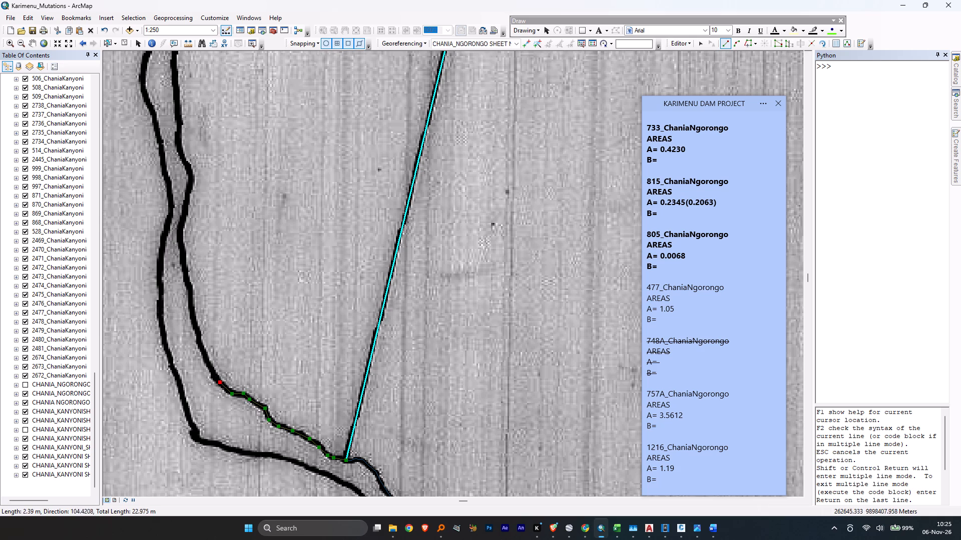
left_click(207, 361)
left_click(194, 324)
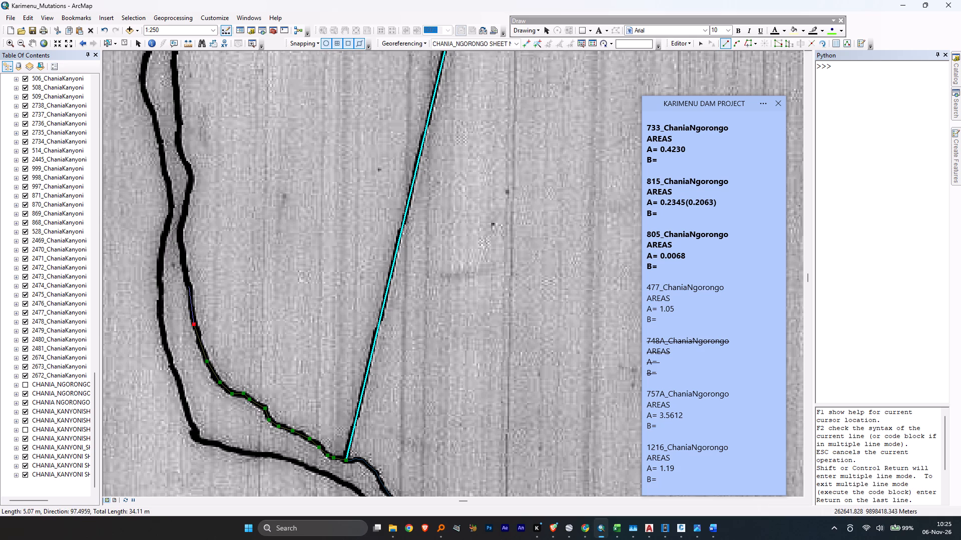
left_click(189, 282)
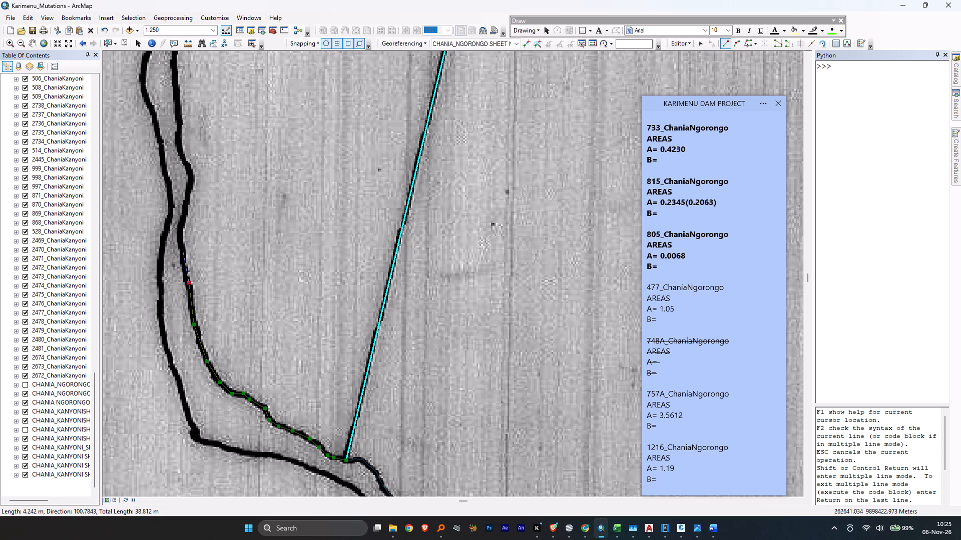
left_click(183, 251)
left_click(179, 228)
left_click(187, 202)
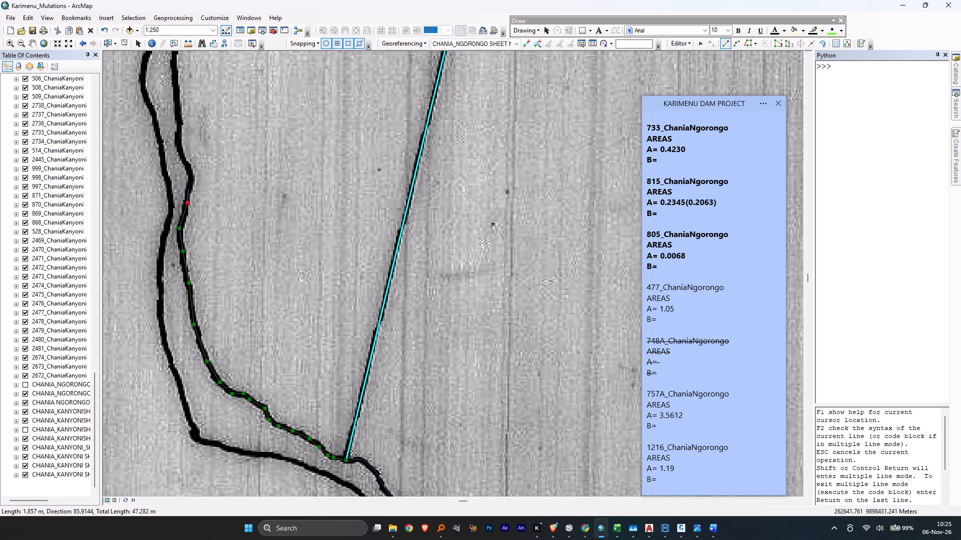
left_click(191, 180)
left_click(187, 162)
Extend the 1216 river boundary about 22 m north along the eastern bank line to the point where both bank lines merge.
middle_click_drag(182, 151, 219, 281)
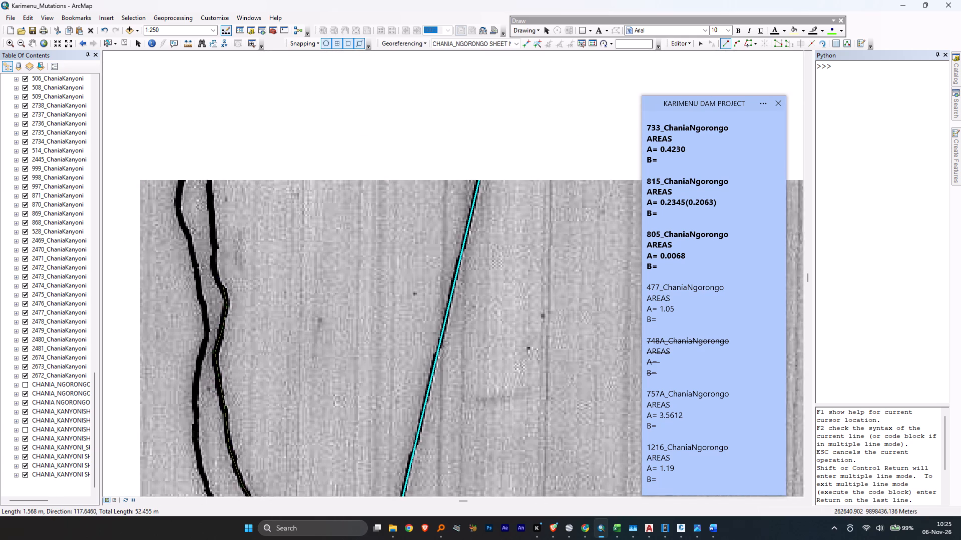
middle_click_drag(219, 281, 231, 315)
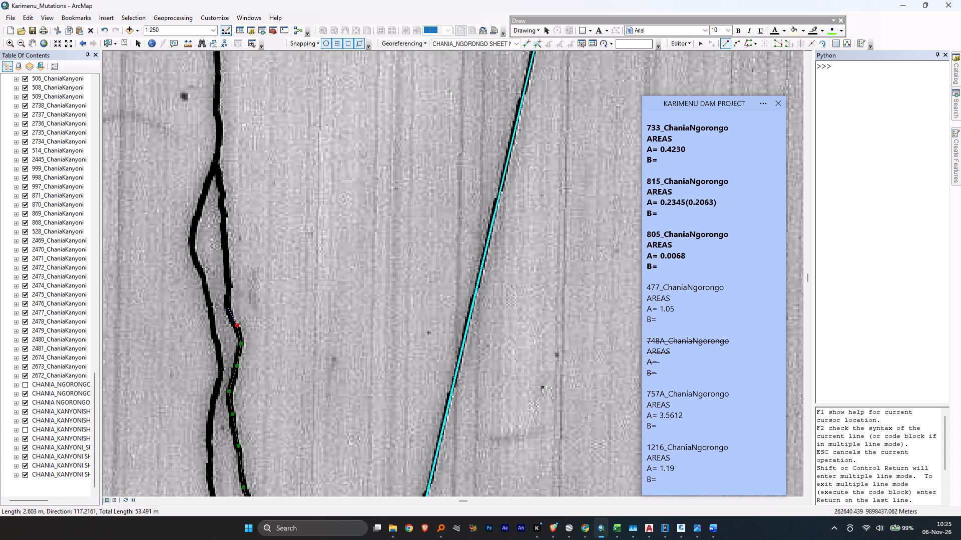
left_click(228, 308)
left_click(228, 280)
left_click(225, 244)
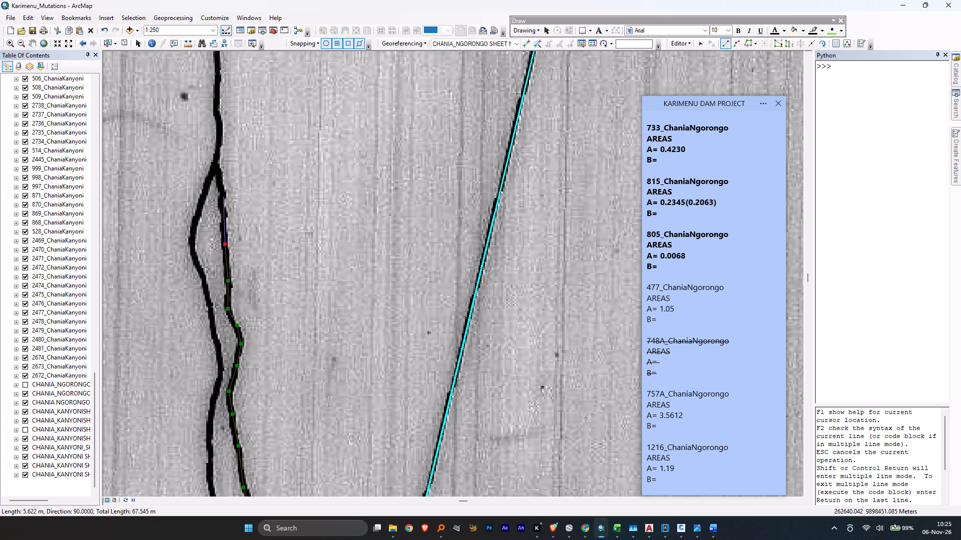
left_click(222, 197)
left_click(216, 163)
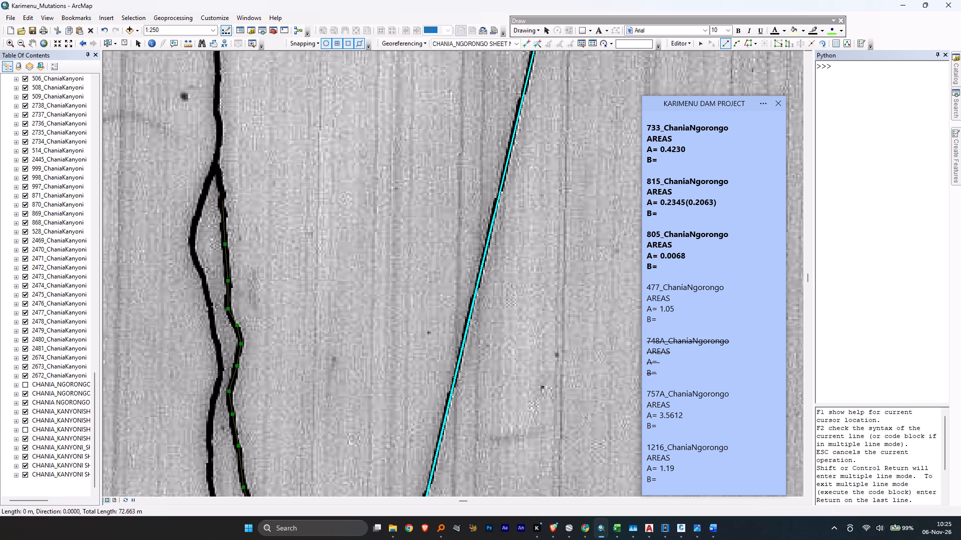
Trace the 1216 river boundary about 34 m north along the merged single river line to where it splits again.
left_click(219, 142)
middle_click_drag(220, 125, 218, 312)
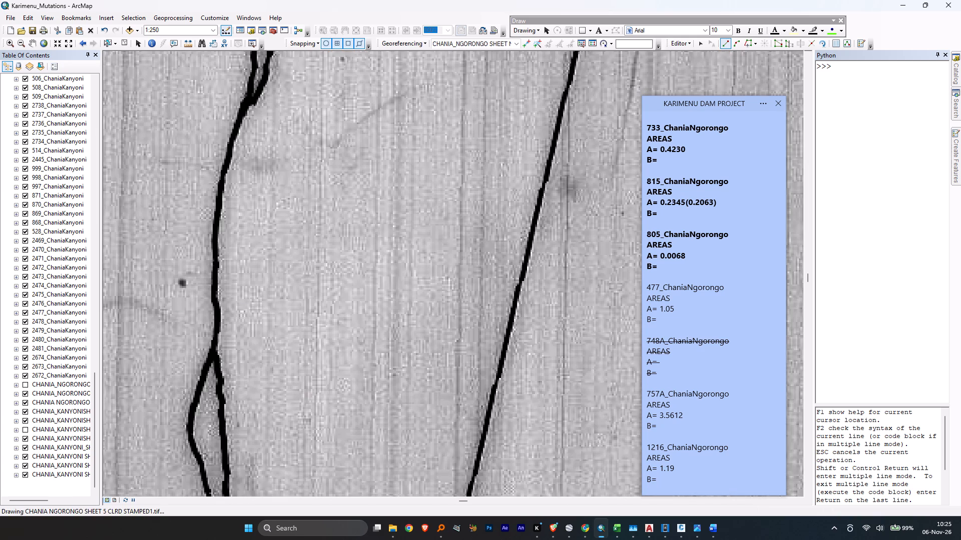
left_click(216, 304)
left_click(214, 279)
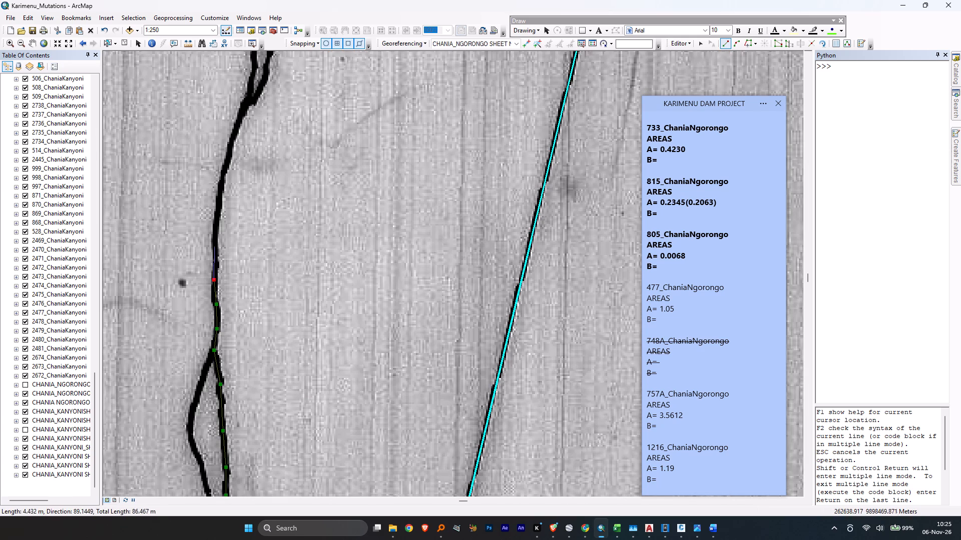
left_click(215, 244)
left_click(219, 201)
middle_click_drag(222, 182, 206, 335)
left_click(211, 313)
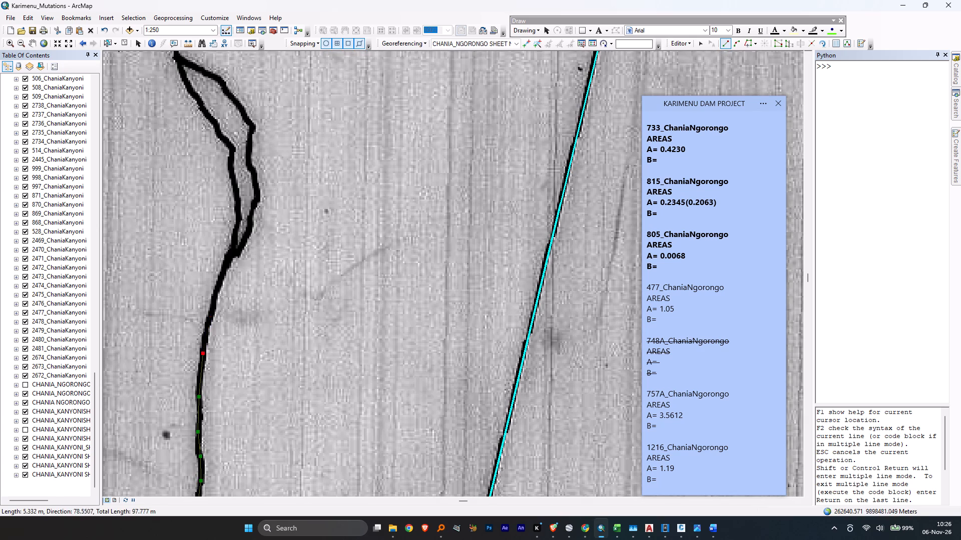
left_click(219, 285)
left_click(231, 252)
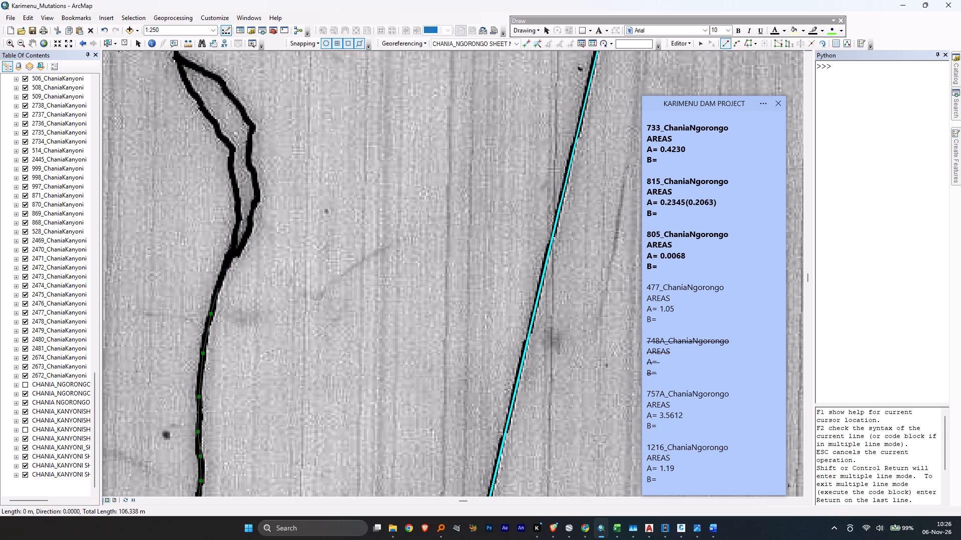
Extend the 1216 river boundary about 18 m up the eastern branch of the split to its upper outer corner.
left_click(240, 248)
left_click(248, 232)
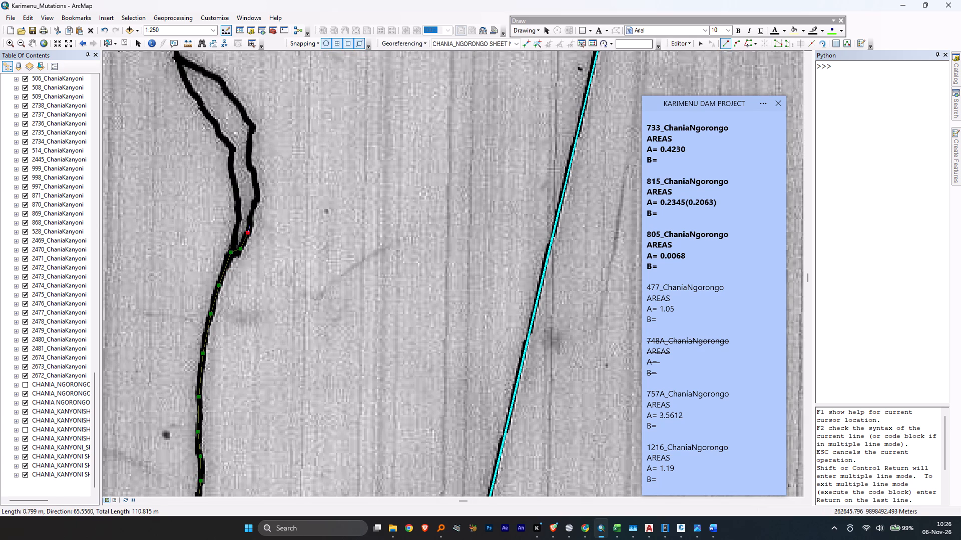
left_click(250, 214)
left_click(258, 196)
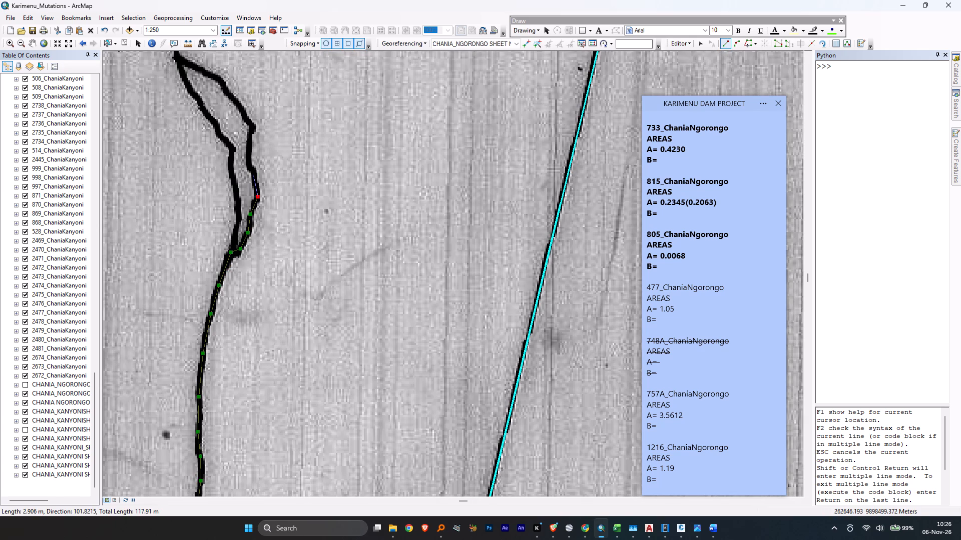
left_click(254, 175)
left_click(248, 162)
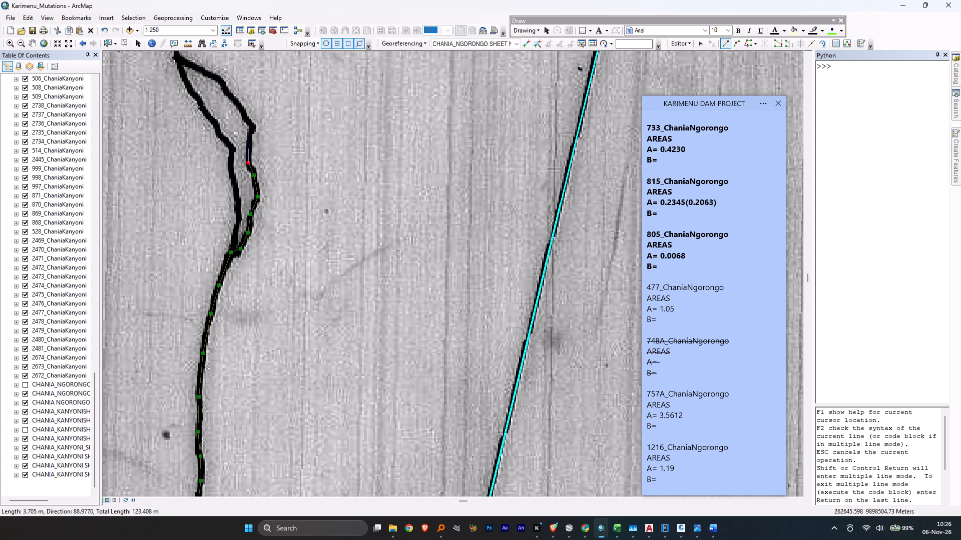
left_click(249, 139)
left_click(254, 125)
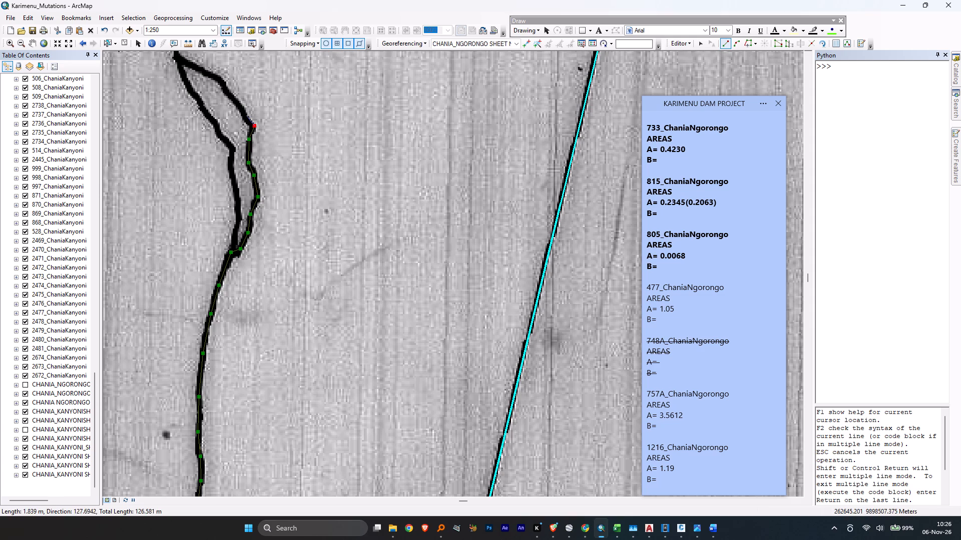
Trace the 1216 river boundary about 14 m northwest along the eastern branch to the point where both branches rejoin.
left_click(246, 114)
middle_click_drag(232, 107, 346, 328)
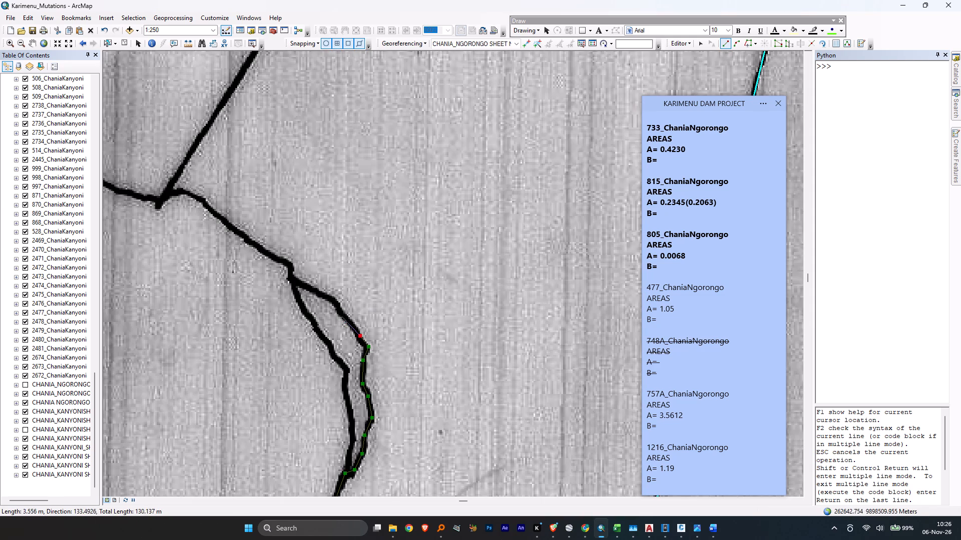
left_click(346, 317)
left_click(337, 309)
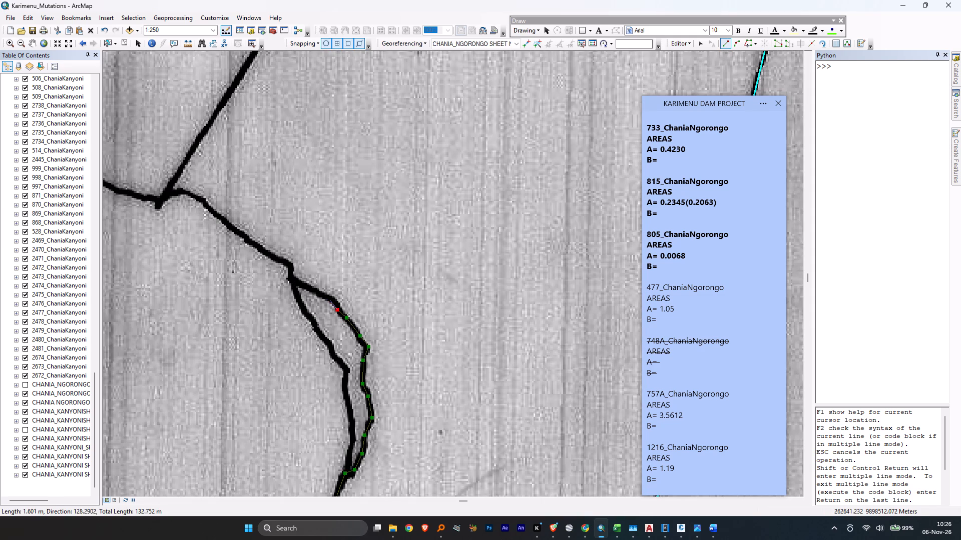
left_click(333, 300)
left_click(316, 291)
left_click(293, 282)
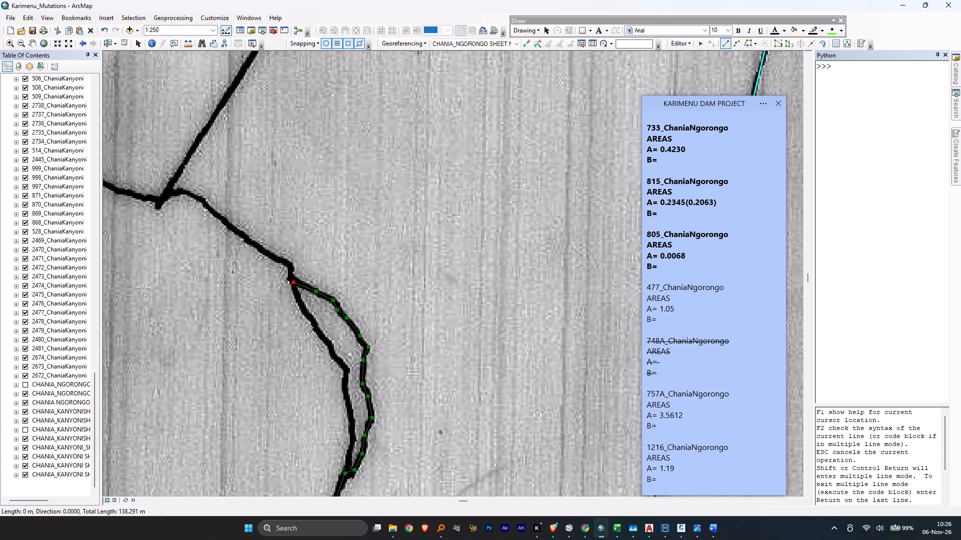
Trace the 1216 river boundary about 23 m northwest along the merged river line and finish it at the 3871 boundary corner.
left_click(290, 274)
left_click(292, 265)
left_click(277, 258)
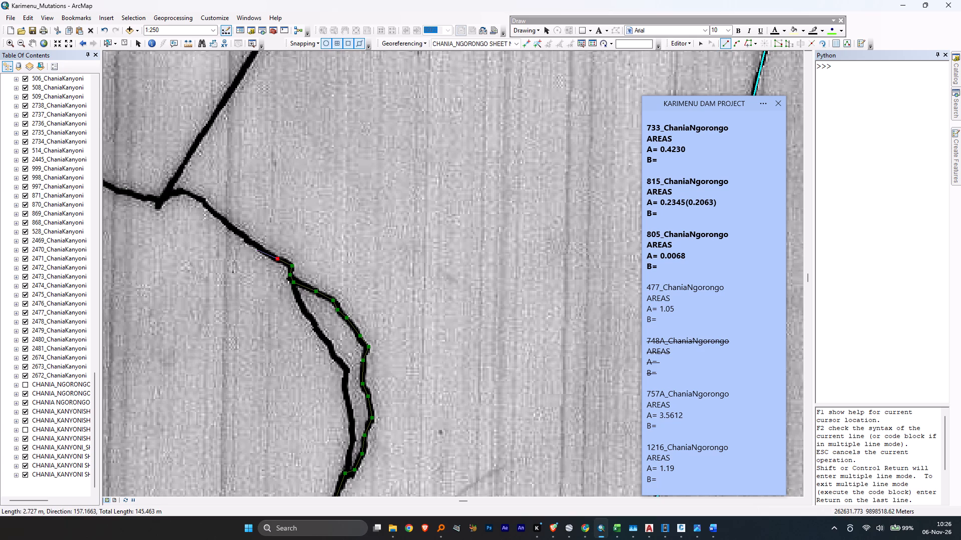
left_click(255, 247)
left_click(237, 231)
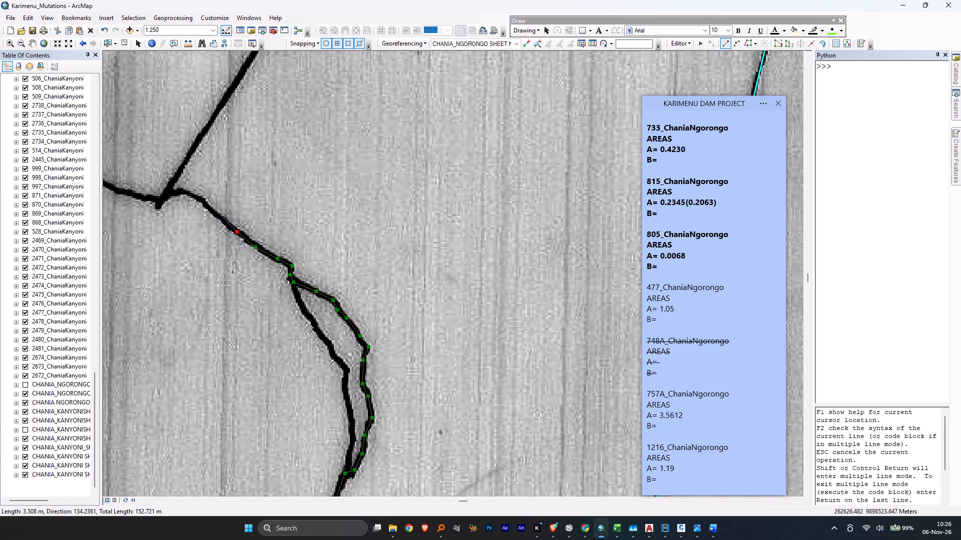
left_click(212, 210)
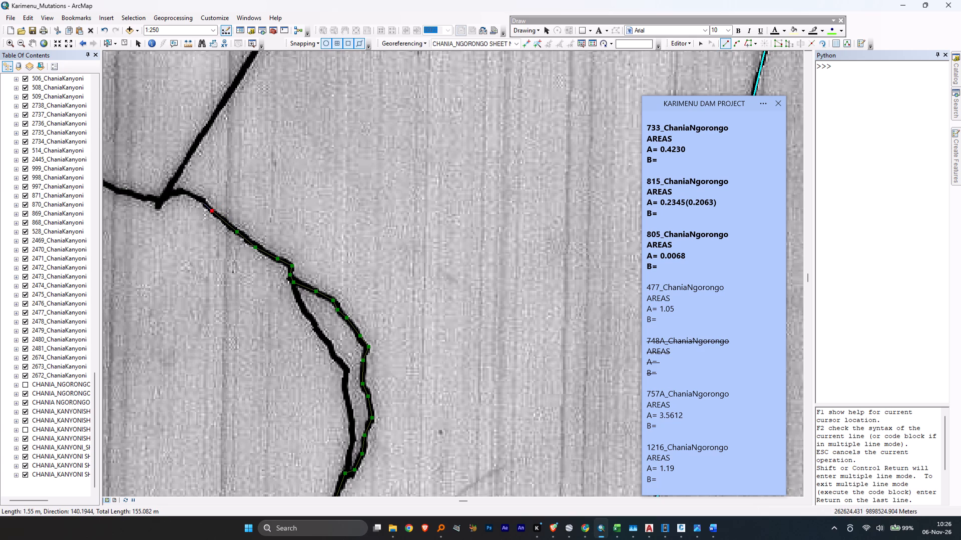
left_click(203, 202)
left_click(191, 193)
left_click(177, 191)
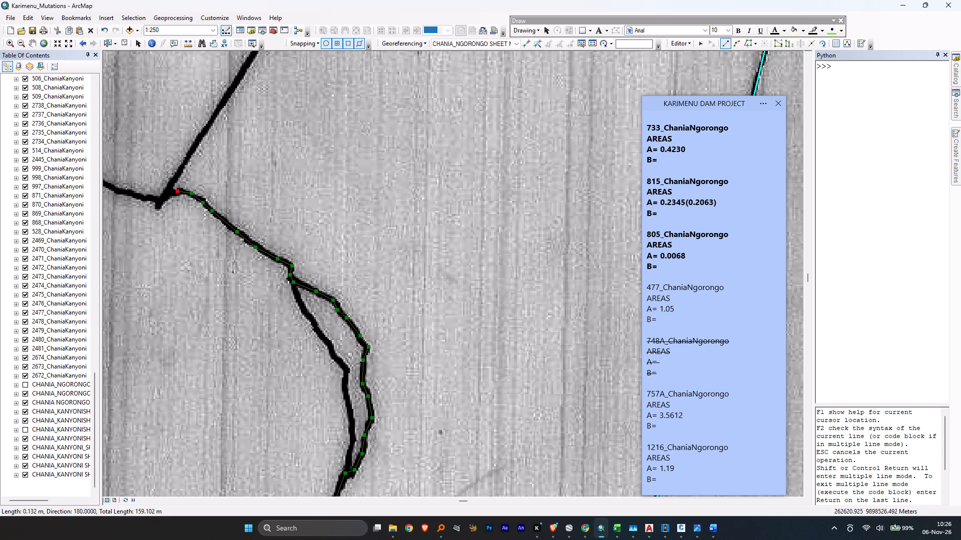
double_click(163, 197)
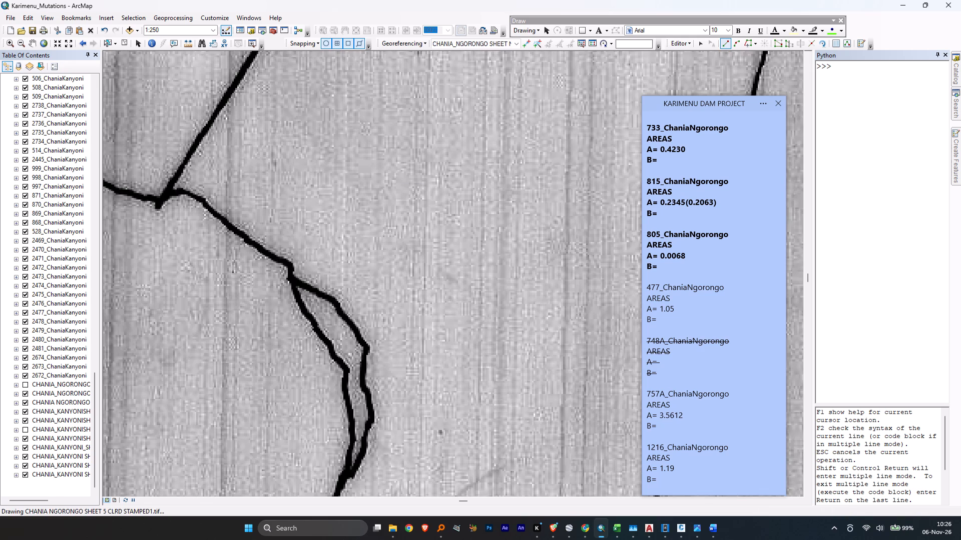
Draw the straight 1216/3871 boundary, about 218 m long, from the river corner to the road edge.
left_click(163, 200)
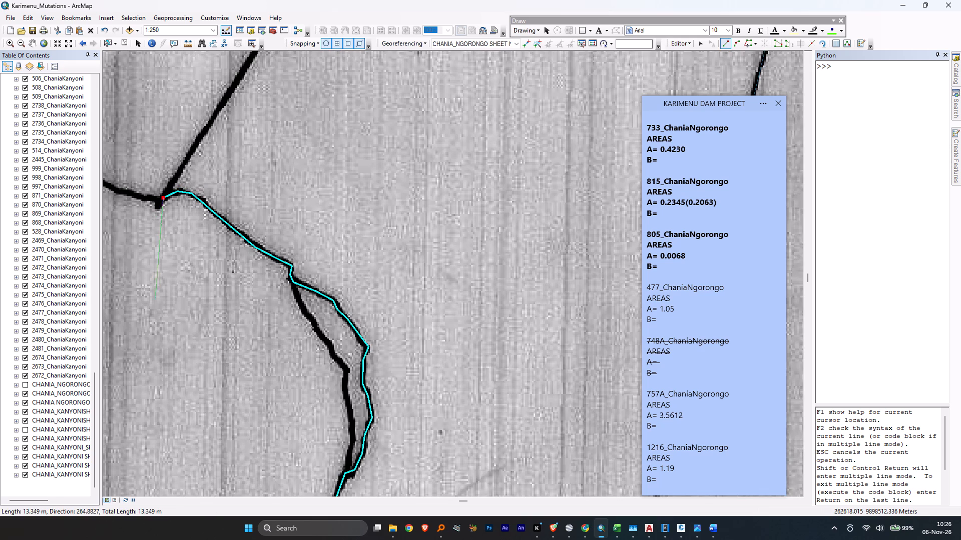
scroll(162, 310, "down", 4)
scroll(162, 310, "up", 20)
scroll(162, 310, "up", 7)
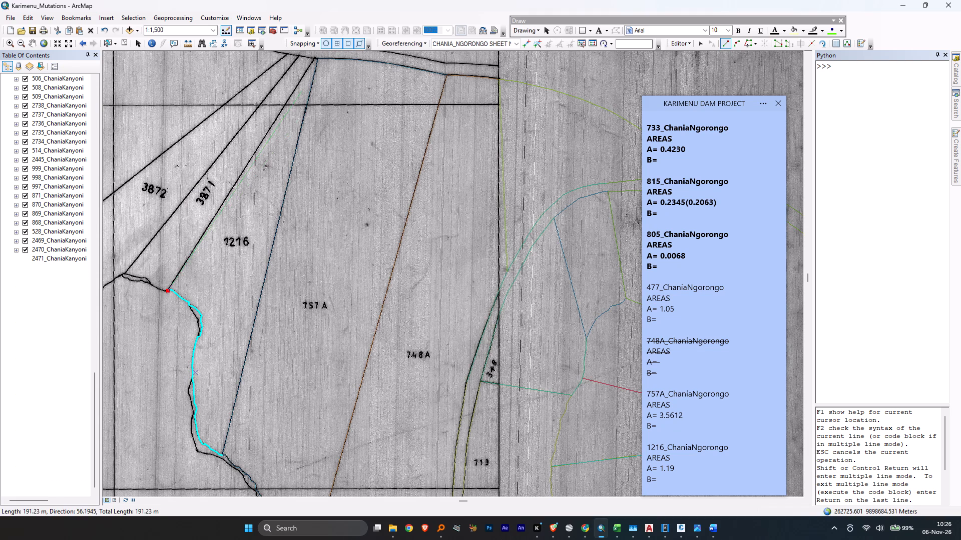
middle_click_drag(286, 106, 281, 193)
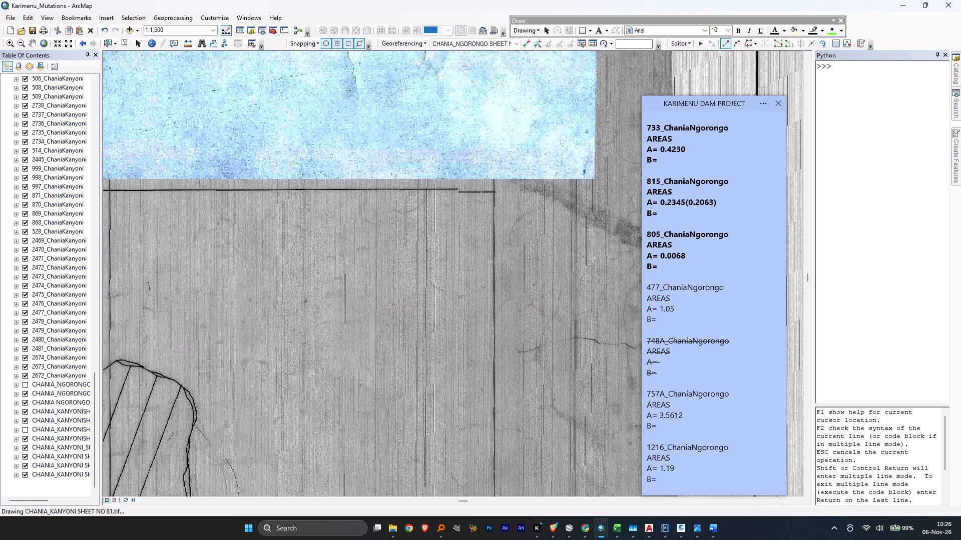
scroll(310, 137, "down", 14)
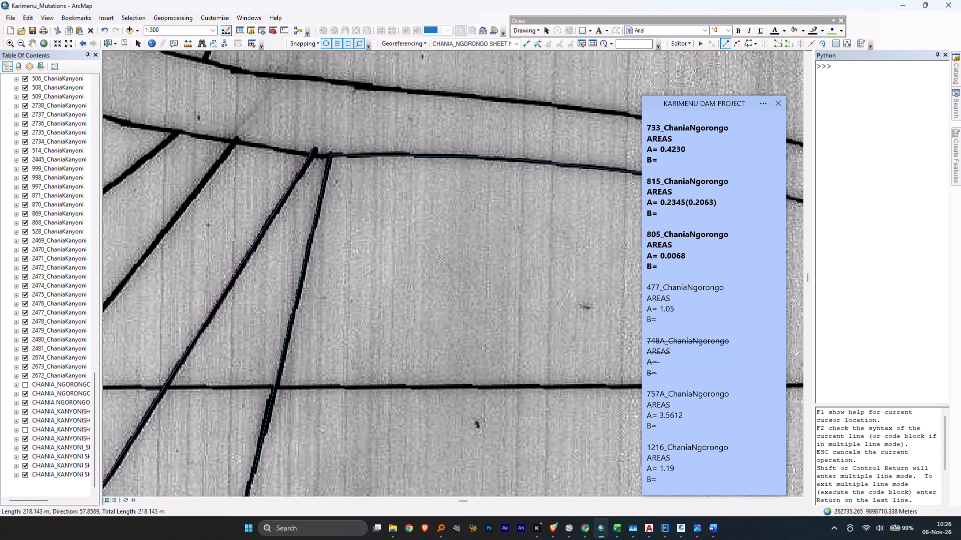
scroll(311, 154, "down", 4)
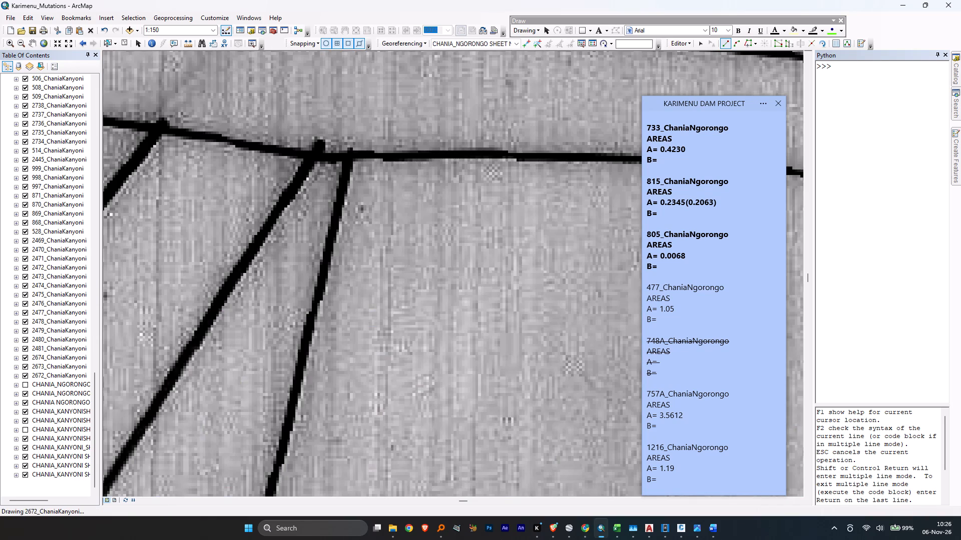
double_click(312, 156)
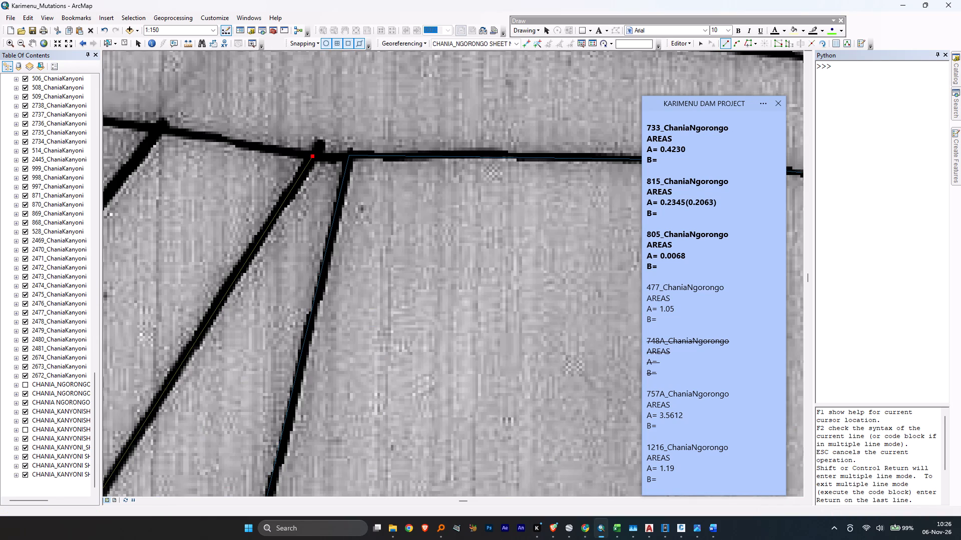
Draw parcel 1216's short road frontage, about 3 m long, from the 3871 corner to the 757A corner.
left_click(312, 155)
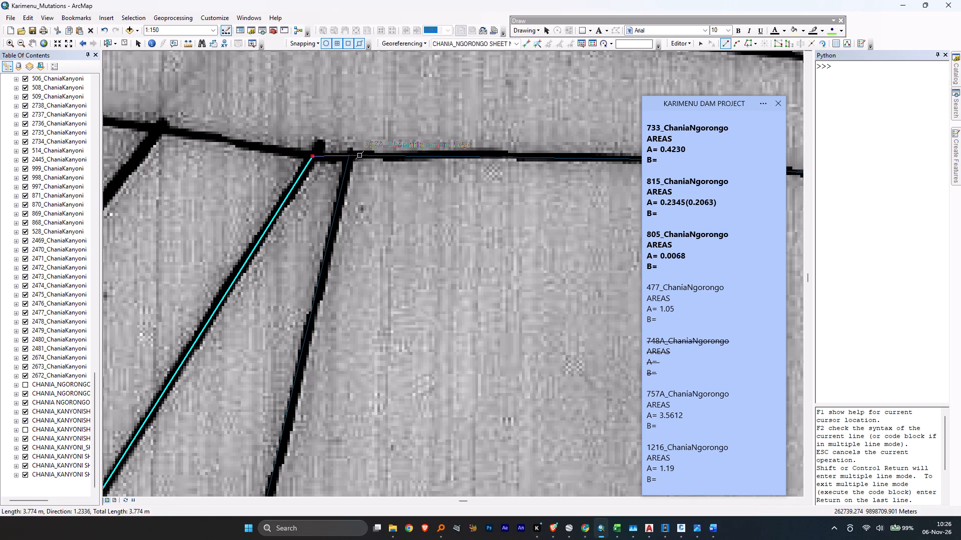
double_click(350, 157)
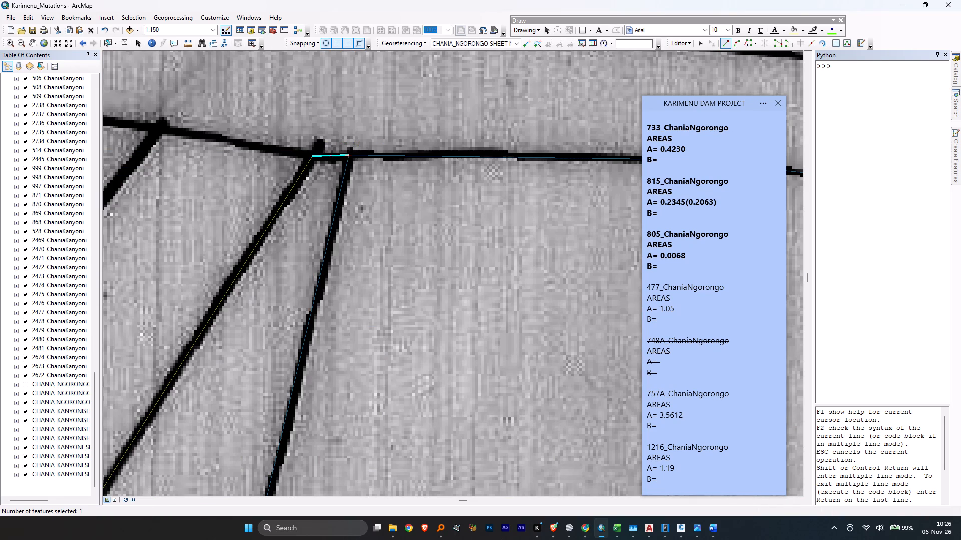
scroll(347, 174, "up", 20)
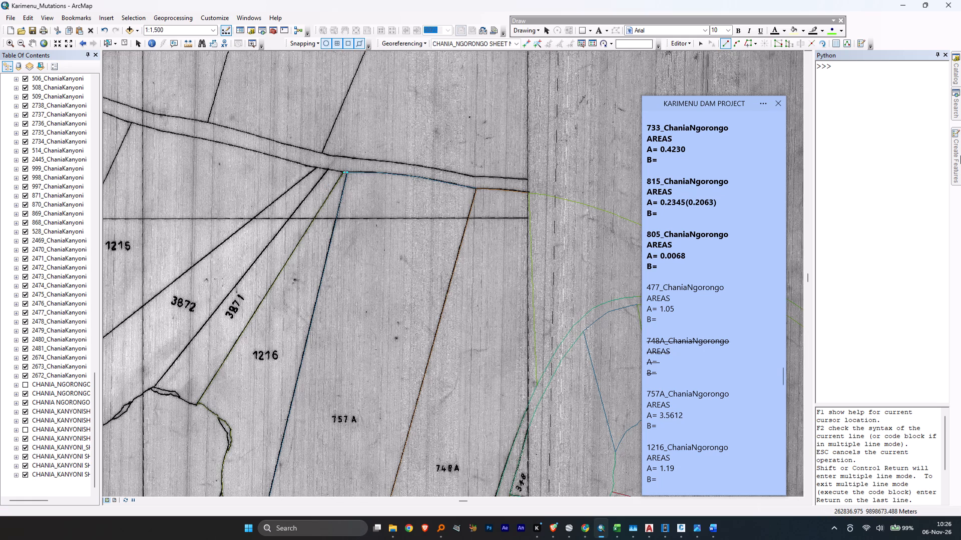
left_click(956, 169)
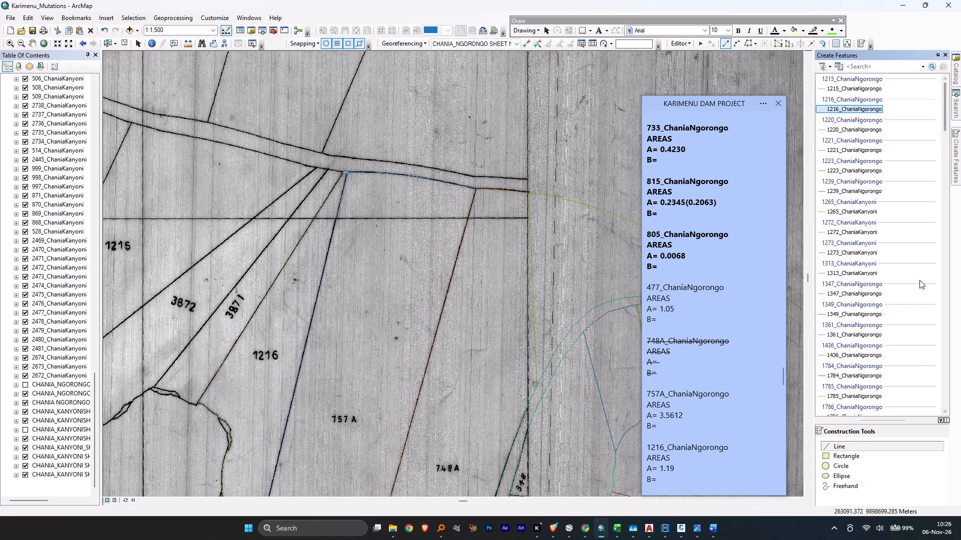
scroll(870, 343, "down", 6)
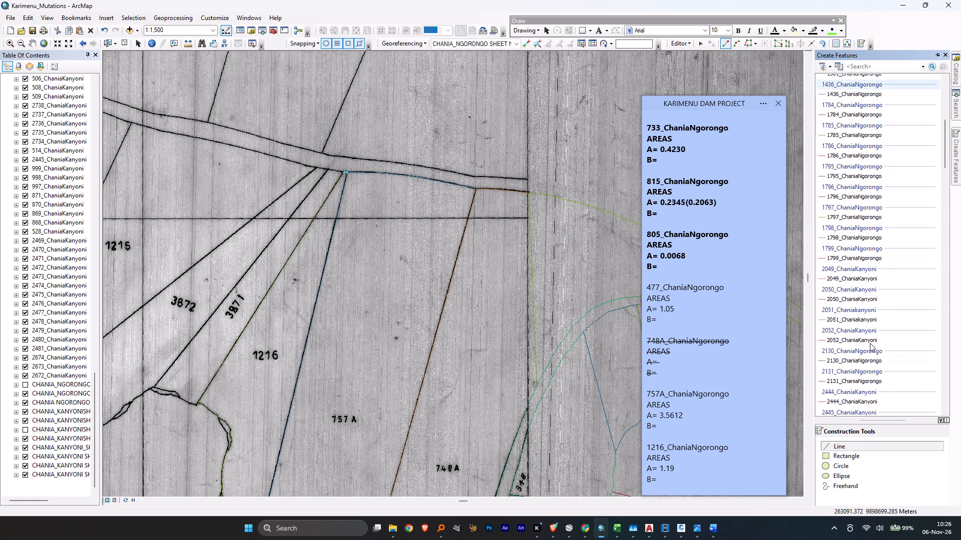
scroll(870, 343, "down", 20)
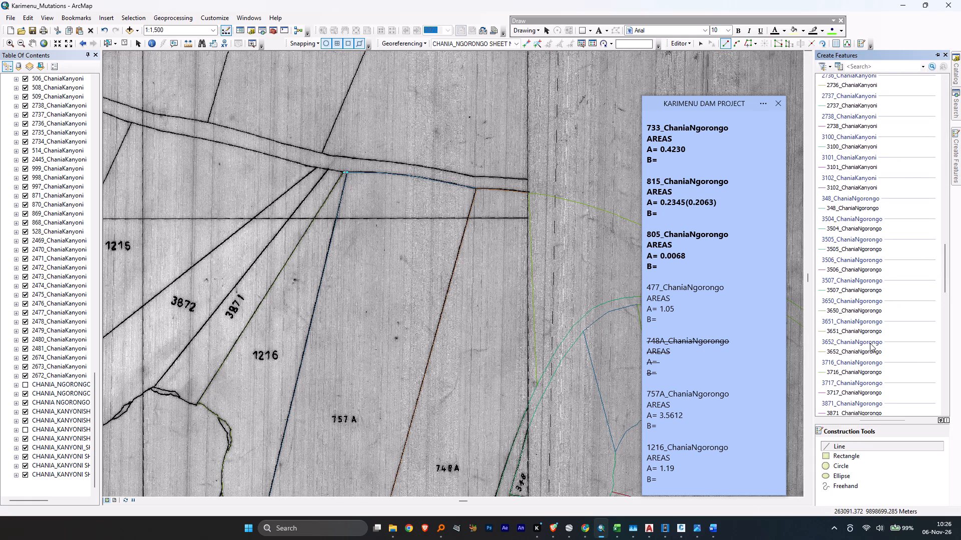
scroll(868, 351, "down", 2)
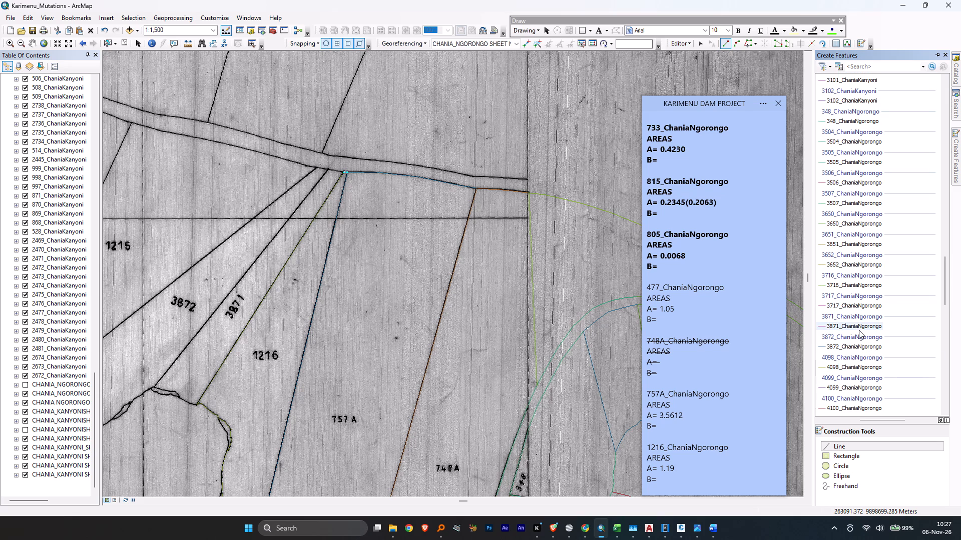
left_click(859, 329)
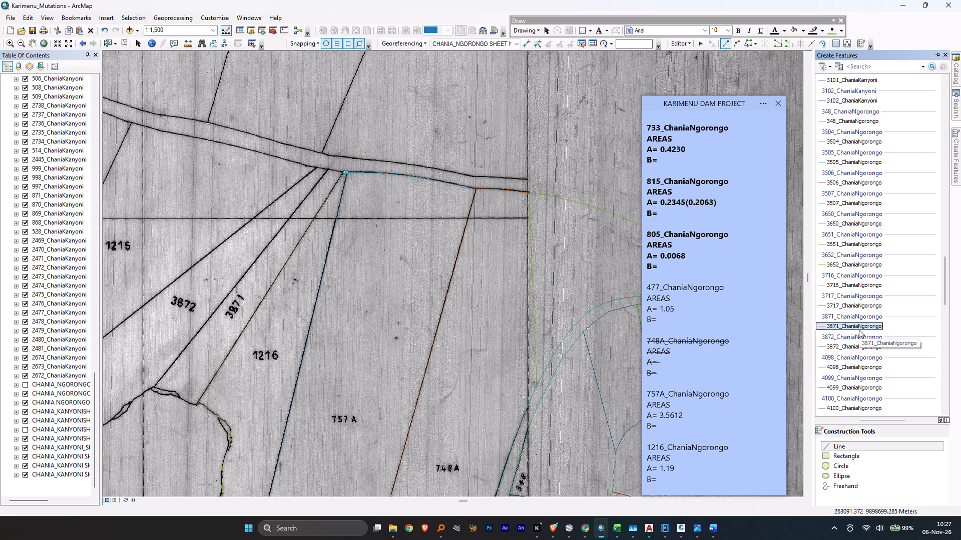
double_click(860, 326)
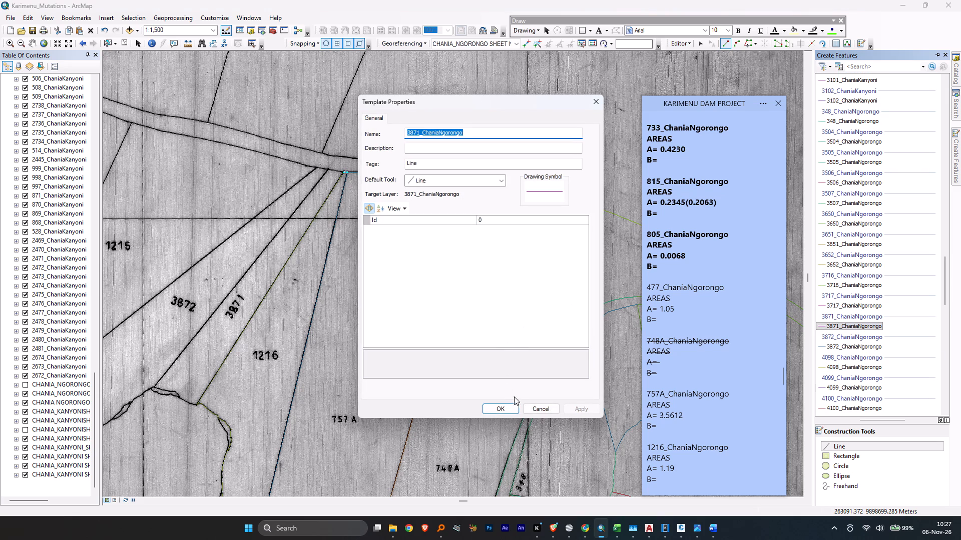
left_click(506, 407)
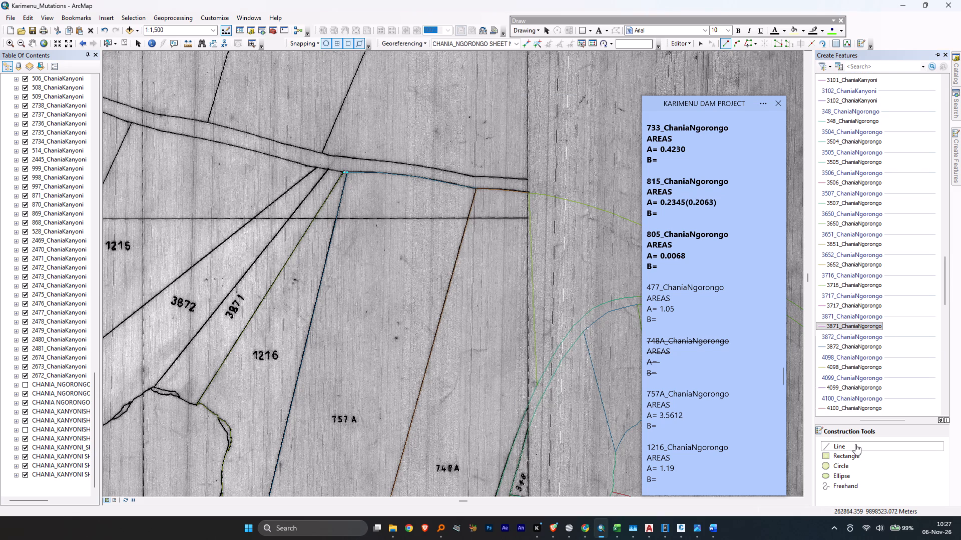
left_click(855, 444)
scroll(347, 171, "up", 7)
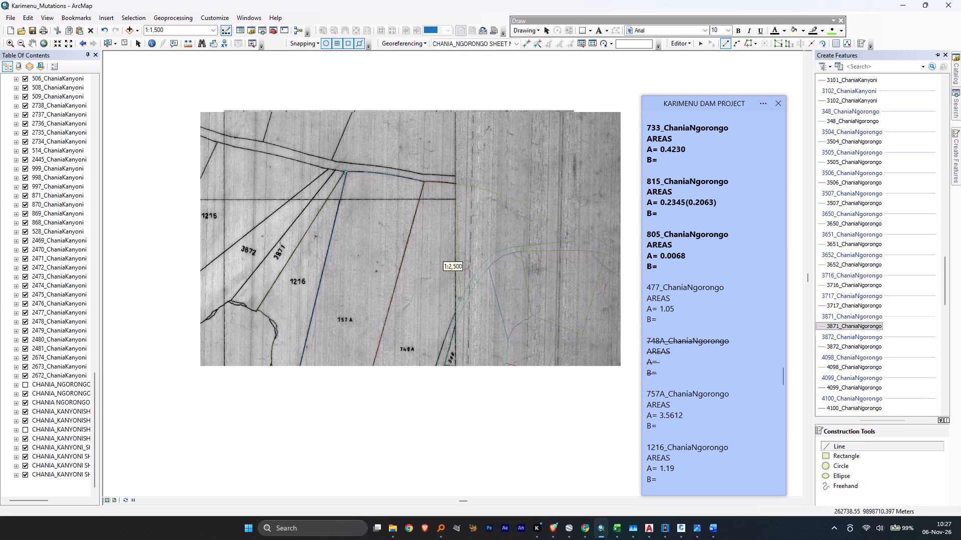
scroll(334, 160, "up", 1)
scroll(334, 160, "down", 20)
scroll(334, 160, "down", 12)
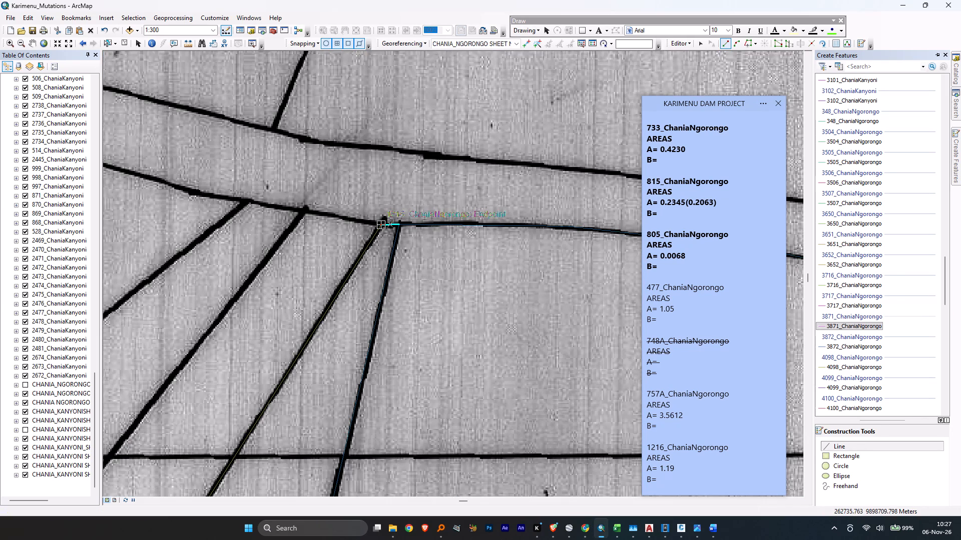
left_click(380, 226)
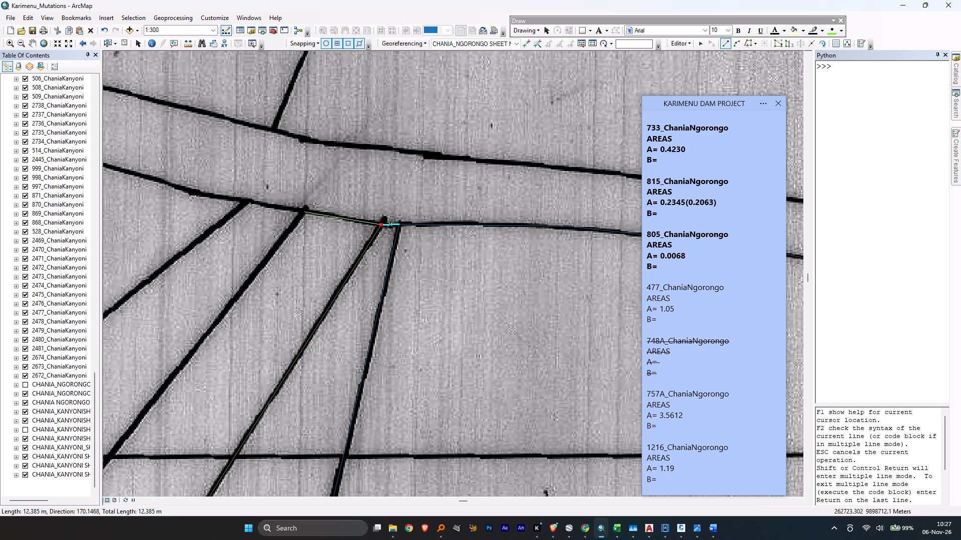
double_click(304, 210)
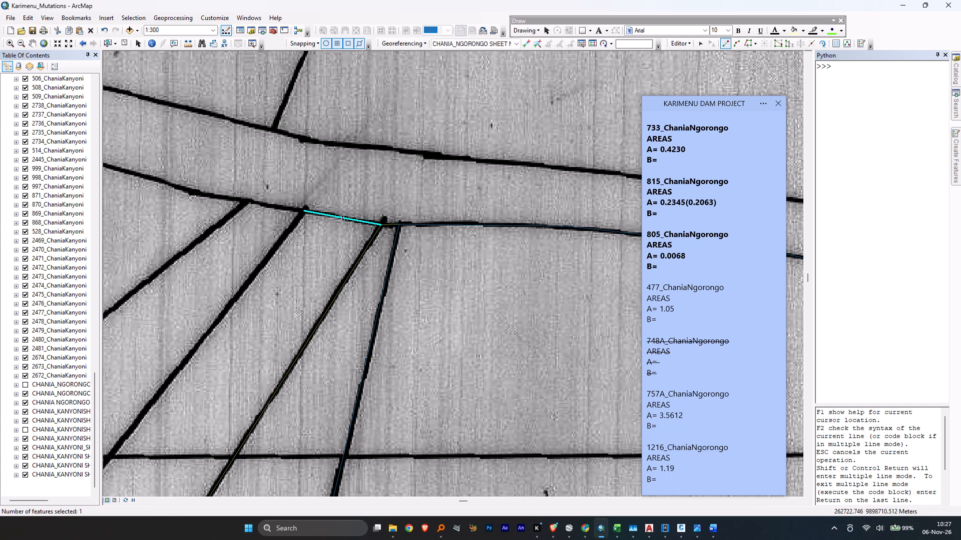
Draw the straight 3871/3872 boundary, about 221 m long, from the road corner down to the river line.
left_click(304, 212)
scroll(280, 259, "up", 15)
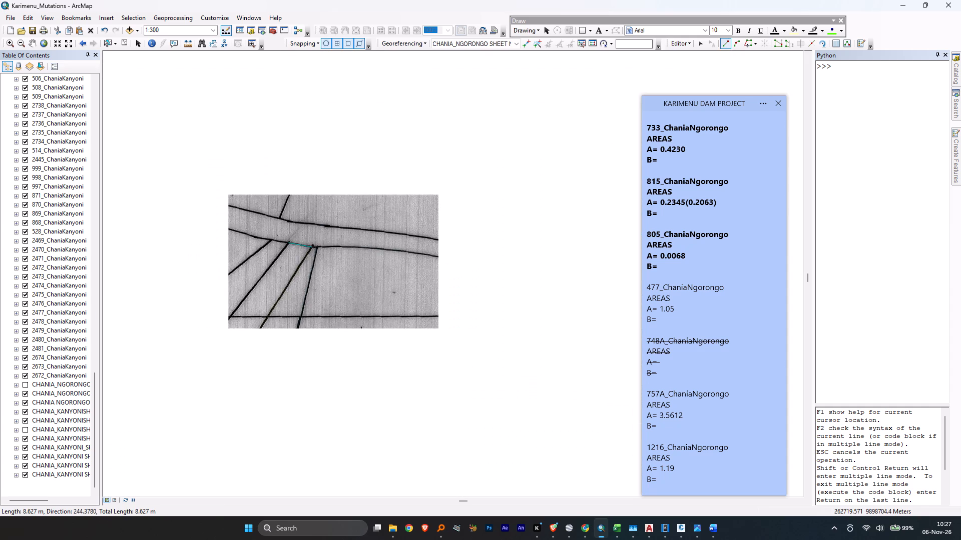
scroll(285, 247, "up", 10)
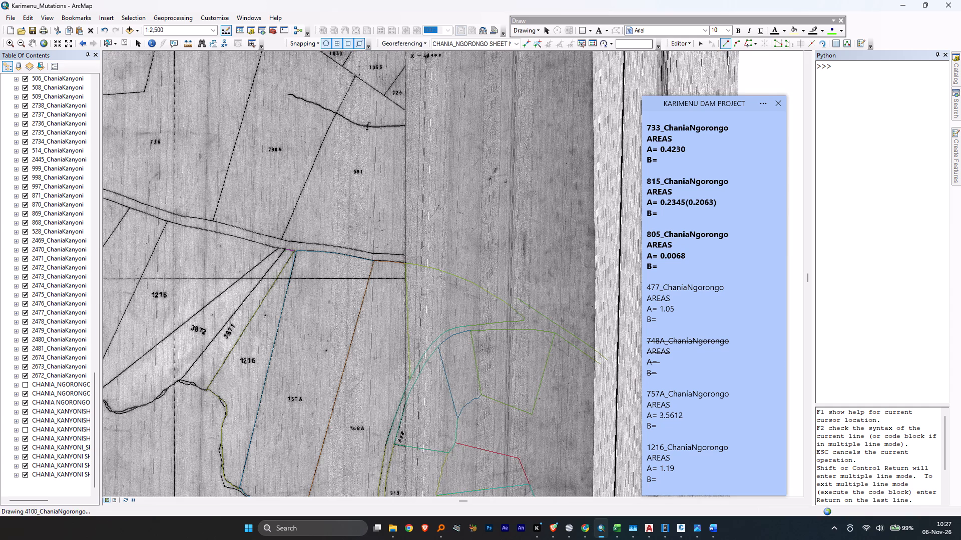
scroll(183, 376, "down", 7)
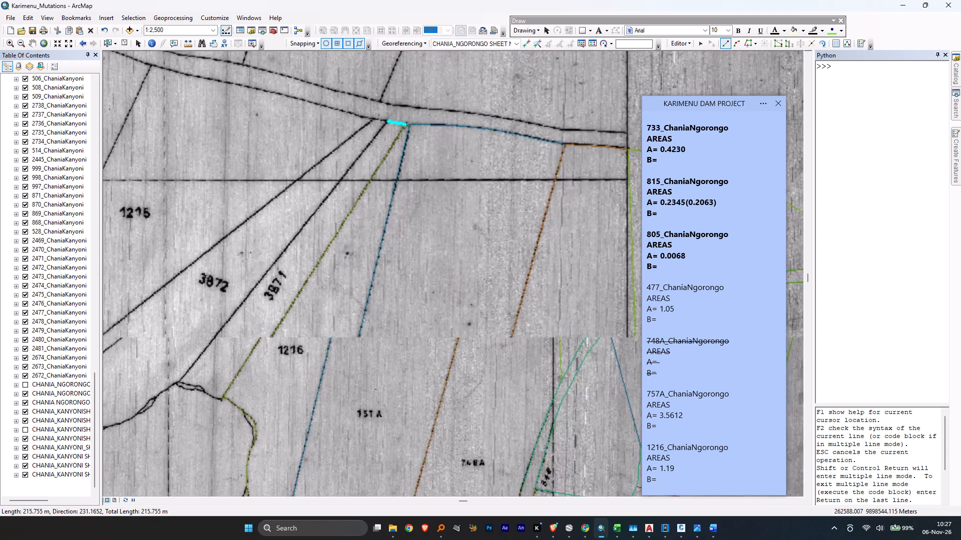
scroll(183, 376, "down", 4)
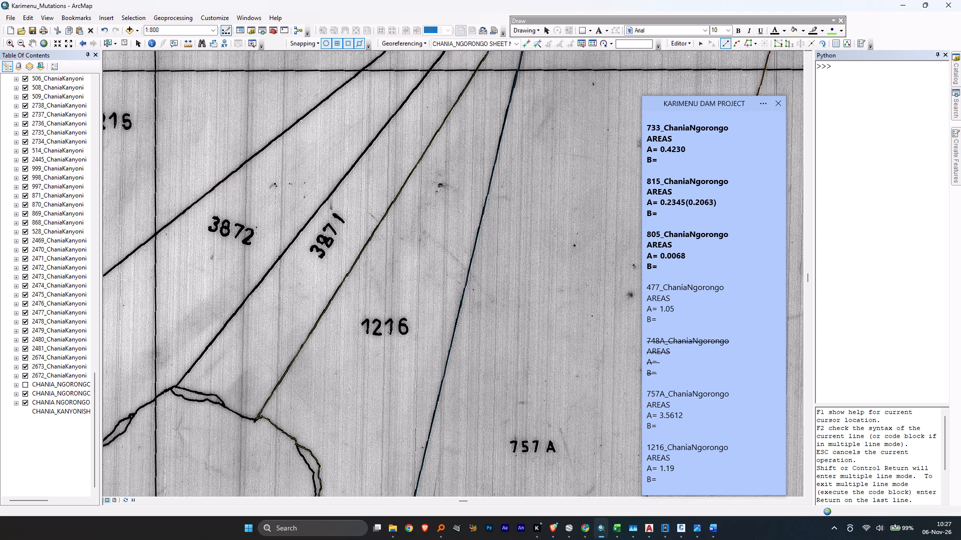
scroll(172, 386, "down", 5)
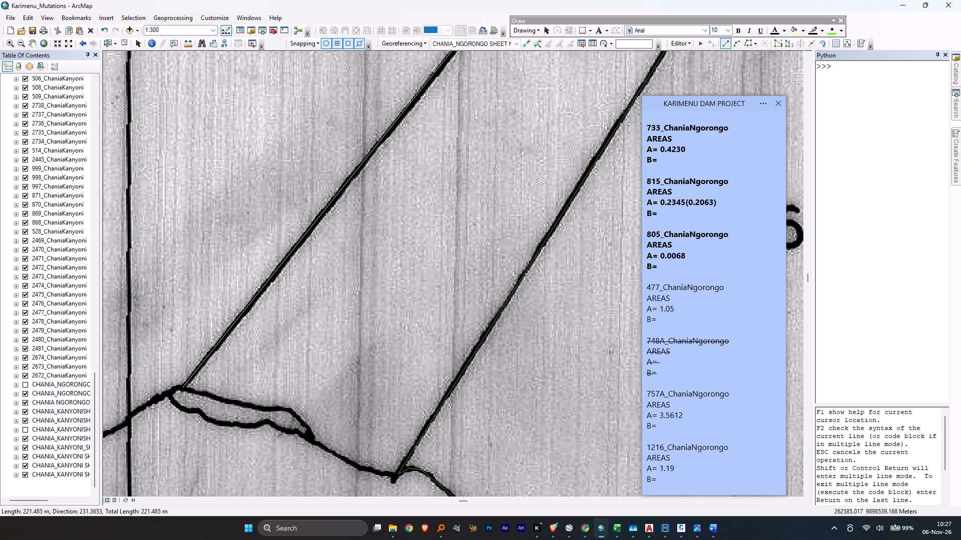
double_click(183, 387)
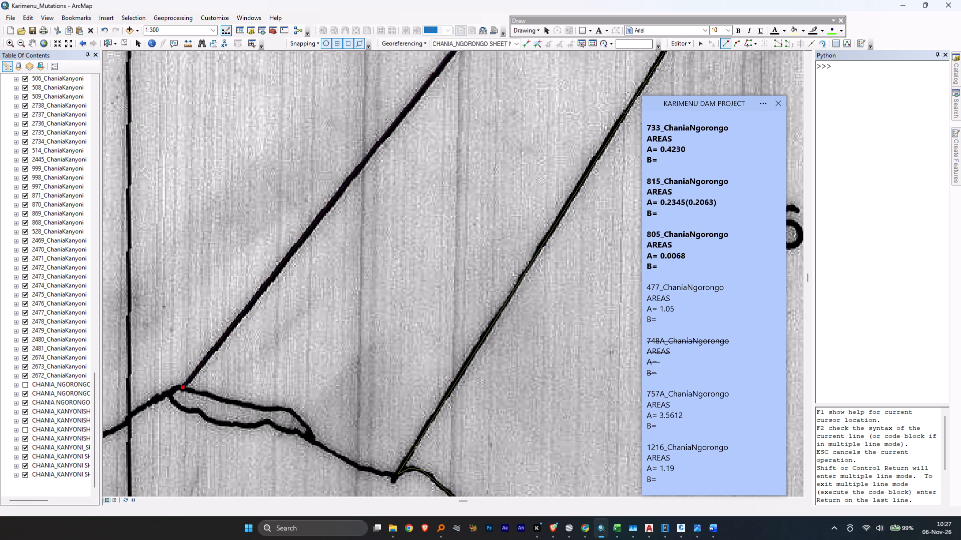
Trace parcel 3871's river edge along the northern channel line, about 38 m from the 3872 corner to the 1216 corner.
left_click(183, 388)
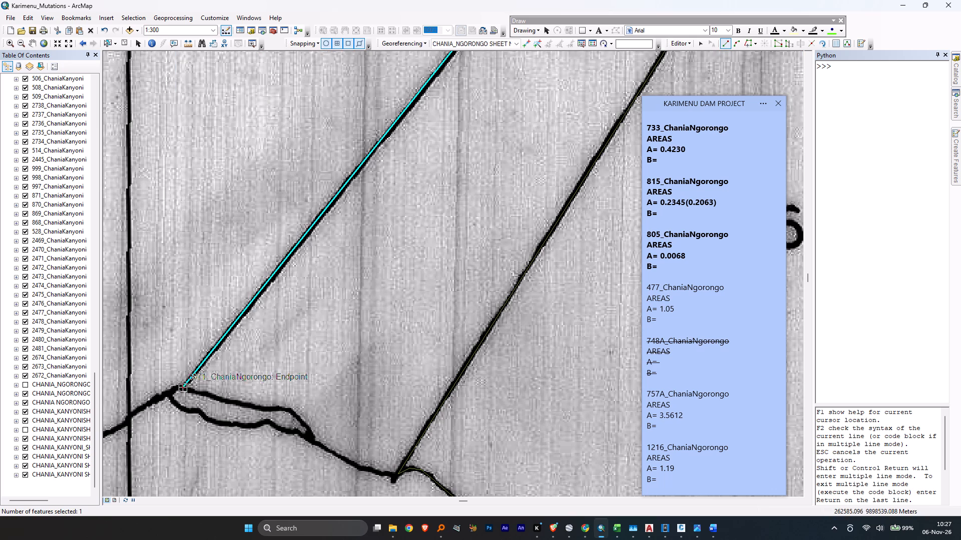
left_click(195, 393)
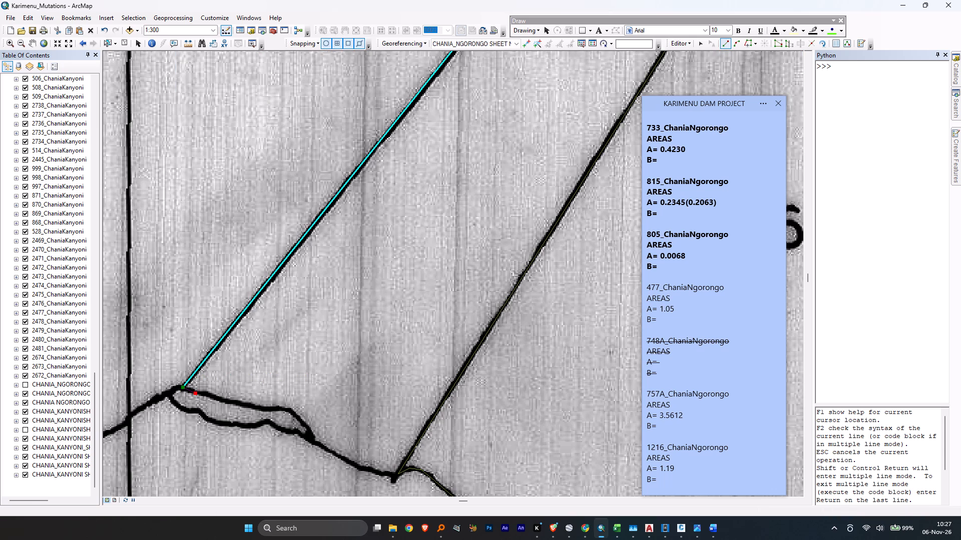
left_click(207, 394)
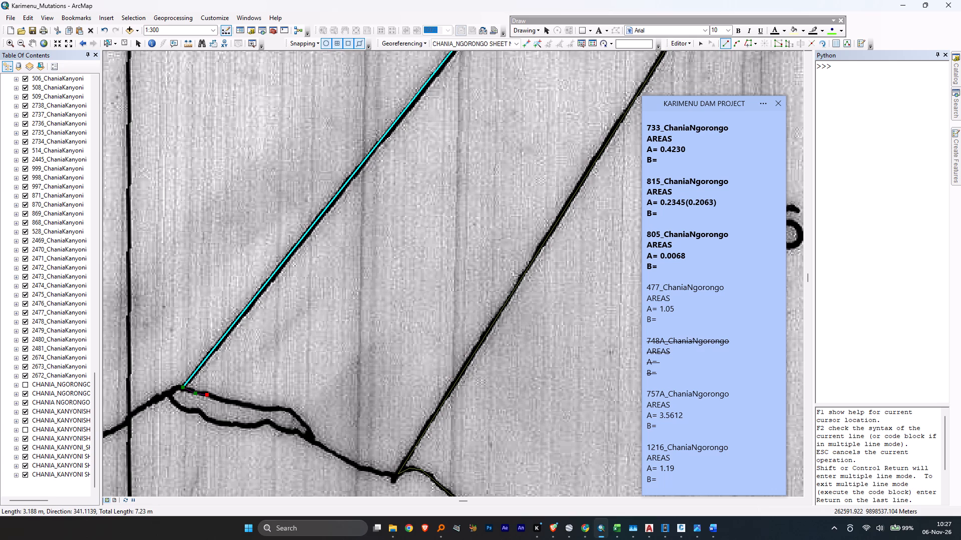
left_click(225, 401)
left_click(240, 403)
left_click(250, 406)
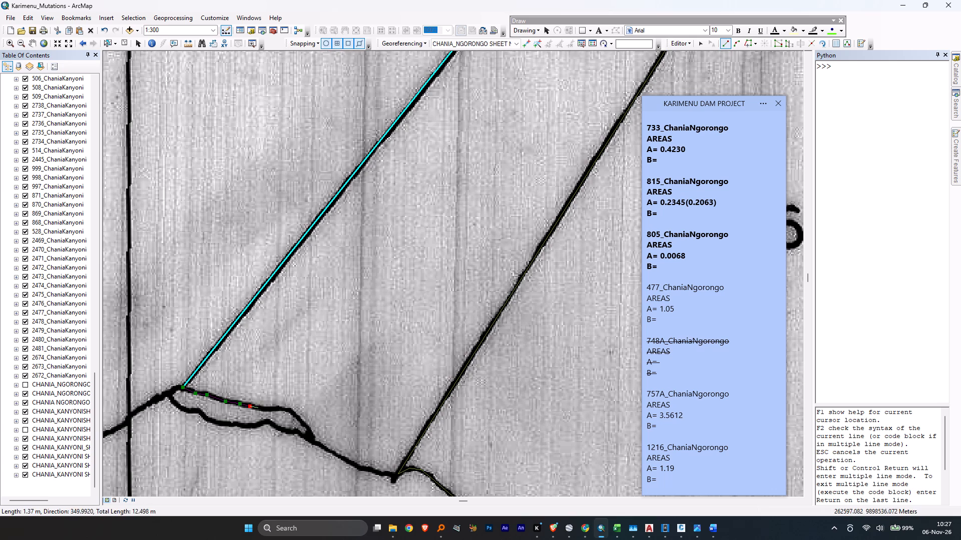
left_click(259, 407)
left_click(269, 409)
left_click(281, 408)
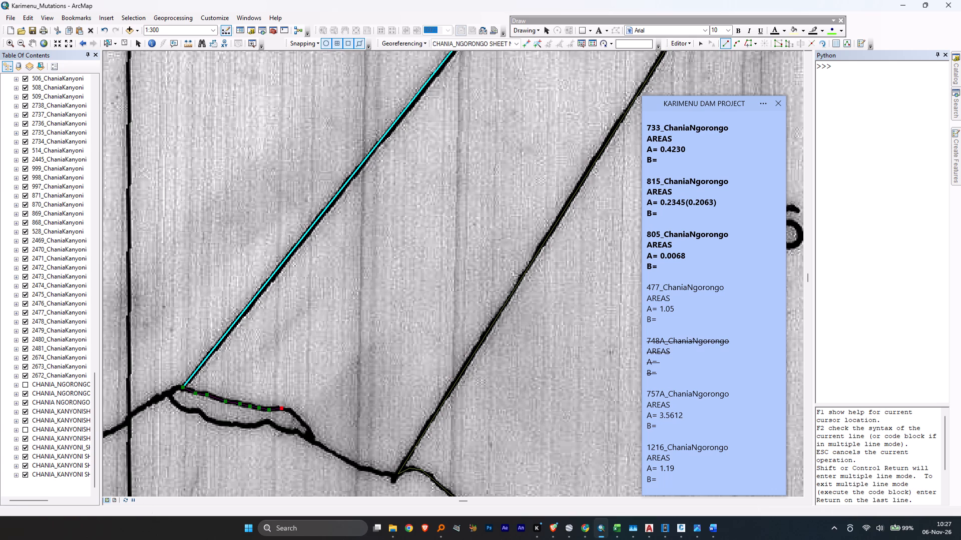
left_click(289, 409)
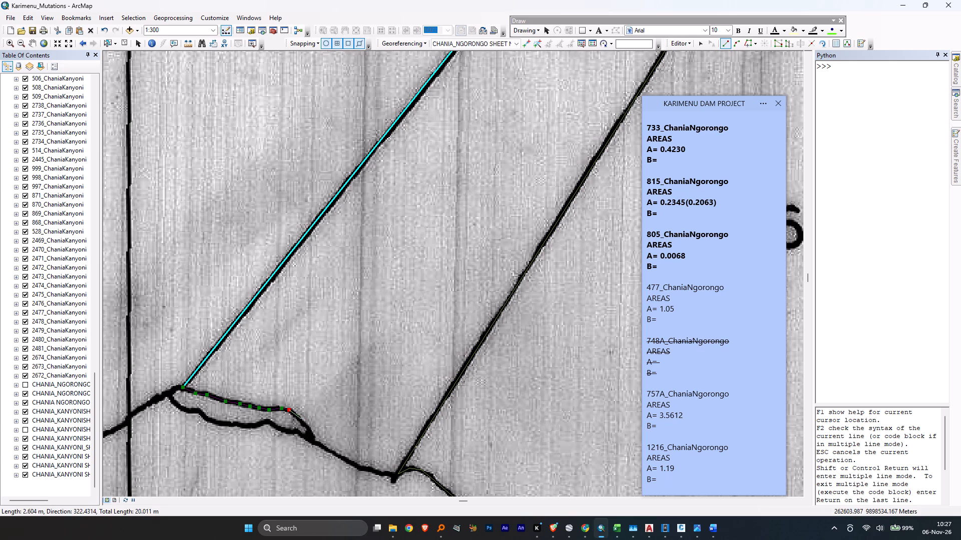
left_click(301, 419)
left_click(306, 425)
left_click(309, 433)
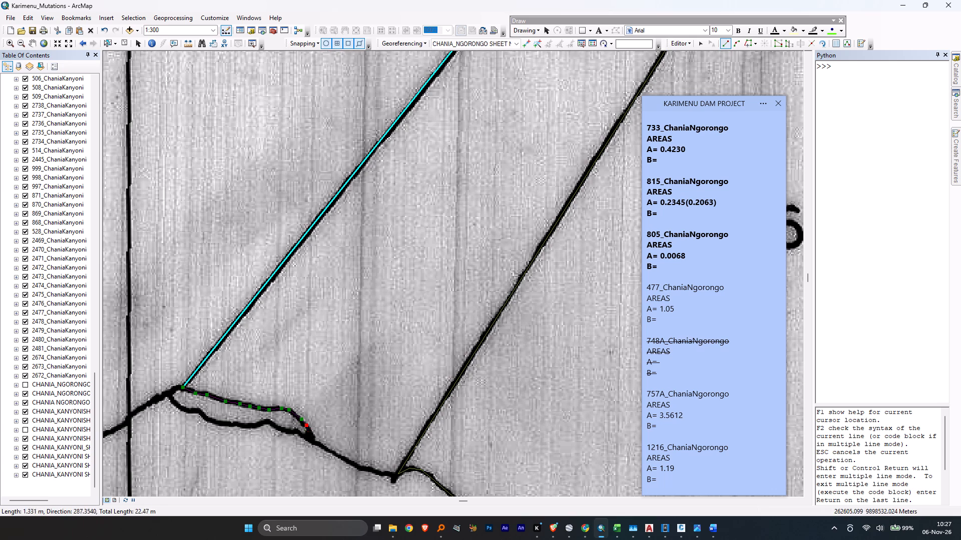
left_click(312, 442)
left_click(323, 447)
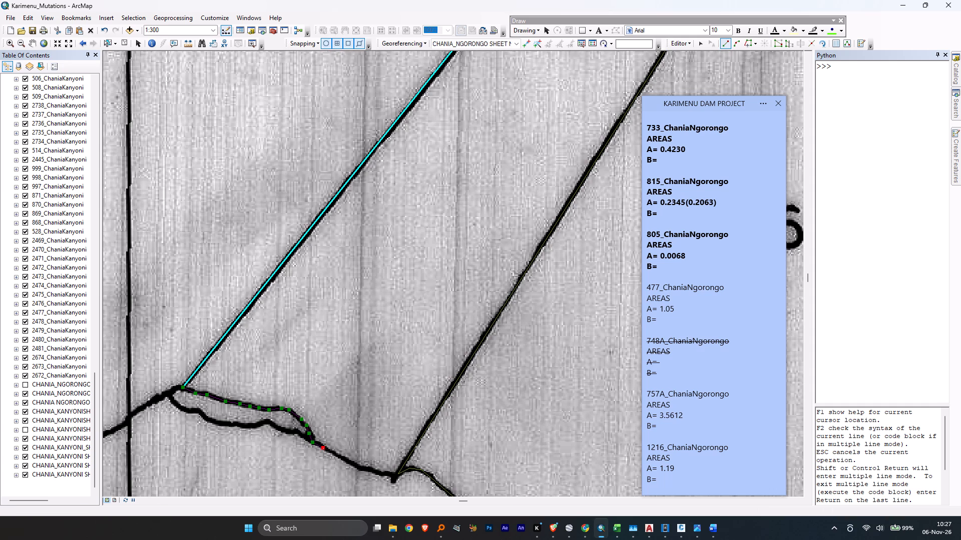
left_click(340, 457)
left_click(351, 463)
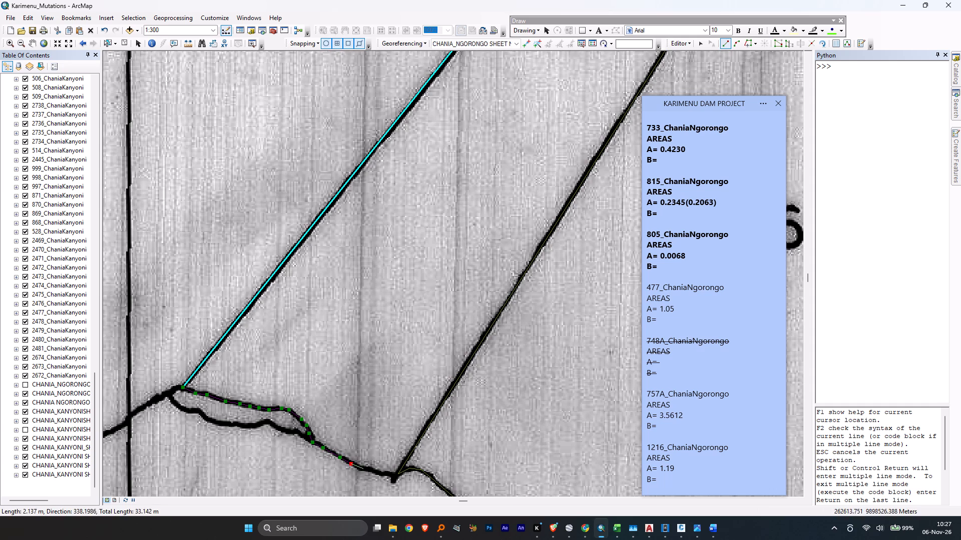
left_click(365, 468)
left_click(378, 472)
left_click(388, 474)
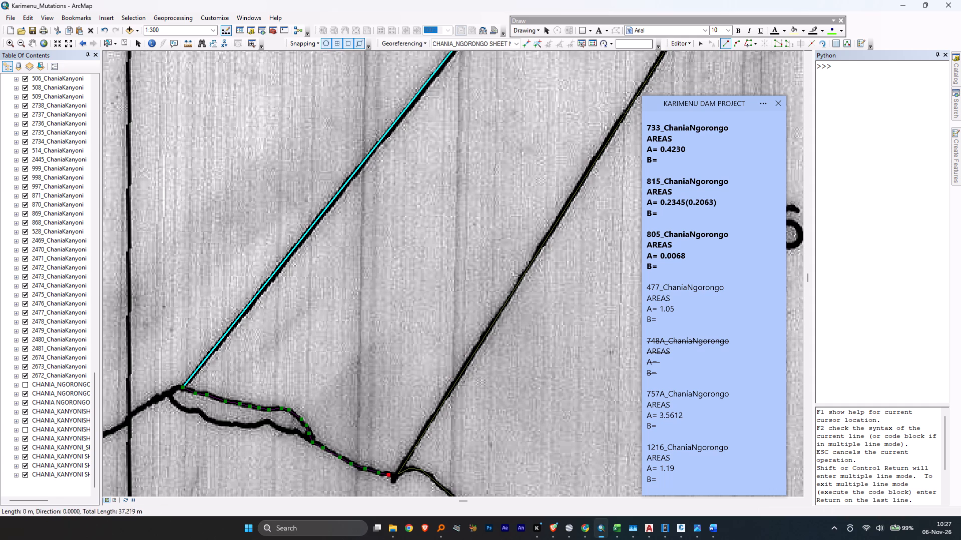
double_click(398, 475)
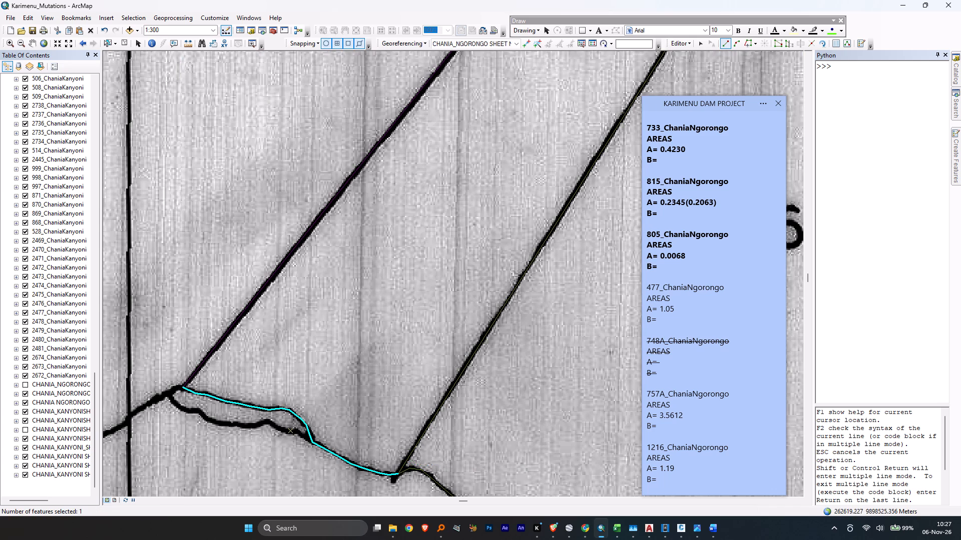
Start parcel 3872's river edge with the 3872_ChaniaNgorongo line template, tracing about 22 m west from the 3871 corner to the first channel fork.
middle_click_drag(192, 346, 378, 386)
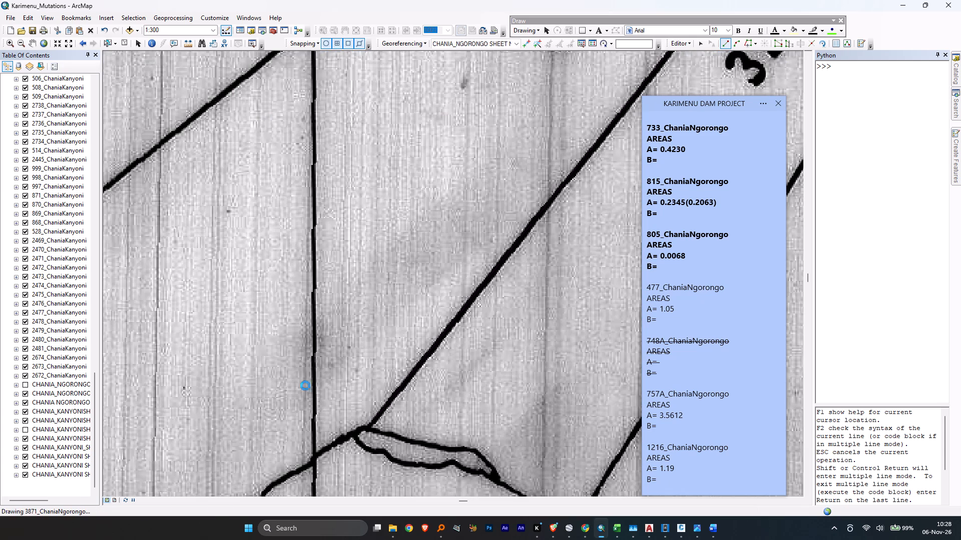
scroll(305, 385, "up", 20)
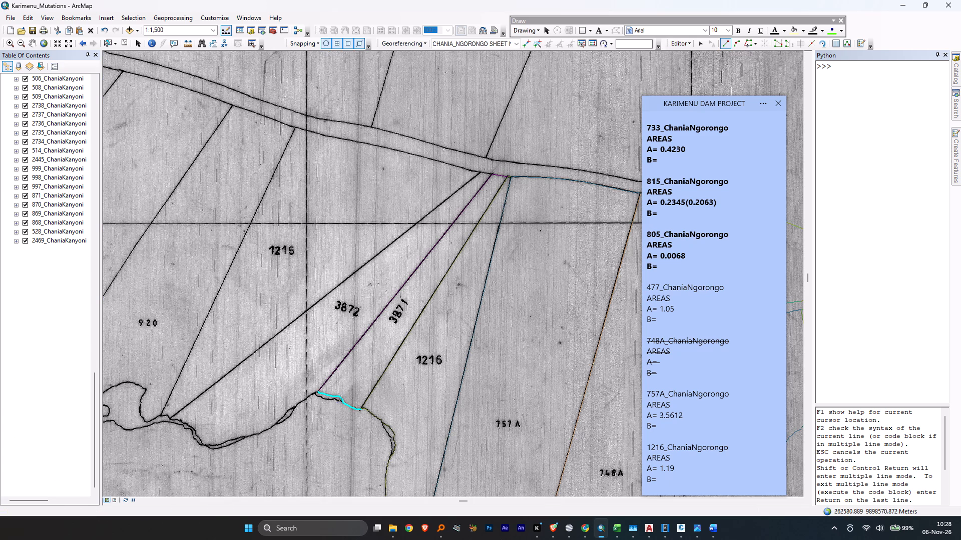
middle_click_drag(302, 390, 404, 405)
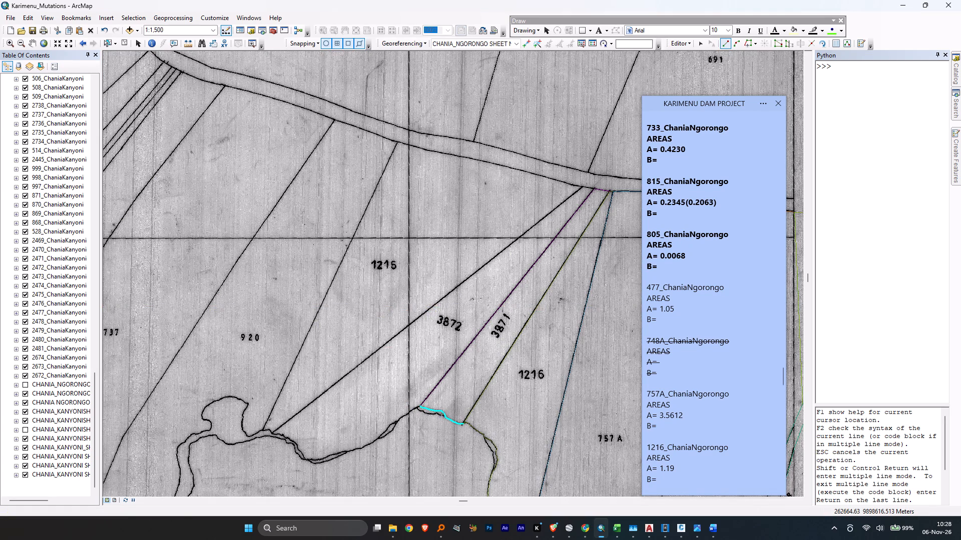
scroll(693, 344, "down", 1)
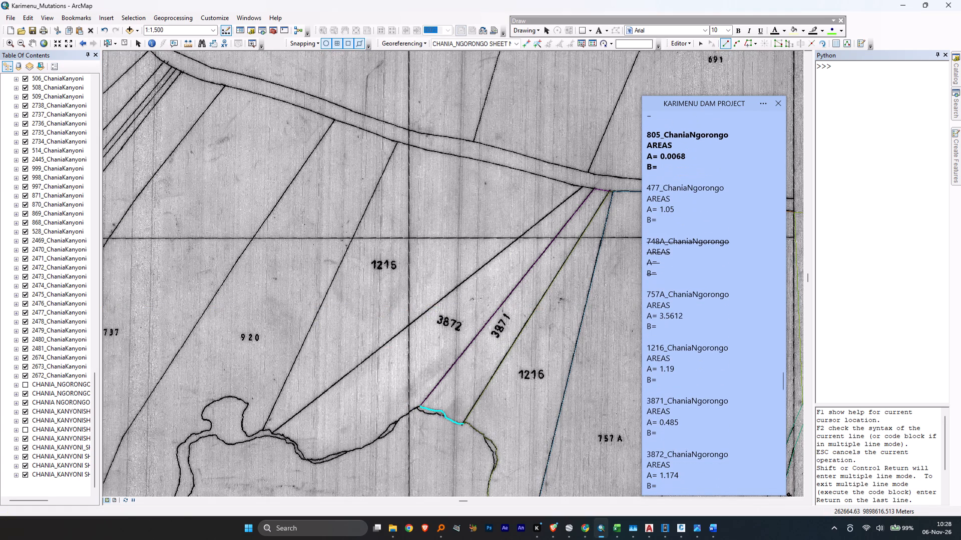
left_click(960, 164)
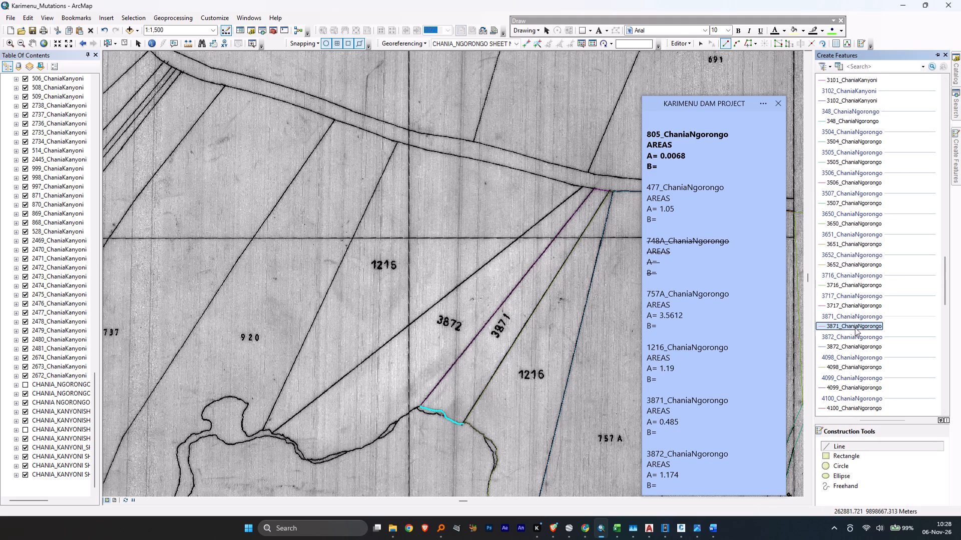
left_click(861, 346)
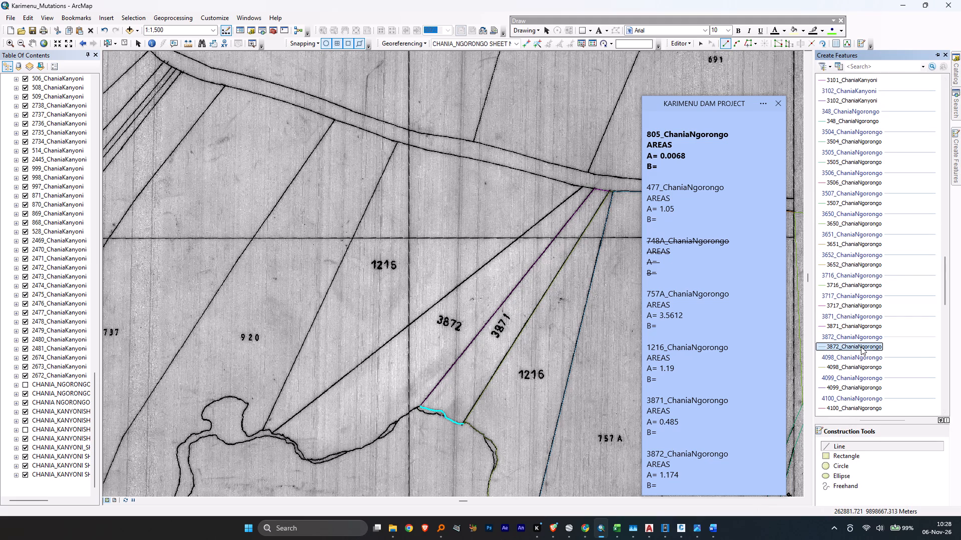
left_click(837, 446)
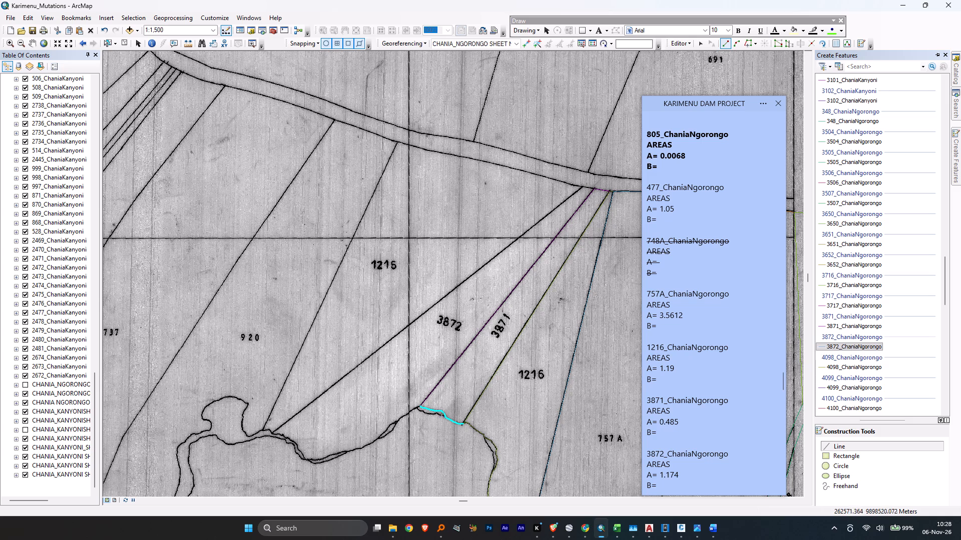
left_click(419, 406)
scroll(411, 411, "down", 10)
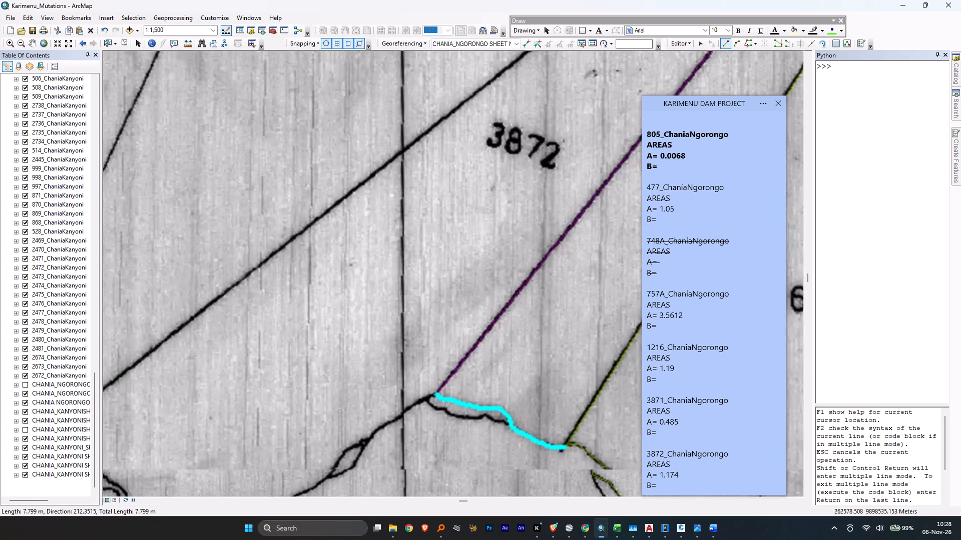
scroll(411, 411, "down", 4)
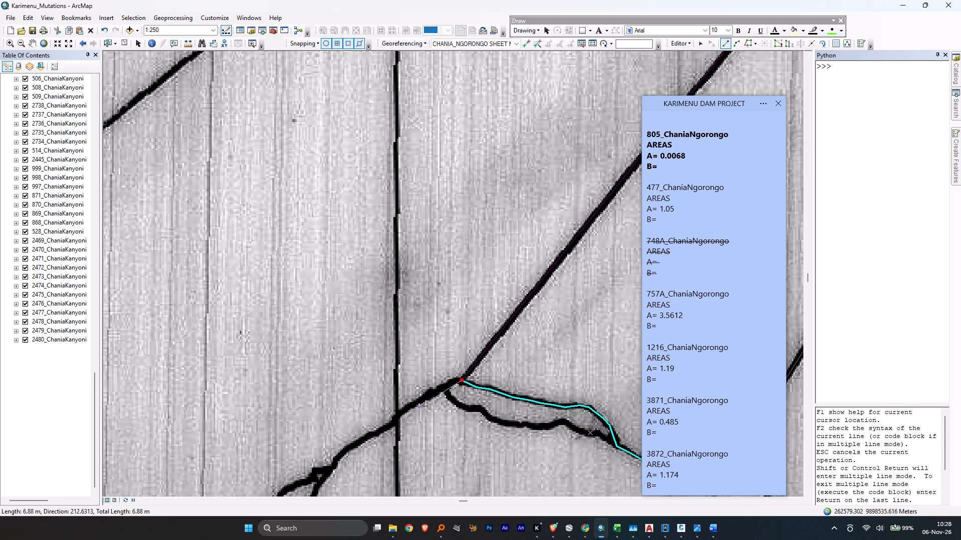
left_click(420, 402)
left_click(394, 419)
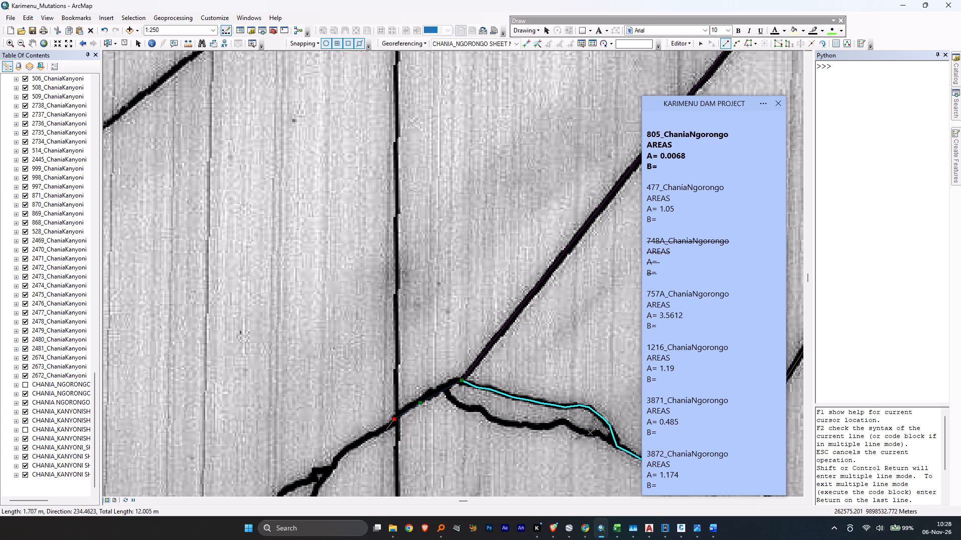
left_click(385, 429)
left_click(363, 437)
left_click(345, 450)
left_click(335, 466)
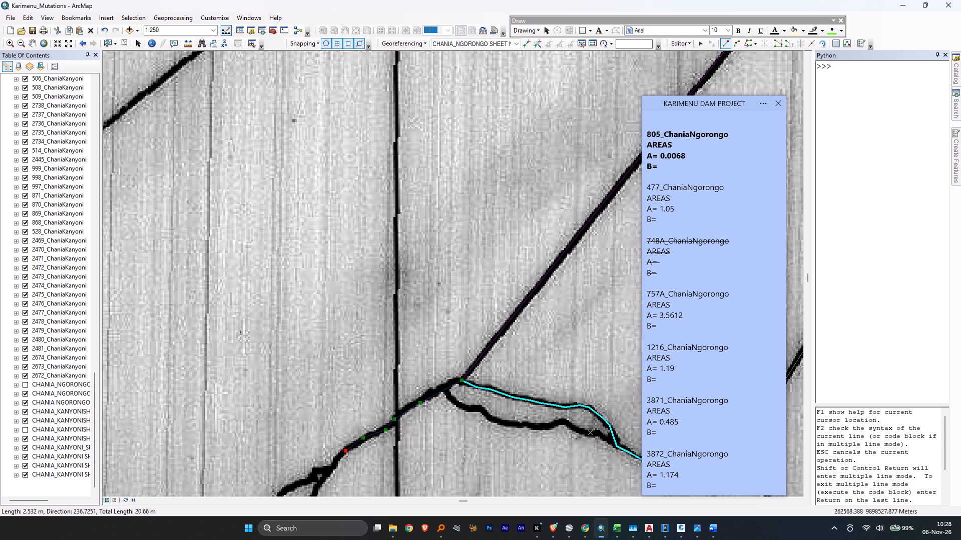
left_click(322, 470)
Continue 3872's river edge about 20 m along the fork's northern branch to where the two channel lines rejoin.
scroll(314, 473, "down", 1)
middle_click_drag(314, 473, 444, 317)
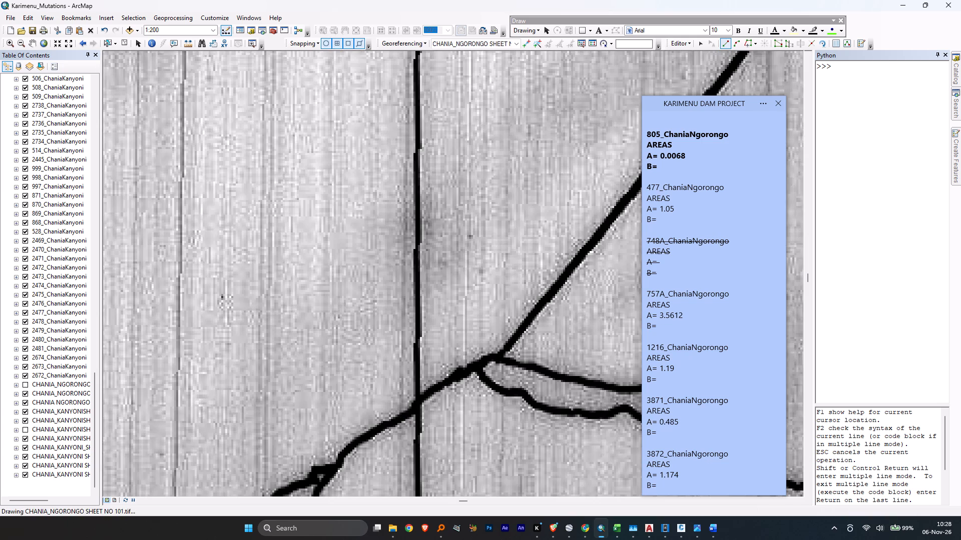
middle_click_drag(289, 453, 505, 159)
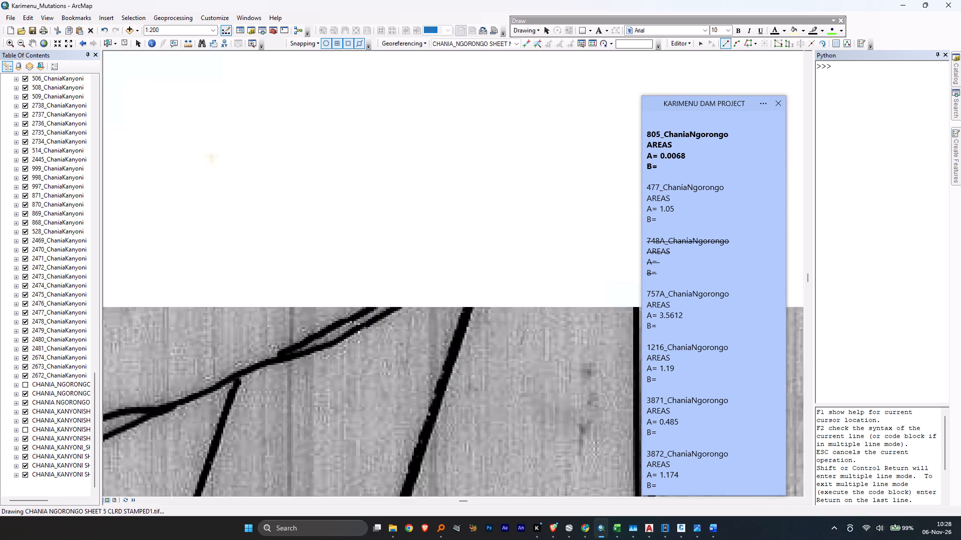
left_click(527, 177)
left_click(523, 187)
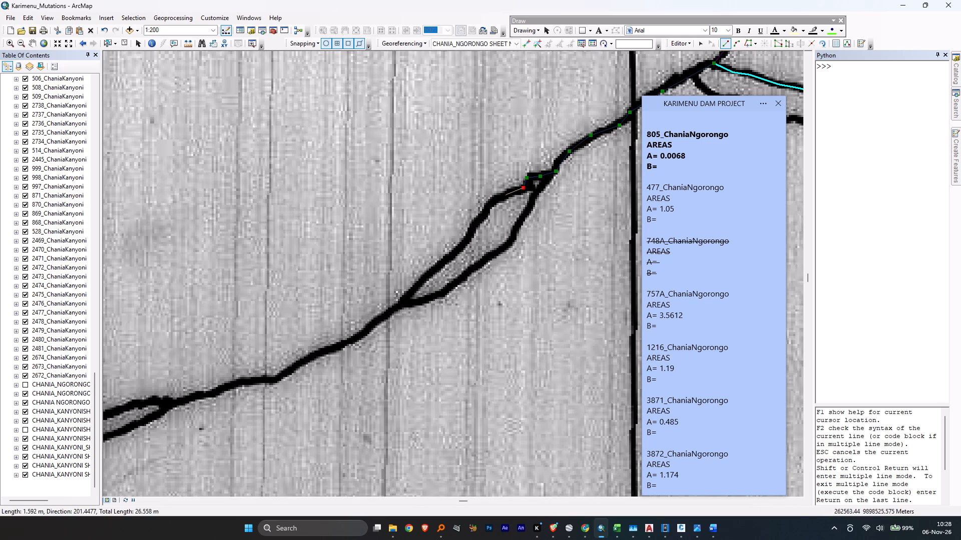
left_click(505, 195)
left_click(492, 204)
left_click(481, 215)
left_click(471, 229)
left_click(460, 246)
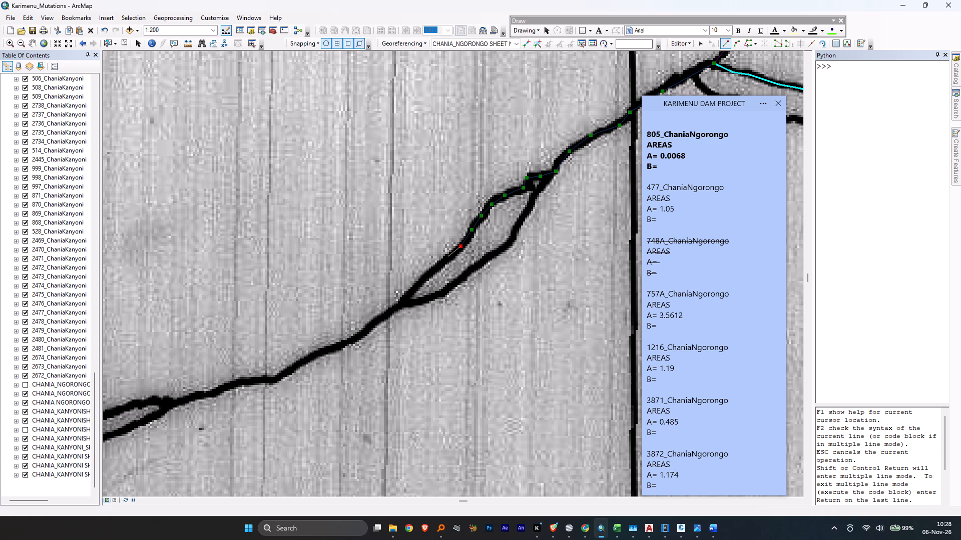
left_click(439, 263)
left_click(419, 280)
left_click(406, 300)
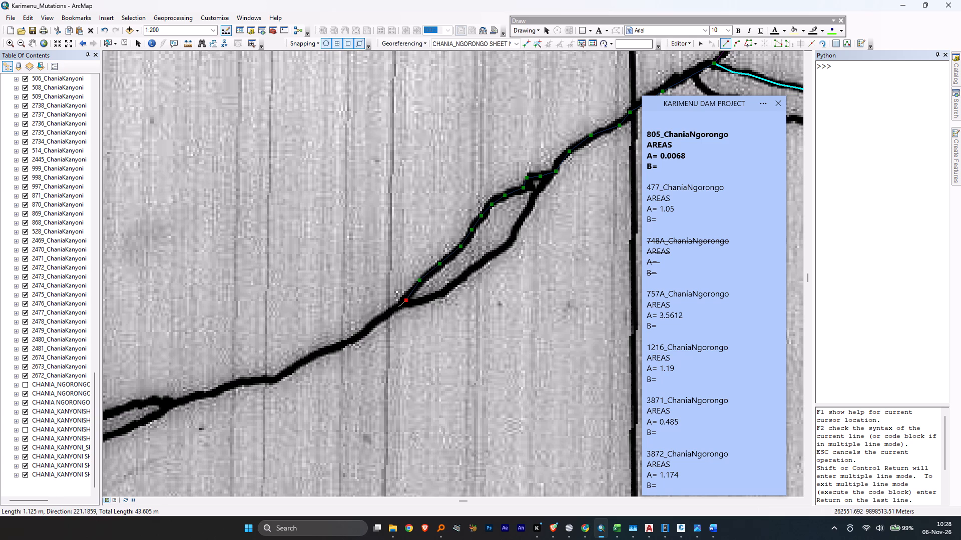
Extend 3872's river edge about 28 m southwest along the single river line to the next fork.
left_click(397, 308)
left_click(378, 319)
left_click(356, 337)
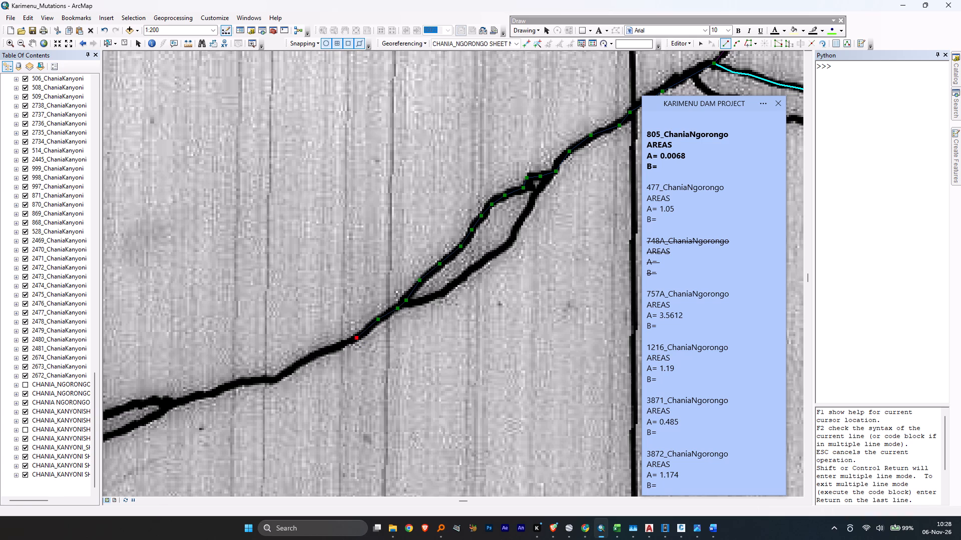
left_click(332, 349)
left_click(306, 360)
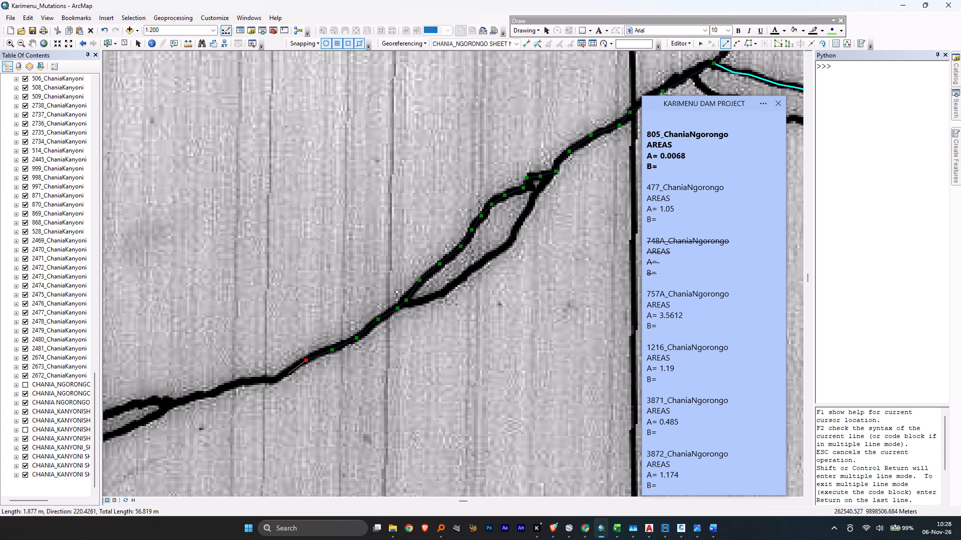
left_click(284, 374)
left_click(275, 379)
left_click(256, 381)
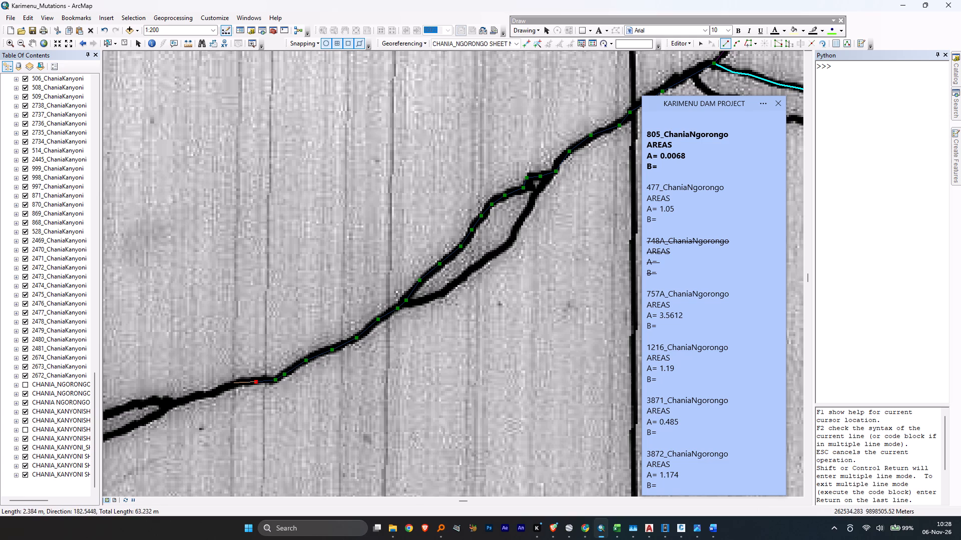
left_click(233, 382)
left_click(208, 395)
left_click(184, 400)
left_click(168, 404)
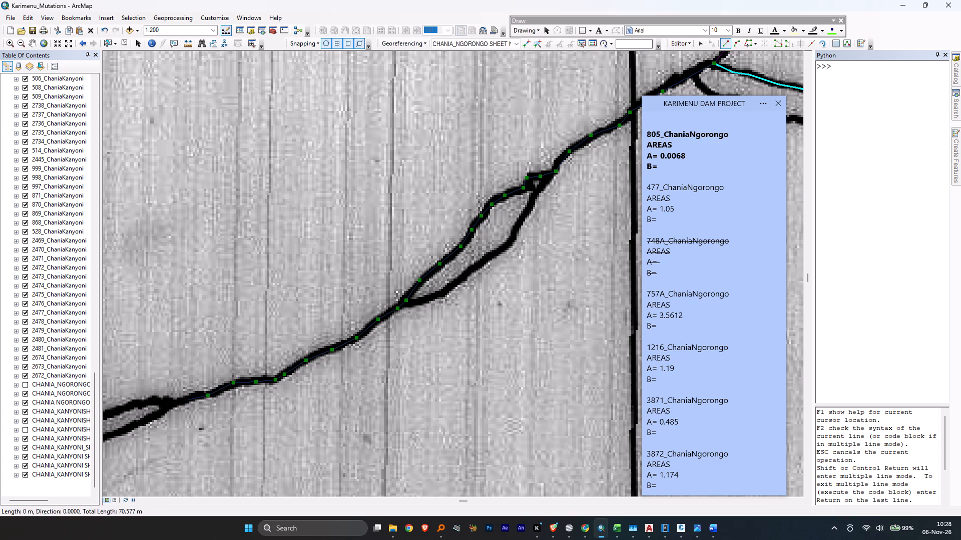
Continue 3872's river edge about 25 m west-southwest from the fork along its northern branch.
middle_click_drag(161, 404, 361, 380)
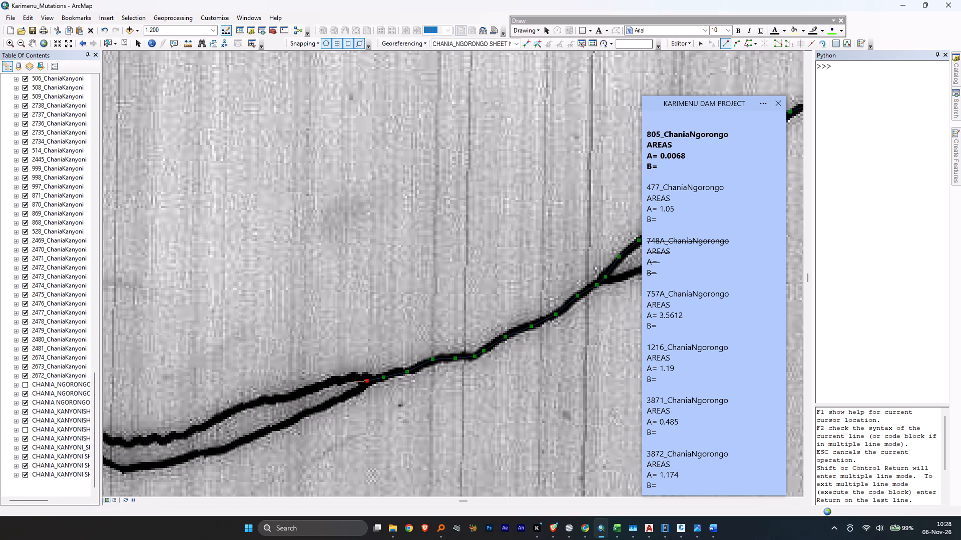
left_click(351, 378)
left_click(309, 388)
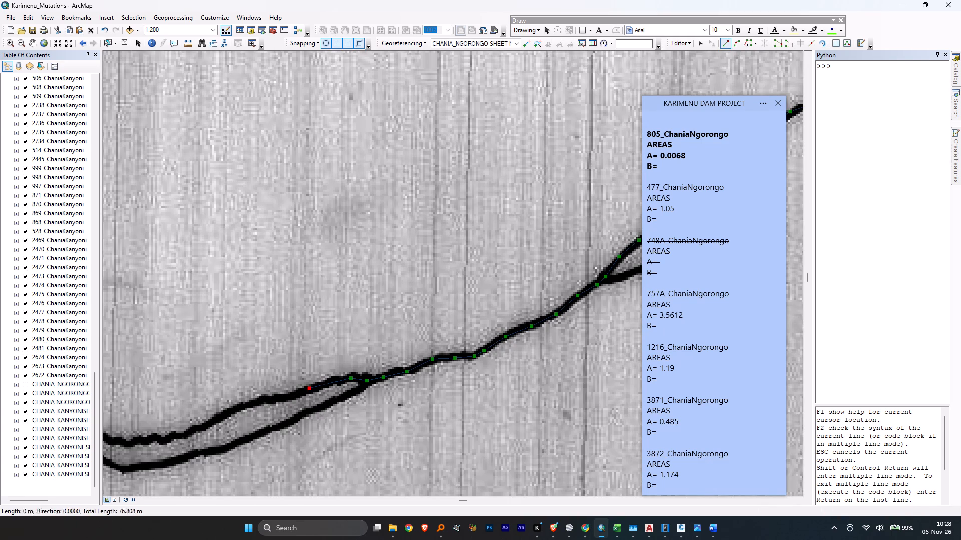
left_click(292, 396)
left_click(262, 401)
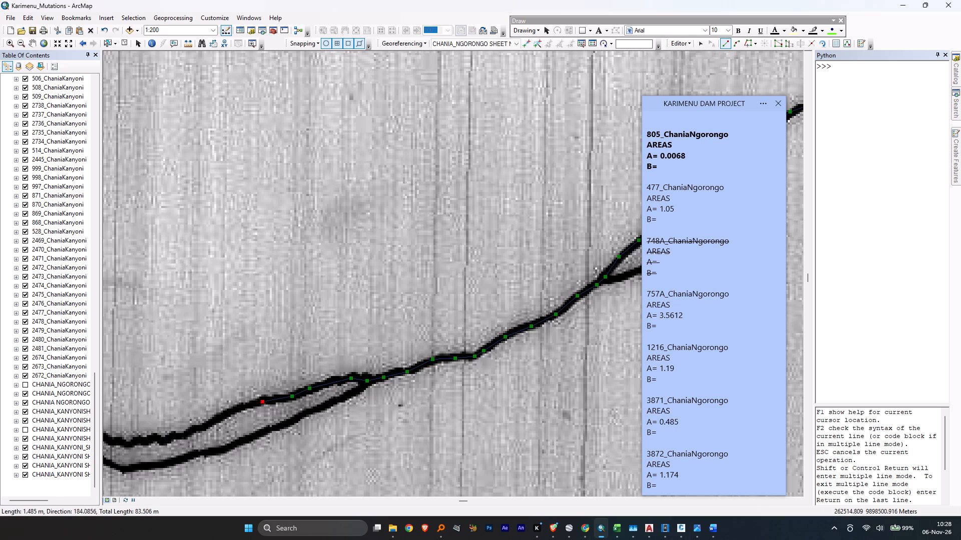
left_click(238, 408)
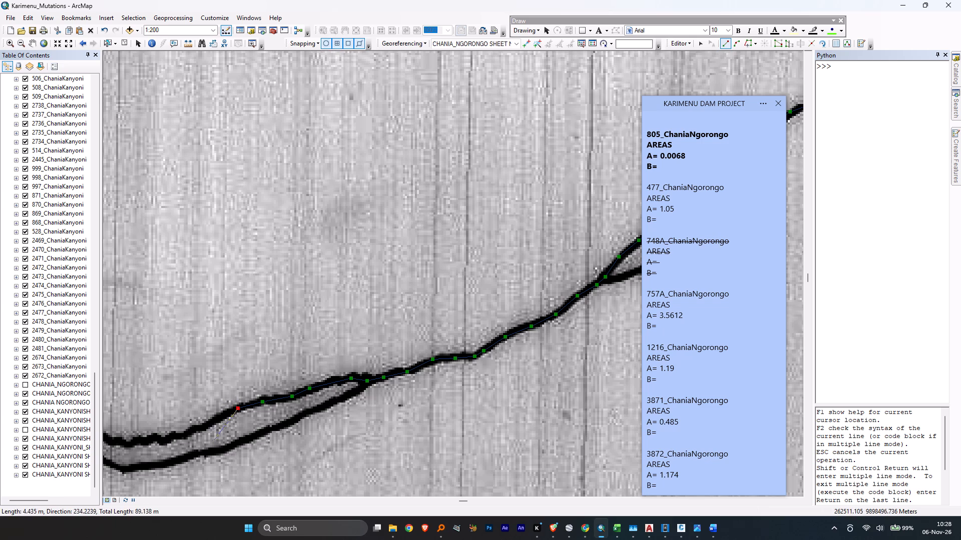
left_click(213, 423)
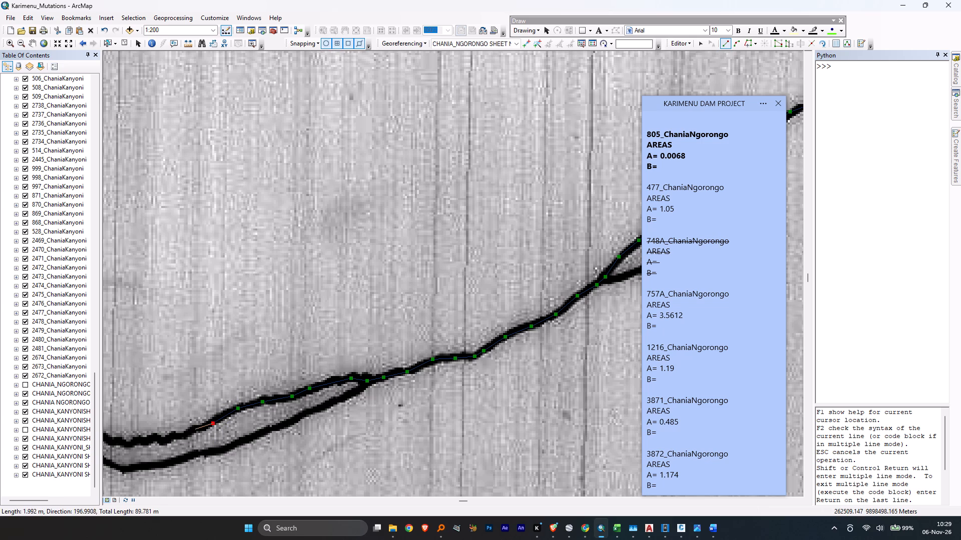
left_click(195, 429)
left_click(184, 438)
left_click(166, 439)
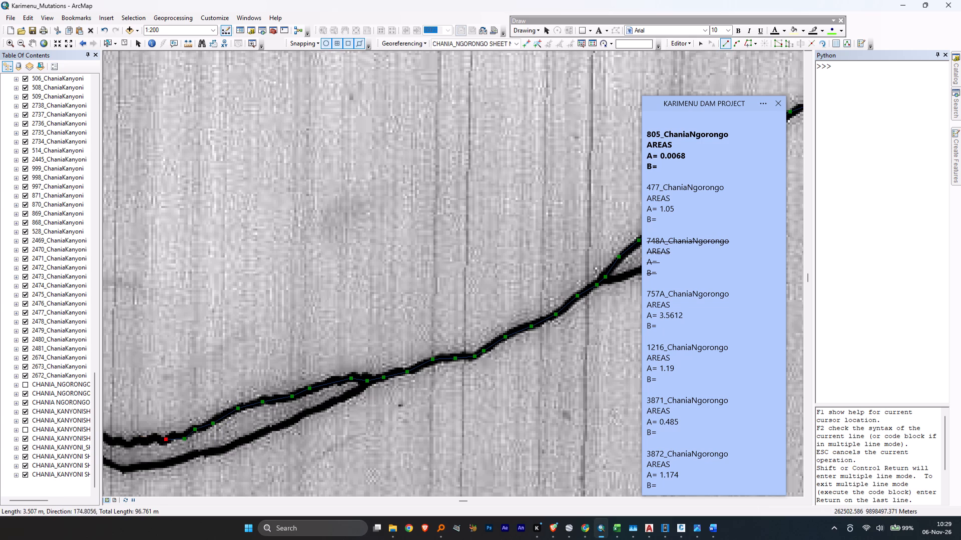
left_click(149, 440)
Extend 3872's river edge about 9 m west along the wavy northern branch to where the two channel lines rejoin.
middle_click_drag(145, 440, 355, 433)
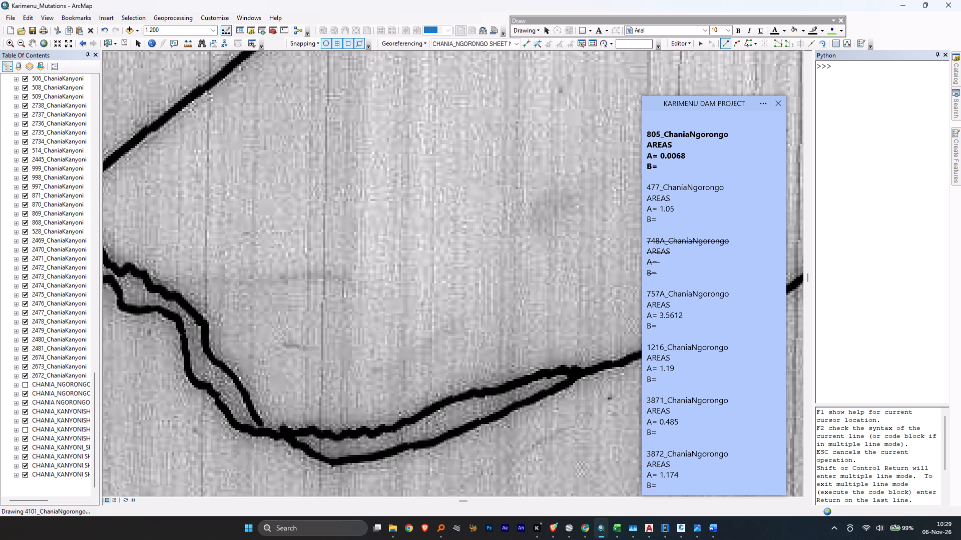
left_click(337, 434)
left_click(320, 434)
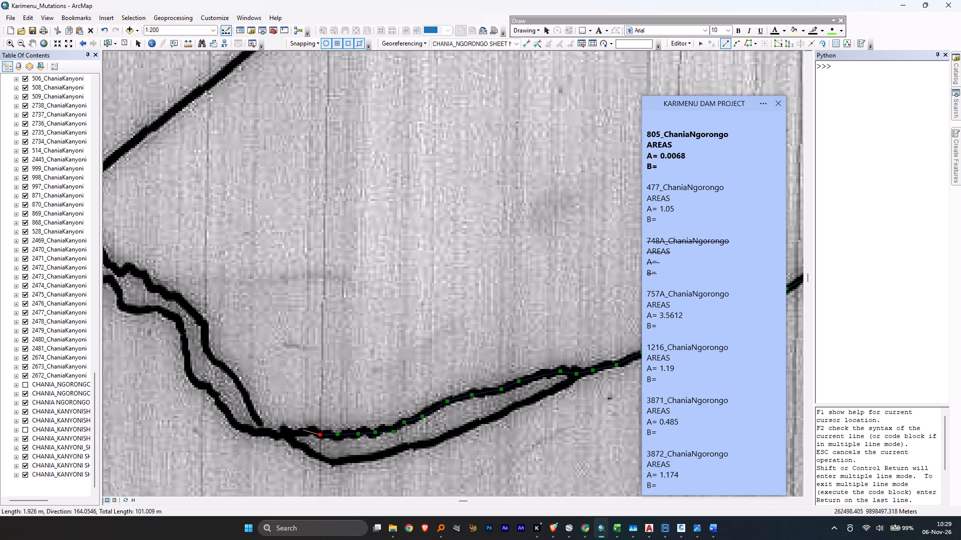
left_click(305, 431)
left_click(292, 433)
left_click(273, 433)
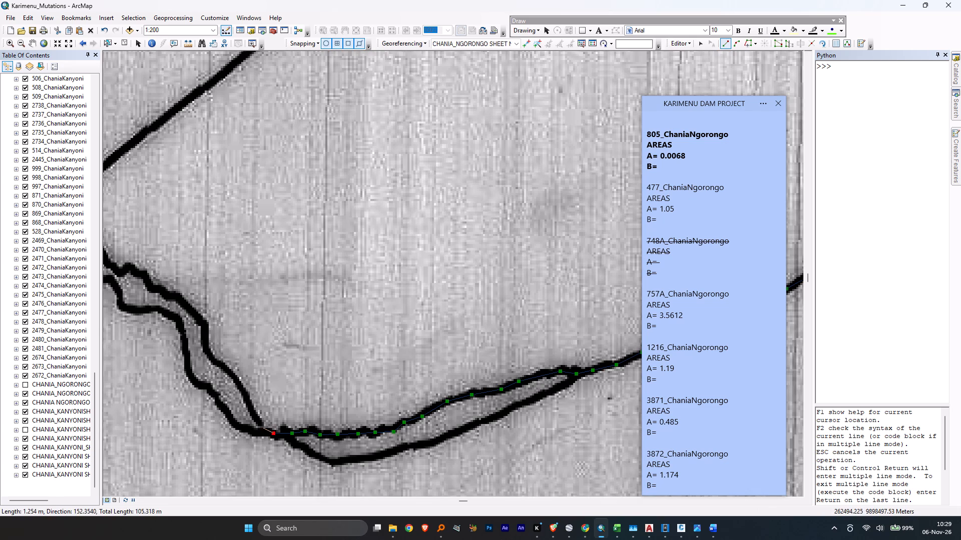
Continue 3872's river edge about 11 m northwest from the junction along the northeastern channel line.
left_click(263, 429)
left_click(254, 412)
left_click(248, 398)
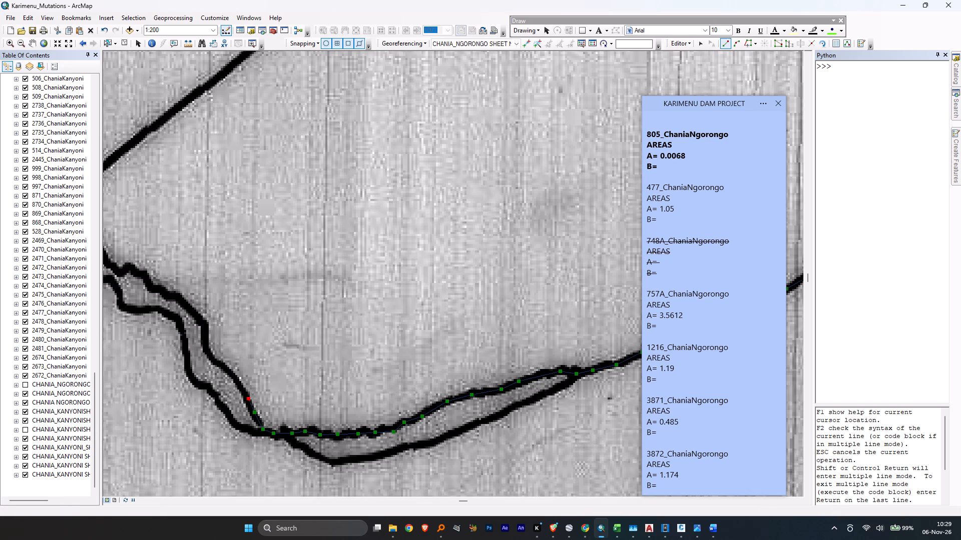
left_click(242, 385)
left_click(230, 371)
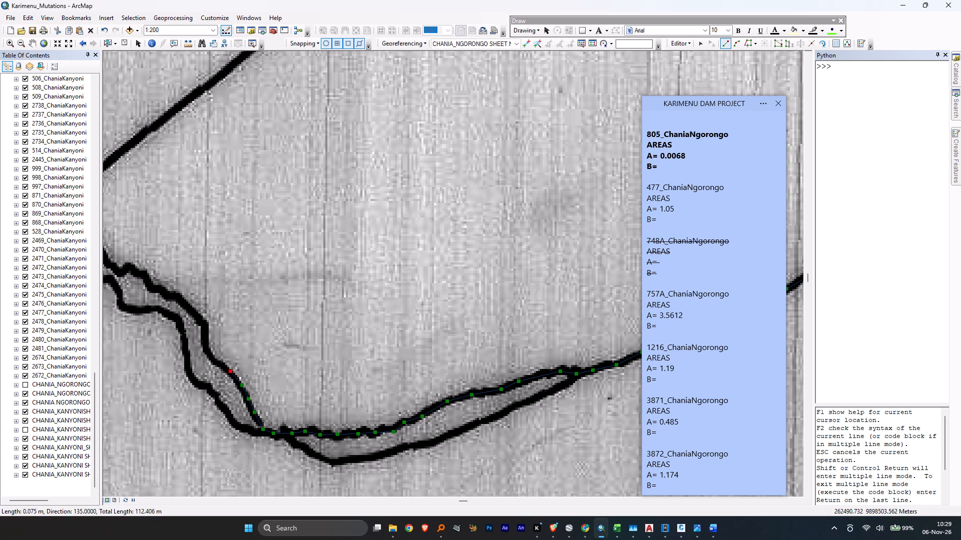
left_click(219, 363)
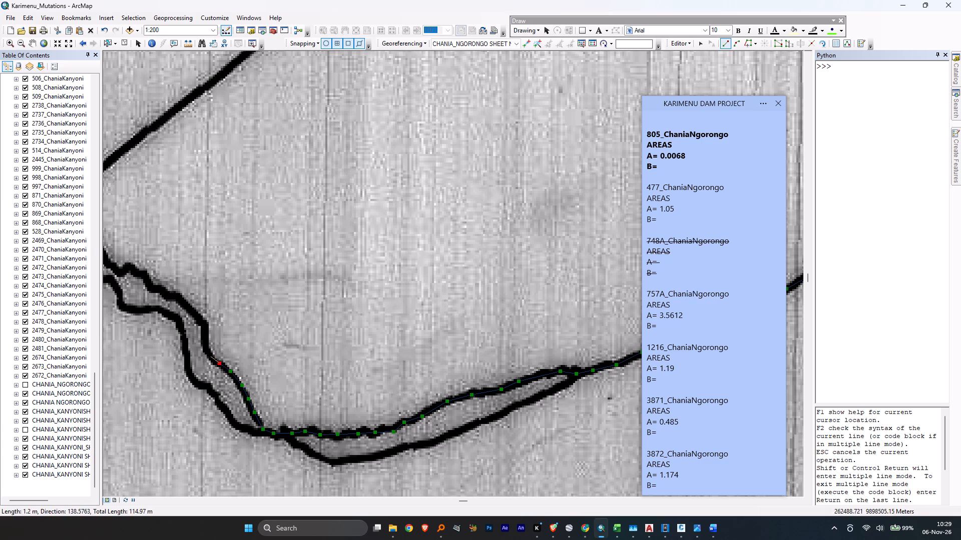
left_click(210, 356)
Extend 3872's river edge about 15 m northwest around the bends of the northern channel line to its notch near the southern line.
middle_click_drag(182, 315, 316, 431)
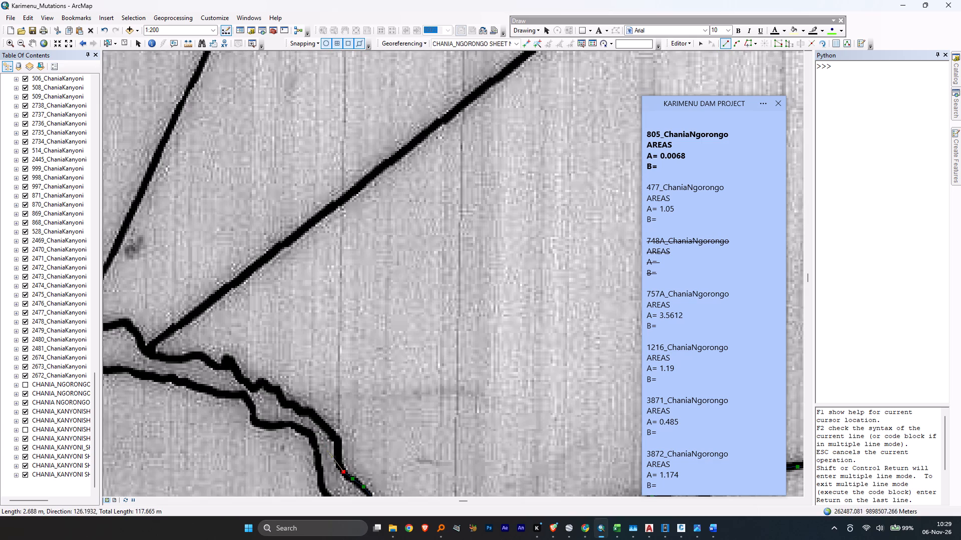
left_click(338, 461)
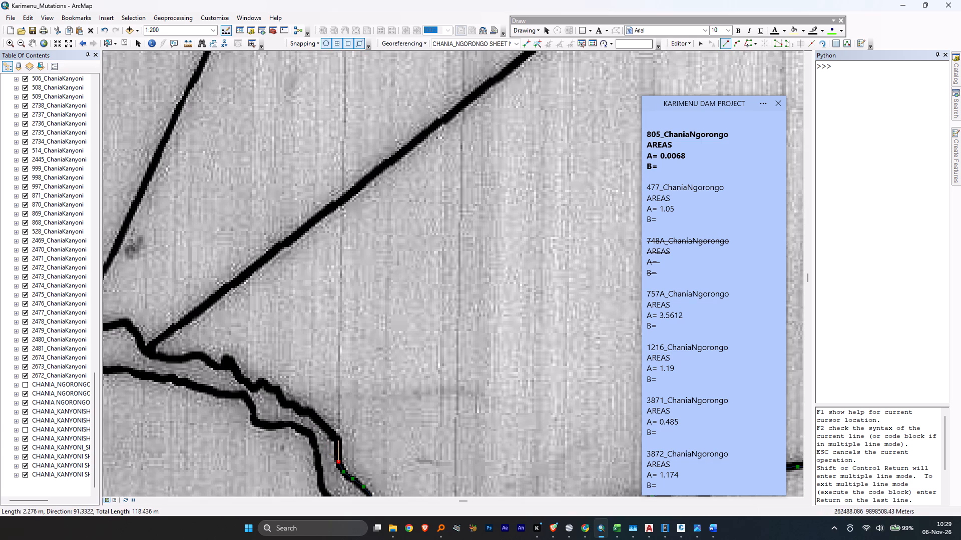
left_click(338, 440)
left_click(330, 432)
left_click(316, 417)
left_click(305, 410)
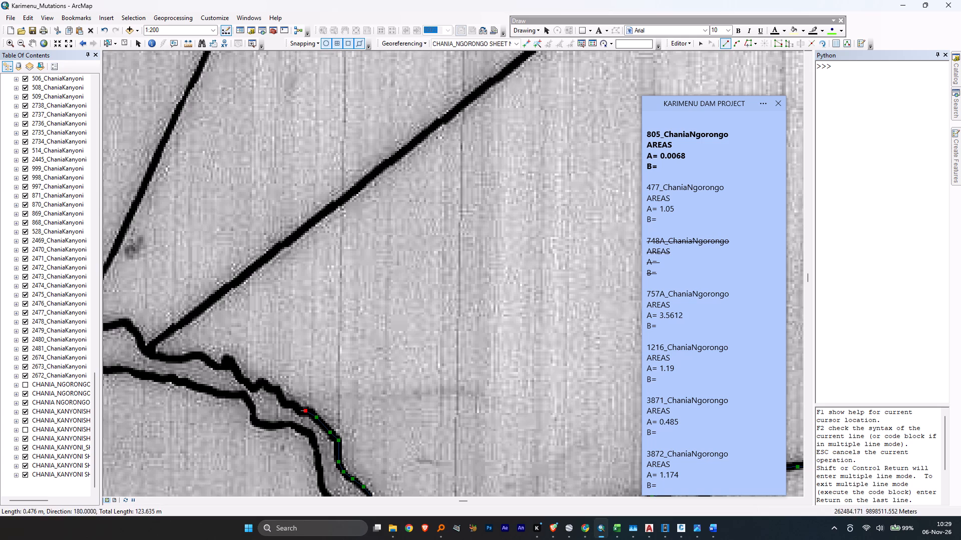
left_click(297, 407)
left_click(285, 403)
left_click(280, 392)
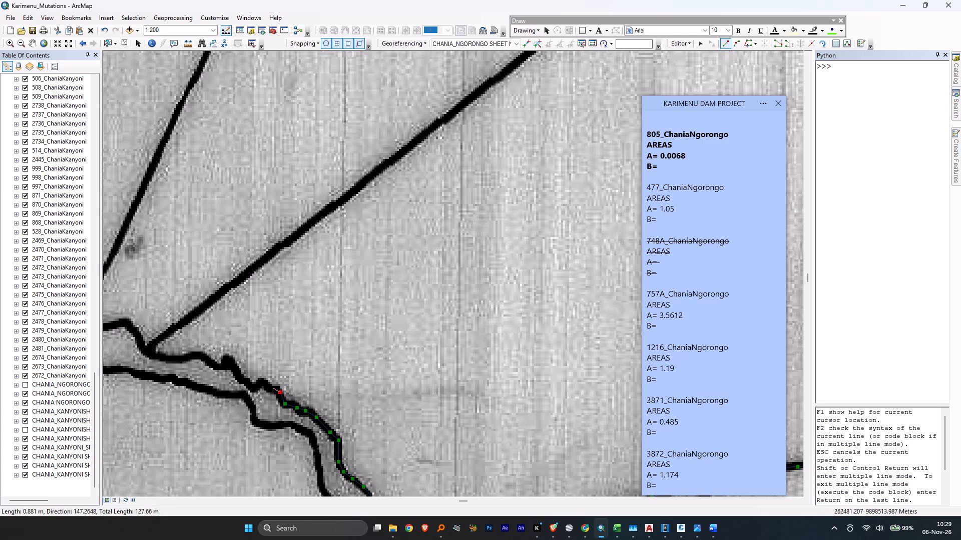
left_click(267, 389)
left_click(262, 381)
left_click(254, 387)
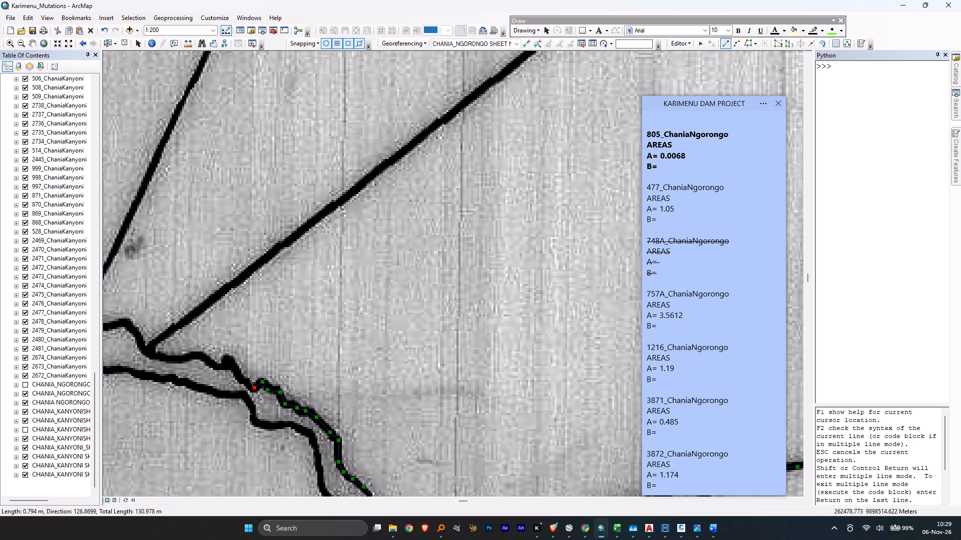
Trace the last 14 m or so of 3872's river edge northwest to the 1215 corner and finish the line.
left_click(244, 380)
left_click(237, 371)
left_click(230, 358)
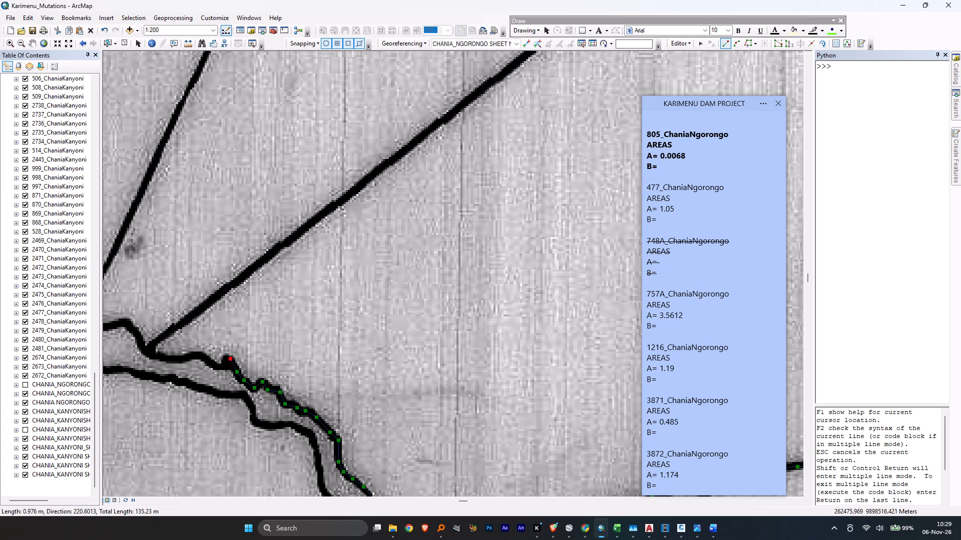
left_click(224, 365)
left_click(215, 366)
left_click(206, 359)
left_click(197, 357)
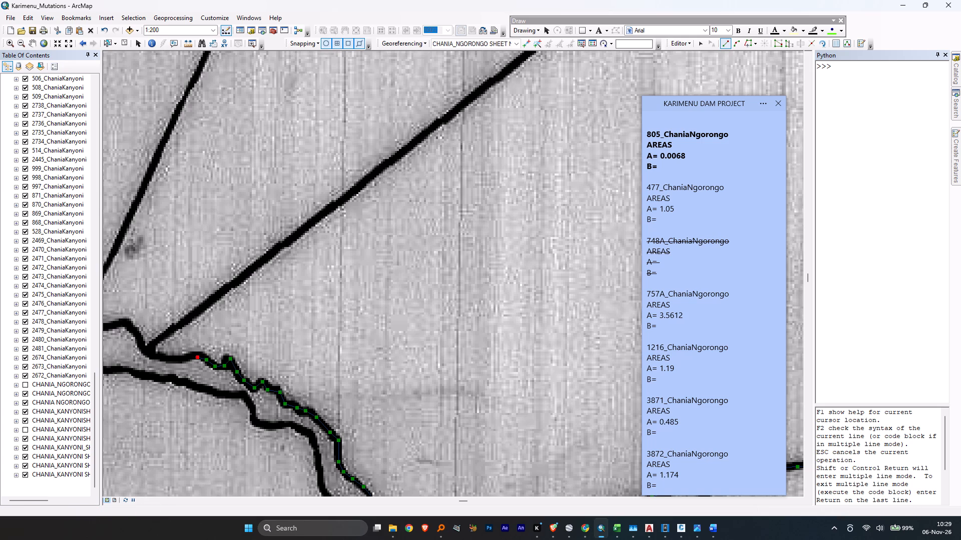
left_click(186, 357)
left_click(172, 359)
left_click(156, 356)
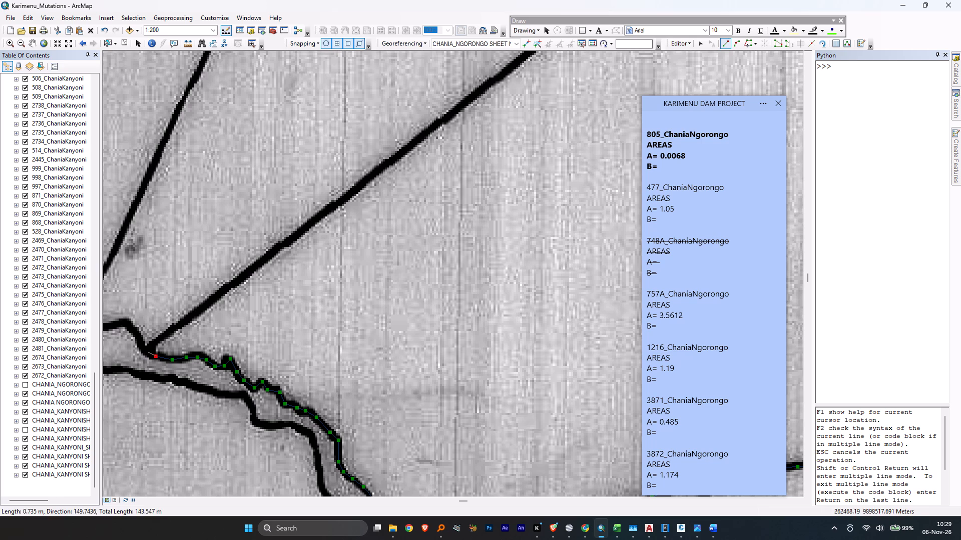
double_click(148, 350)
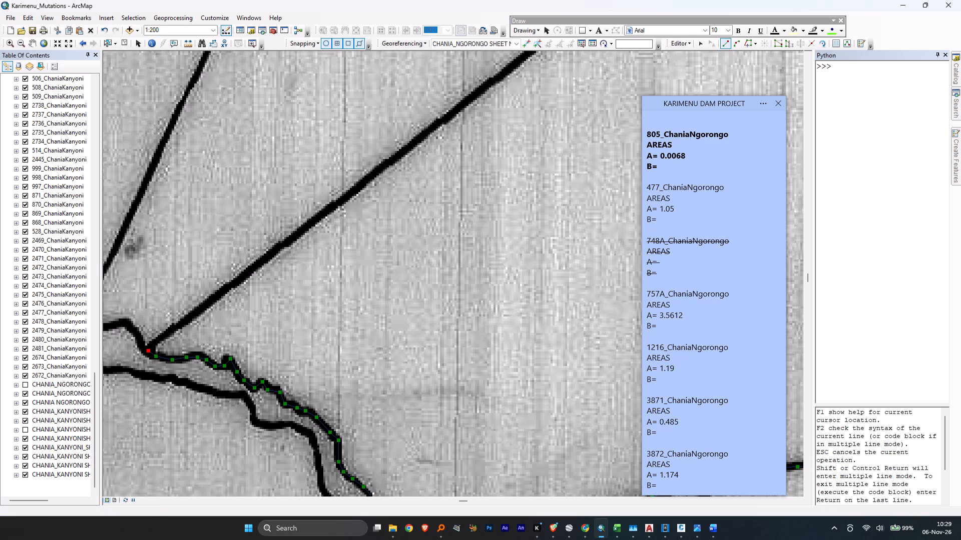
Draw 3872's straight boundary with 1215, about 314 m from the river corner northeast to the road corner.
left_click(148, 352)
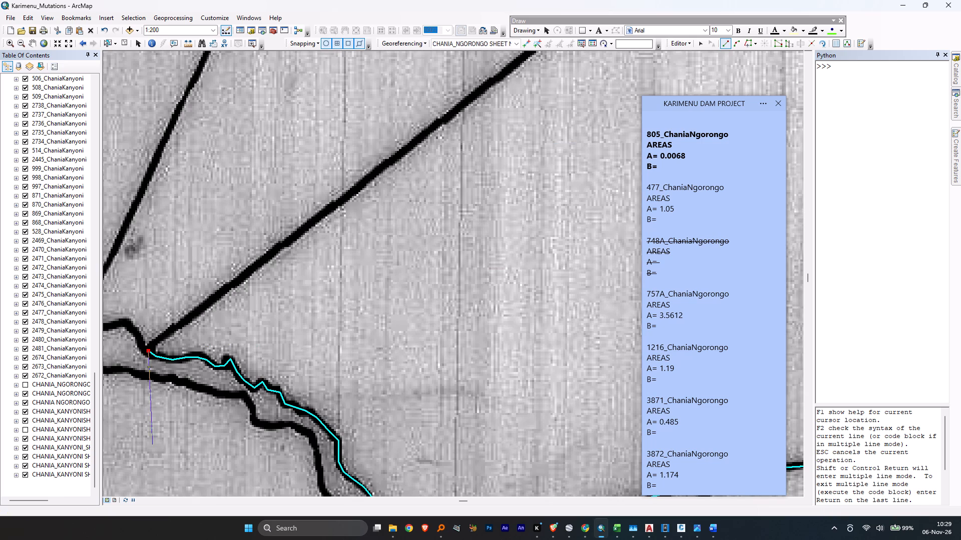
scroll(164, 490, "up", 3)
scroll(170, 445, "up", 16)
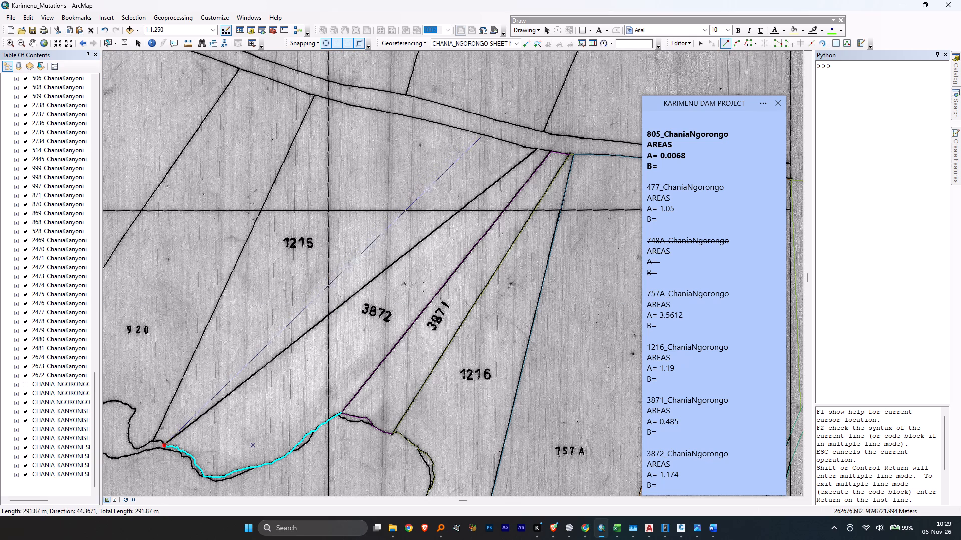
scroll(538, 131, "down", 14)
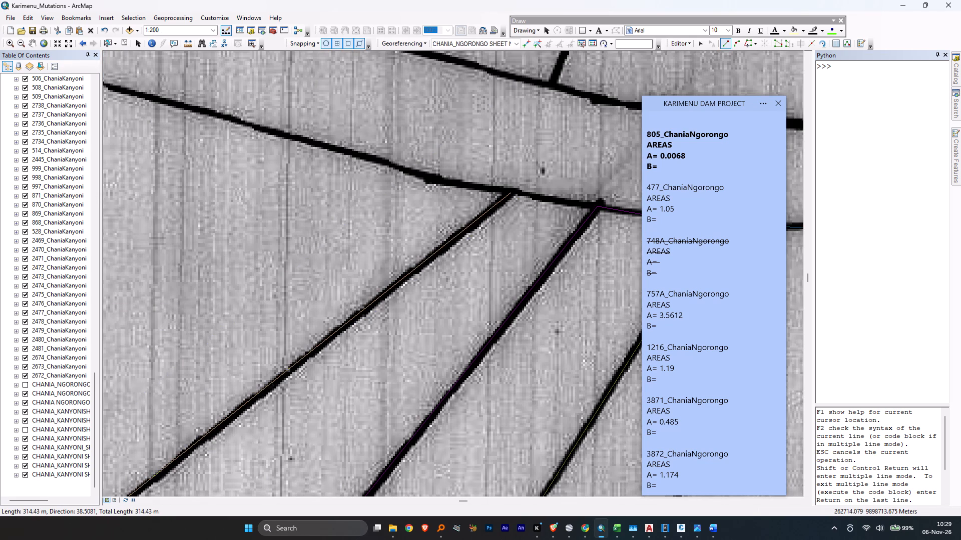
double_click(511, 192)
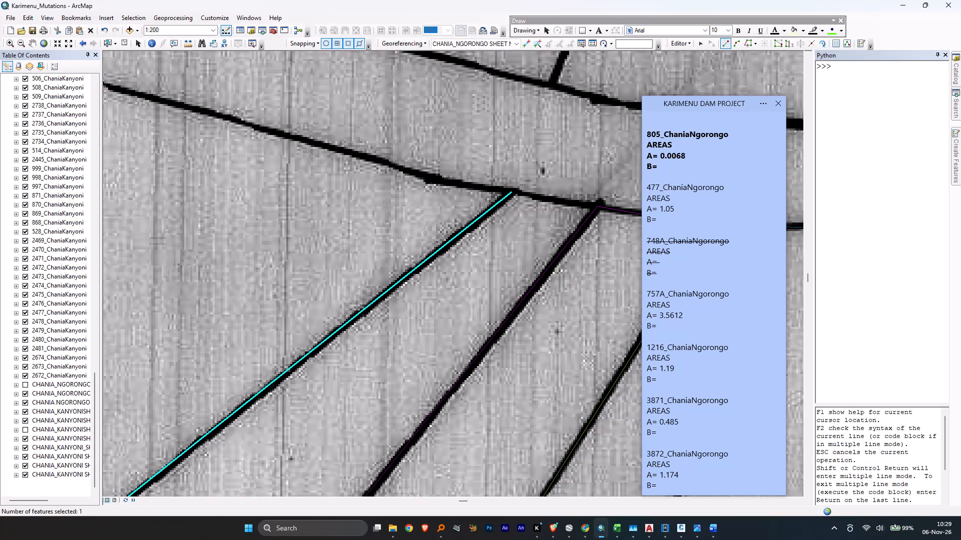
Draw 3872's road frontage, about 9 m from the 1215 corner to the 3871 corner.
left_click(511, 192)
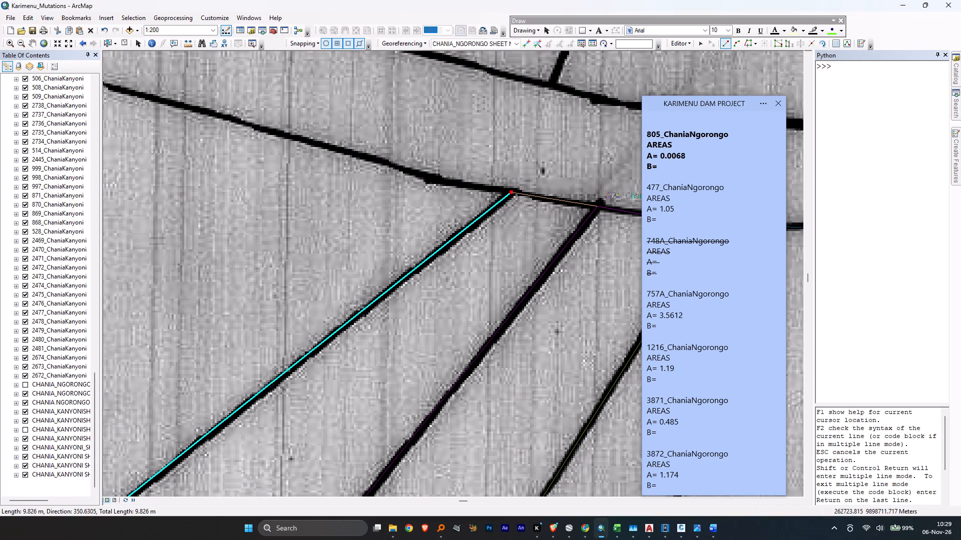
double_click(598, 208)
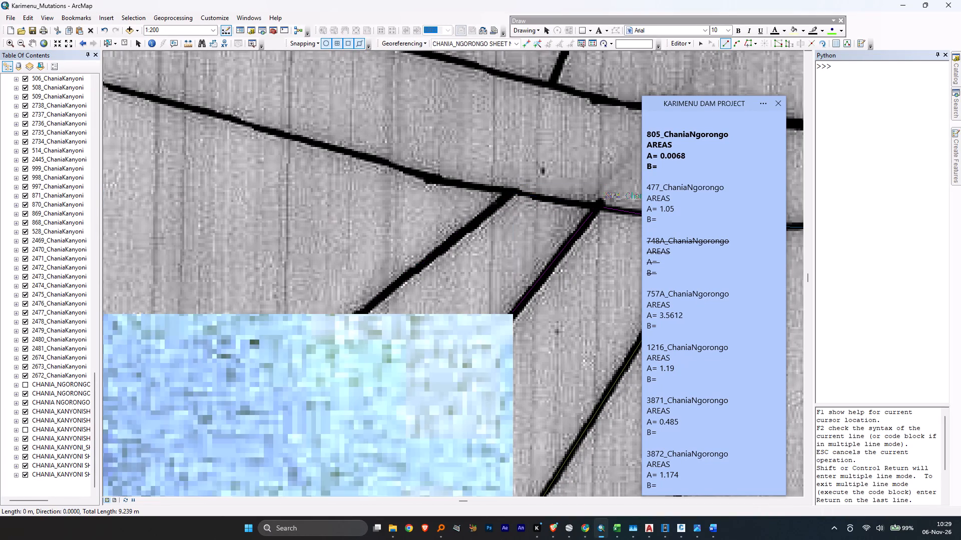
With the 1215_ChaniaNgorongo line template, trace about 36 m of parcel 1215's road edge northwest from the 3872 corner.
scroll(439, 244, "down", 1)
scroll(439, 245, "up", 20)
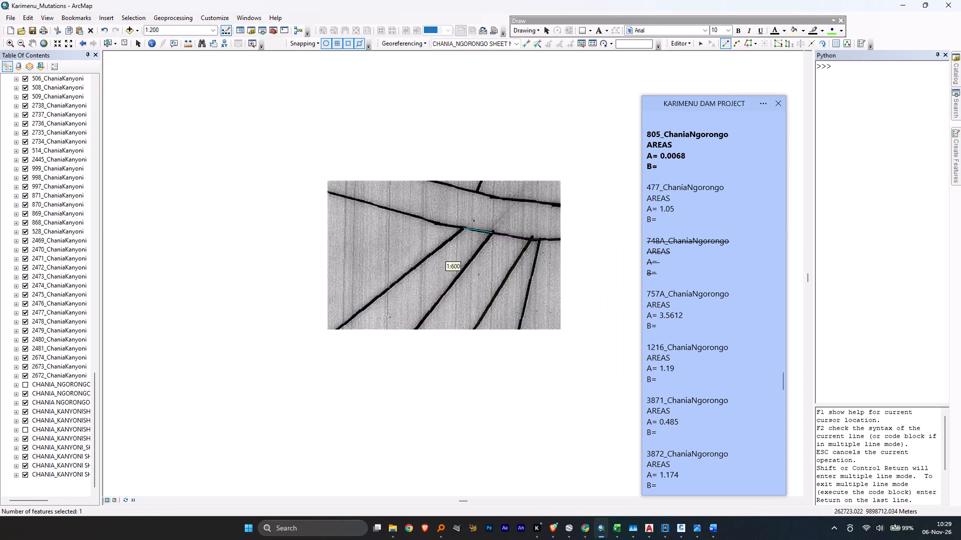
scroll(439, 245, "up", 2)
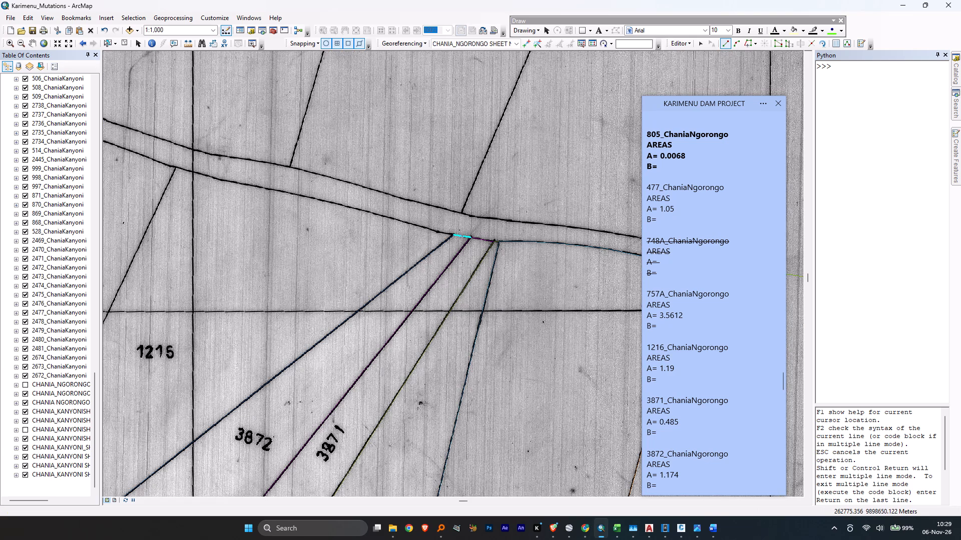
scroll(738, 421, "down", 1)
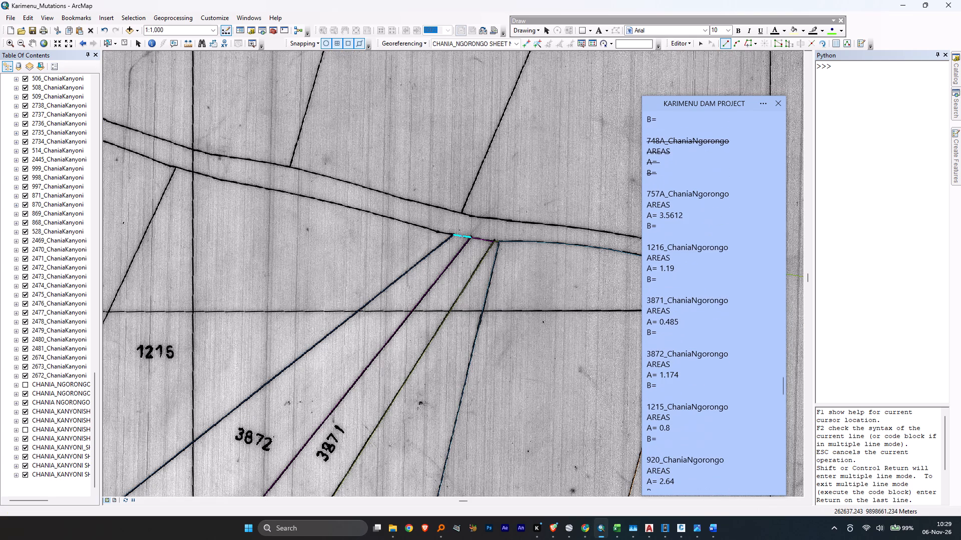
middle_click_drag(264, 191, 321, 192)
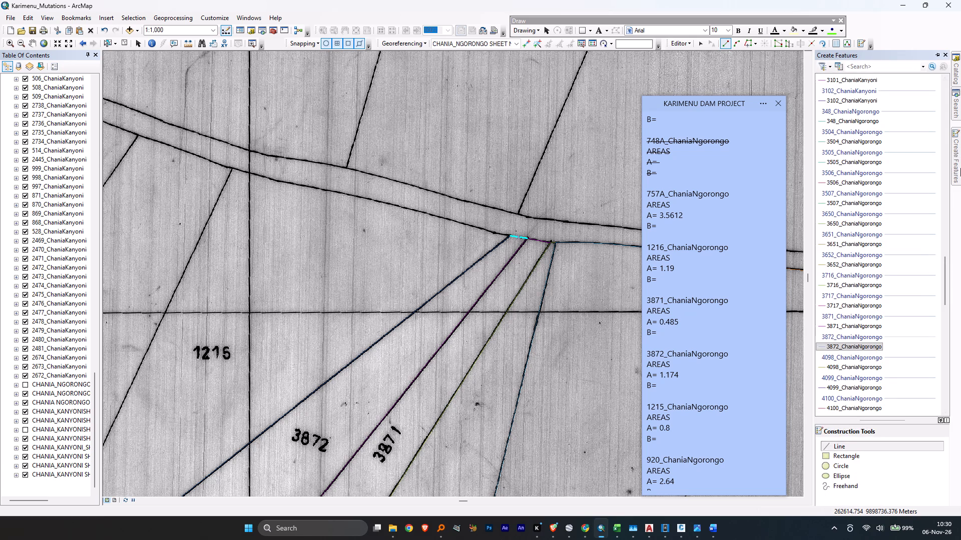
scroll(842, 237, "up", 1)
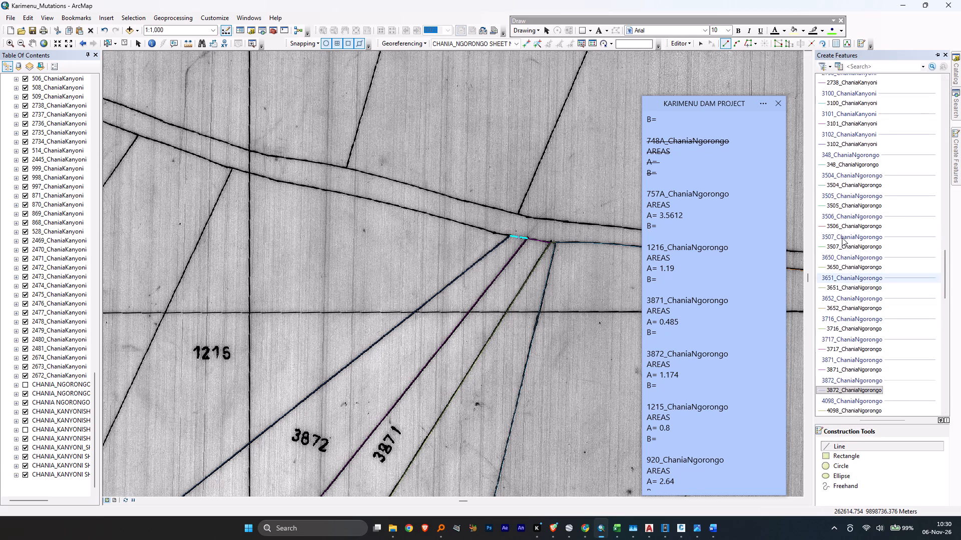
scroll(842, 237, "up", 6)
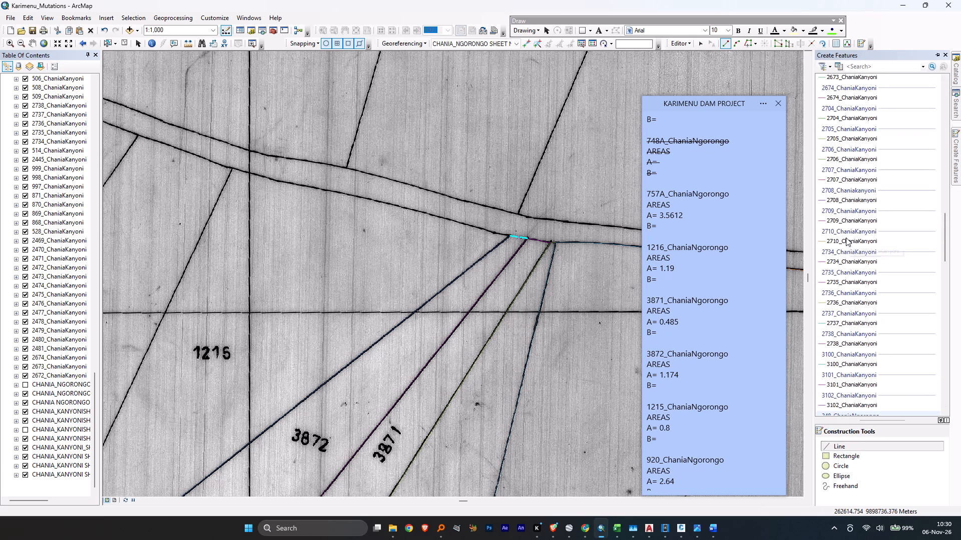
scroll(846, 237, "up", 13)
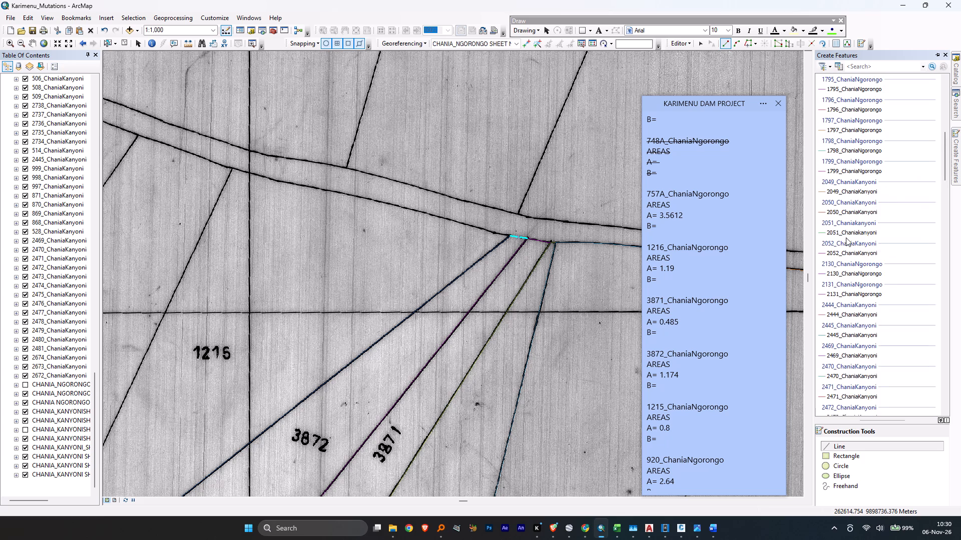
scroll(846, 237, "up", 10)
left_click(856, 88)
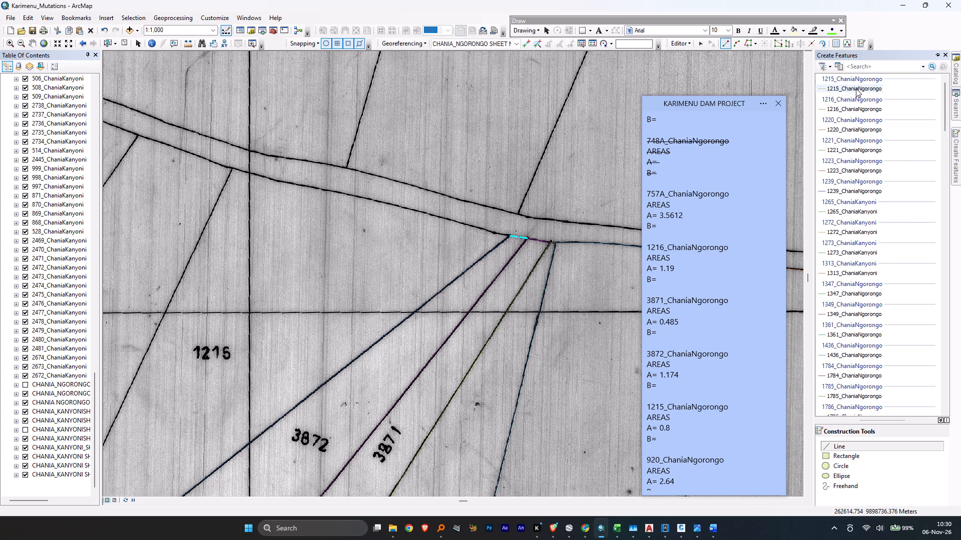
left_click(862, 444)
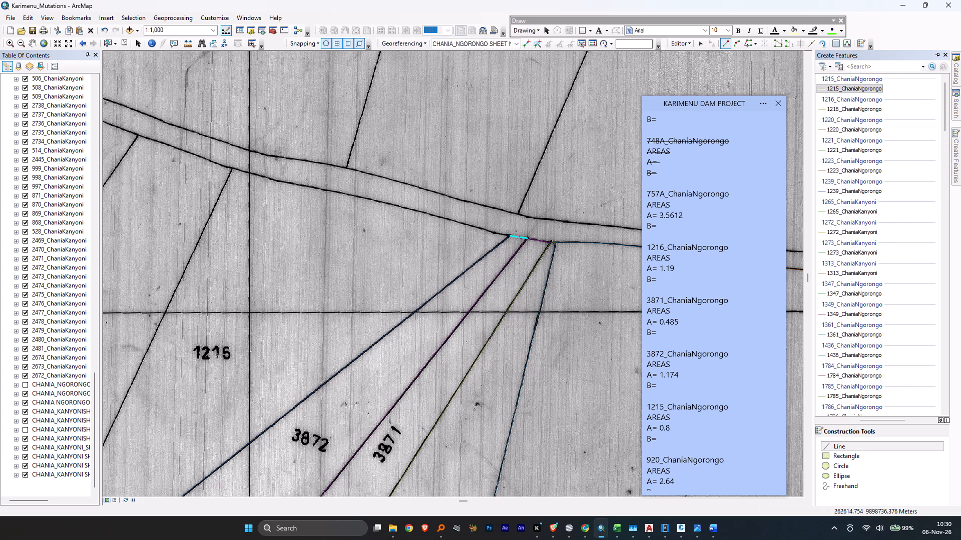
scroll(497, 230, "down", 4)
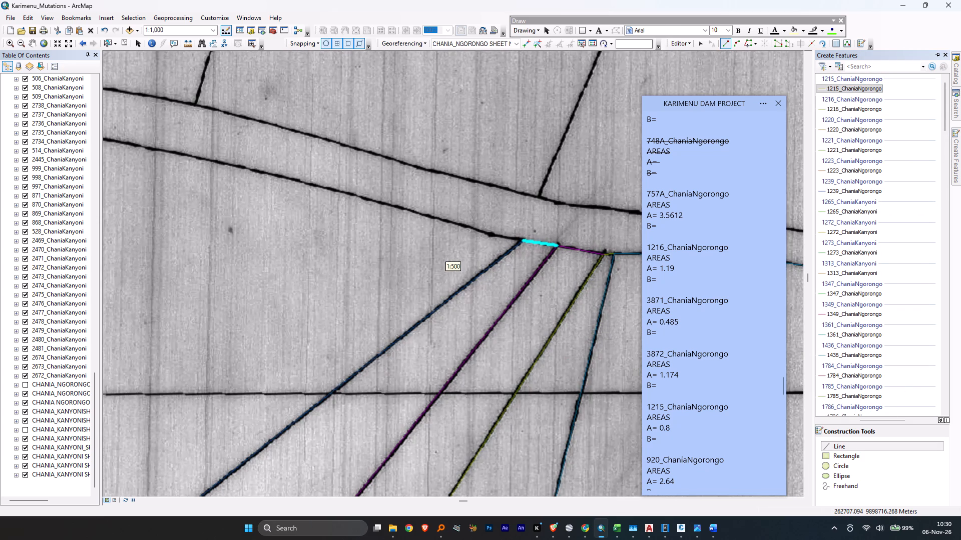
left_click(525, 242)
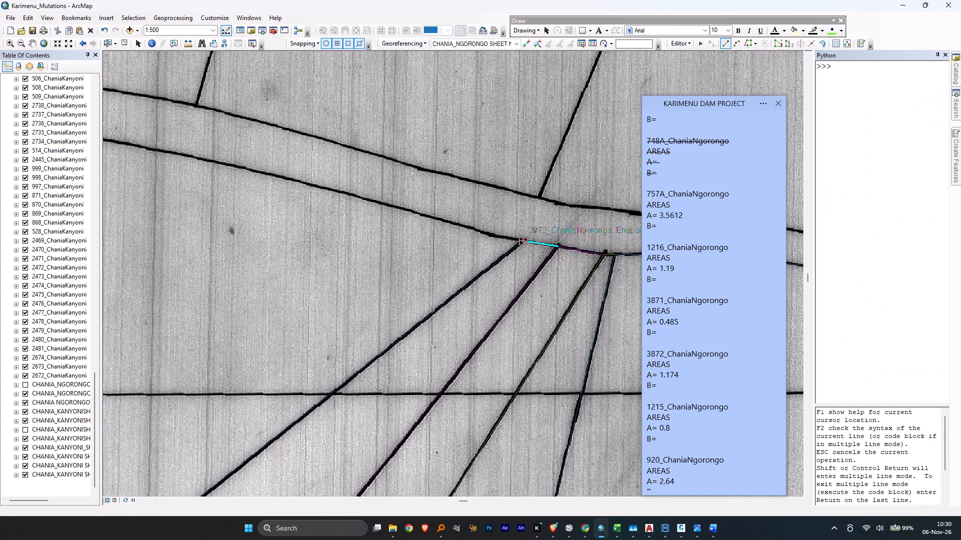
left_click(508, 237)
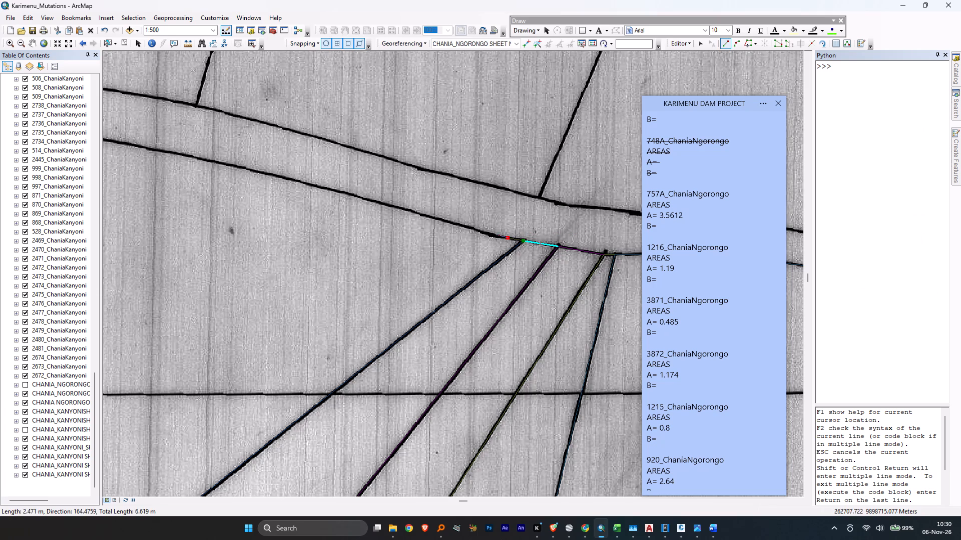
left_click(492, 235)
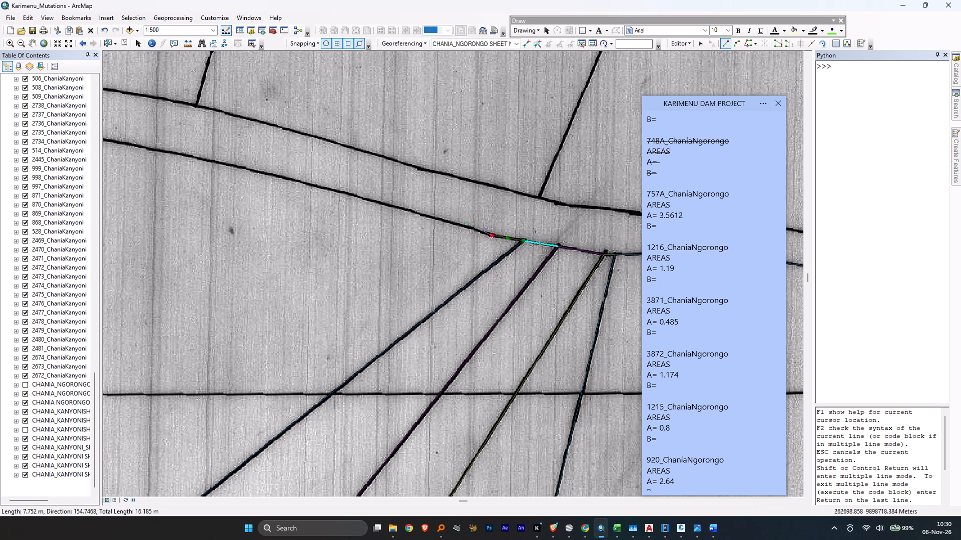
left_click(468, 226)
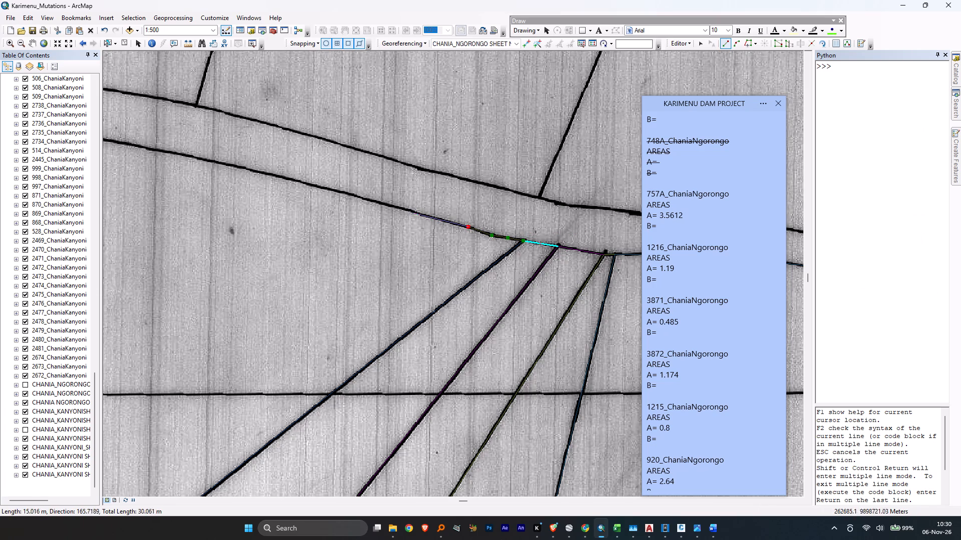
left_click(393, 205)
Continue 1215's road edge about 115 m northwest to the 920 corner and finish the line.
middle_click_drag(336, 192, 516, 235)
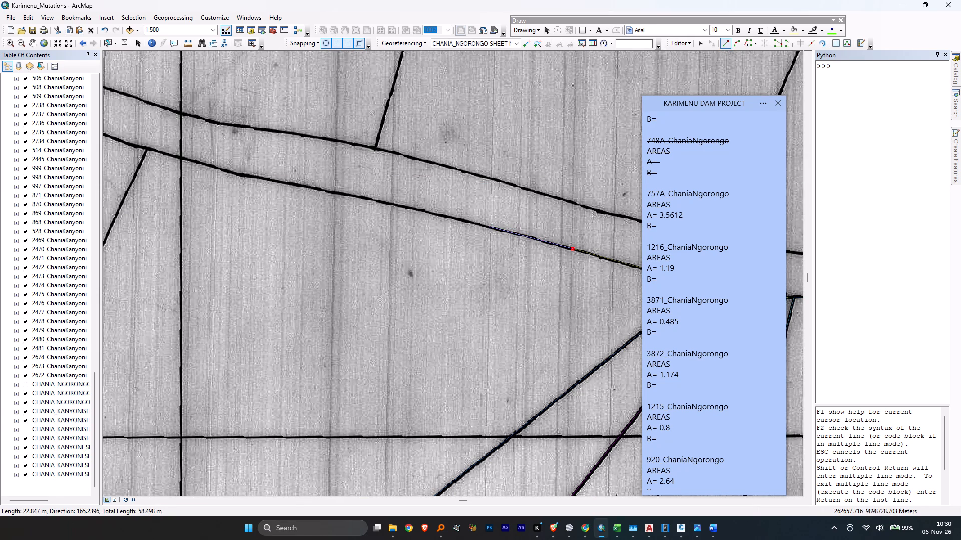
left_click(489, 227)
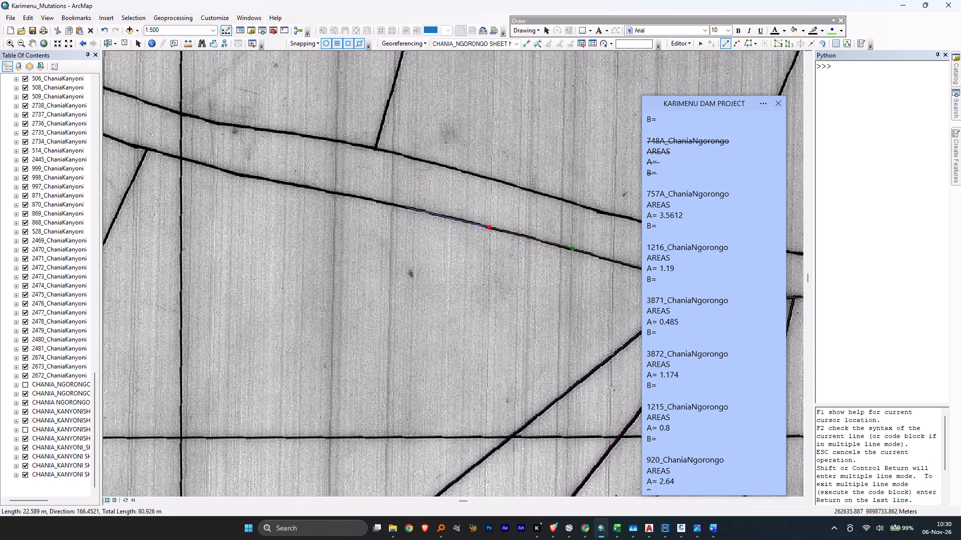
left_click(406, 207)
left_click(355, 196)
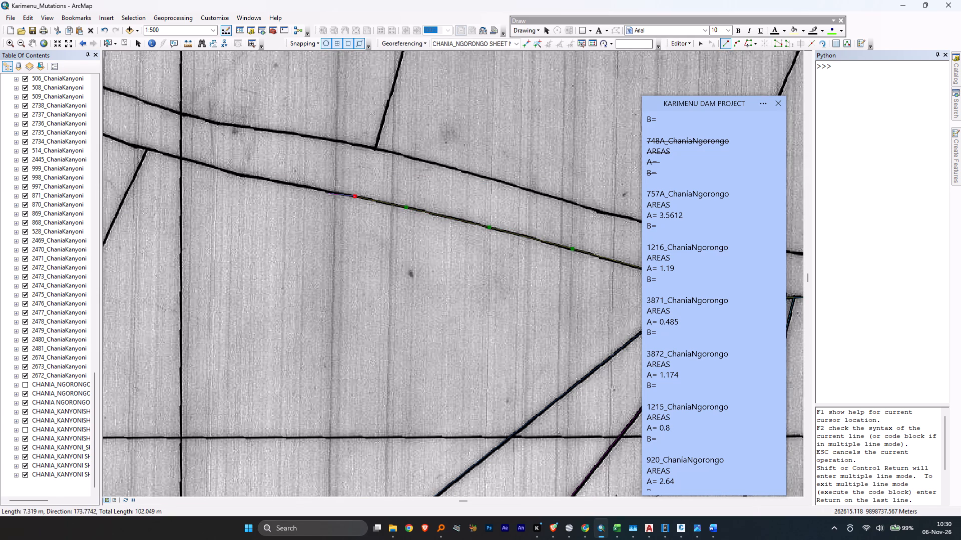
left_click(324, 191)
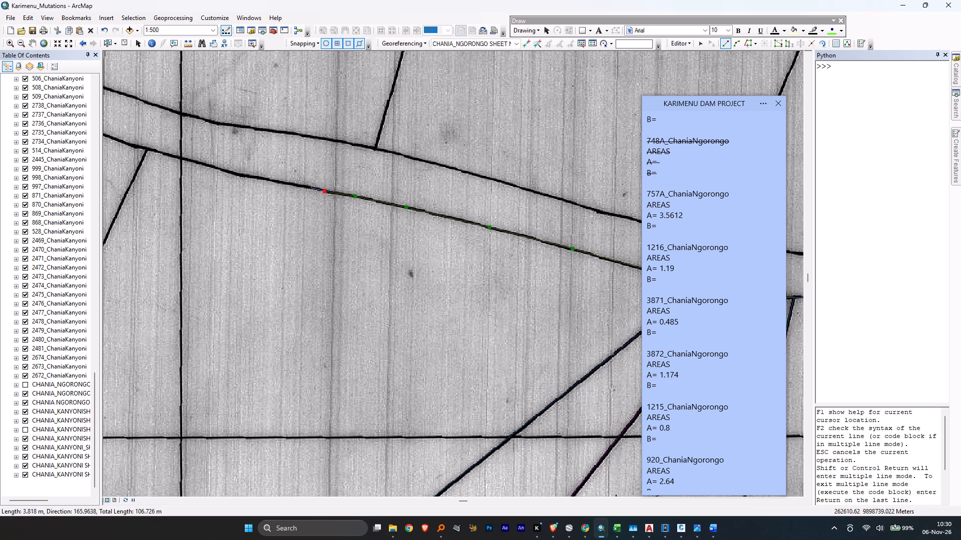
left_click(303, 186)
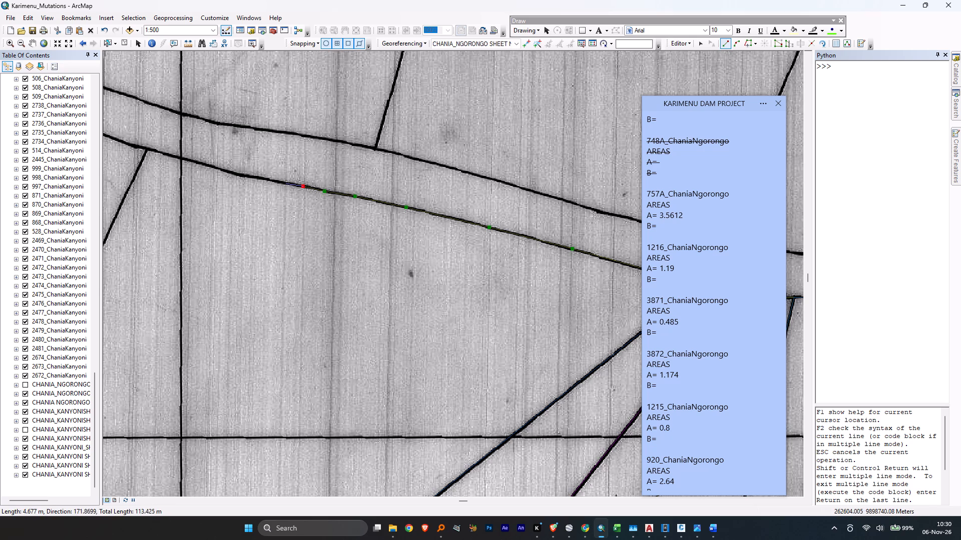
left_click(285, 183)
left_click(265, 179)
left_click(248, 176)
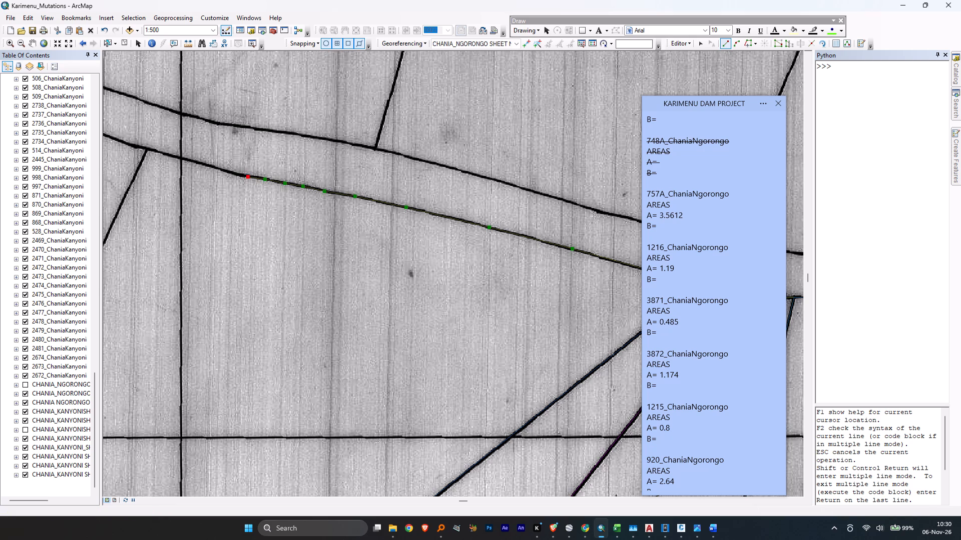
left_click(228, 171)
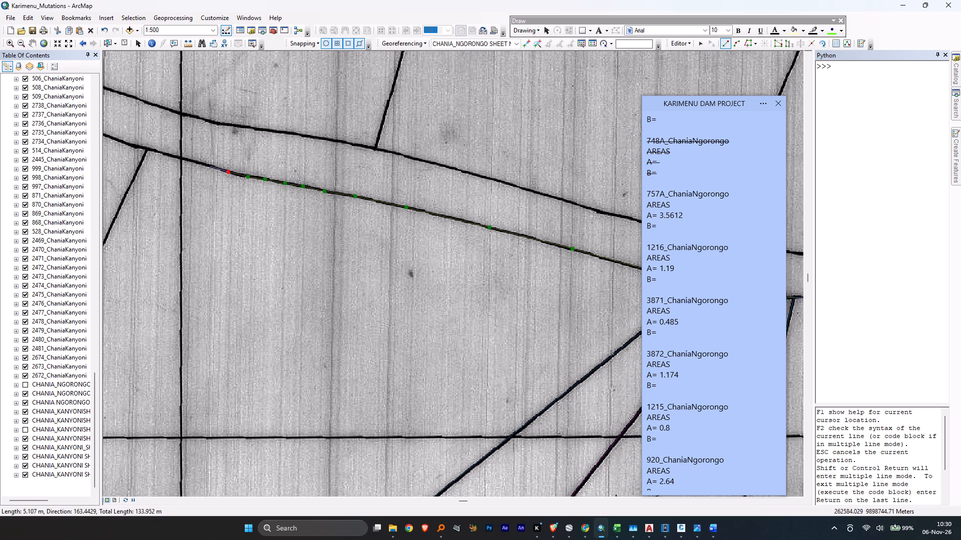
left_click(199, 162)
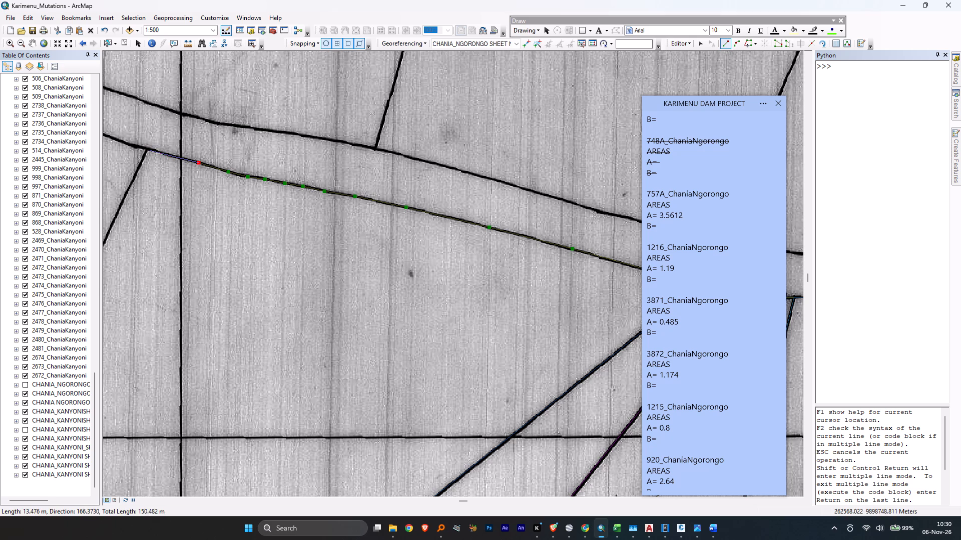
scroll(145, 147, "down", 5)
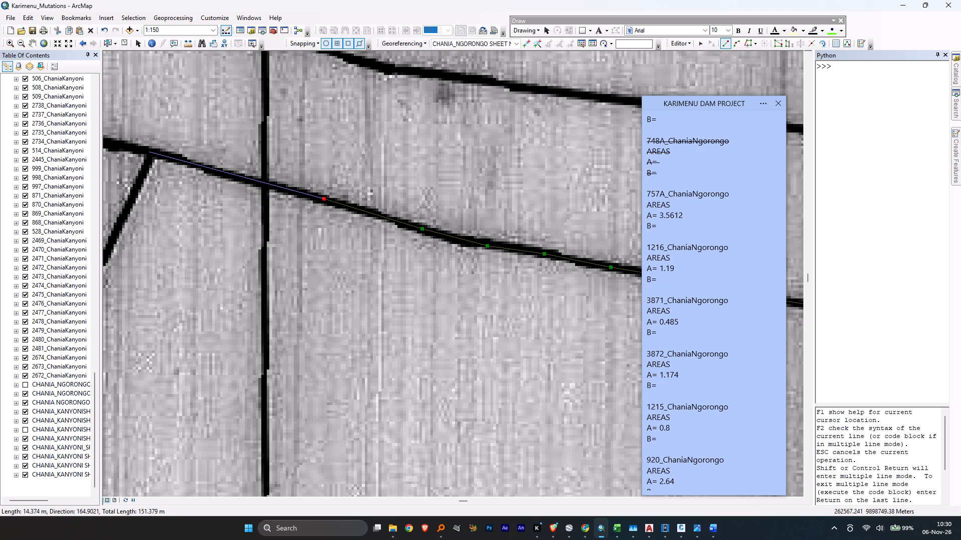
middle_click_drag(145, 157, 213, 158)
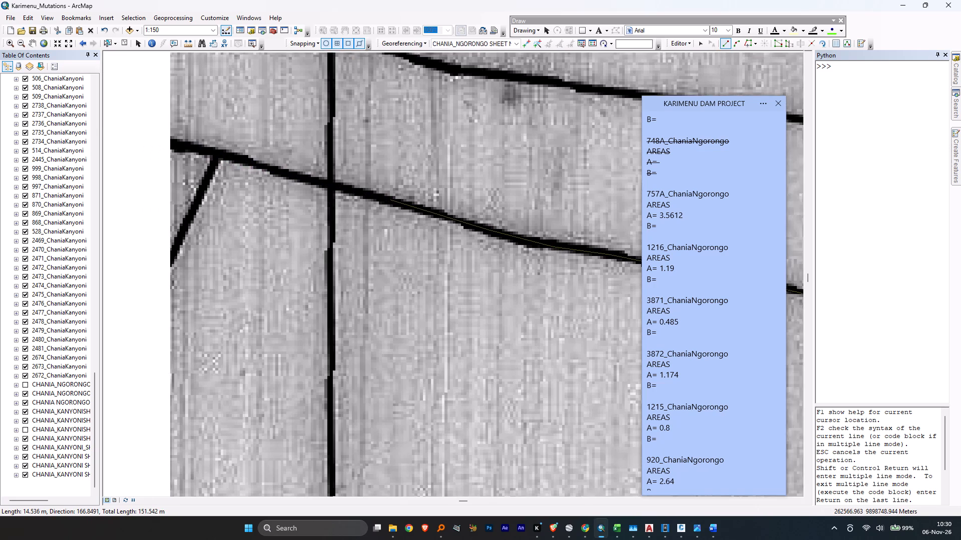
middle_click_drag(213, 158, 214, 158)
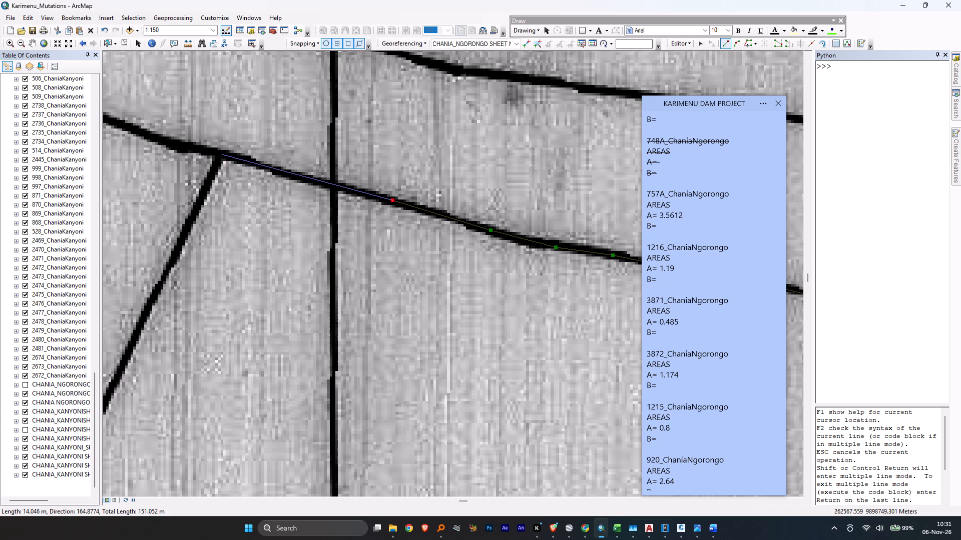
double_click(221, 154)
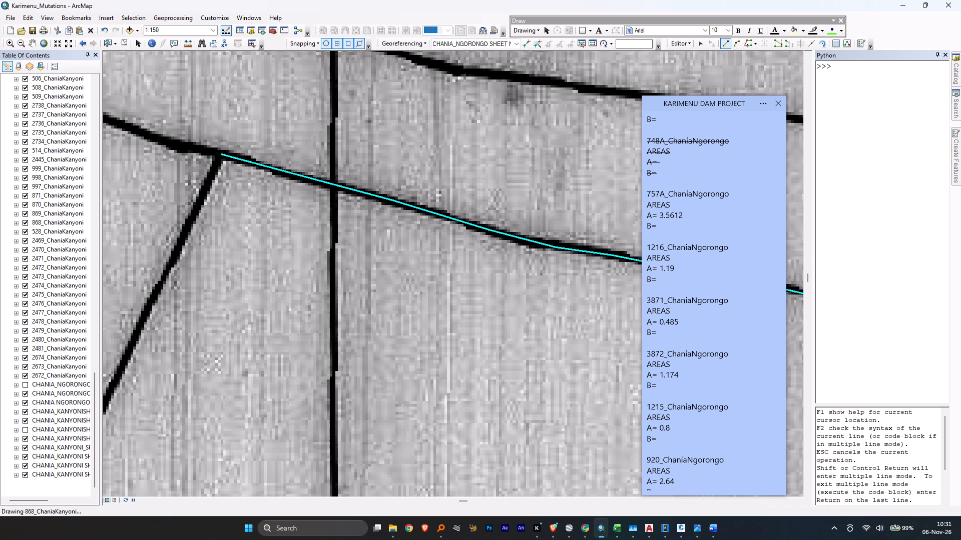
Draw 1215's straight boundary with 920, about 253 m from the road corner southwest to the river line.
left_click(221, 154)
scroll(256, 167, "up", 11)
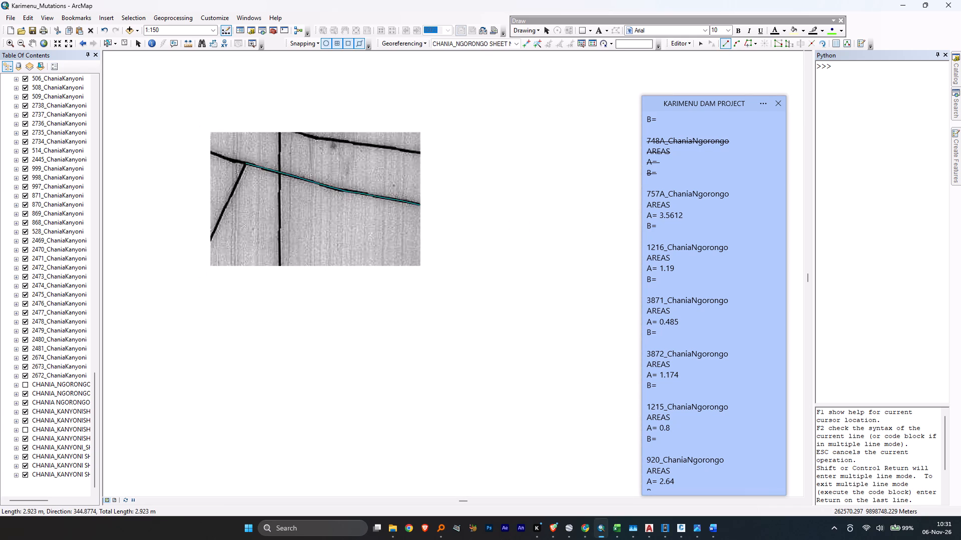
scroll(256, 167, "up", 6)
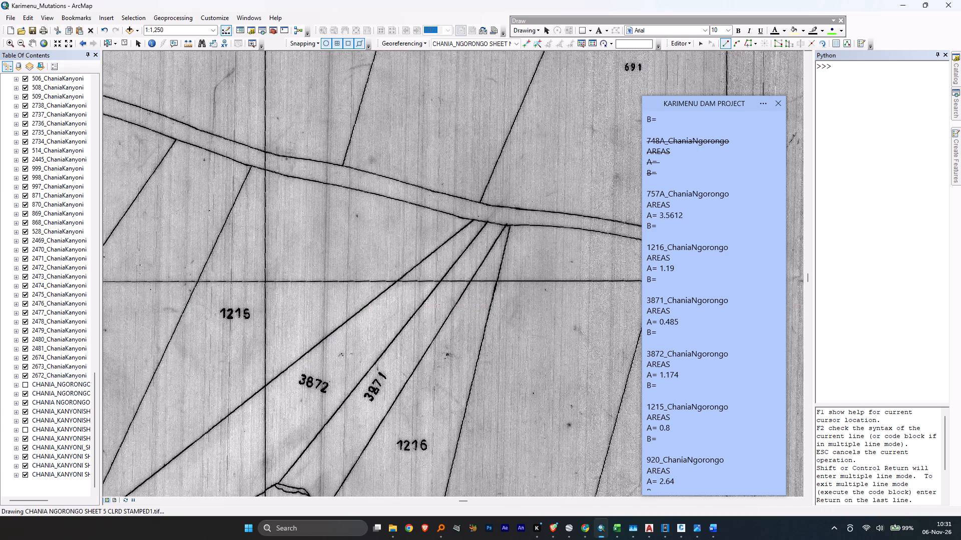
middle_click_drag(194, 311, 283, 200)
scroll(285, 200, "up", 1)
middle_click_drag(238, 377, 272, 312)
middle_click_drag(241, 422, 287, 310)
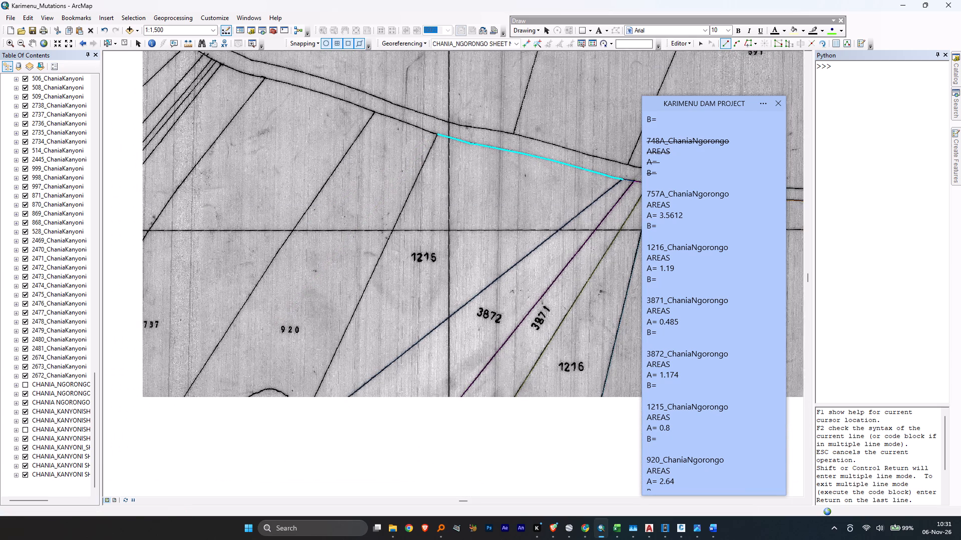
middle_click_drag(287, 310, 289, 307)
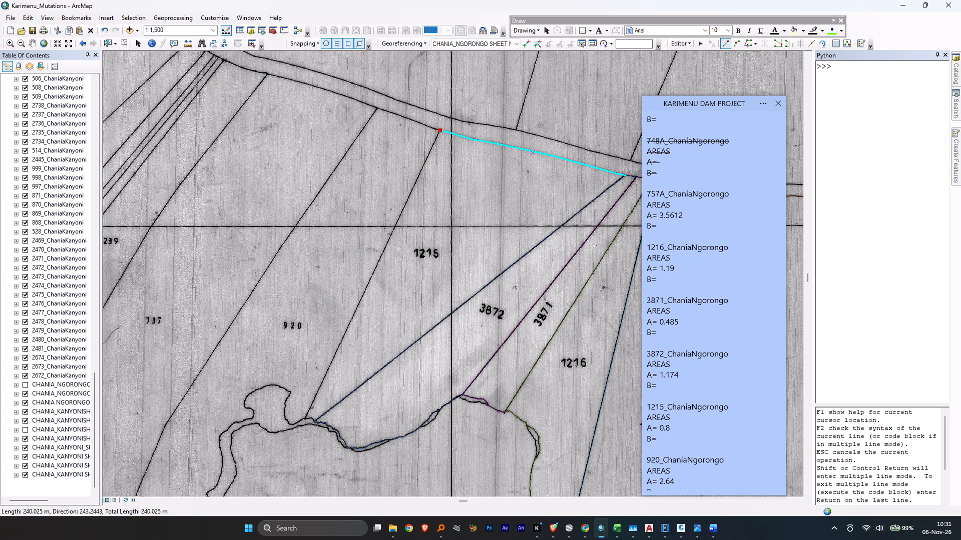
scroll(303, 419, "down", 2)
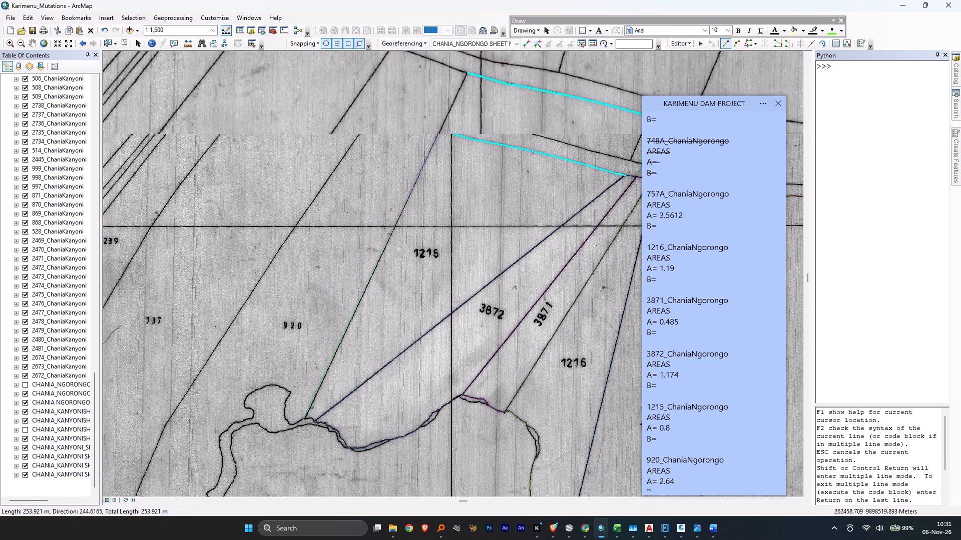
scroll(303, 419, "down", 20)
scroll(303, 419, "down", 2)
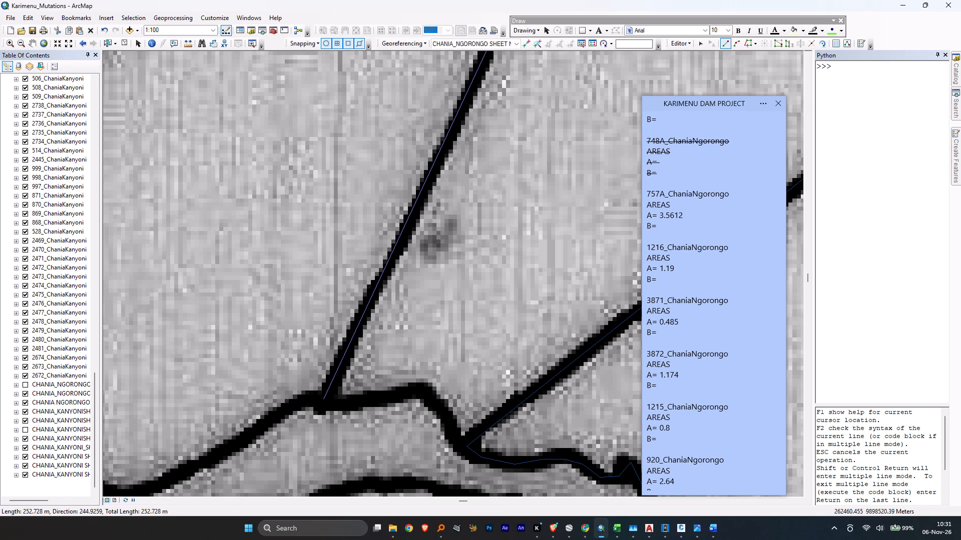
left_click(322, 401)
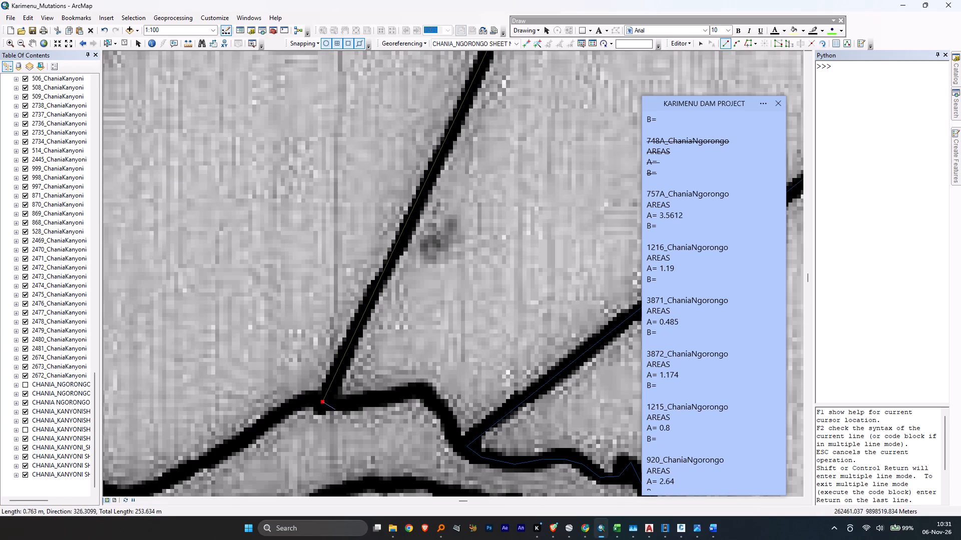
Trace parcel 1215's river edge, about 9 m from the 920 corner east to the 3872 corner, and finish the line.
left_click(339, 404)
left_click(367, 402)
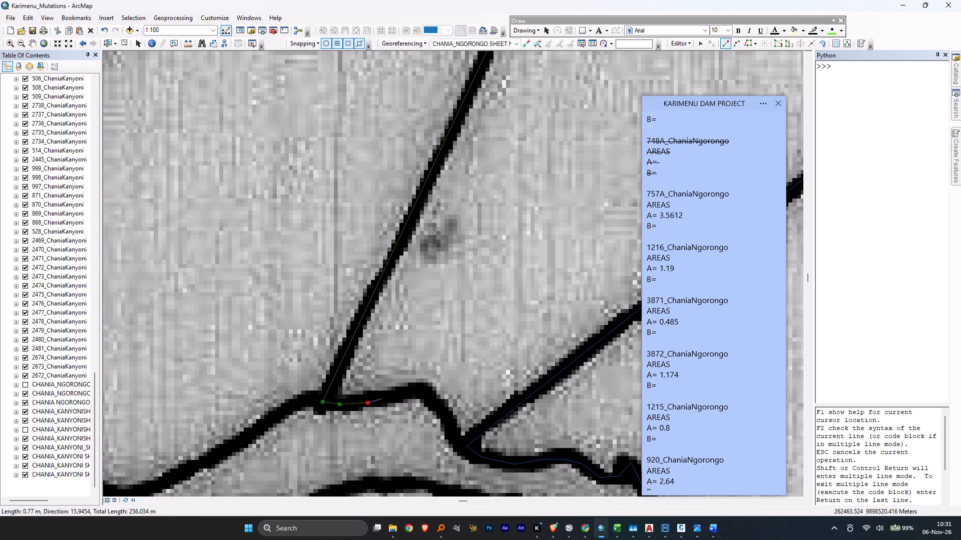
left_click(390, 397)
left_click(408, 391)
left_click(423, 390)
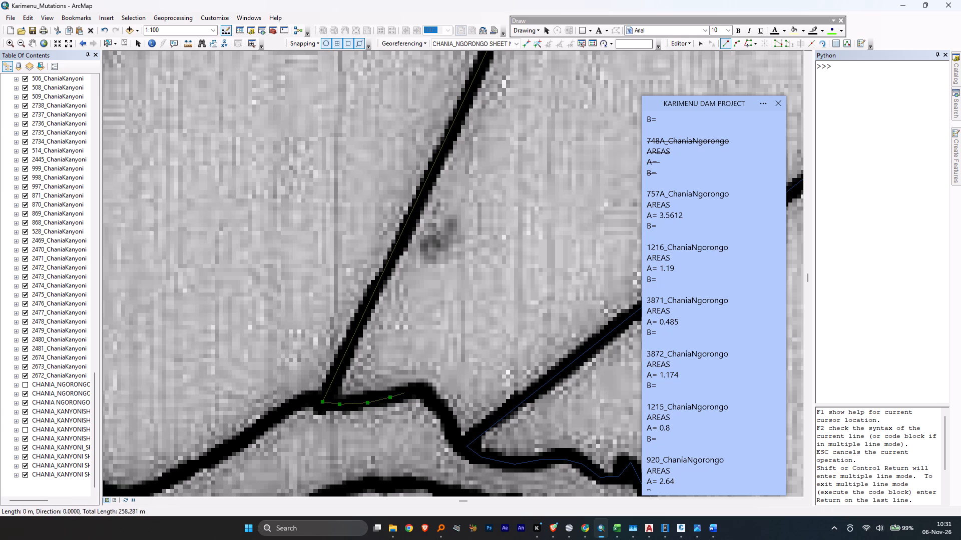
left_click(432, 399)
left_click(439, 410)
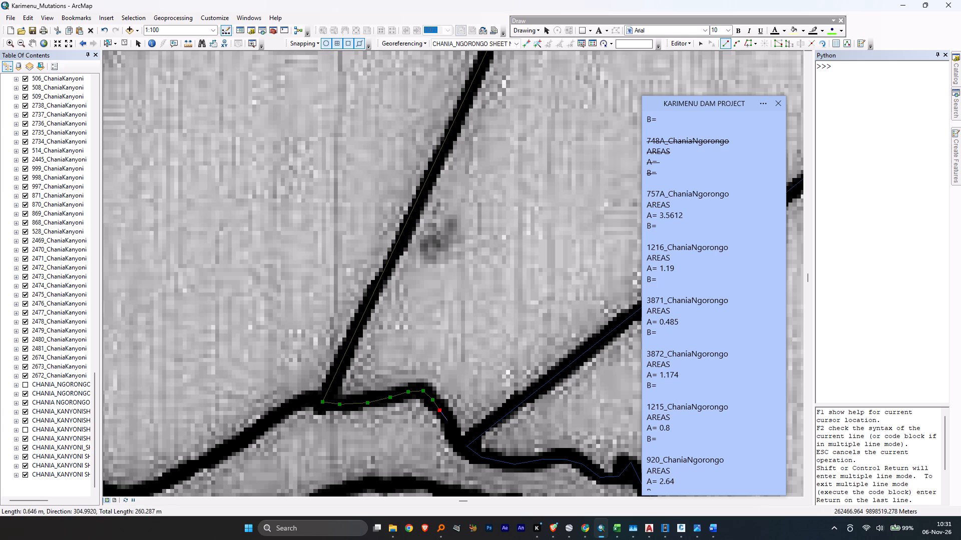
left_click(447, 420)
left_click(454, 436)
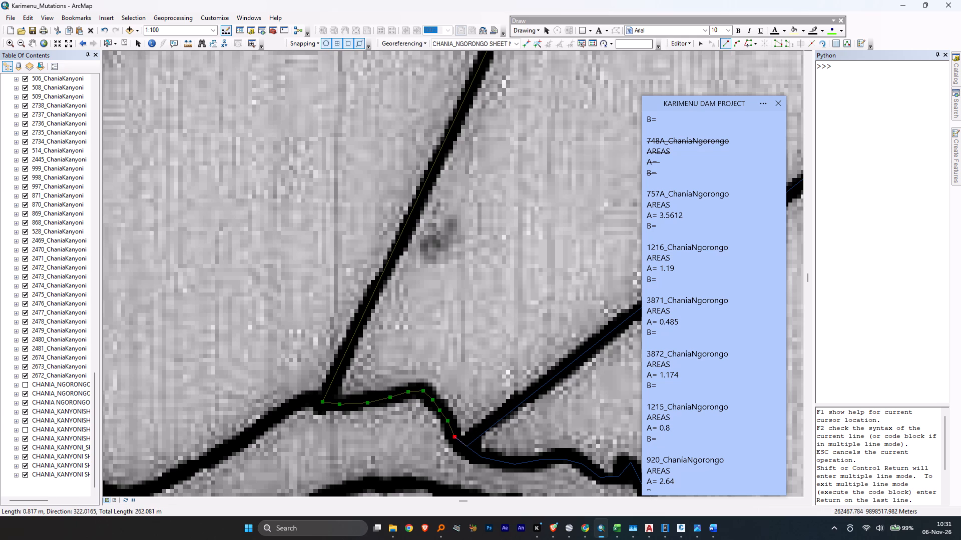
double_click(466, 446)
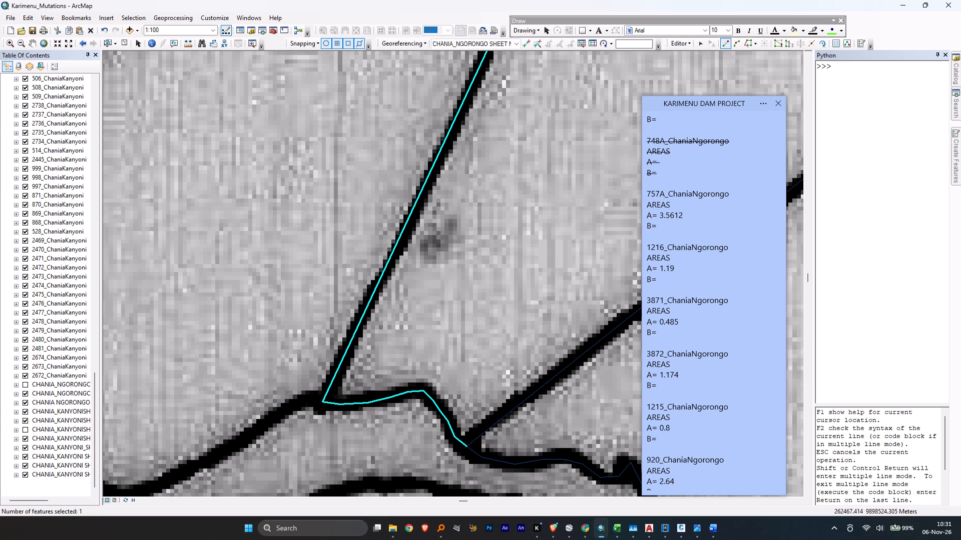
With the 920_ChaniaNgorongo line template, trace parcel 920's road edge about 53 m northwest from the 1215 corner to the 737 corner.
scroll(390, 333, "up", 16)
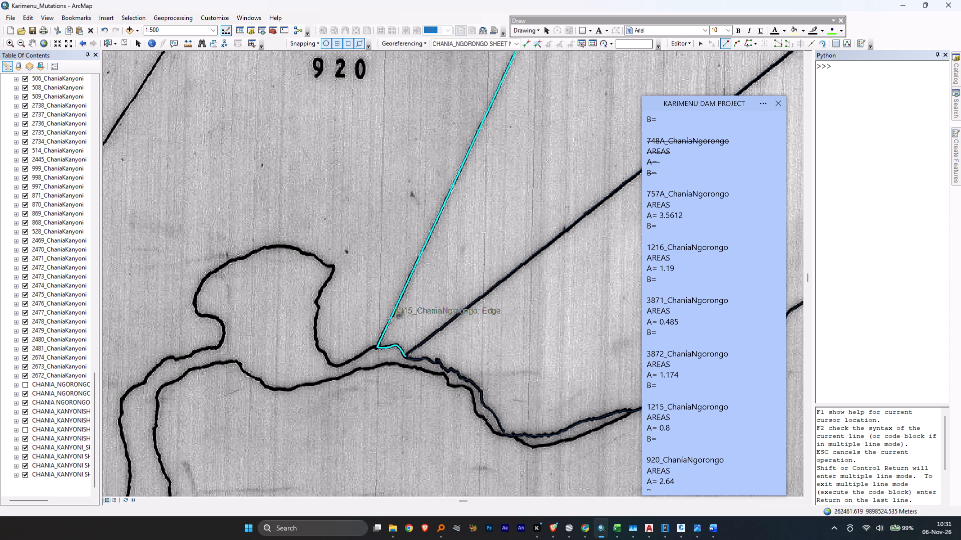
middle_click_drag(438, 256, 403, 396)
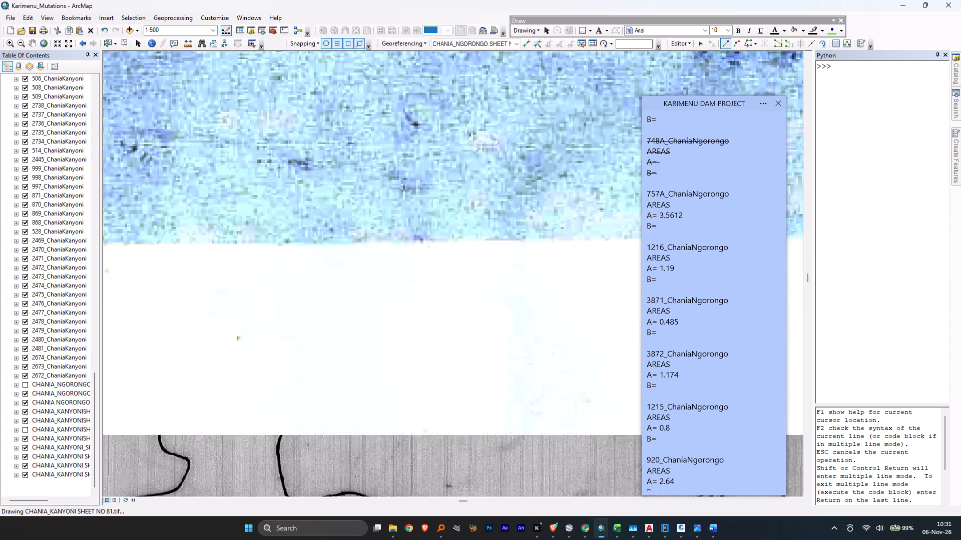
middle_click_drag(467, 229, 351, 434)
middle_click_drag(550, 142, 550, 142)
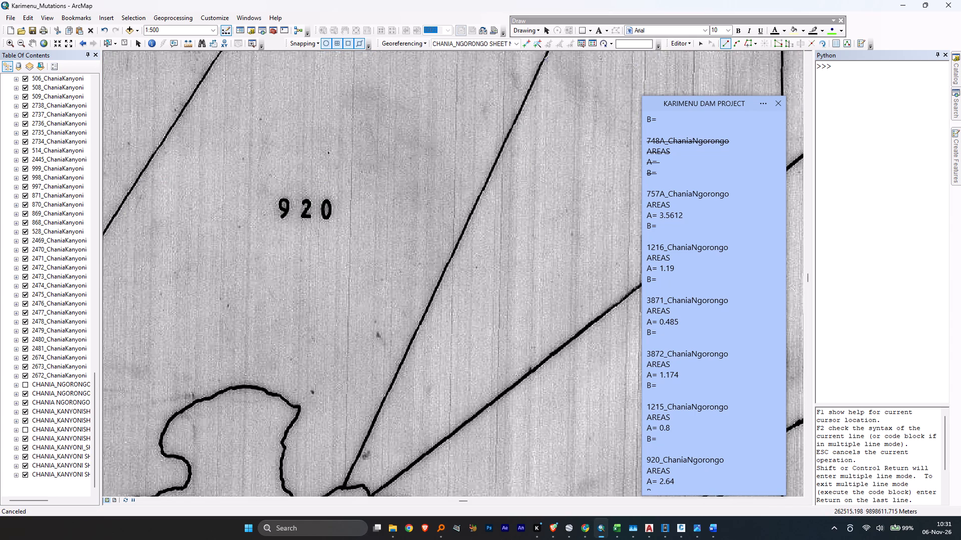
middle_click_drag(550, 142, 439, 328)
middle_click_drag(553, 140, 538, 162)
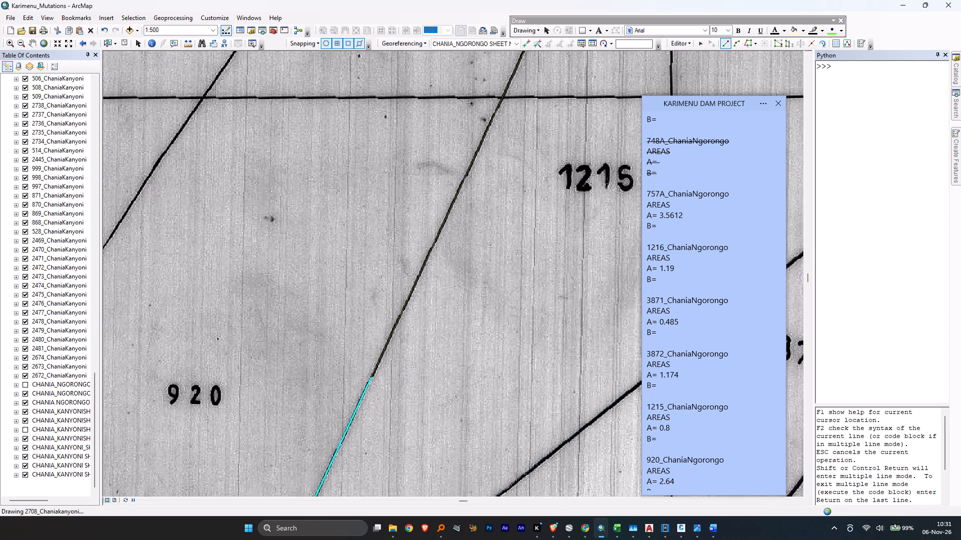
middle_click_drag(538, 162, 473, 316)
middle_click_drag(552, 132, 401, 308)
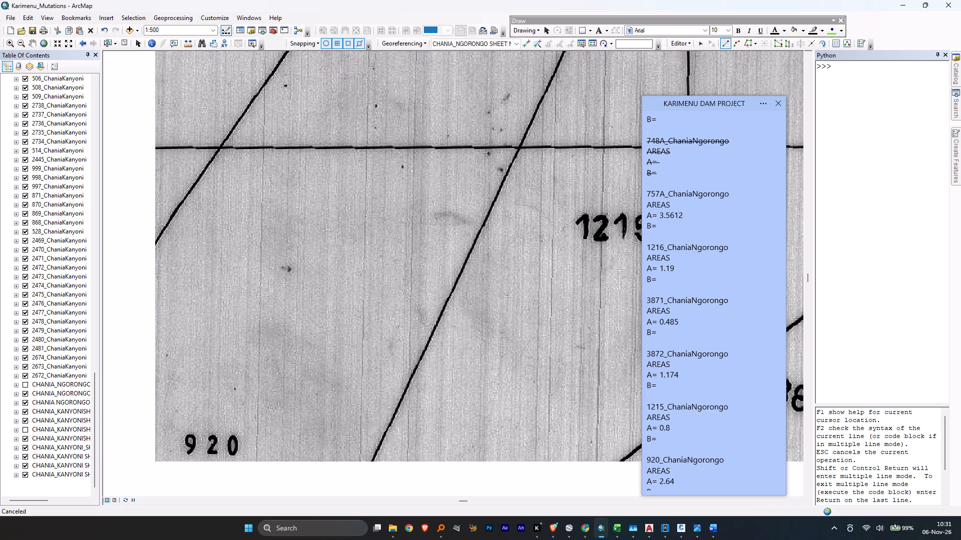
middle_click_drag(524, 163, 398, 271)
scroll(399, 269, "down", 2)
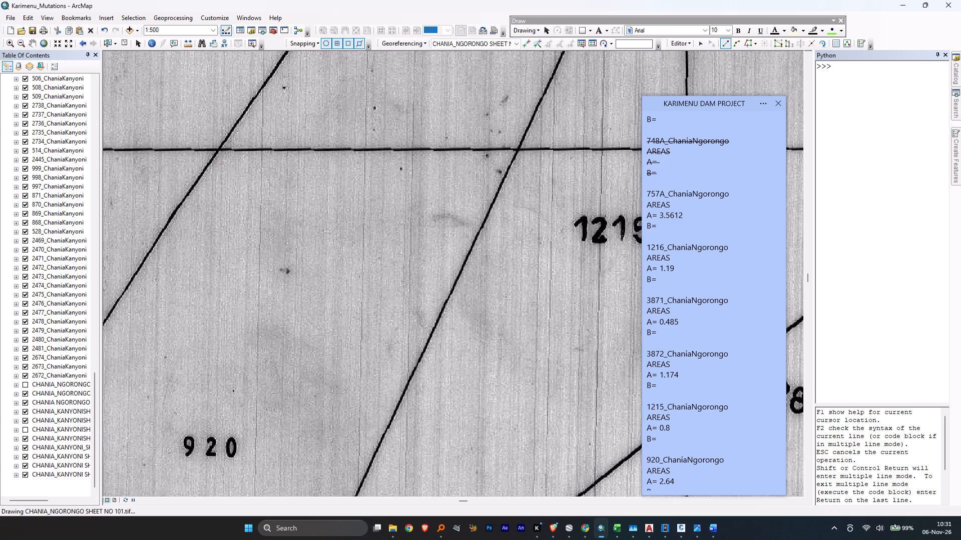
scroll(399, 269, "down", 3)
scroll(399, 269, "up", 20)
scroll(399, 269, "up", 1)
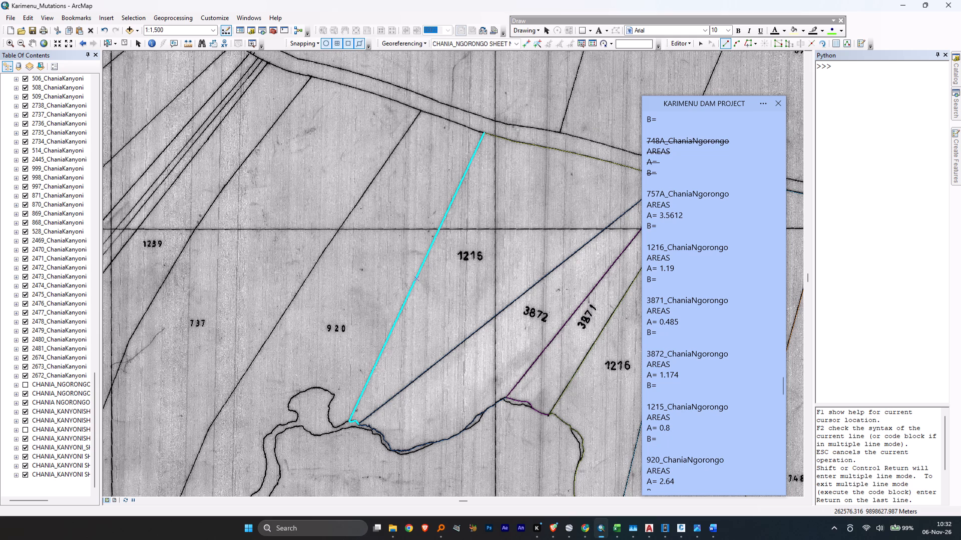
scroll(707, 393, "down", 1)
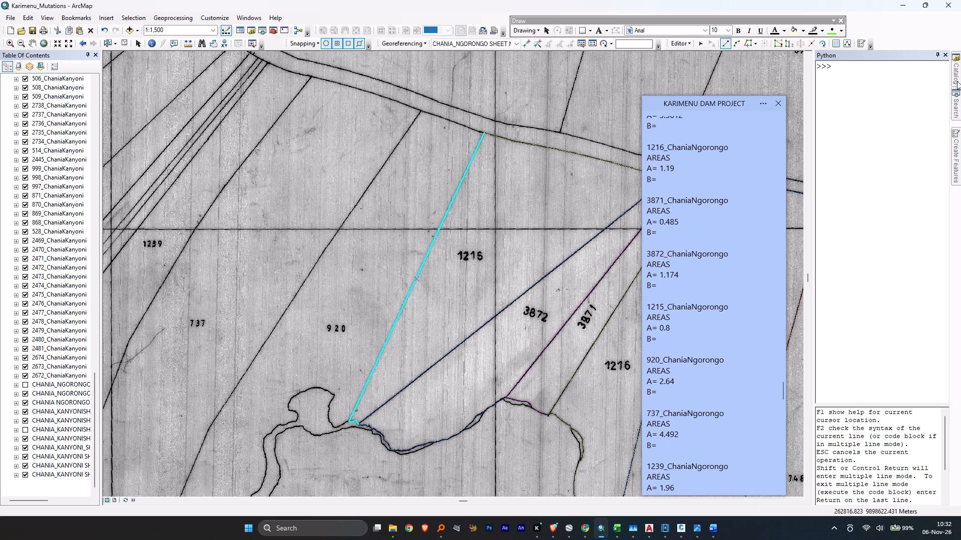
left_click(957, 80)
scroll(887, 393, "down", 5)
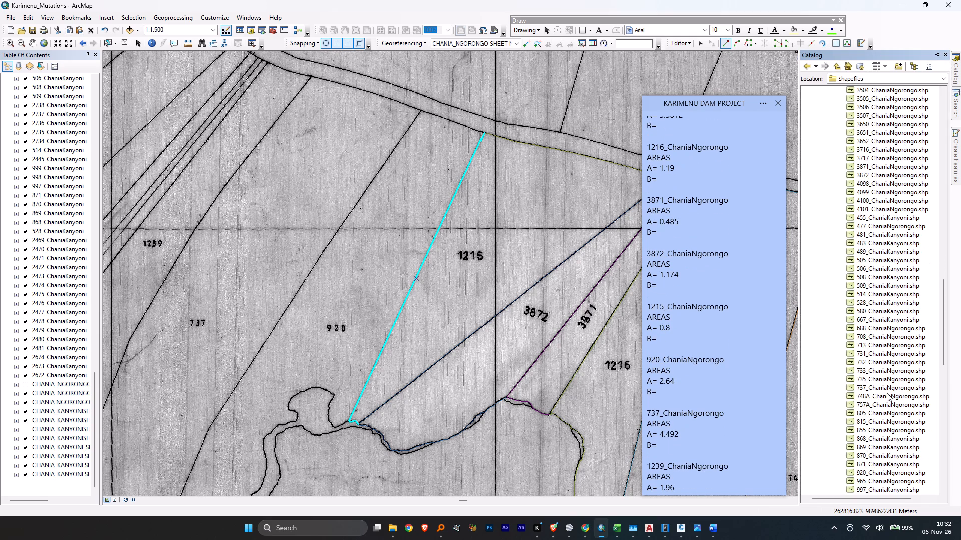
scroll(886, 393, "down", 3)
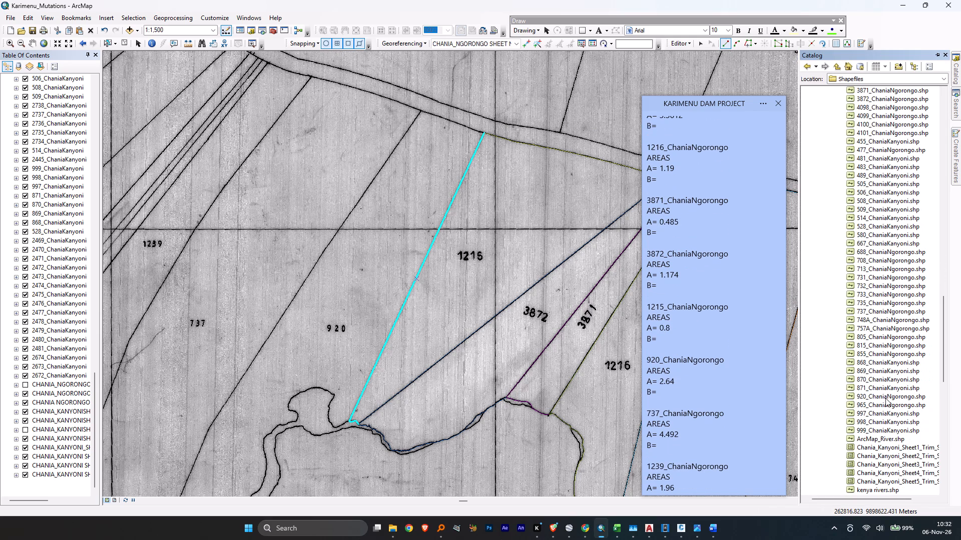
left_click(960, 166)
scroll(848, 307, "up", 2)
scroll(848, 307, "down", 6)
scroll(849, 309, "up", 12)
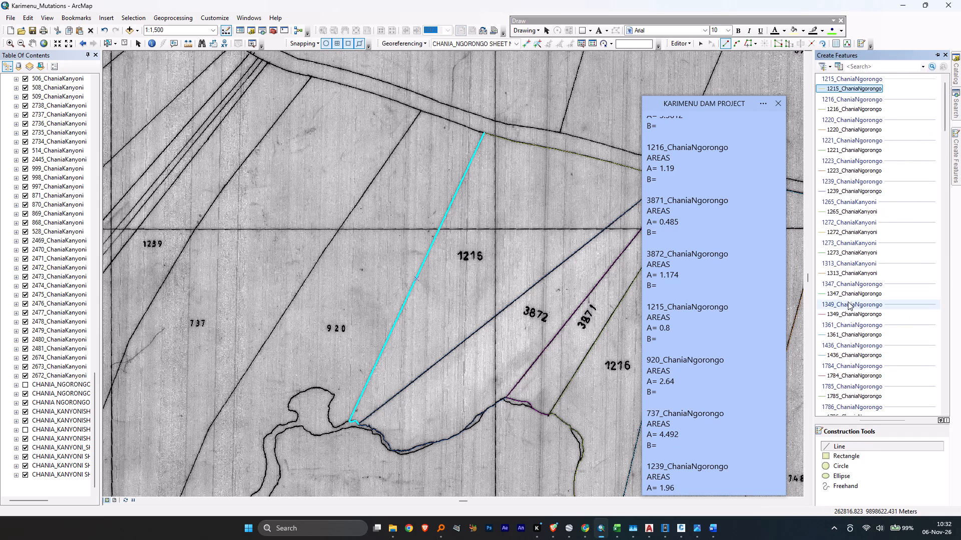
scroll(848, 301, "up", 2)
scroll(868, 236, "down", 19)
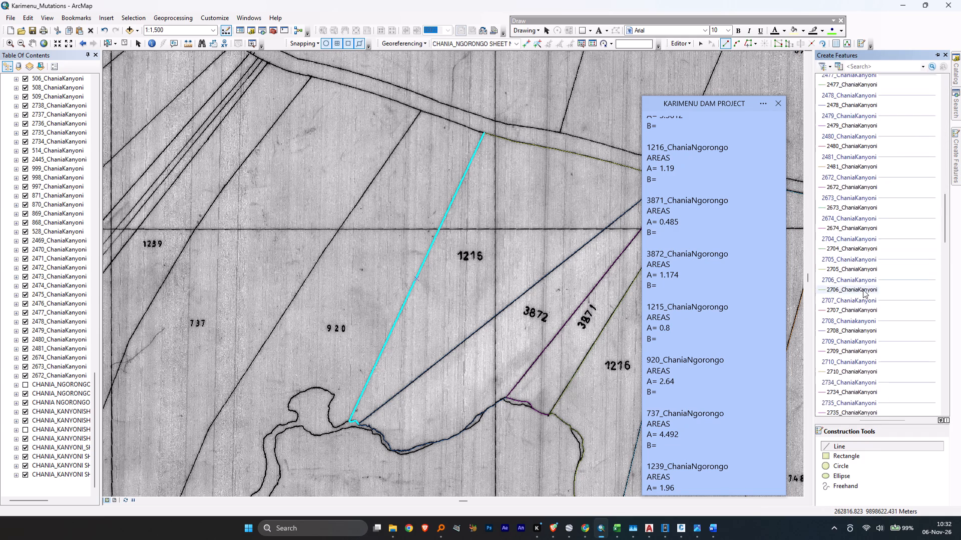
scroll(863, 289, "down", 16)
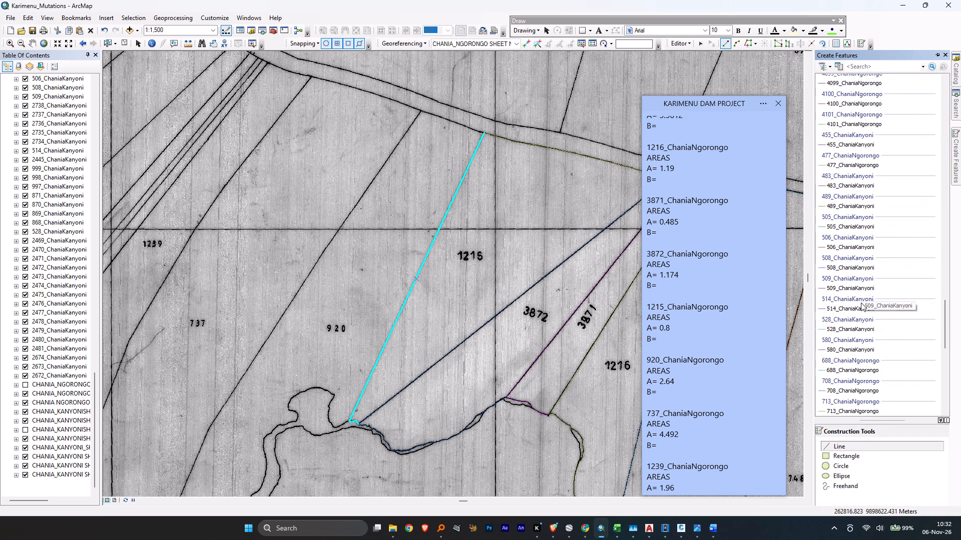
scroll(854, 347, "down", 3)
scroll(853, 283, "down", 6)
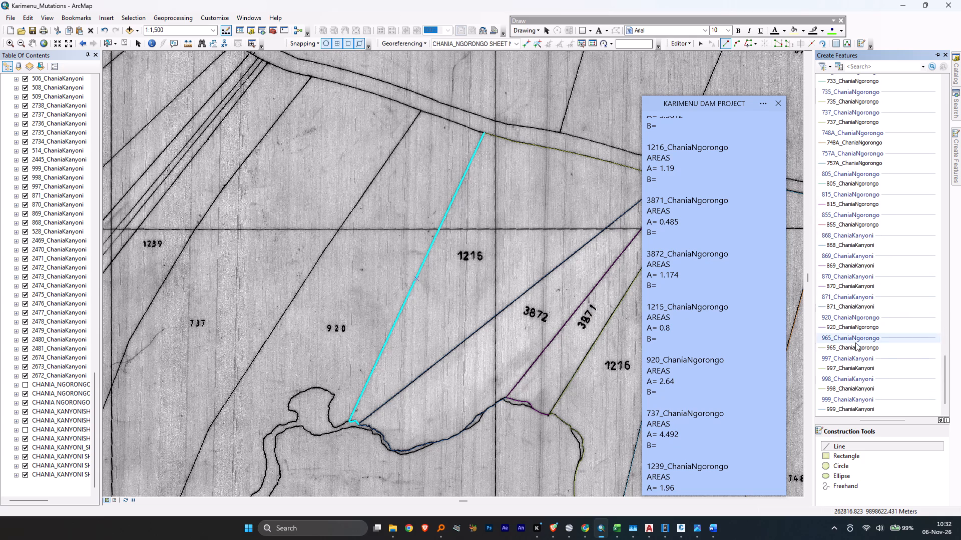
left_click(857, 329)
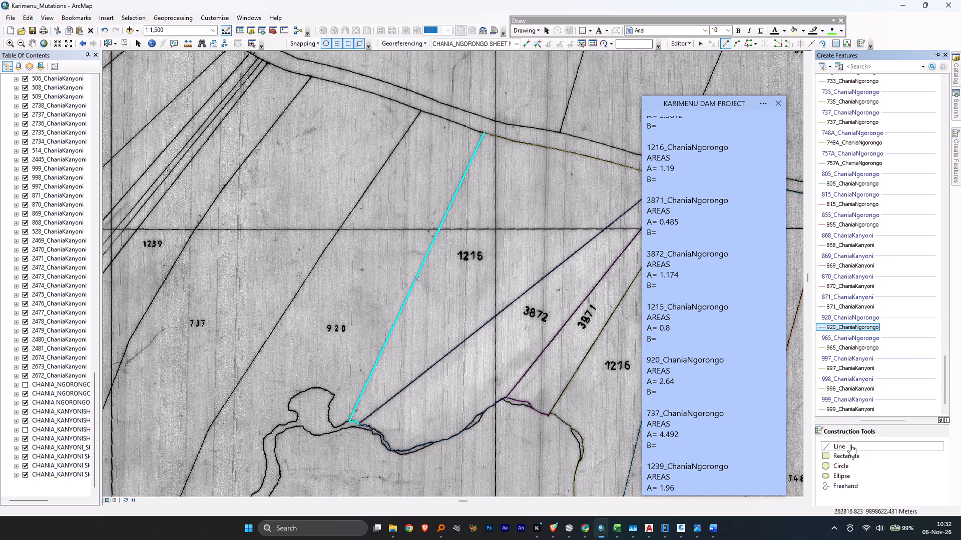
left_click(852, 441)
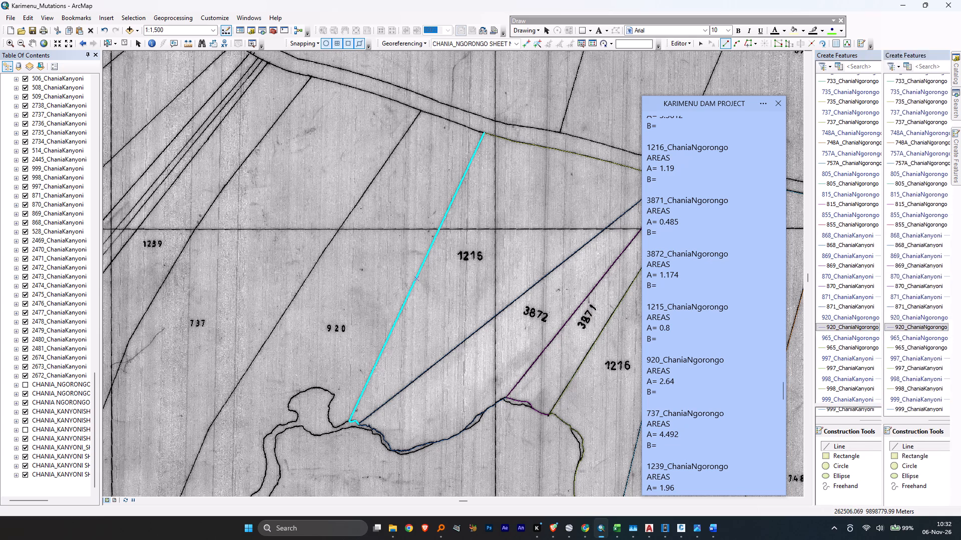
scroll(413, 94, "down", 8)
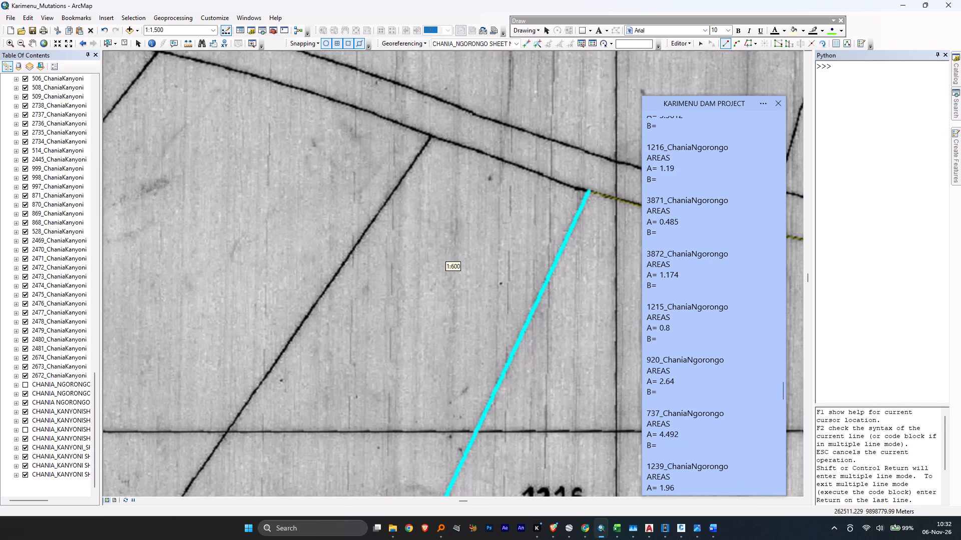
left_click(591, 191)
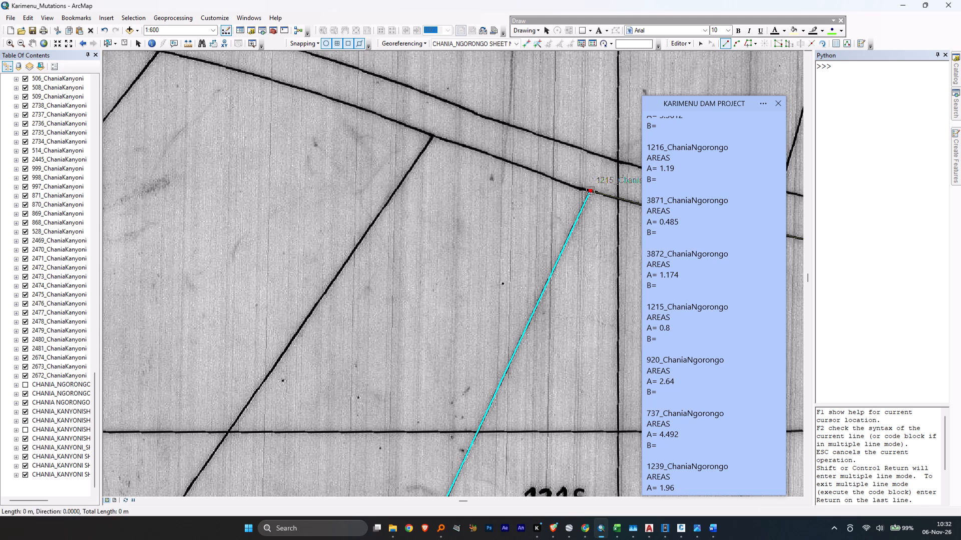
scroll(516, 164, "down", 2)
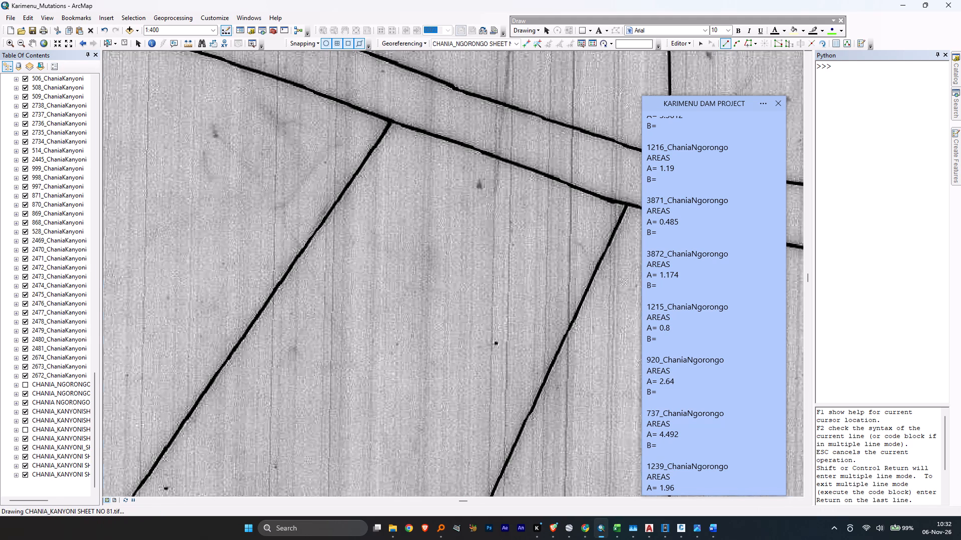
left_click(611, 201)
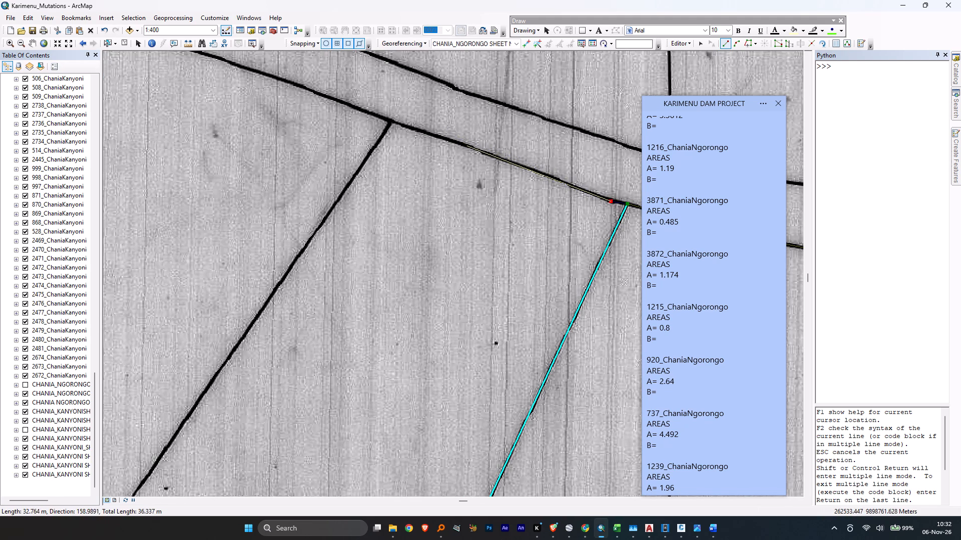
left_click(518, 164)
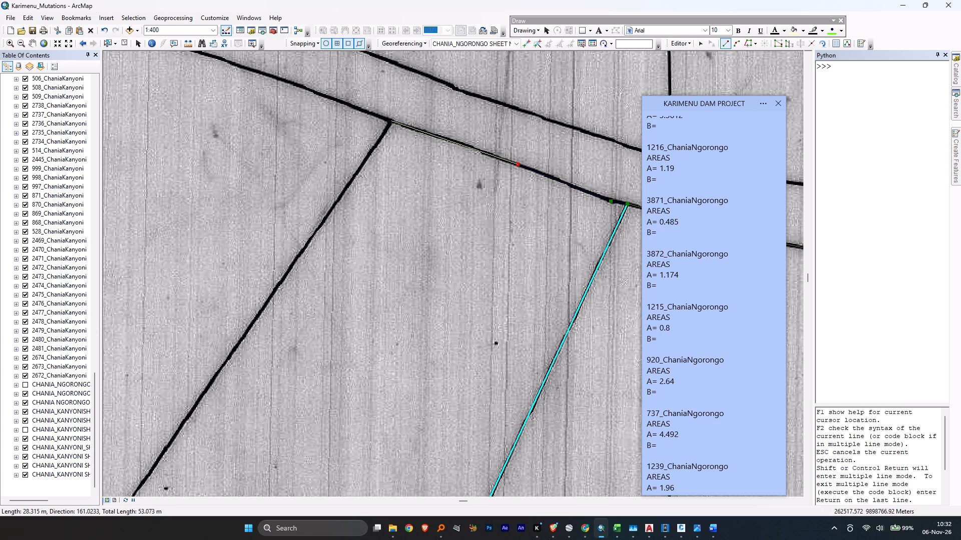
double_click(391, 120)
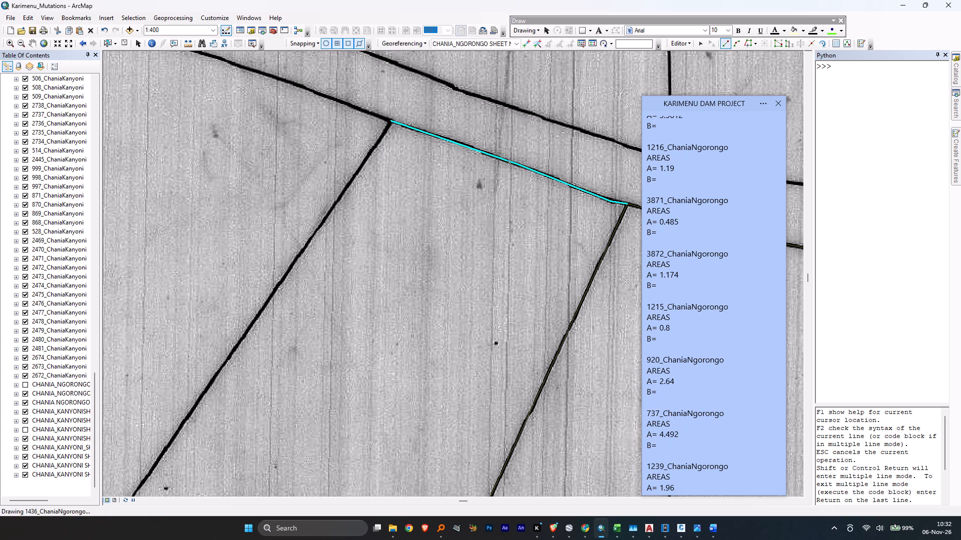
Start parcel 920's boundary with 737 at the road corner and draw it about 303 m southwest to the first bend.
left_click(392, 122)
scroll(434, 172, "up", 8)
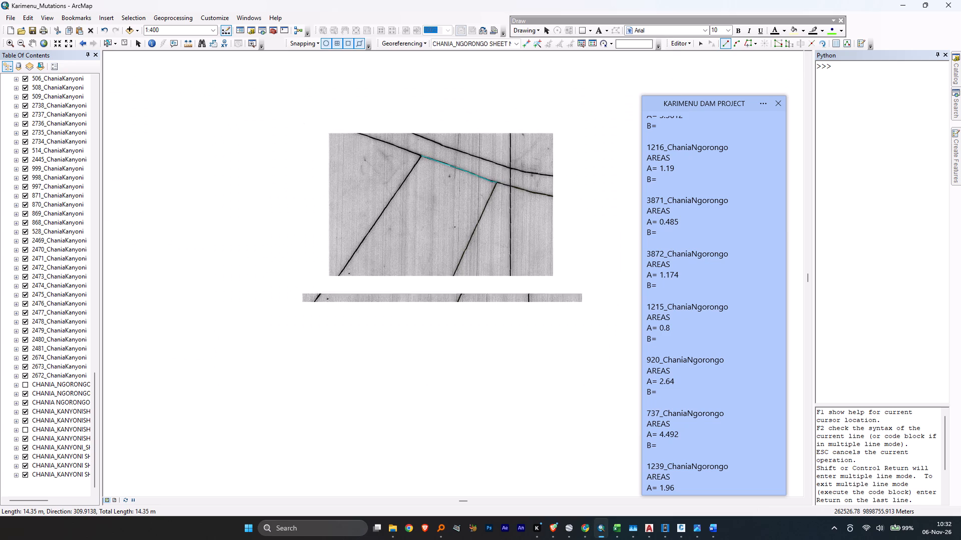
scroll(434, 172, "up", 9)
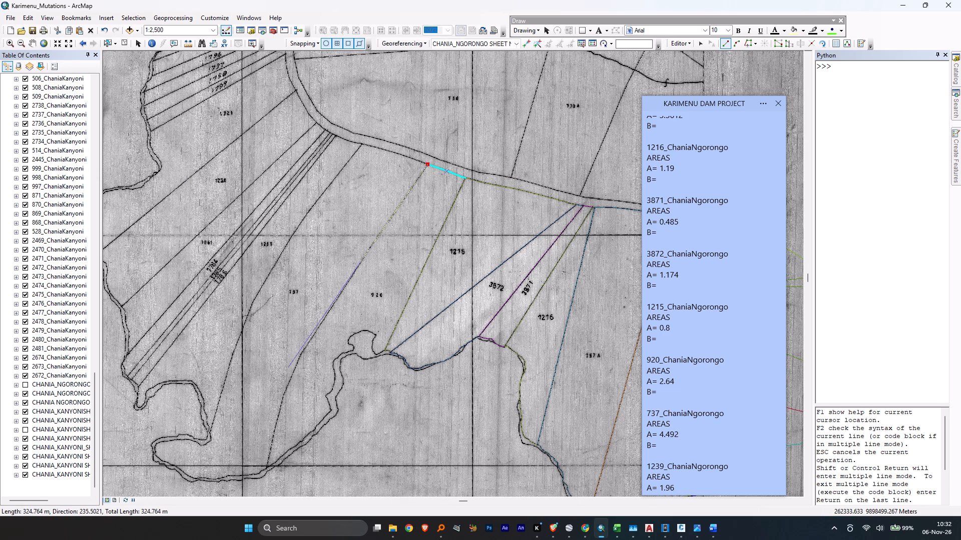
scroll(287, 369, "down", 5)
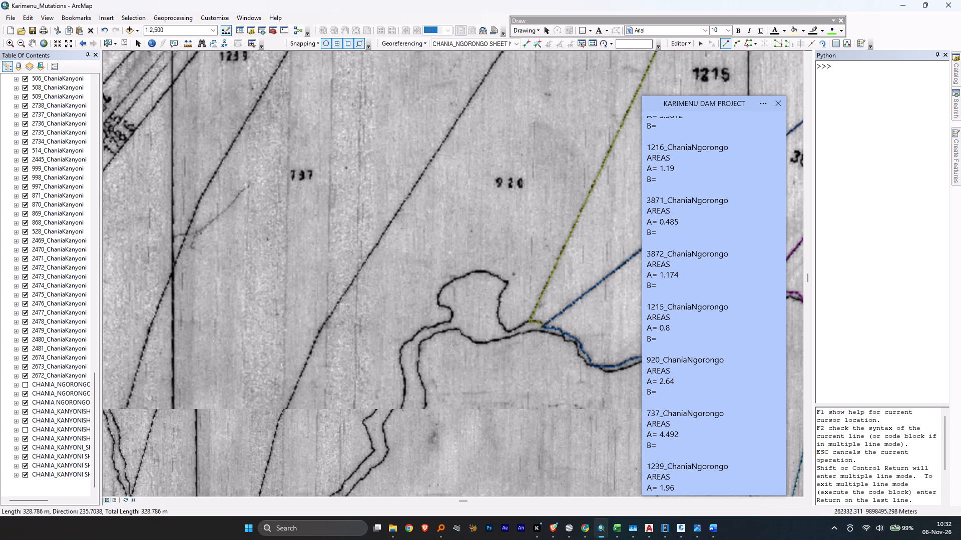
scroll(318, 337, "down", 6)
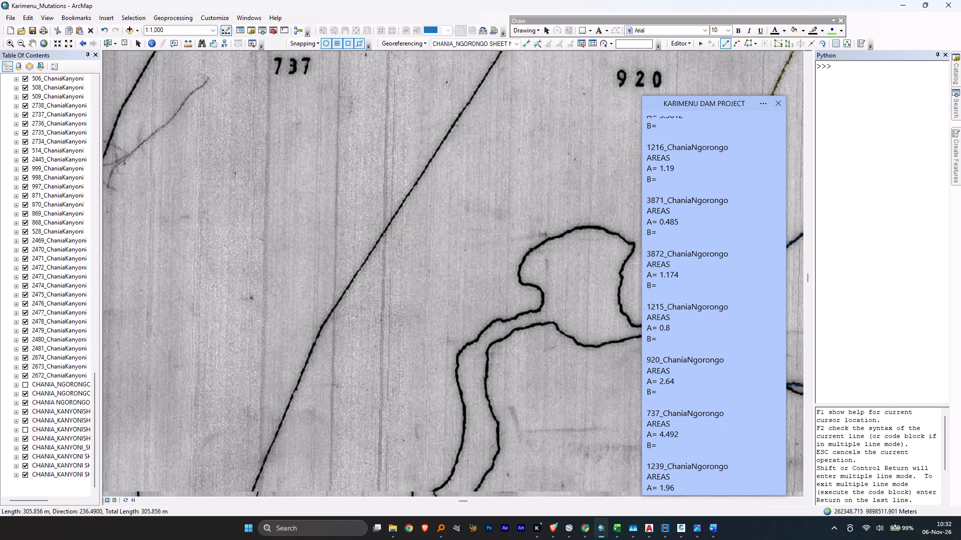
scroll(323, 329, "down", 3)
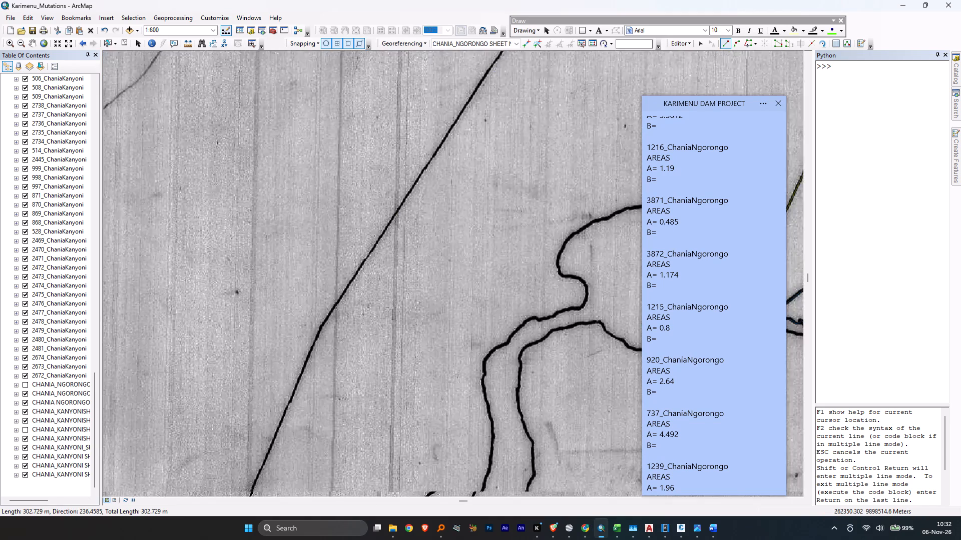
scroll(323, 329, "down", 3)
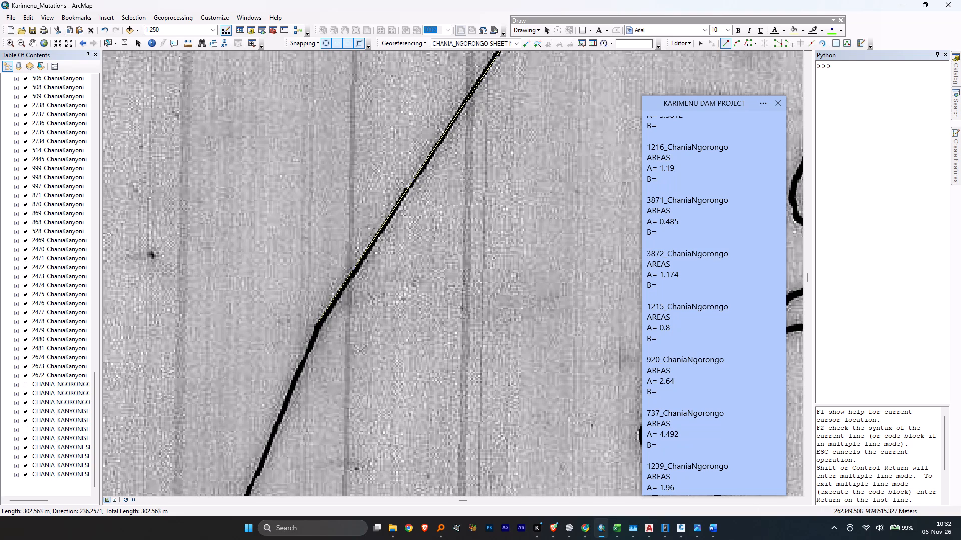
left_click(318, 325)
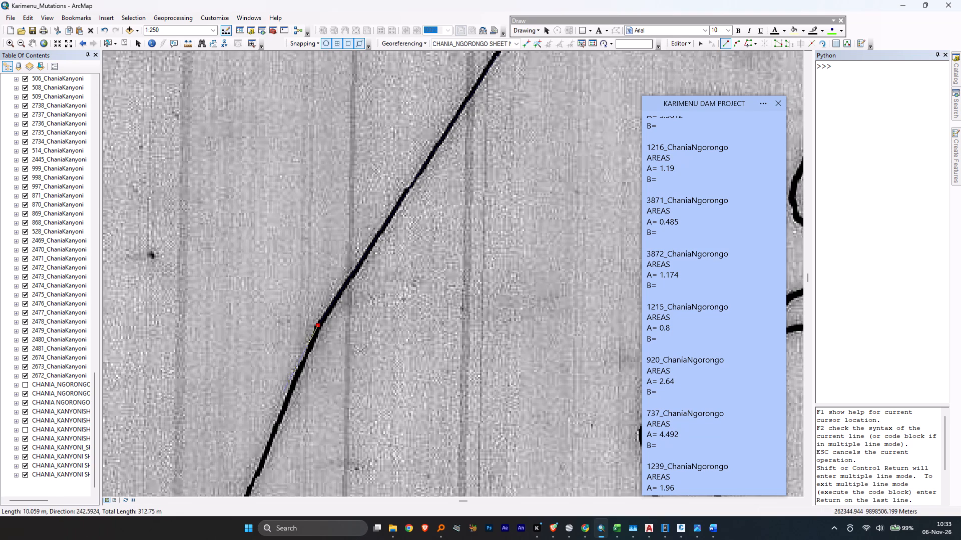
Continue the 920–737 boundary about 157 m southwest through its two further bends to the river line and finish the line.
middle_click_drag(289, 388, 351, 241)
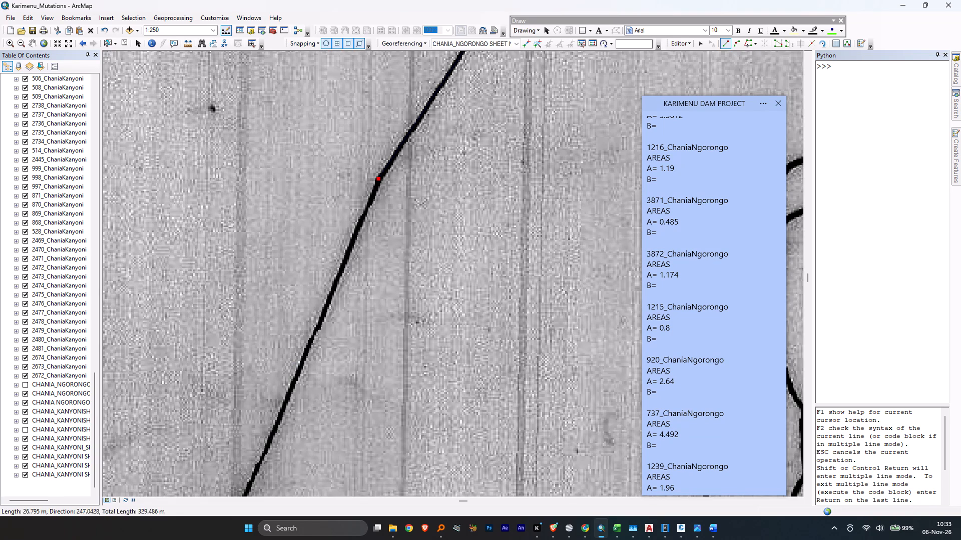
middle_click_drag(297, 374, 360, 231)
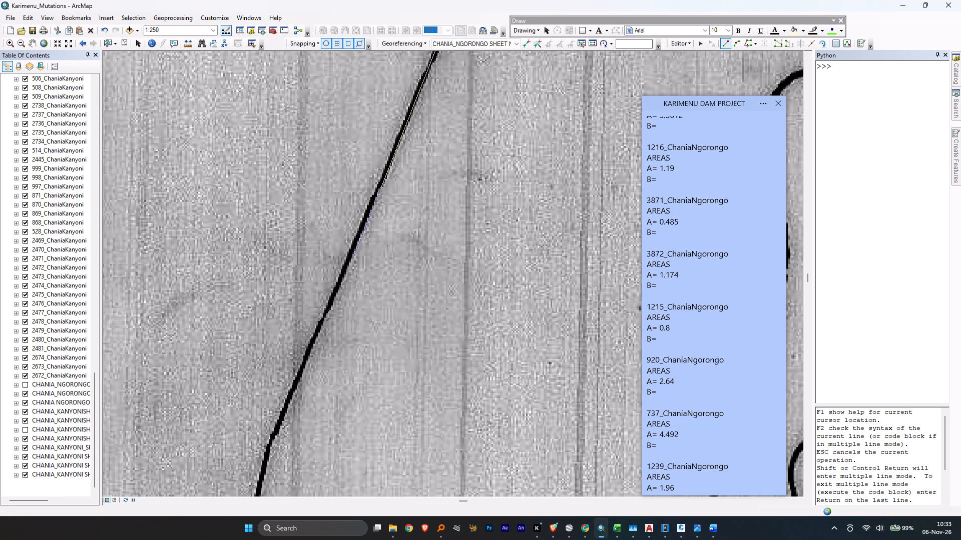
left_click(270, 446)
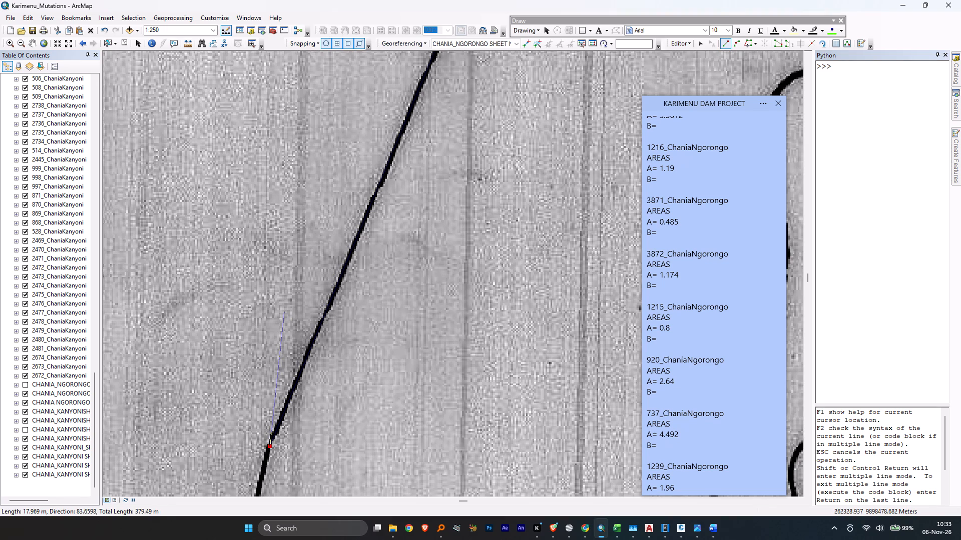
middle_click_drag(247, 319, 288, 198)
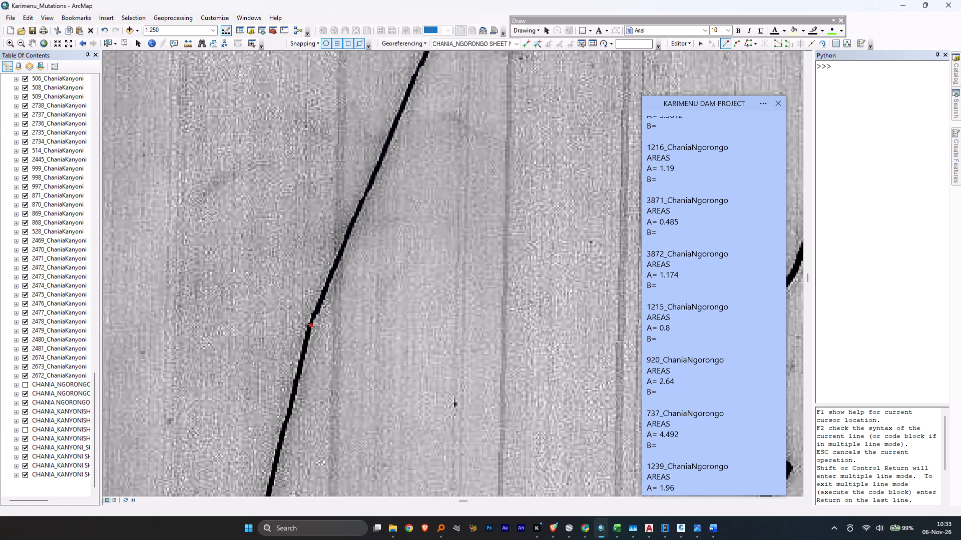
middle_click_drag(331, 395, 401, 148)
middle_click_drag(308, 410, 312, 365)
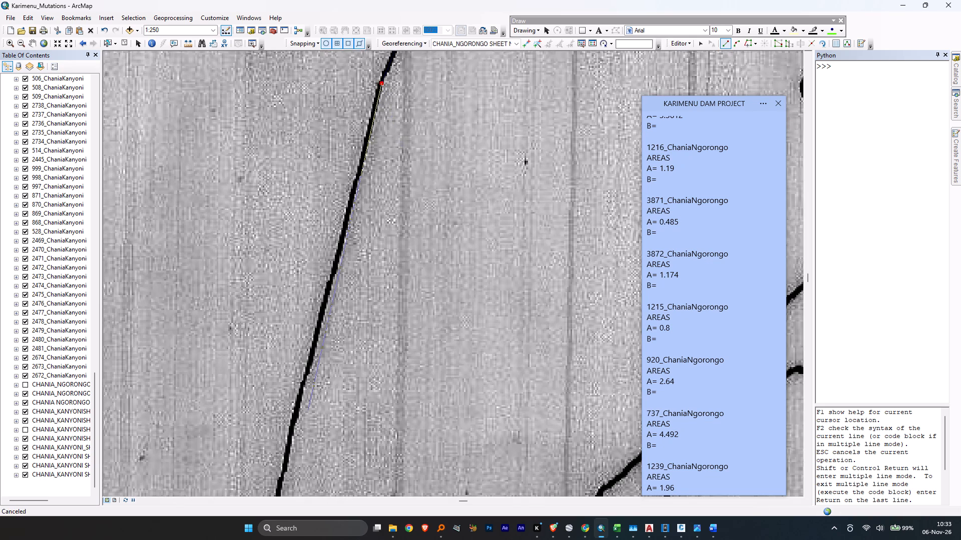
middle_click_drag(312, 365, 320, 306)
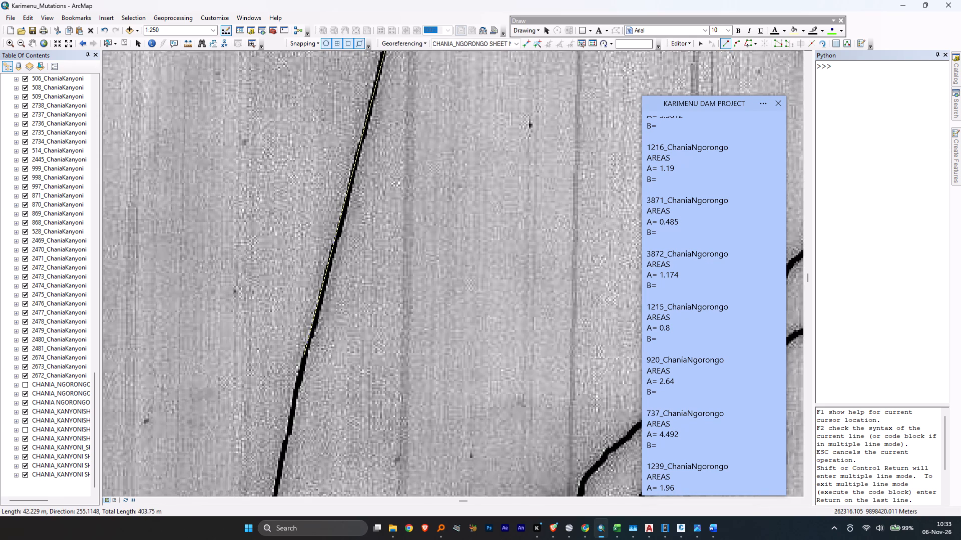
left_click(304, 360)
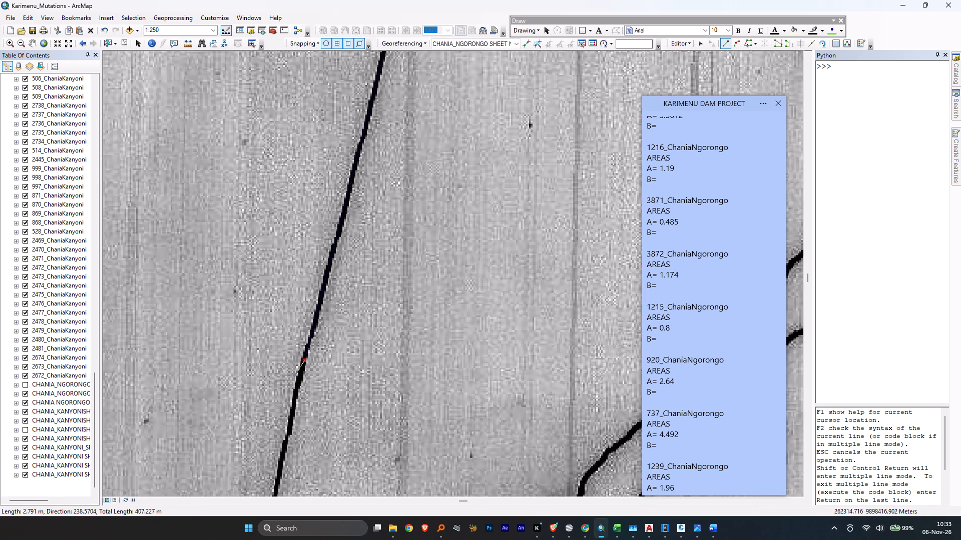
middle_click_drag(308, 402, 420, 40)
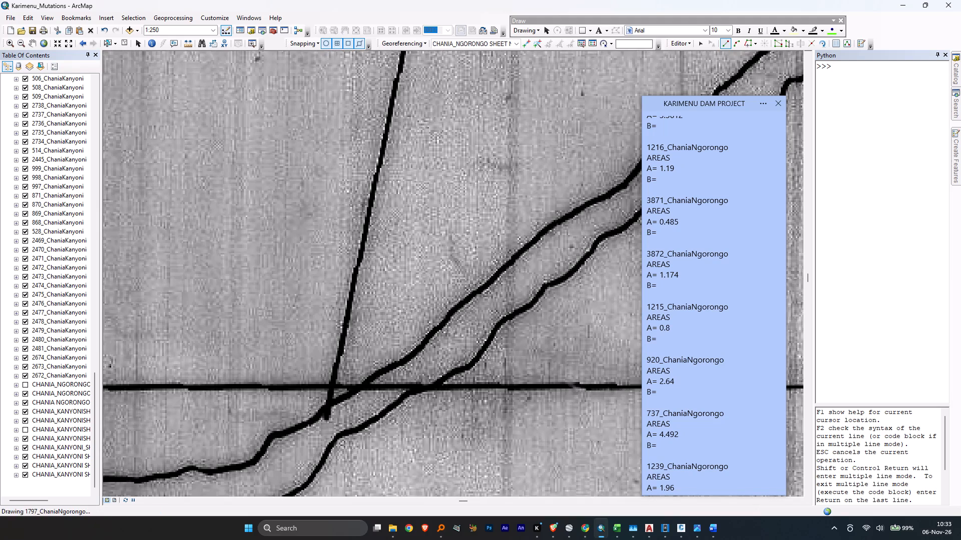
double_click(329, 404)
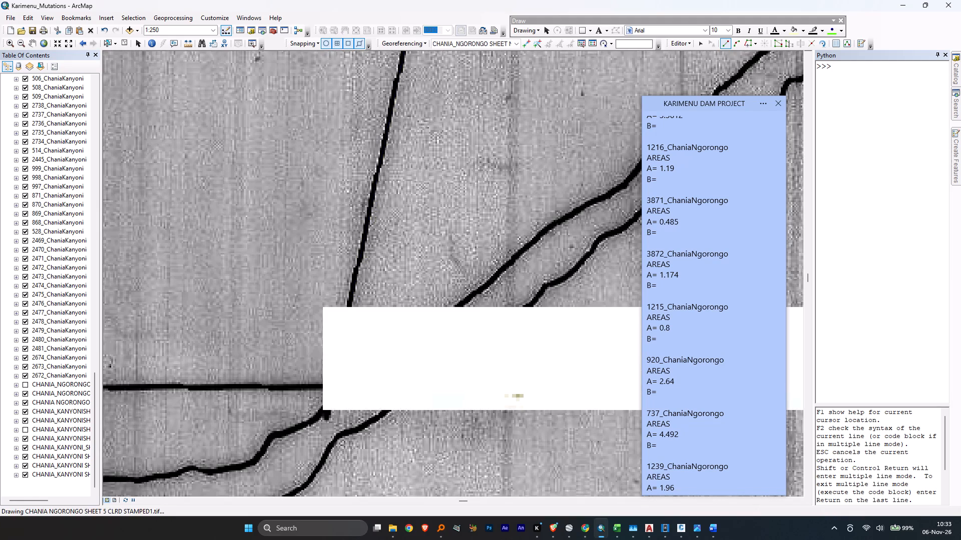
Start parcel 920's river edge at the 737 corner and trace the upper bank about 21 m northeast.
scroll(324, 403, "up", 20)
scroll(324, 403, "up", 2)
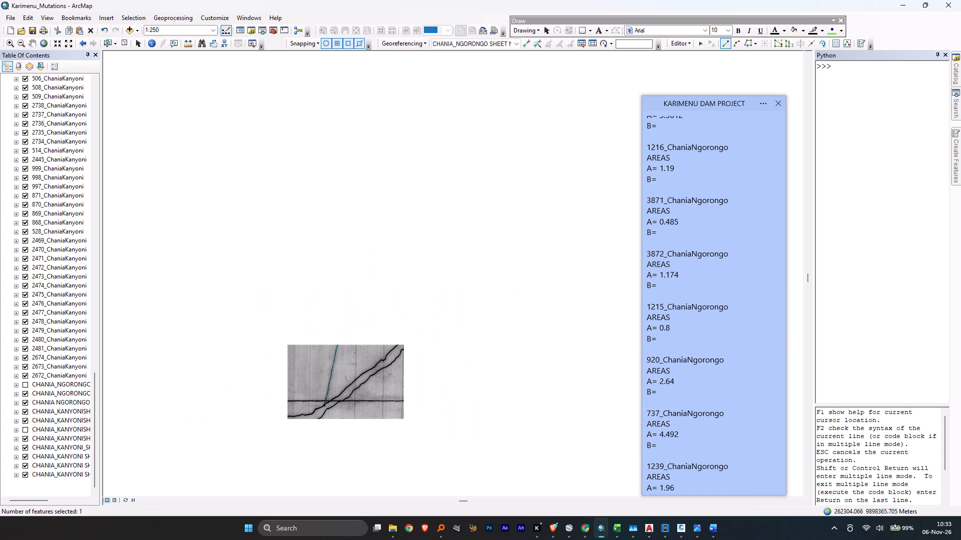
scroll(331, 391, "down", 6)
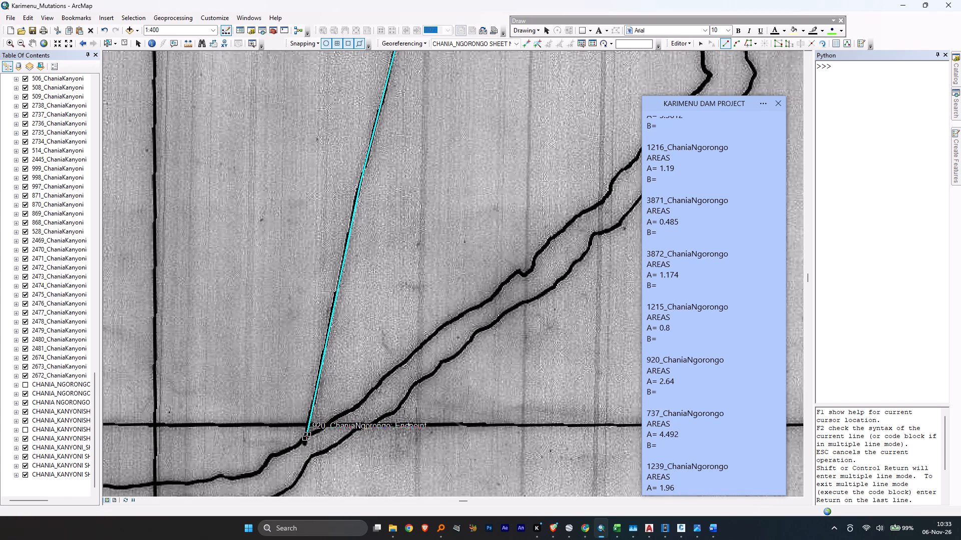
left_click(308, 439)
scroll(329, 427, "down", 5)
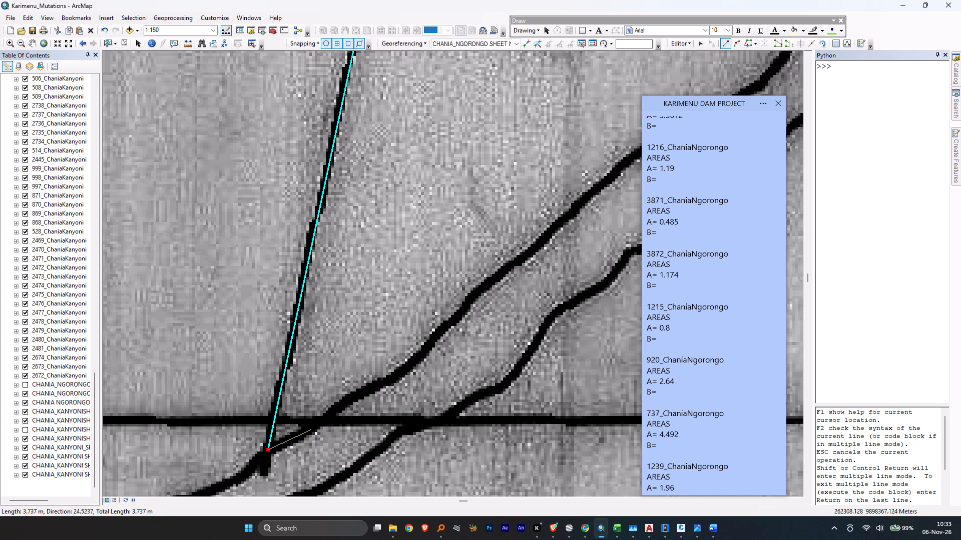
left_click(311, 429)
left_click(332, 414)
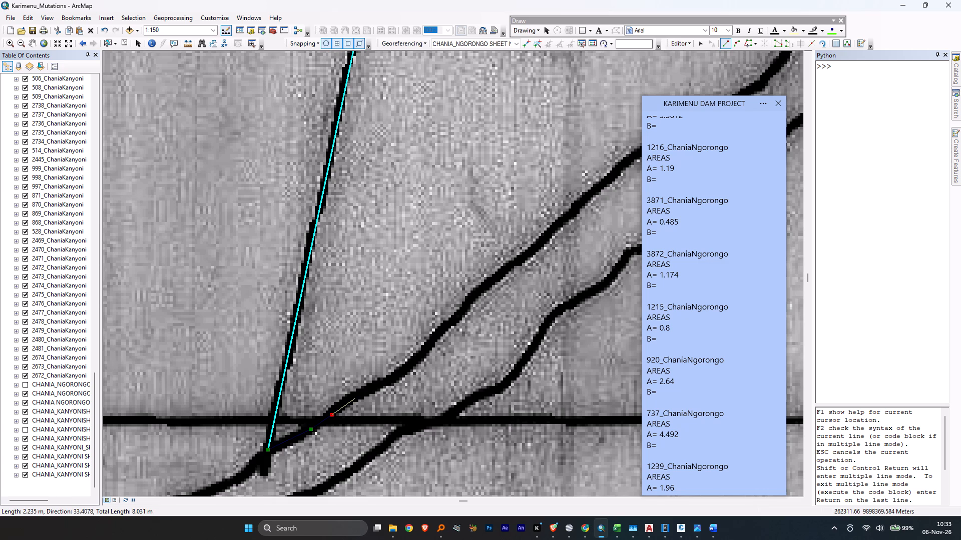
left_click(355, 395)
left_click(376, 388)
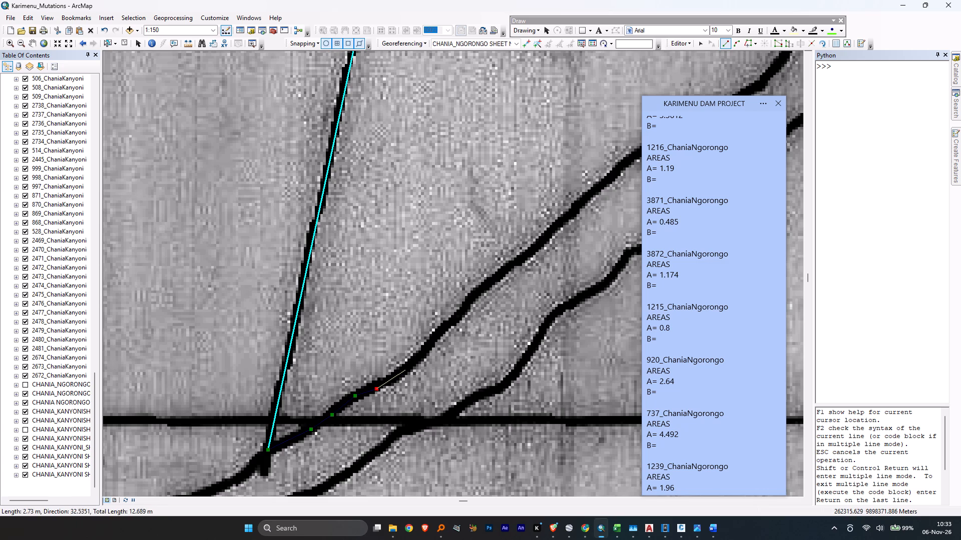
left_click(405, 369)
left_click(434, 338)
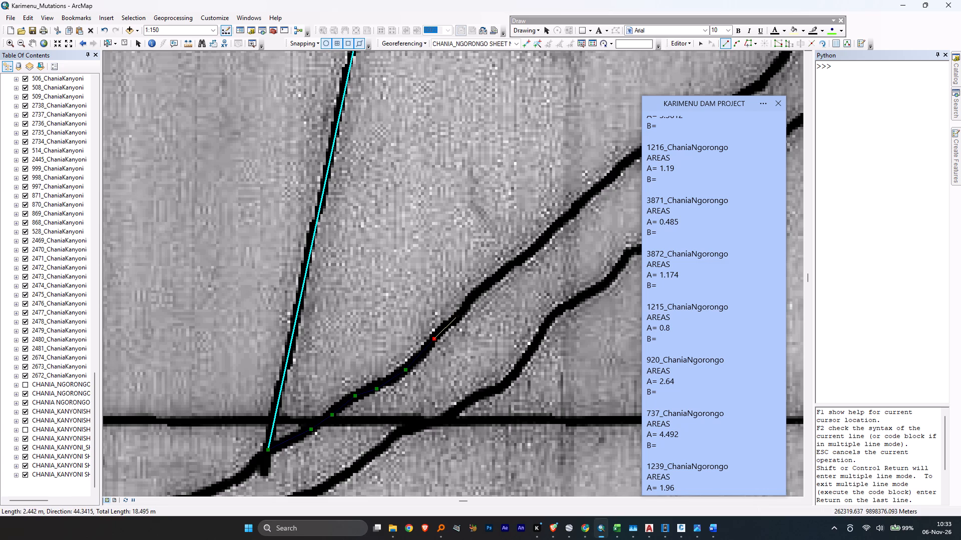
left_click(456, 317)
left_click(468, 304)
left_click(481, 289)
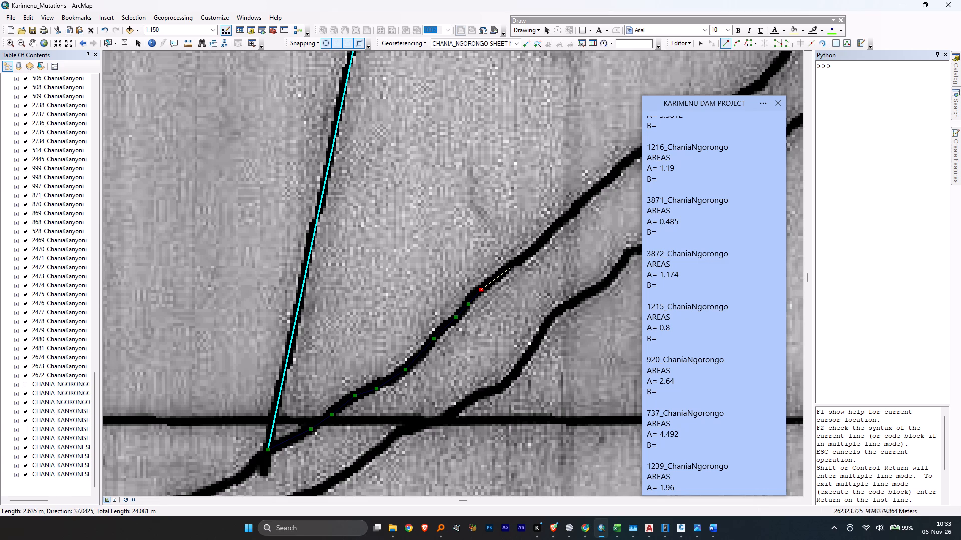
Continue 920's river edge about 25 m northeast along the upper bank, following its gentle curves.
left_click(512, 264)
middle_click_drag(527, 249, 341, 369)
left_click(358, 359)
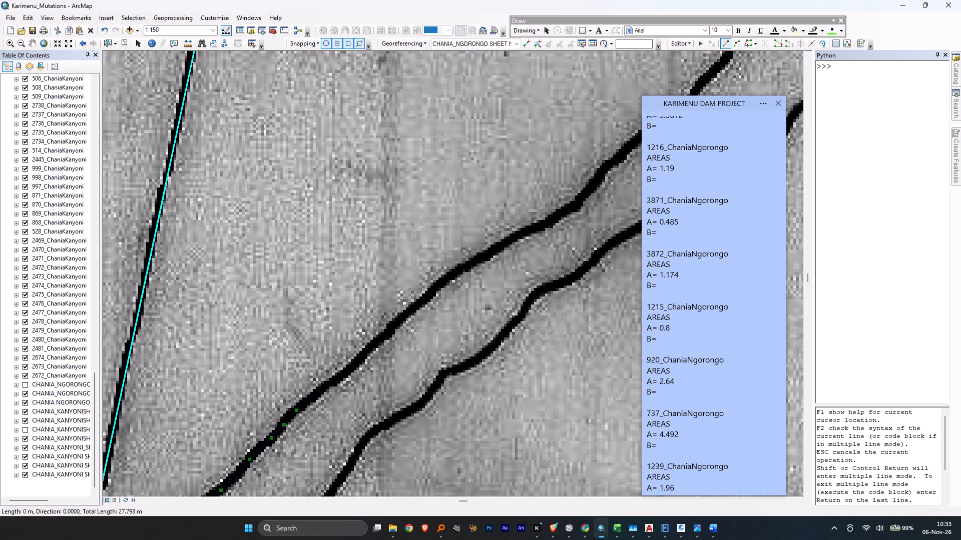
left_click(384, 335)
left_click(415, 307)
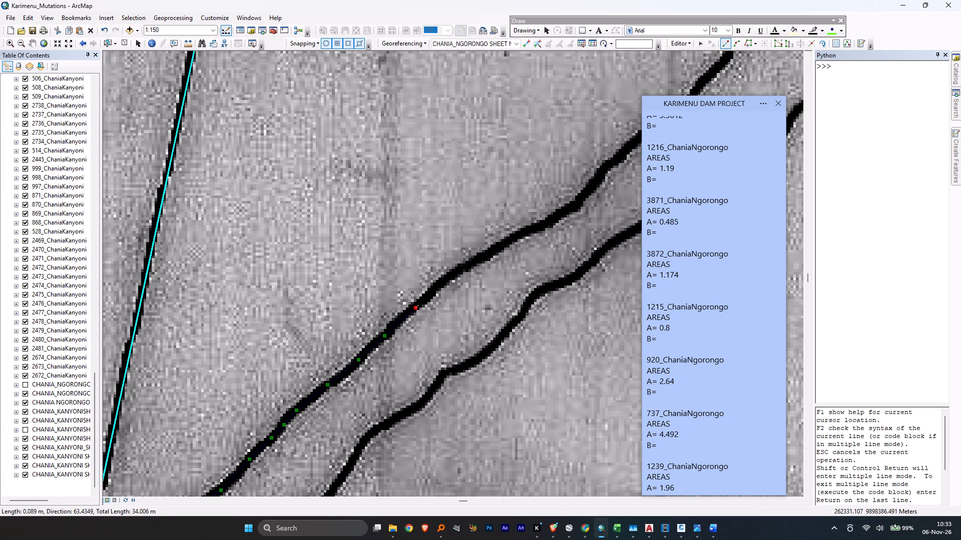
left_click(437, 288)
left_click(458, 270)
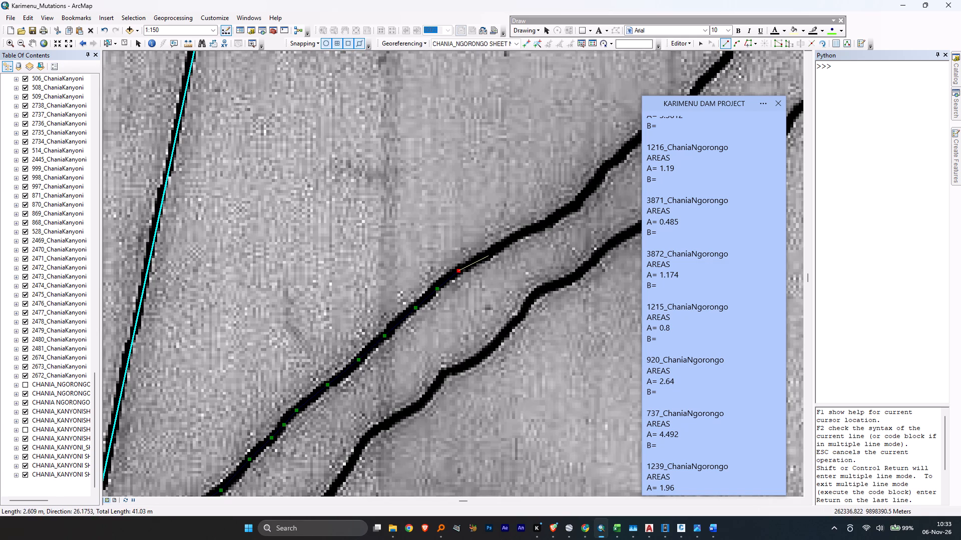
left_click(490, 254)
left_click(516, 236)
middle_click_drag(534, 223, 407, 317)
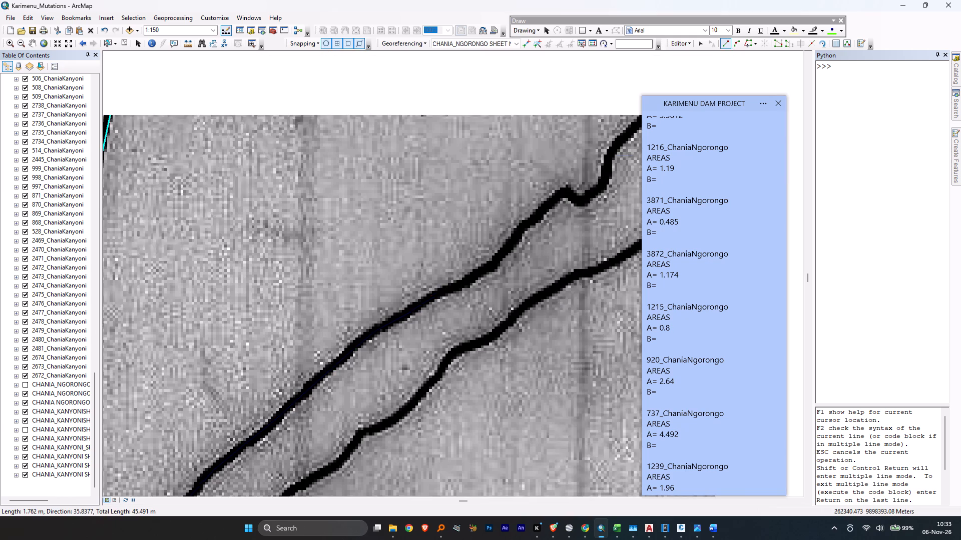
middle_click_drag(407, 317, 375, 344)
left_click(387, 343)
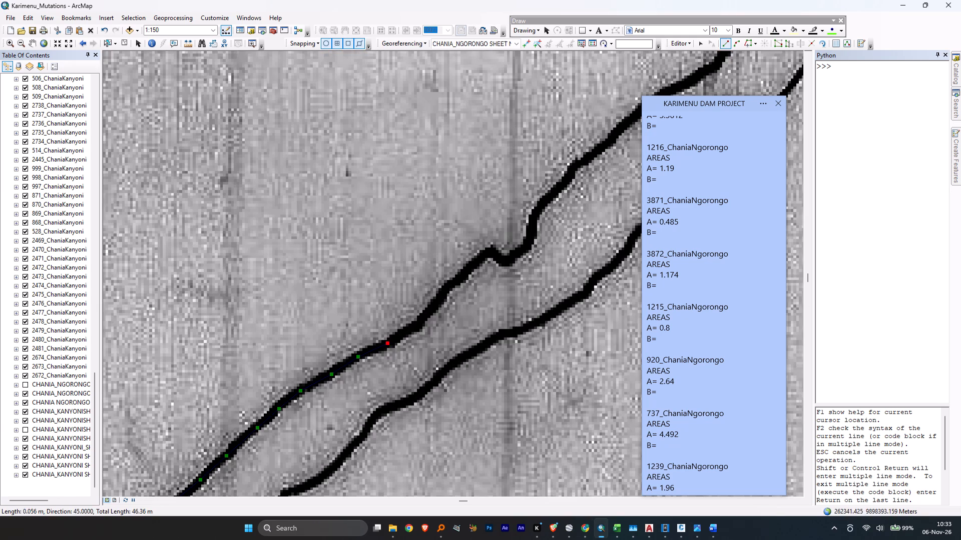
Continue parcel 920's river edge about 17 m northeast along the upper bank, through the small notch and its short northward turn.
left_click(406, 333)
left_click(424, 321)
left_click(447, 289)
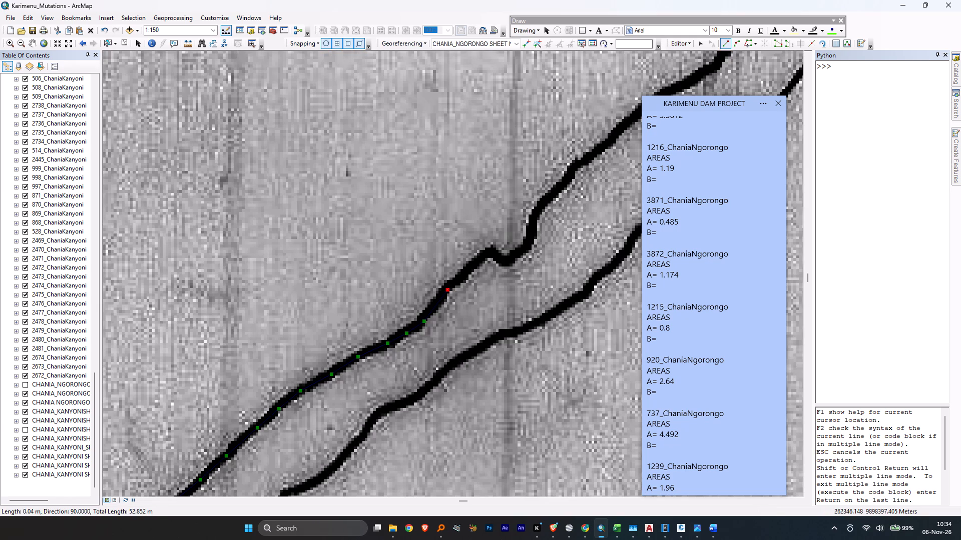
left_click(465, 274)
left_click(482, 256)
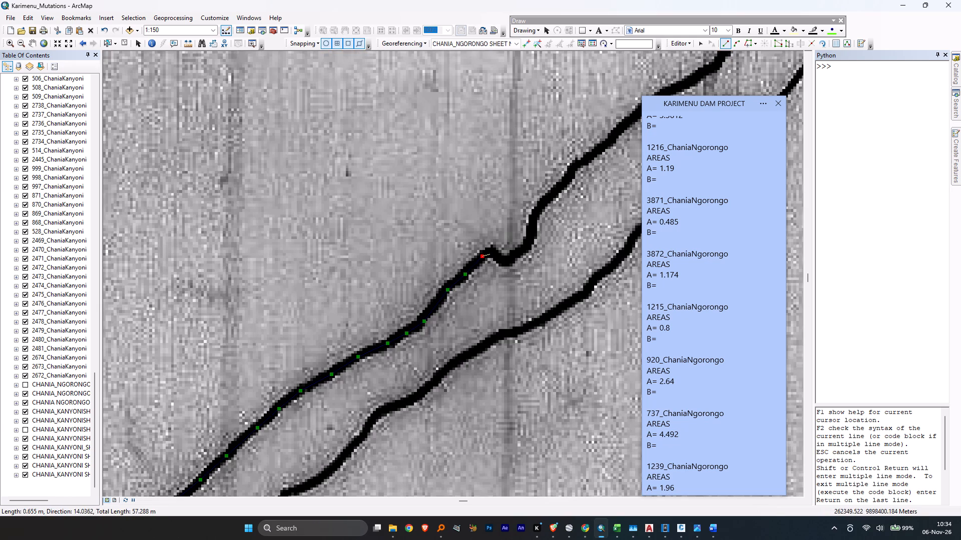
left_click(490, 254)
left_click(506, 261)
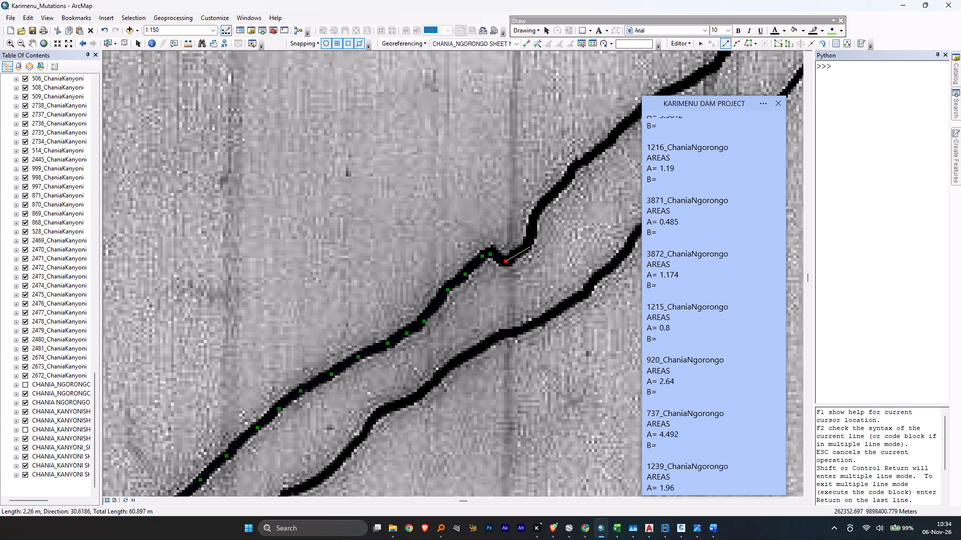
left_click(530, 242)
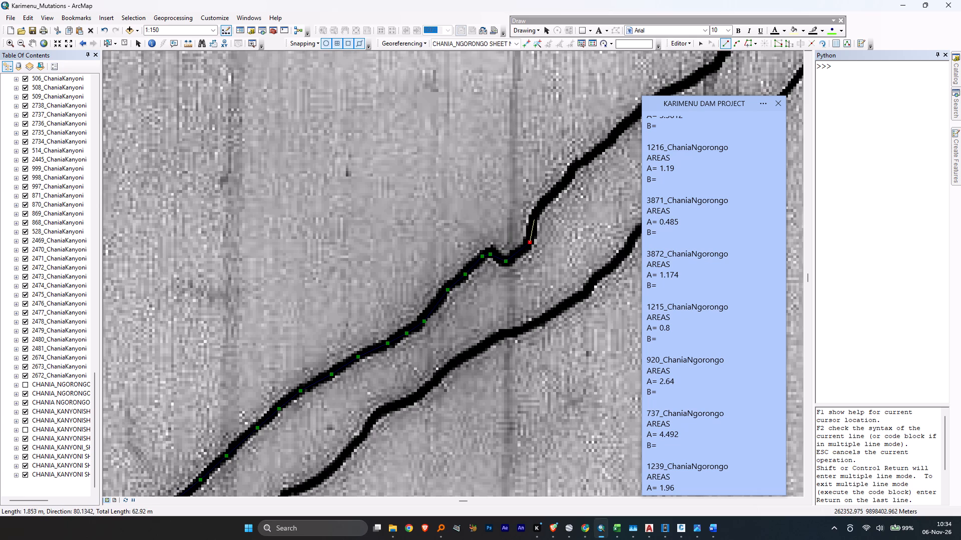
left_click(535, 214)
Extend 920's river edge about 23 m northeast along the upper bank, ending after the next short northward turn.
middle_click_drag(565, 191, 418, 366)
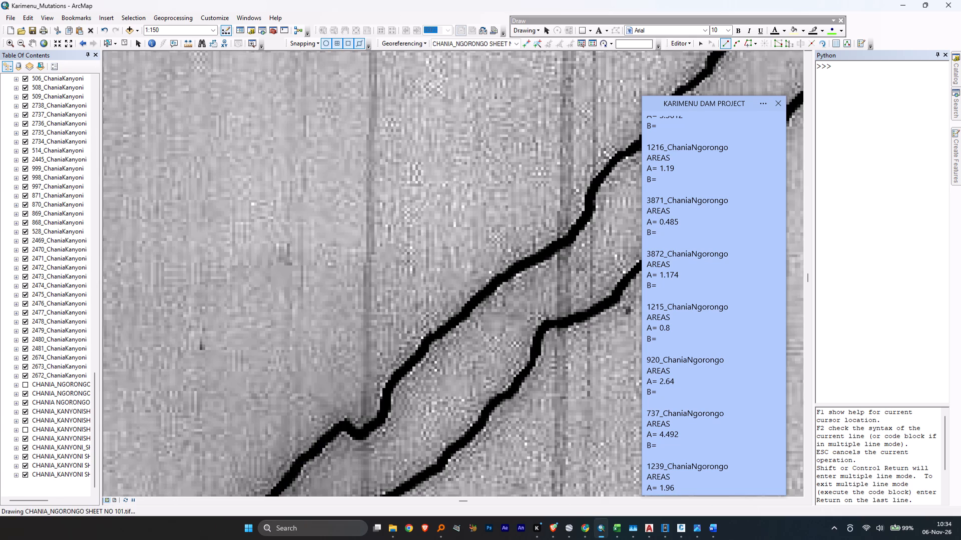
left_click(413, 358)
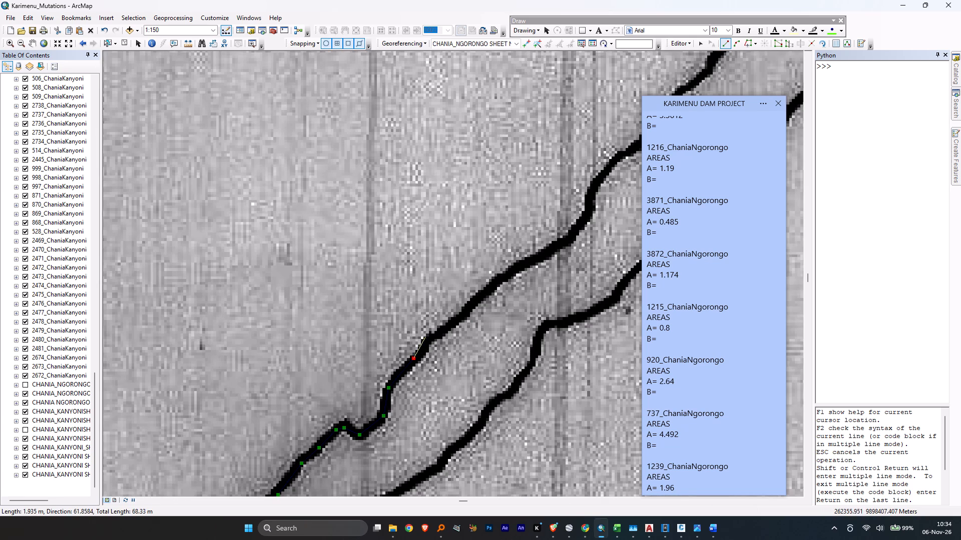
left_click(426, 340)
left_click(445, 326)
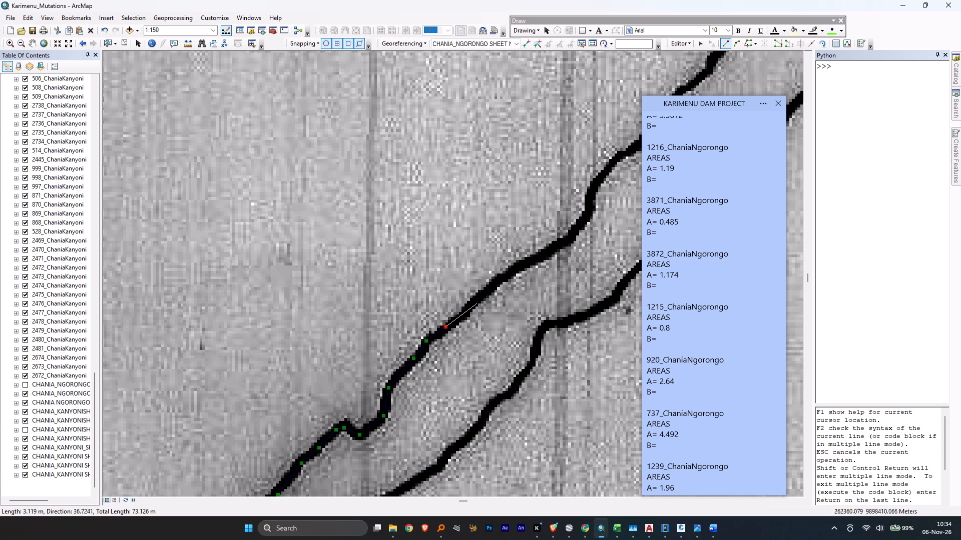
left_click(477, 301)
left_click(502, 279)
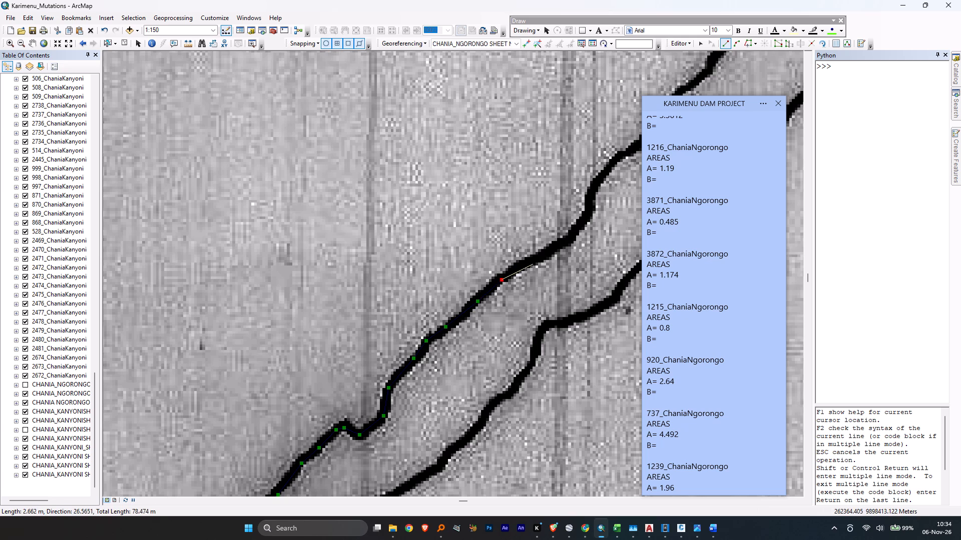
left_click(538, 257)
middle_click_drag(562, 253, 427, 417)
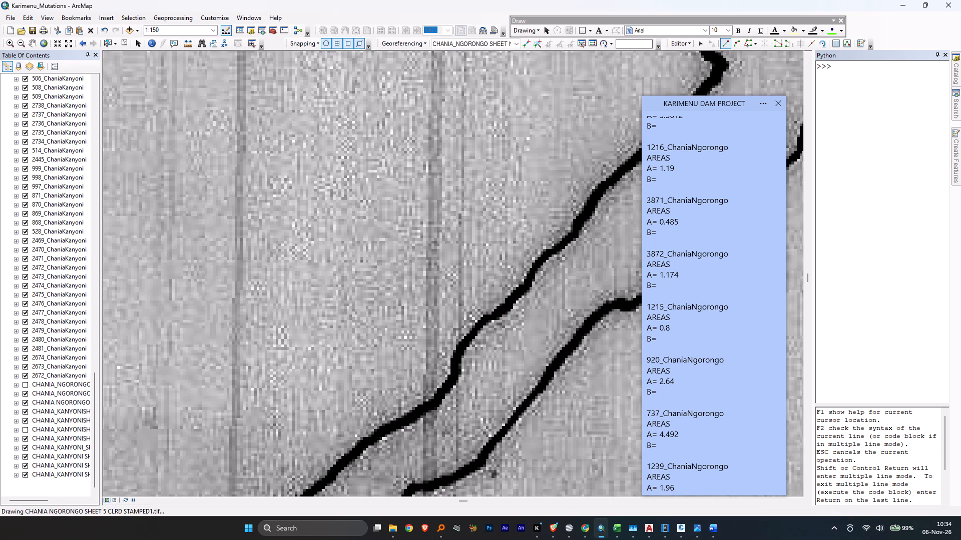
left_click(426, 407)
left_click(439, 395)
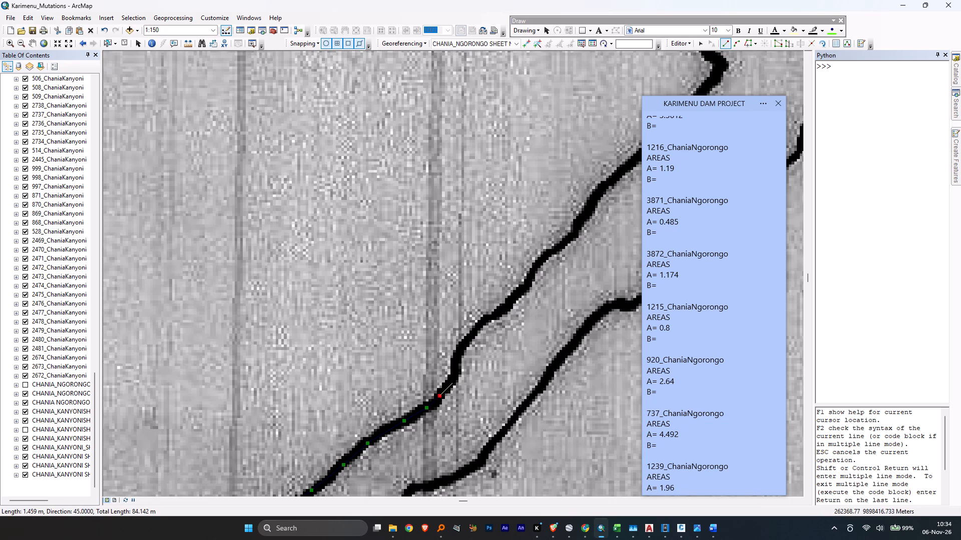
left_click(456, 377)
left_click(456, 352)
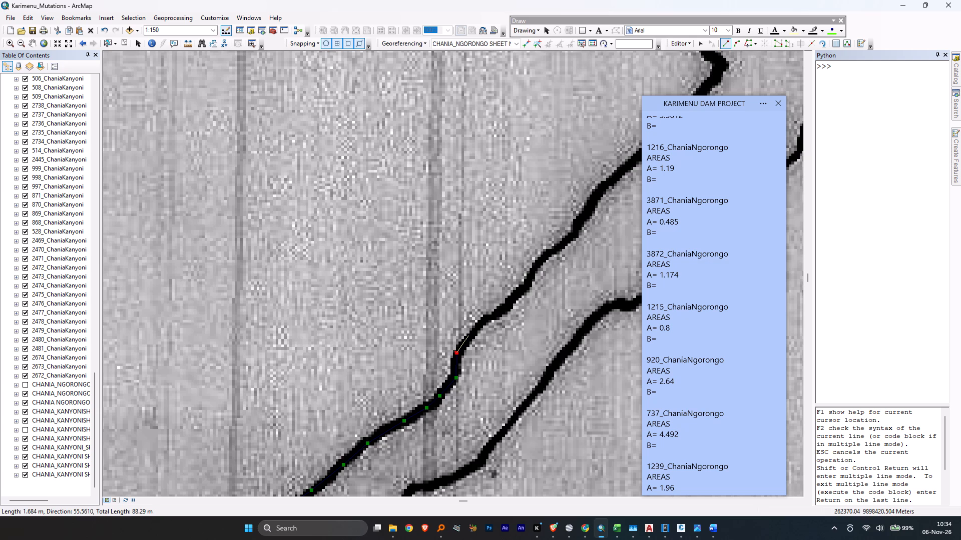
Trace about 17 m more of 920's river edge northeast, following the small wiggles of the upper bank.
left_click(468, 335)
left_click(484, 321)
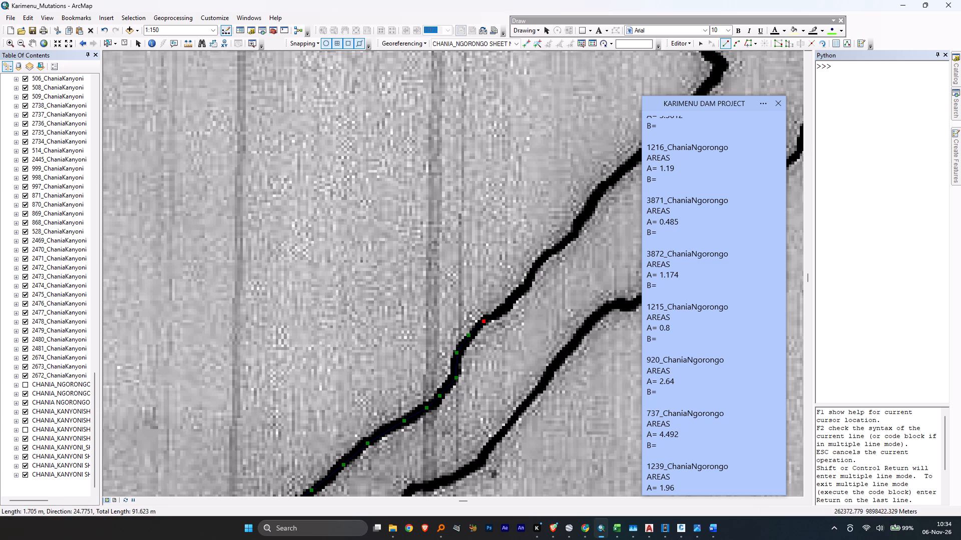
left_click(504, 307)
left_click(520, 292)
left_click(525, 286)
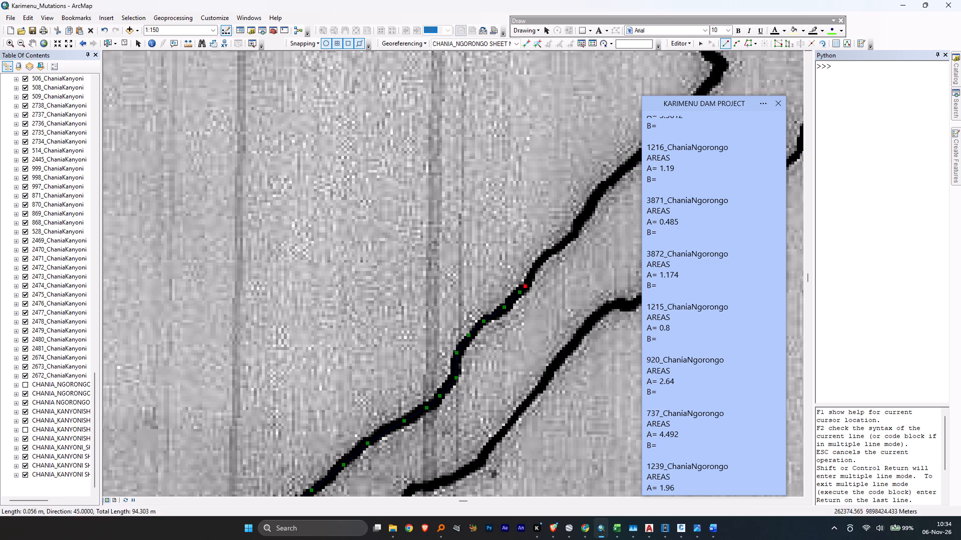
left_click(534, 273)
left_click(540, 263)
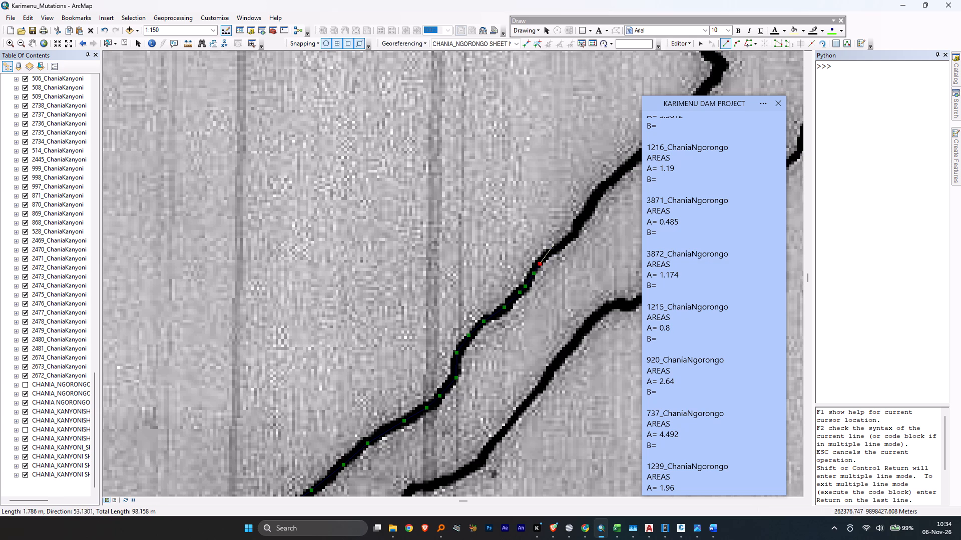
left_click(554, 248)
left_click(573, 237)
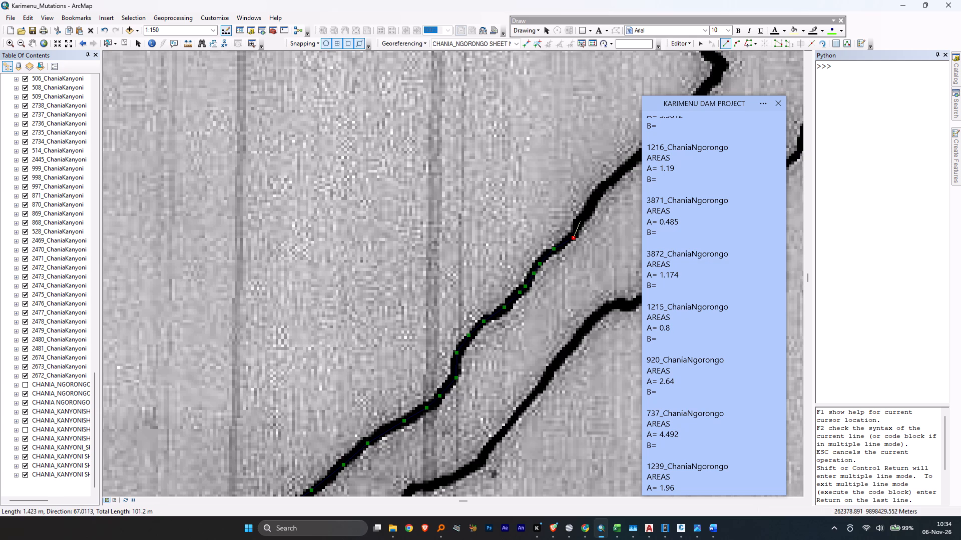
left_click(580, 221)
left_click(598, 196)
Extend 920's river edge about 14 m northeast along the upper bank to the sharp bend where it turns north.
middle_click_drag(599, 193, 431, 410)
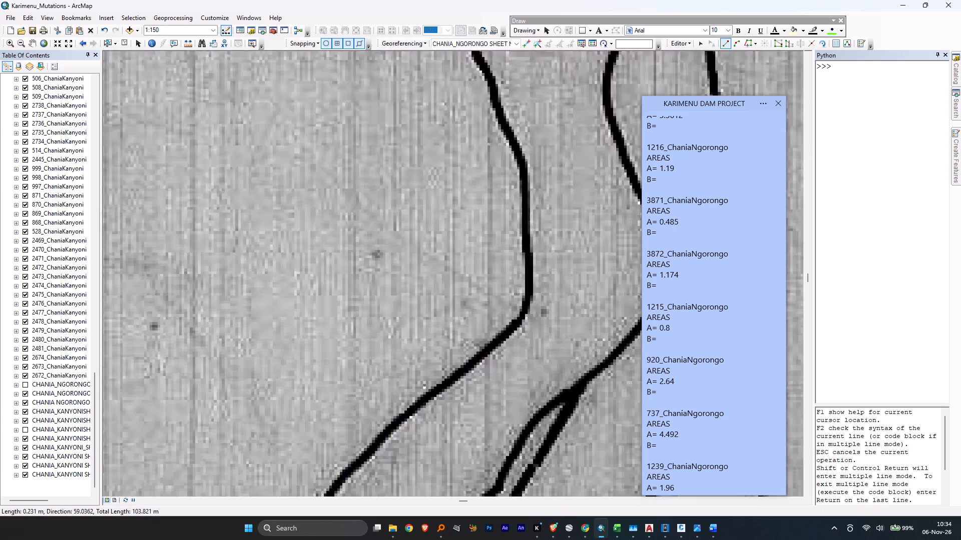
left_click(453, 389)
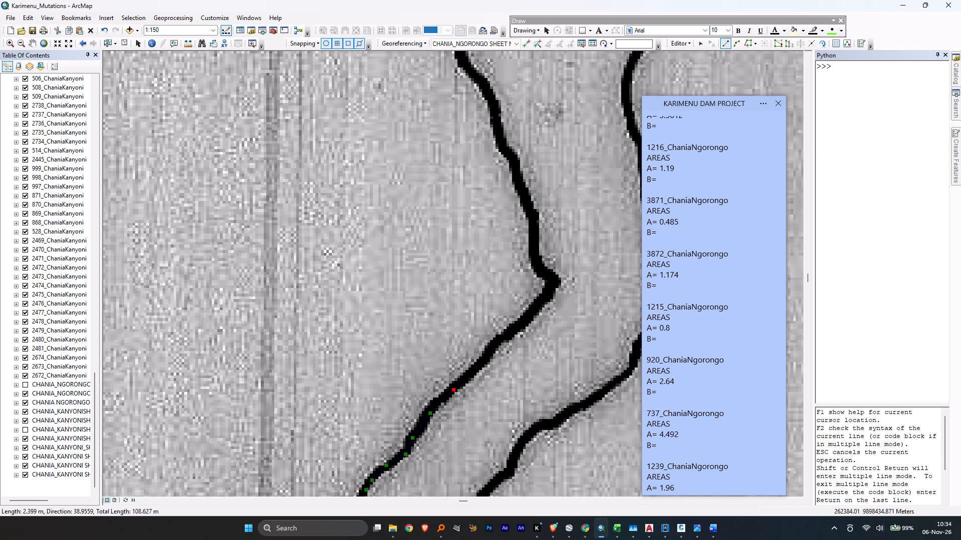
left_click(477, 370)
left_click(489, 350)
left_click(501, 338)
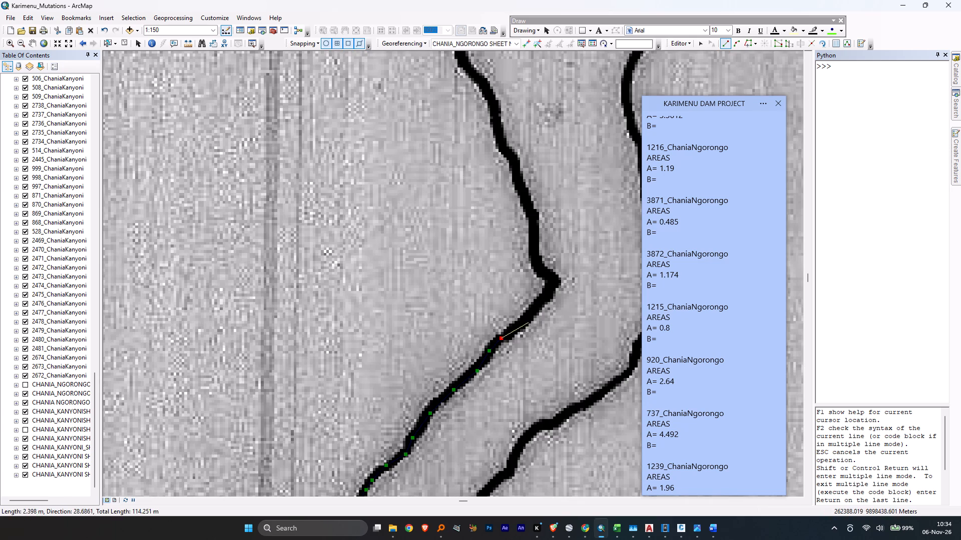
left_click(529, 316)
left_click(555, 286)
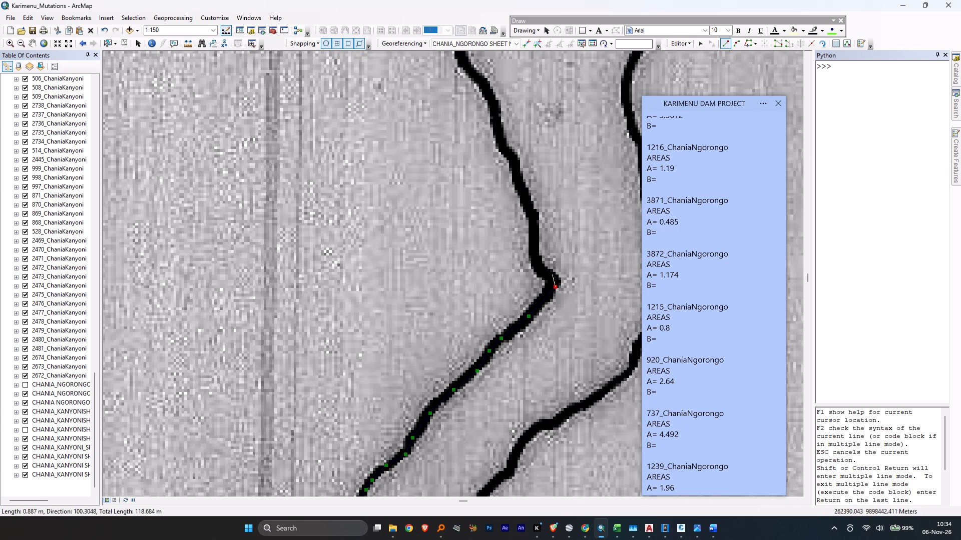
Trace 920's river edge about 22 m north-northwest from the sharp bend, rounding the next bend where the bank turns back northeast.
left_click(552, 274)
left_click(539, 267)
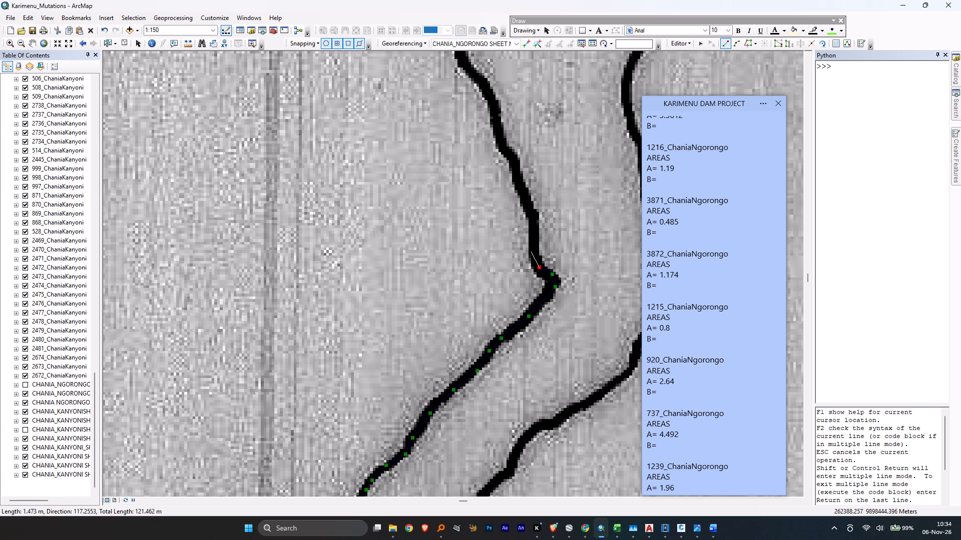
left_click(535, 256)
left_click(534, 215)
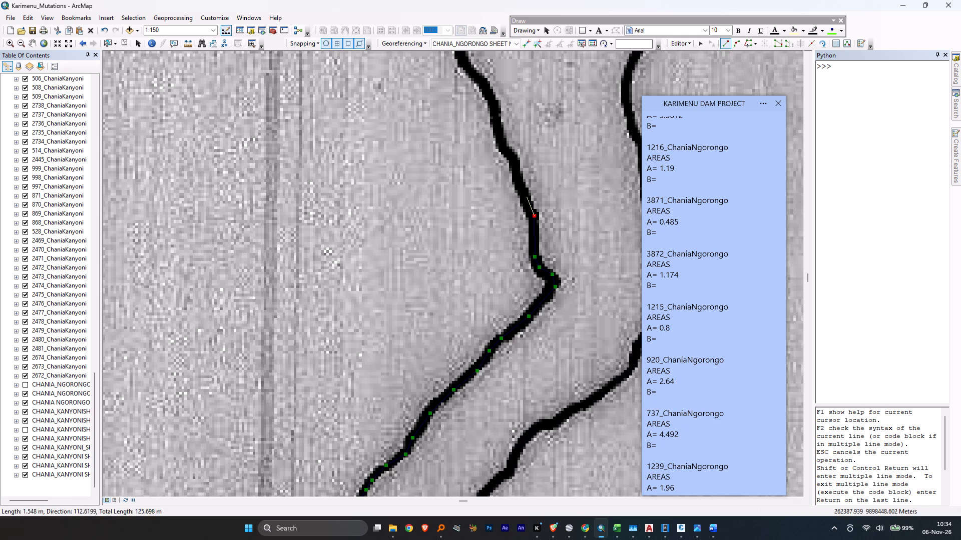
left_click(525, 191)
middle_click_drag(506, 153, 549, 320)
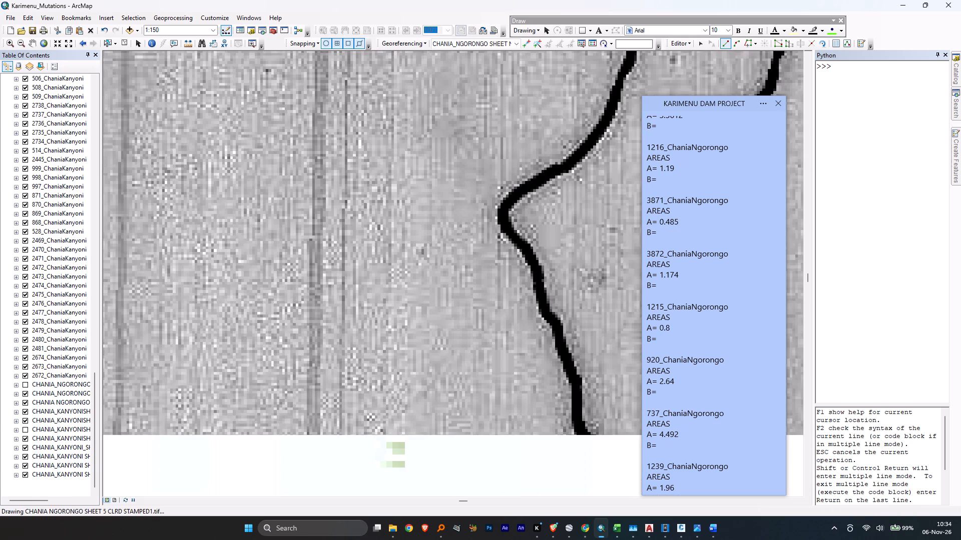
left_click(560, 332)
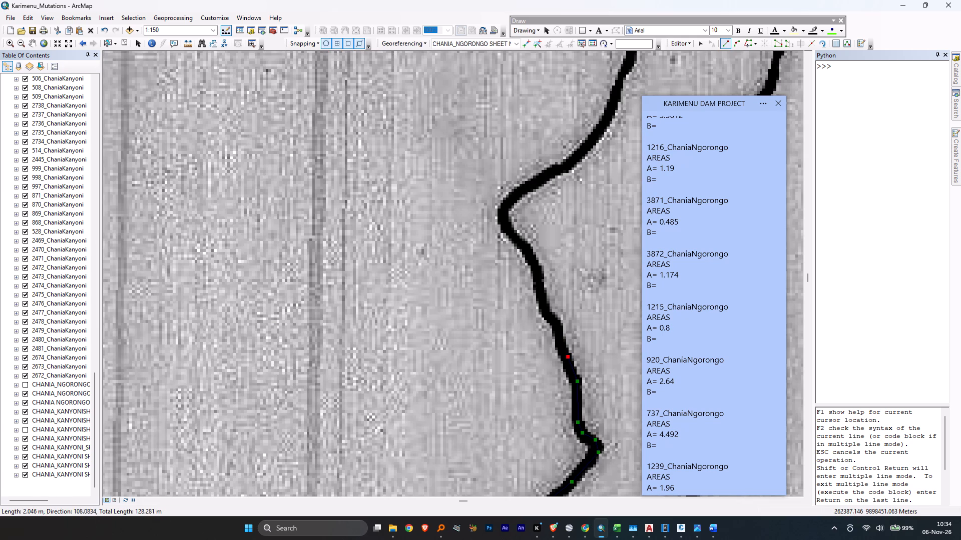
left_click(546, 308)
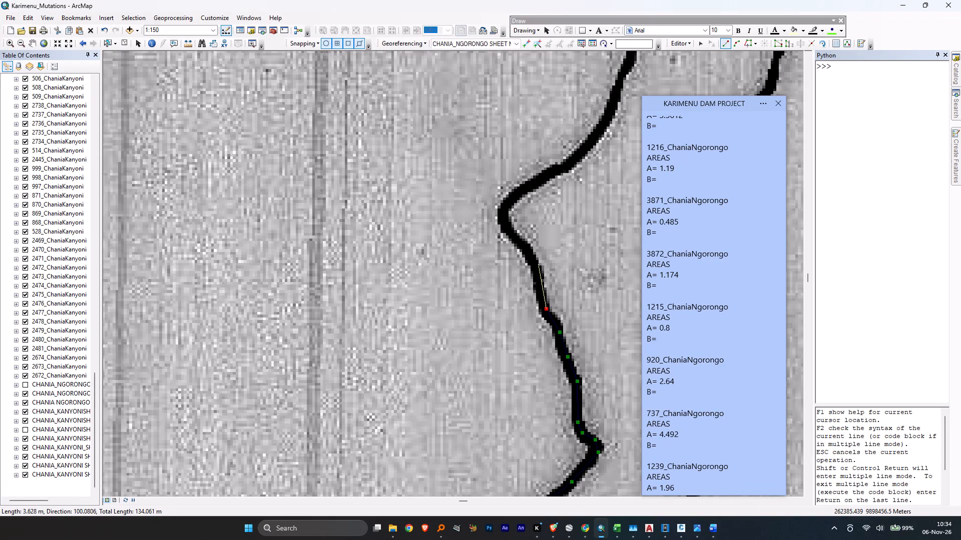
left_click(538, 263)
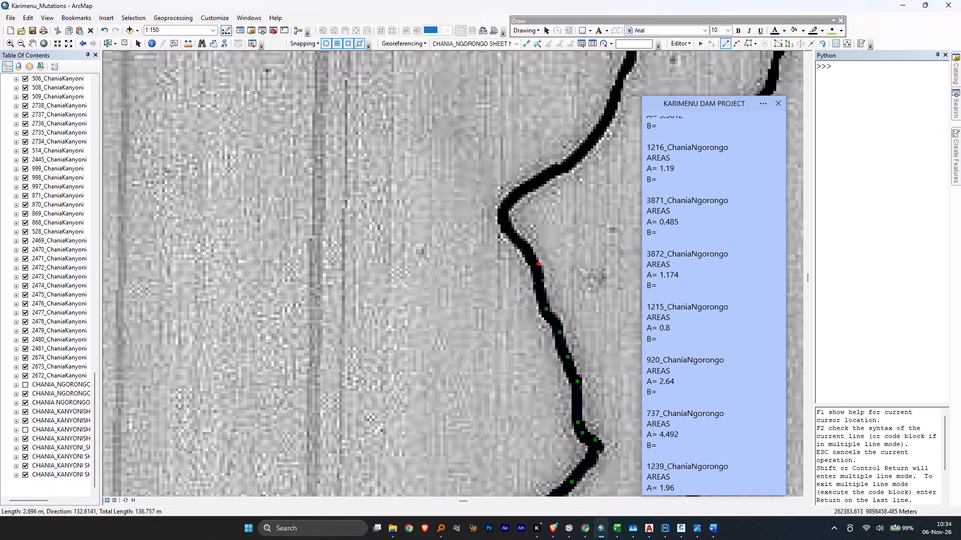
left_click(515, 238)
left_click(505, 227)
left_click(503, 213)
left_click(505, 204)
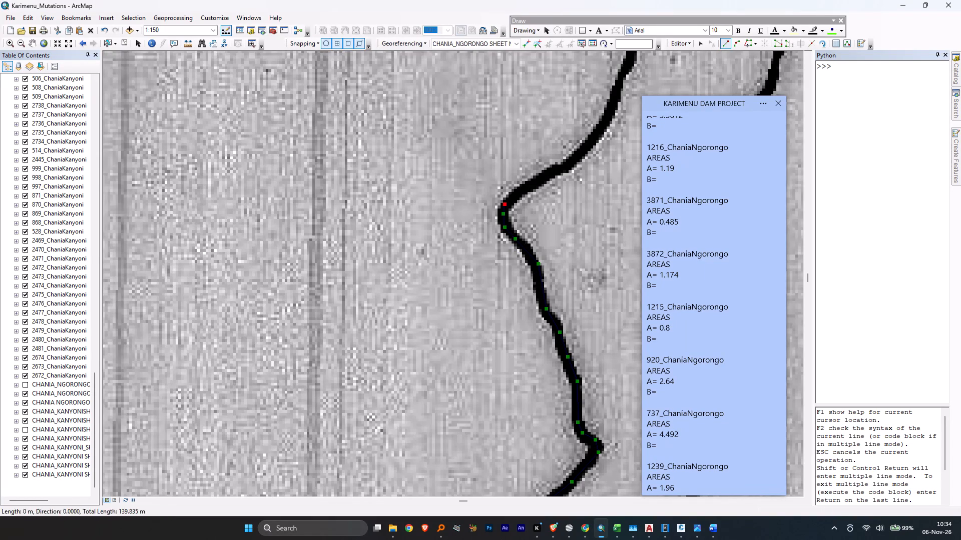
Continue 920's river edge about 21 m from the rounded bend, curving northeast and then north along the upper bank.
left_click(523, 188)
left_click(538, 175)
left_click(561, 167)
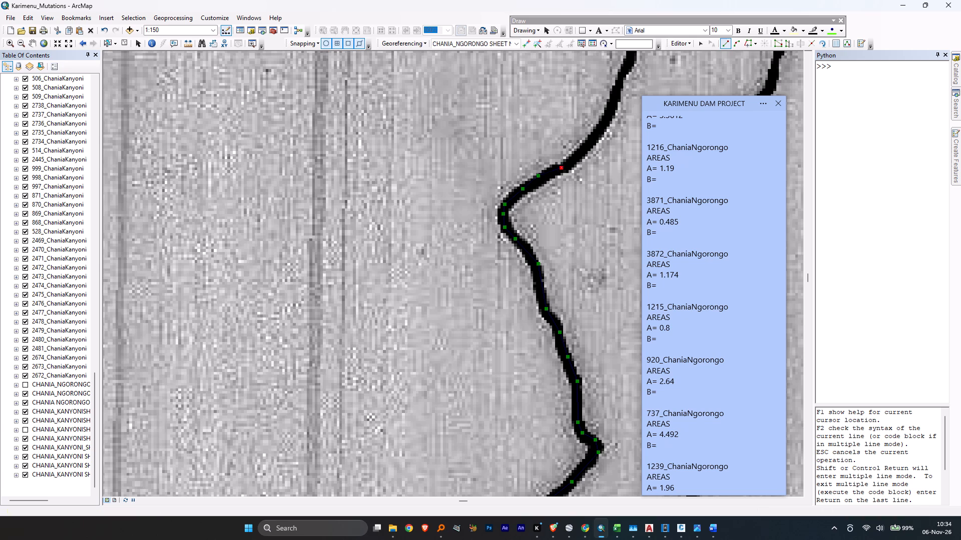
middle_click_drag(566, 167, 422, 368)
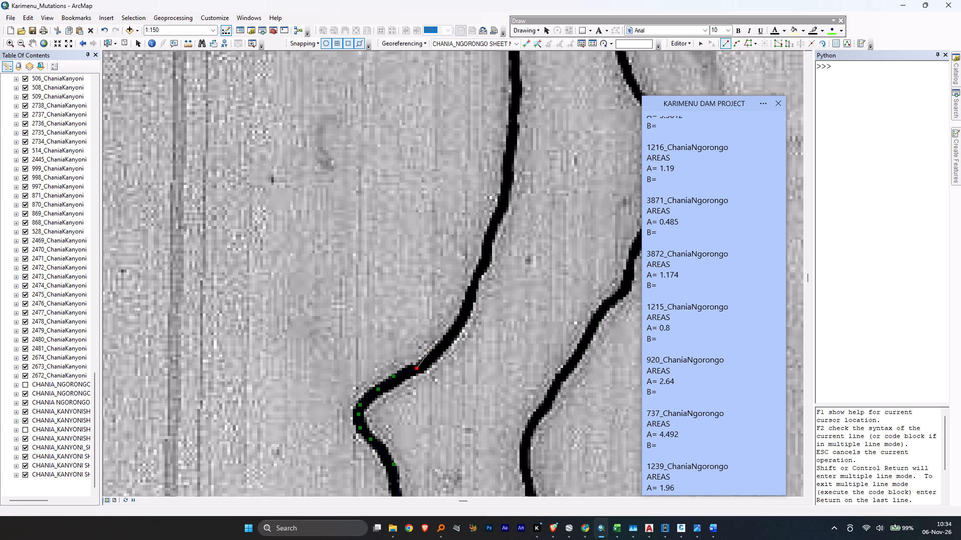
left_click(439, 350)
left_click(459, 325)
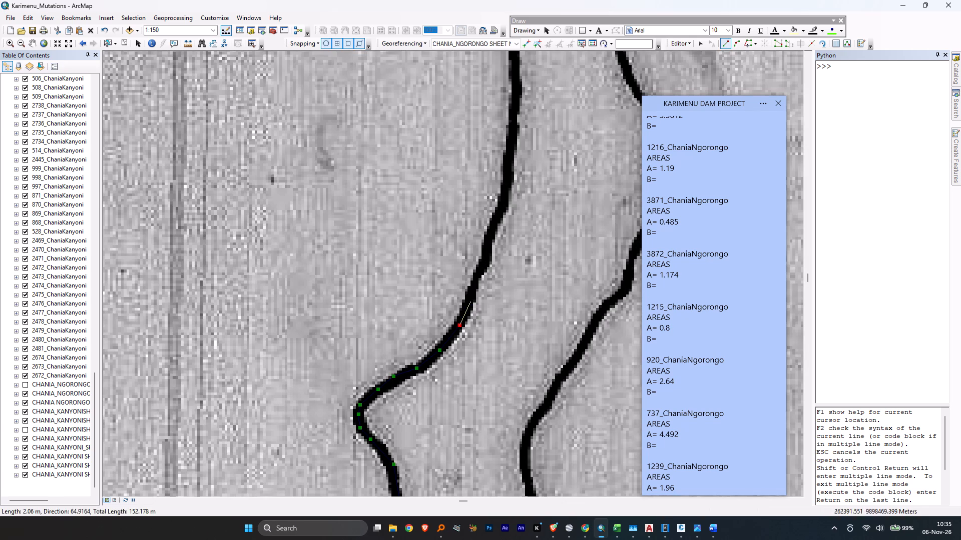
left_click(470, 301)
left_click(476, 273)
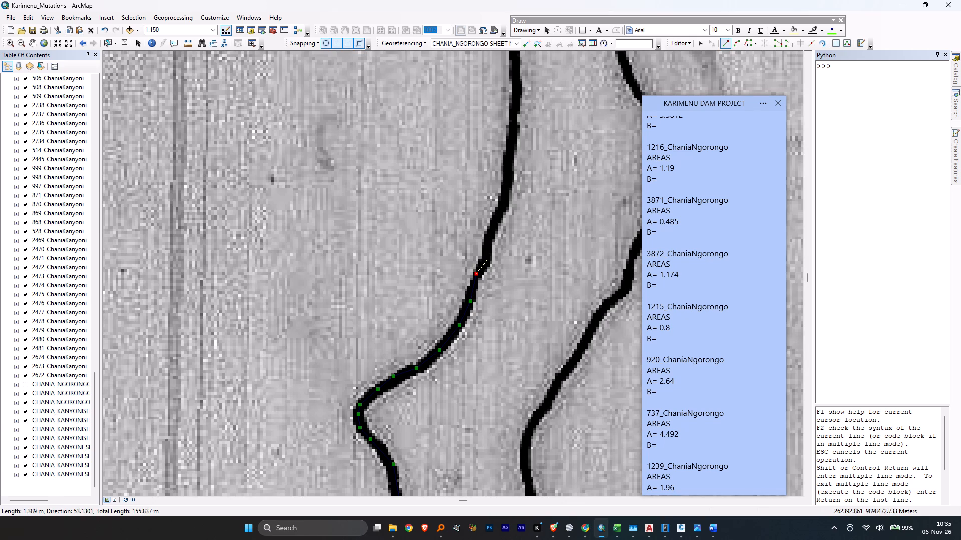
left_click(487, 259)
left_click(487, 241)
left_click(500, 215)
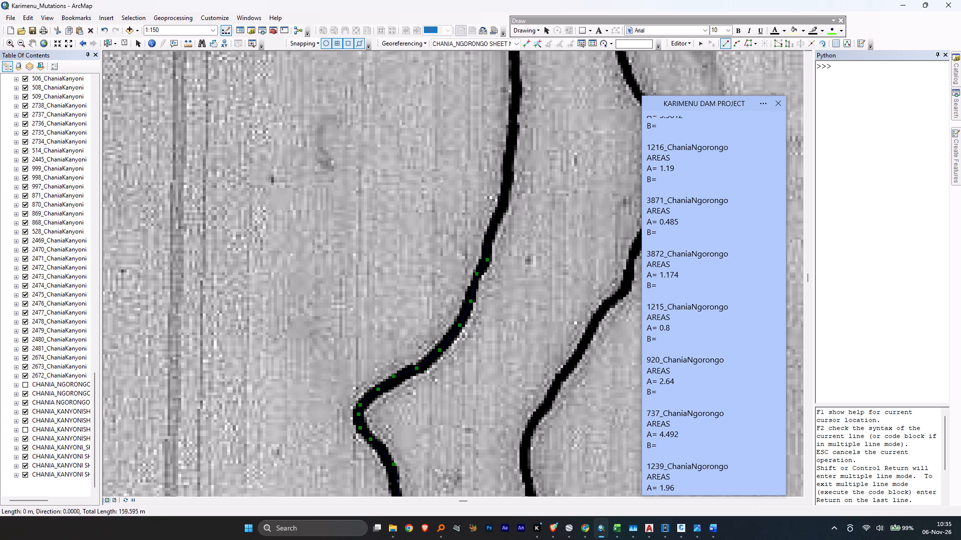
left_click(505, 195)
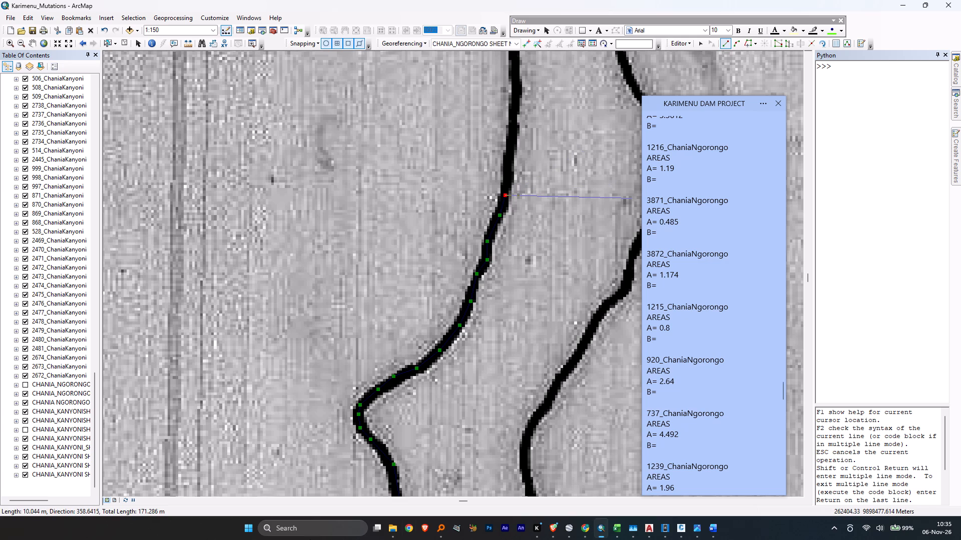
Trace about 26 m more of 920's river edge north along the upper bank, past the small westward kink.
middle_click_drag(524, 163, 516, 376)
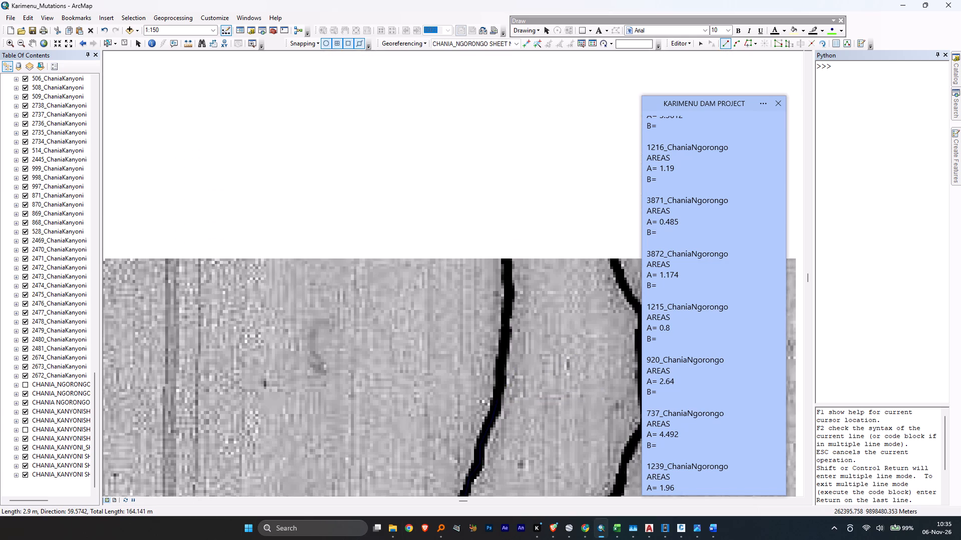
middle_click_drag(516, 376, 516, 391)
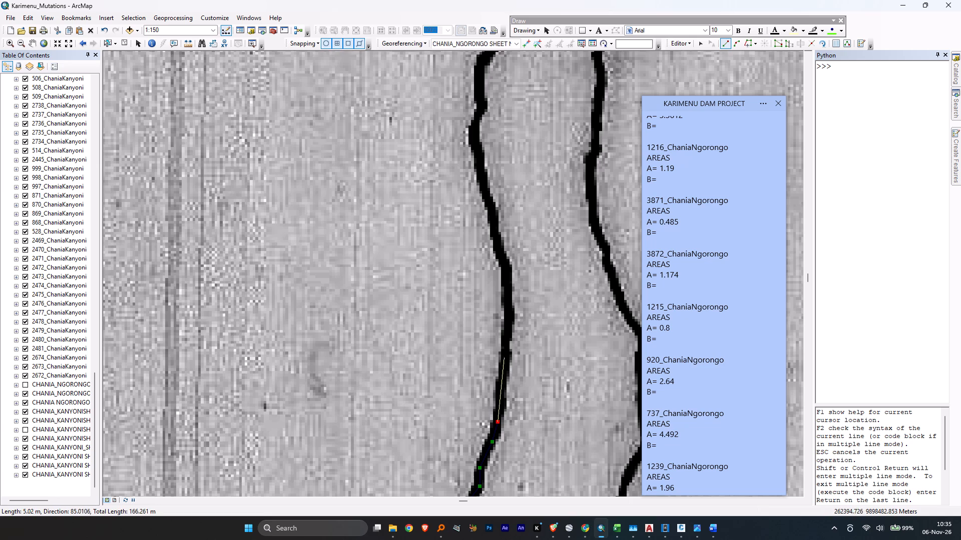
left_click(505, 356)
left_click(509, 305)
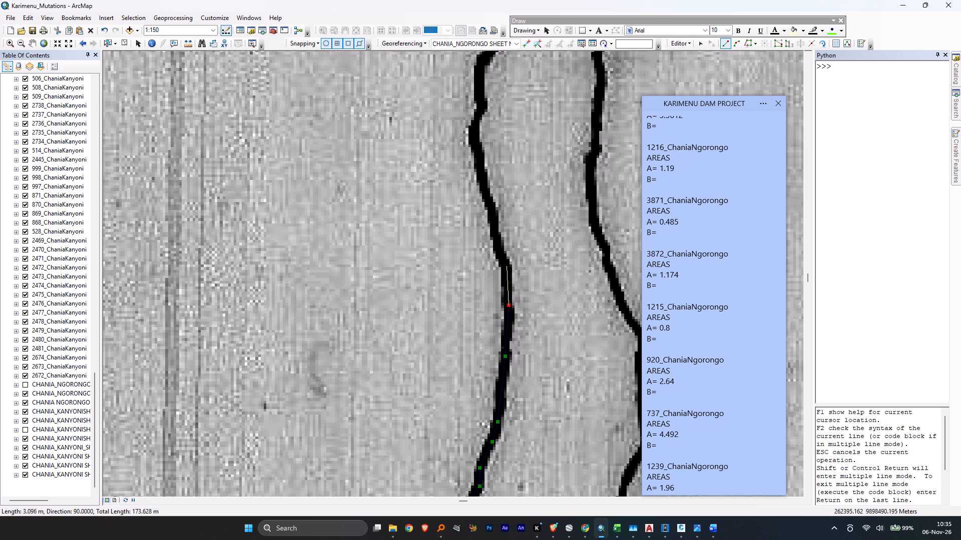
left_click(507, 265)
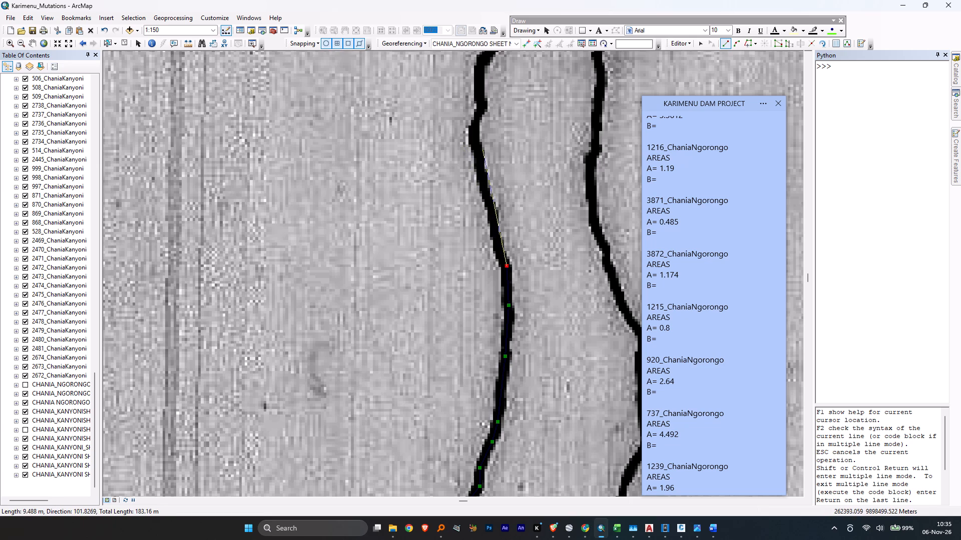
left_click(498, 244)
left_click(495, 214)
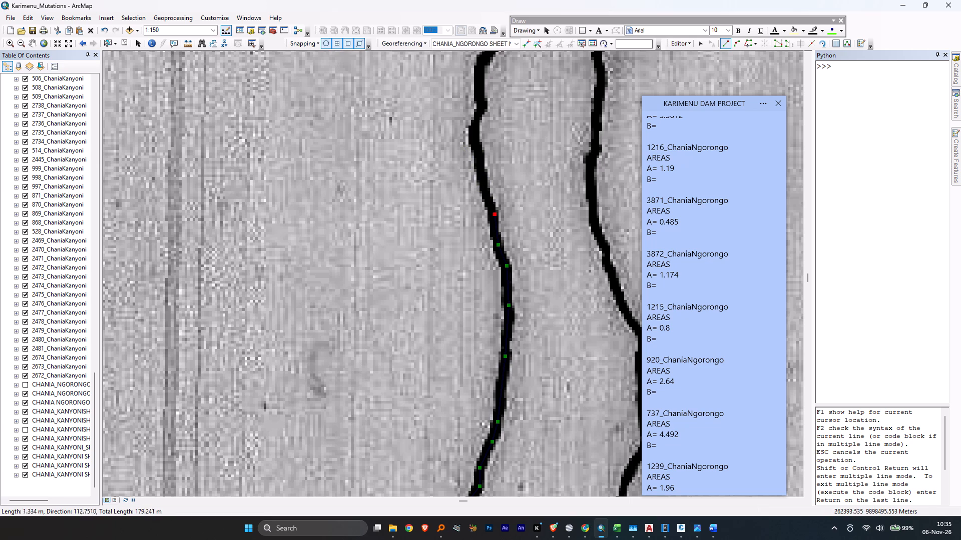
left_click(482, 170)
left_click(473, 136)
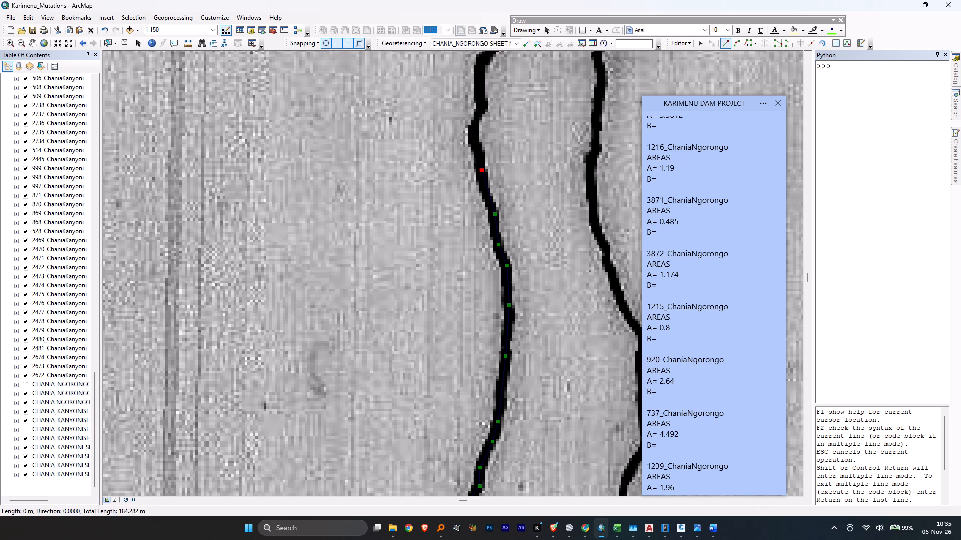
left_click(483, 103)
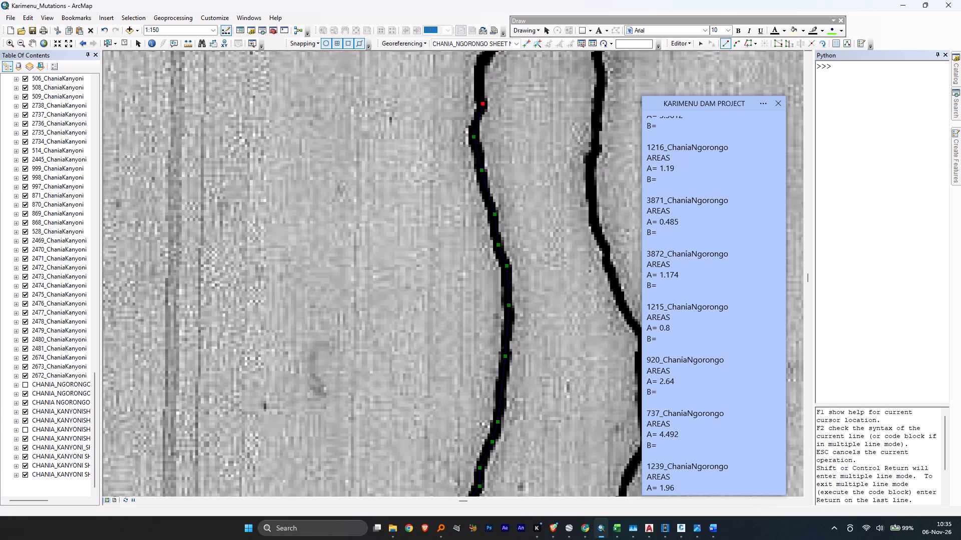
Extend 920's river edge about 13 m along the upper bank, rounding the bend to the northeast and passing the small notch.
middle_click_drag(483, 105, 484, 380)
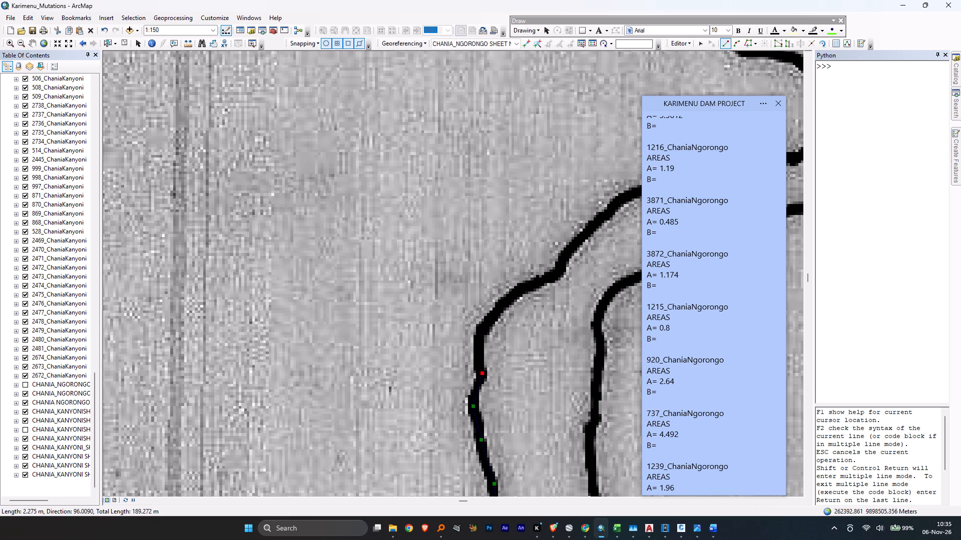
left_click(481, 338)
left_click(488, 318)
left_click(503, 303)
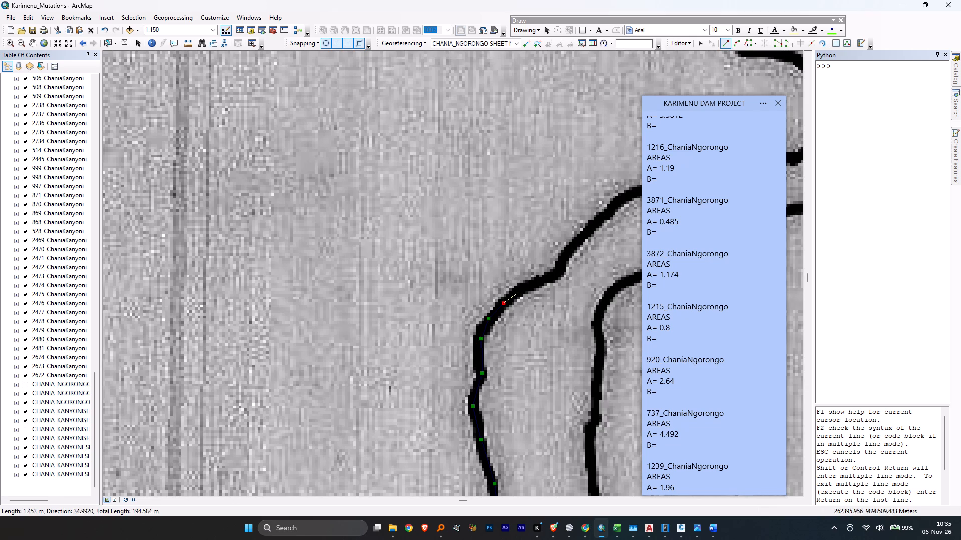
left_click(522, 289)
left_click(557, 276)
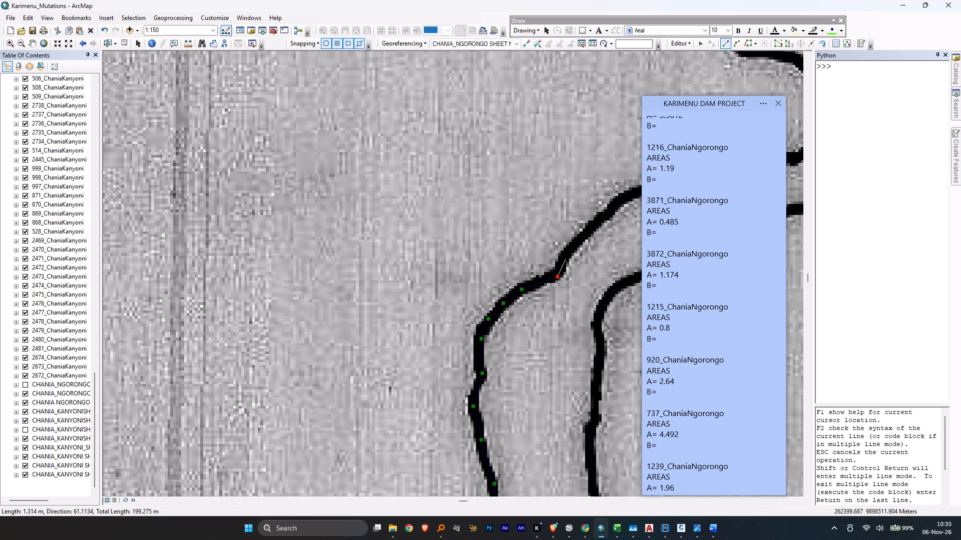
left_click(566, 258)
Continue 920's river edge about 22 m northeast and east over the small dip, to the bend where the bank turns north.
middle_click_drag(569, 255, 266, 459)
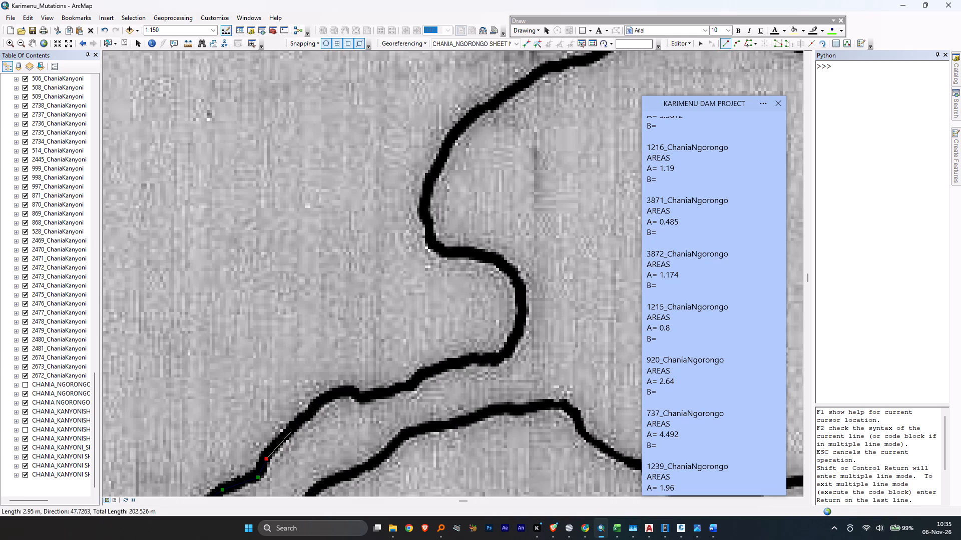
left_click(297, 422)
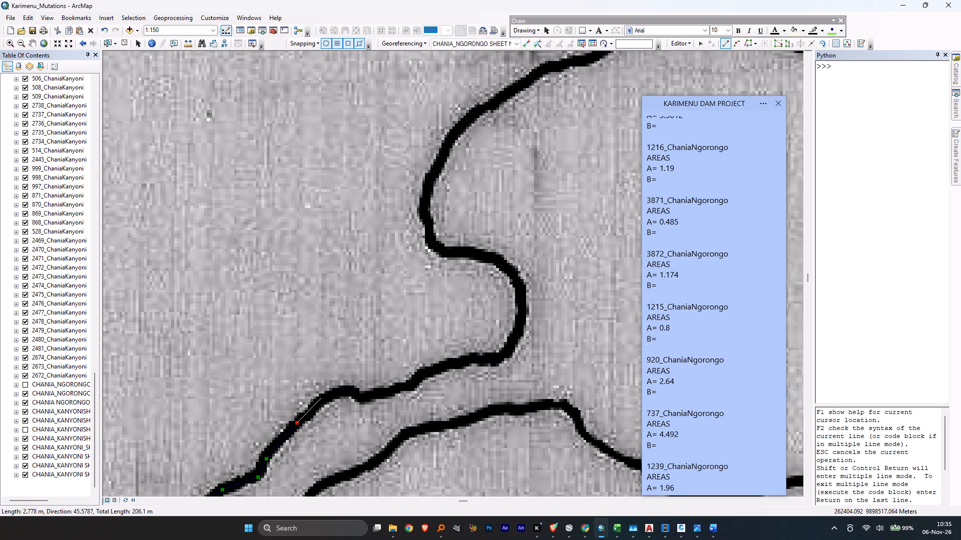
left_click(321, 397)
left_click(340, 390)
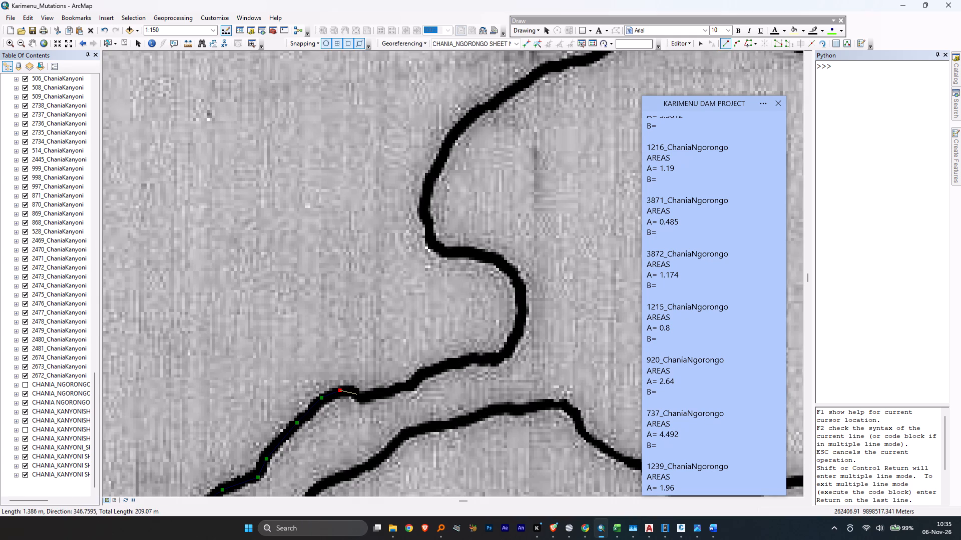
left_click(357, 394)
left_click(368, 399)
left_click(393, 388)
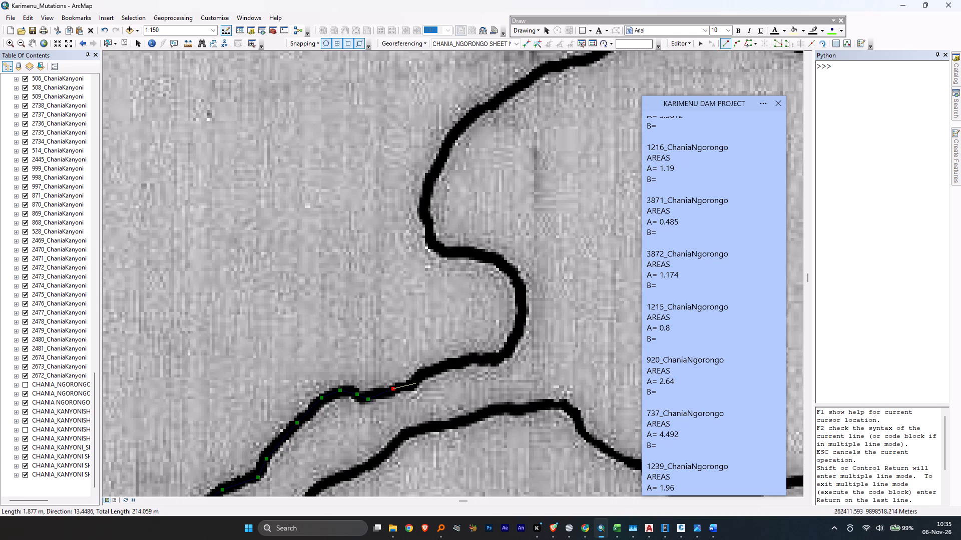
left_click(412, 384)
left_click(427, 371)
left_click(463, 360)
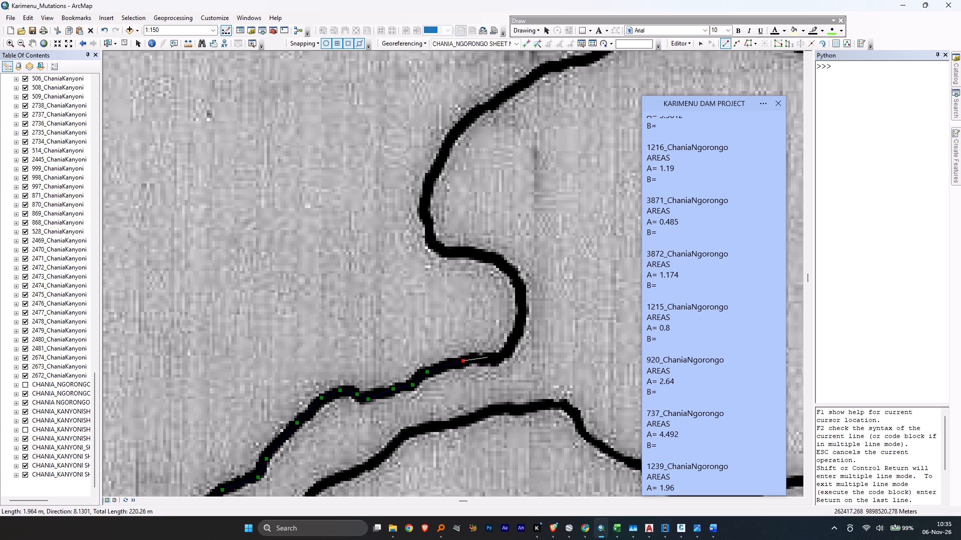
left_click(494, 359)
left_click(508, 349)
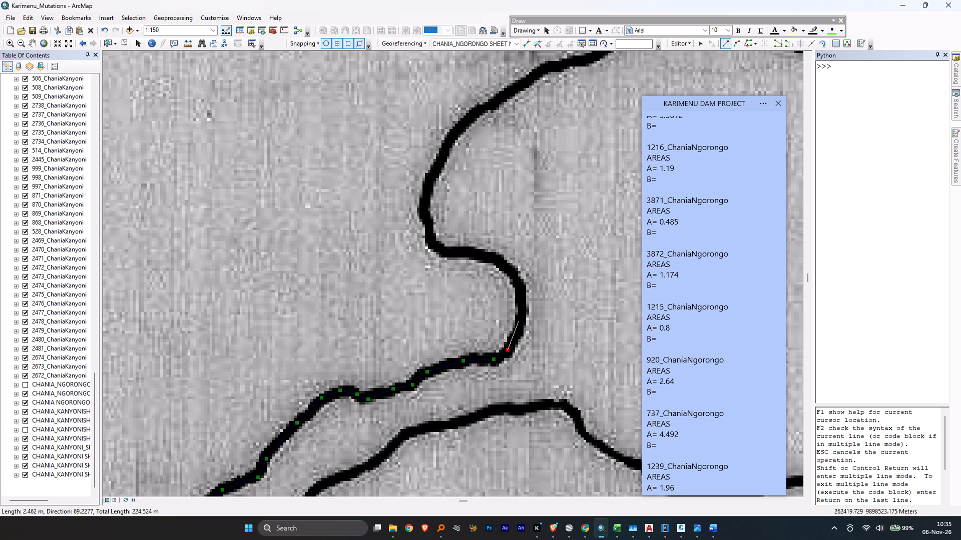
Trace 920's river edge about 13 m around the eastward bulge, going north and then back west to the next bend.
left_click(521, 329)
left_click(523, 297)
left_click(515, 274)
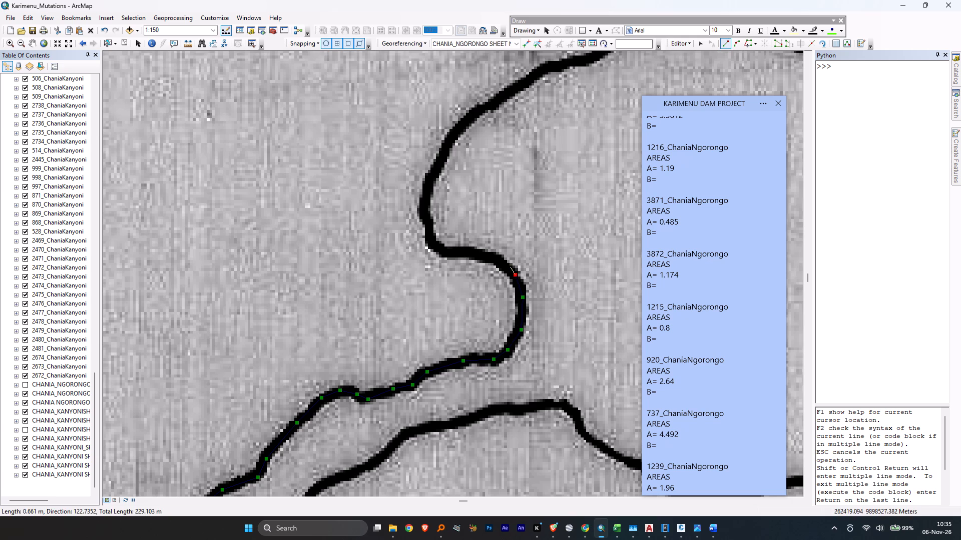
left_click(498, 259)
left_click(474, 255)
left_click(446, 251)
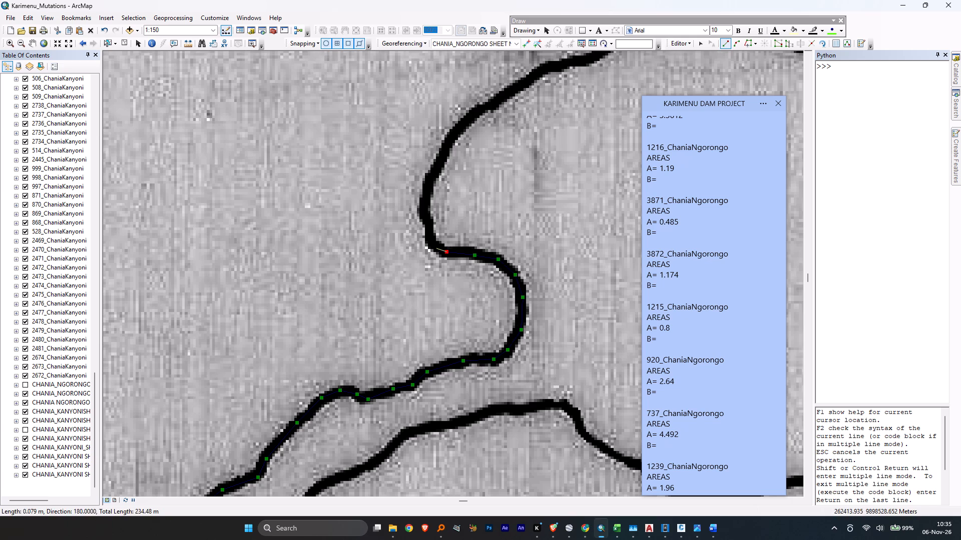
left_click(433, 245)
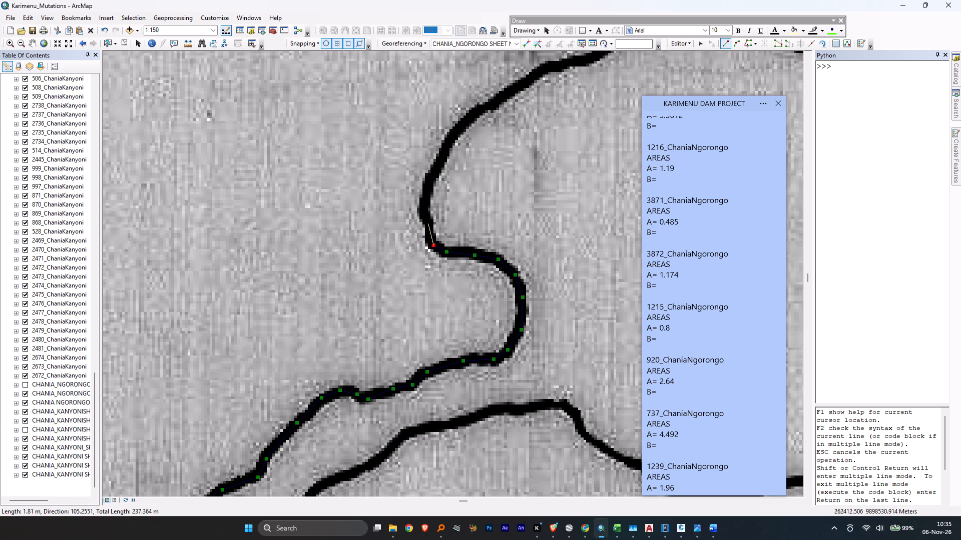
Extend 920's river edge about 16 m from the bend, curving north and then northeast along the bank.
left_click_drag(428, 223, 427, 218)
left_click(424, 202)
left_click(434, 169)
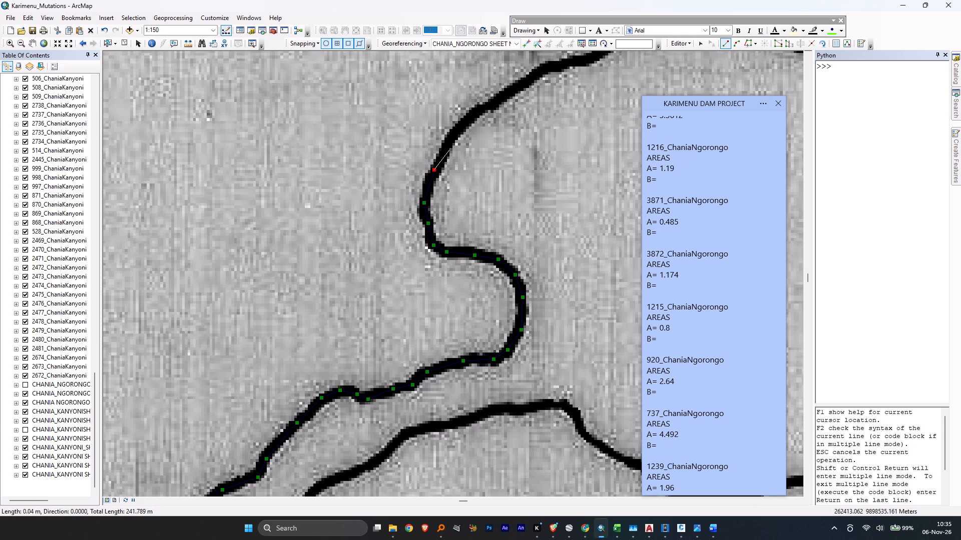
left_click(458, 129)
left_click(485, 104)
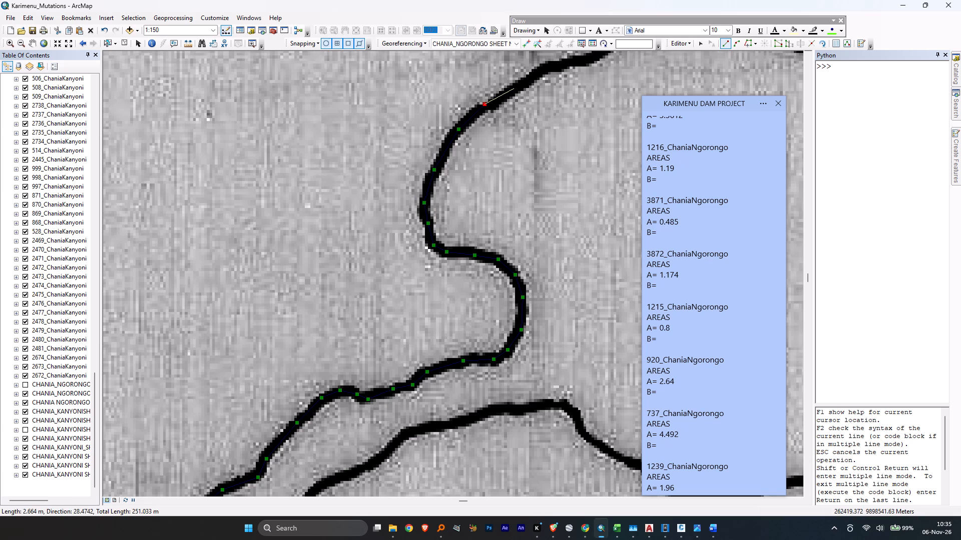
left_click(517, 85)
Trace about 20 m more of 920's river edge northeast and east over the top of the wide loop.
middle_click_drag(533, 88, 360, 379)
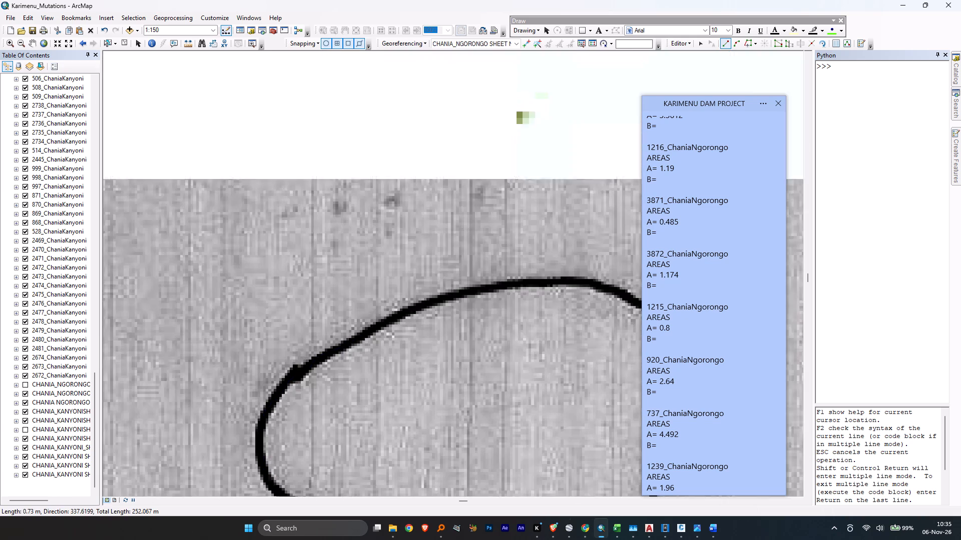
left_click(384, 327)
left_click(406, 319)
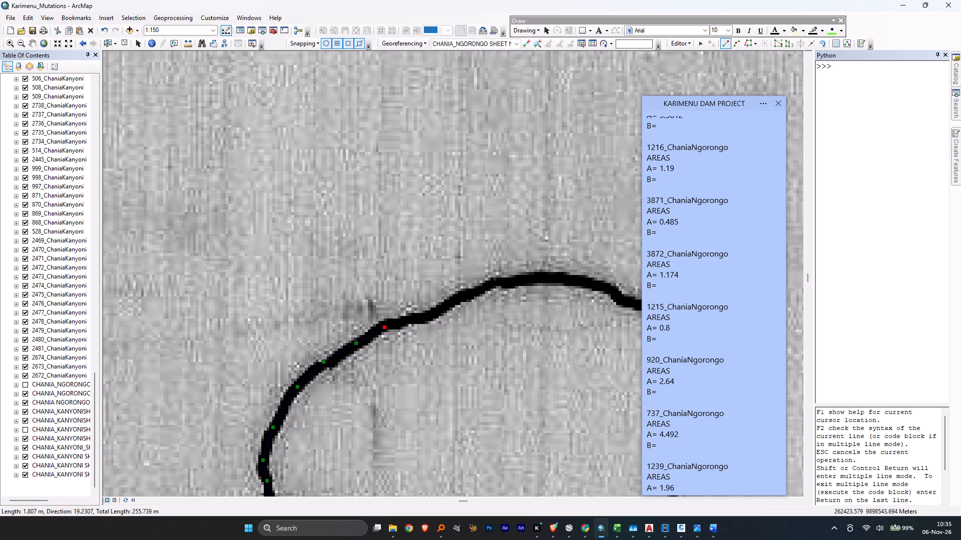
left_click_drag(425, 317, 430, 315)
left_click(457, 298)
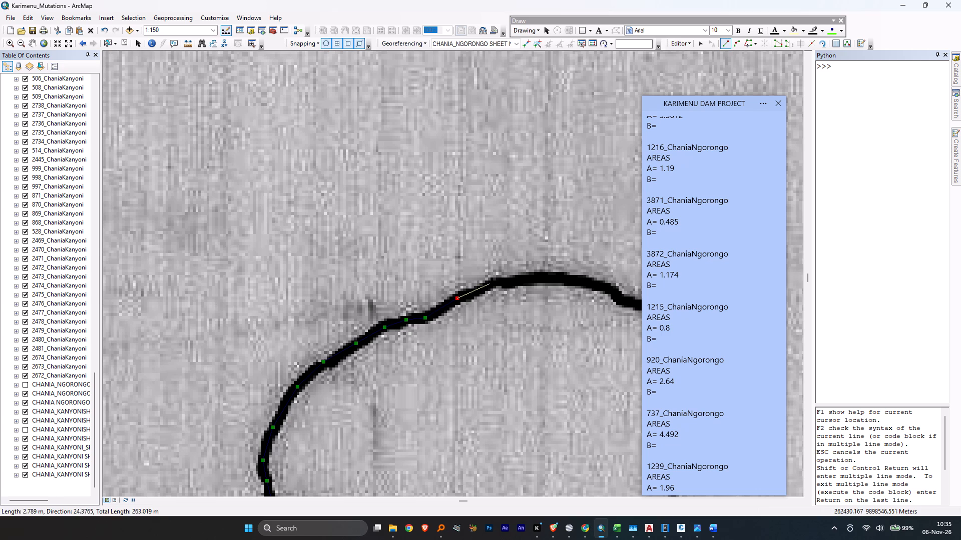
left_click(492, 283)
left_click(515, 279)
left_click(563, 280)
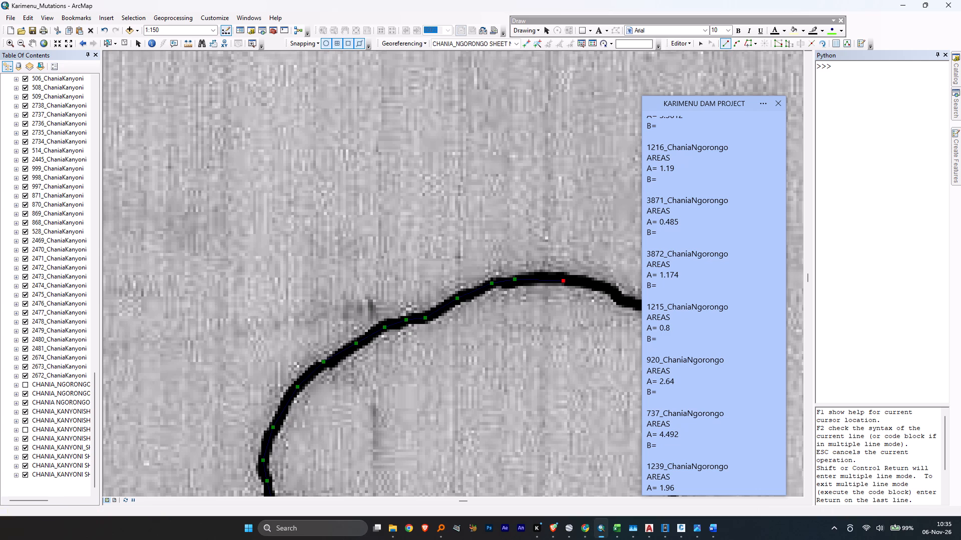
left_click(593, 283)
Continue 920's river edge about 12 m east-southeast down to the sharp corner where the bank turns south.
middle_click_drag(601, 293, 177, 229)
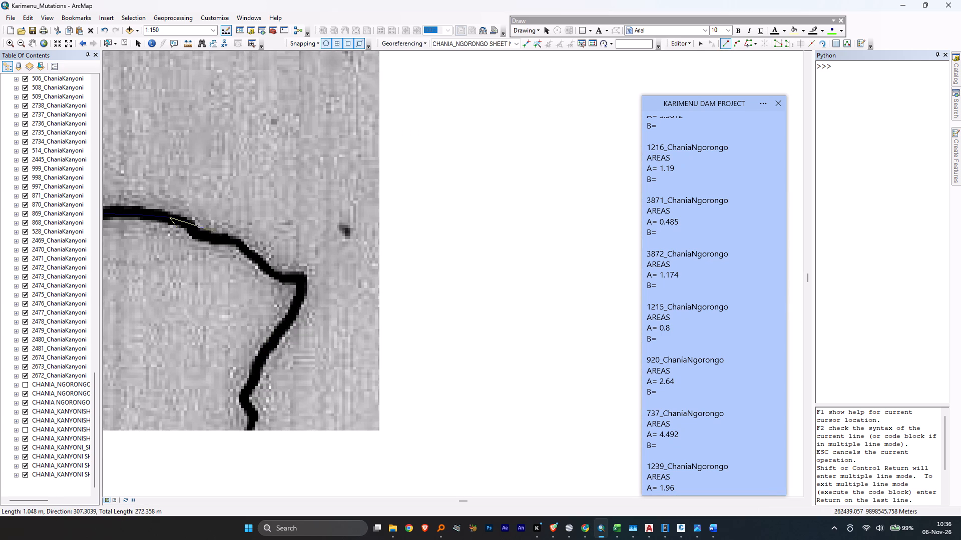
left_click(192, 226)
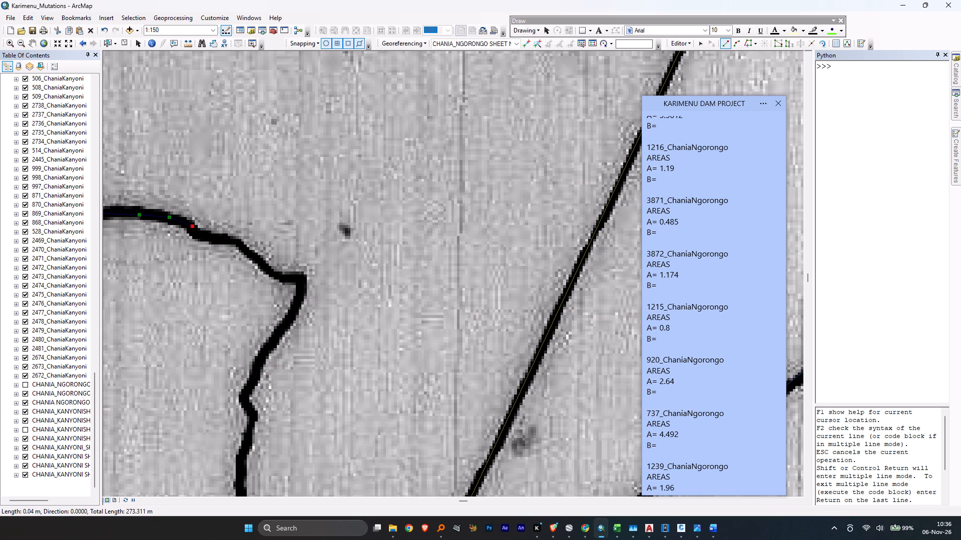
left_click(202, 237)
left_click(227, 240)
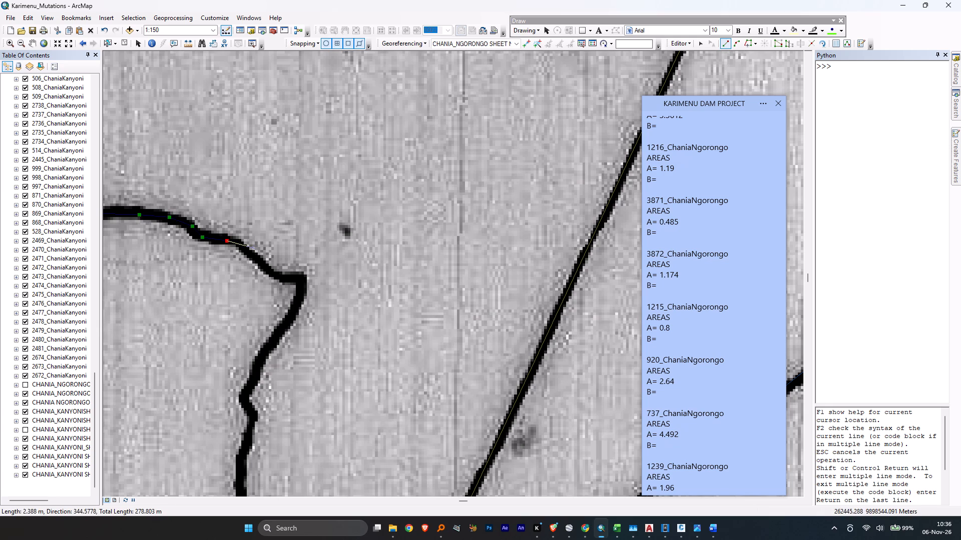
left_click(237, 242)
left_click(256, 259)
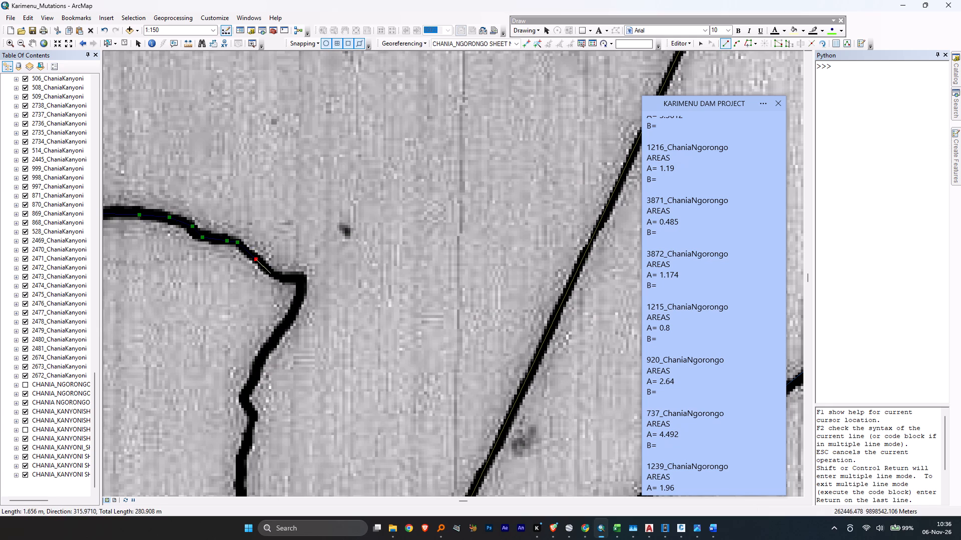
left_click(271, 273)
left_click(283, 279)
left_click(301, 279)
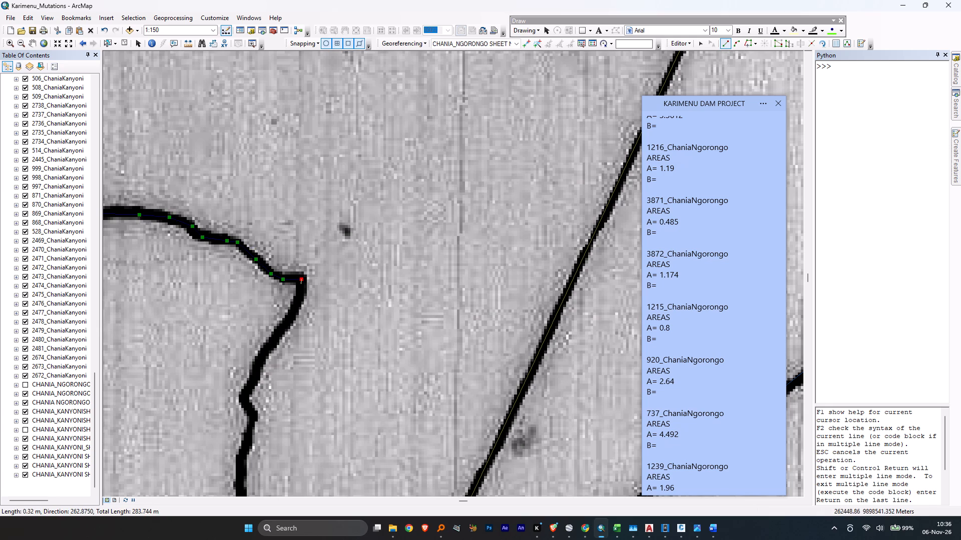
Trace 920's river edge about 14 m south-southwest from the sharp corner, following the small kink in the bank.
left_click(299, 290)
left_click(292, 311)
left_click(280, 328)
left_click(265, 349)
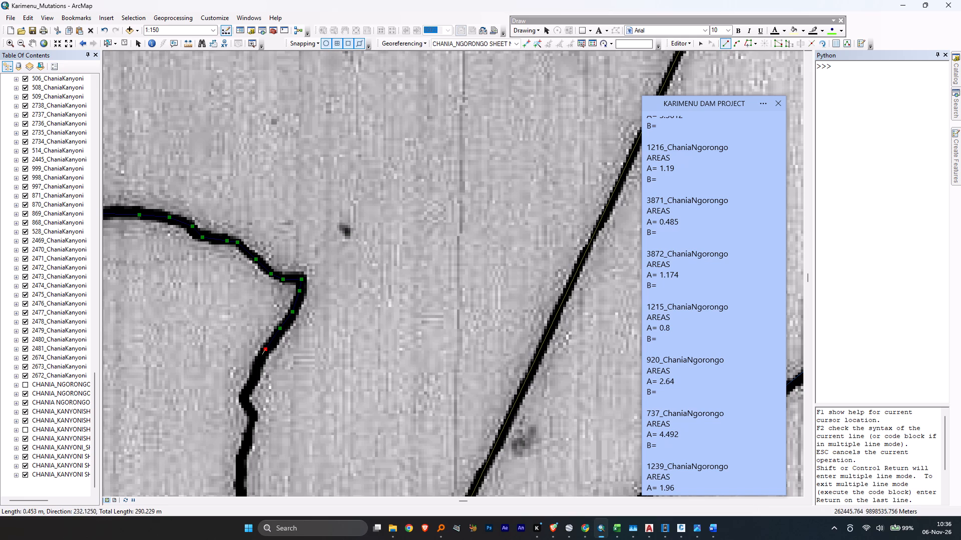
left_click(257, 366)
left_click(251, 382)
left_click(243, 394)
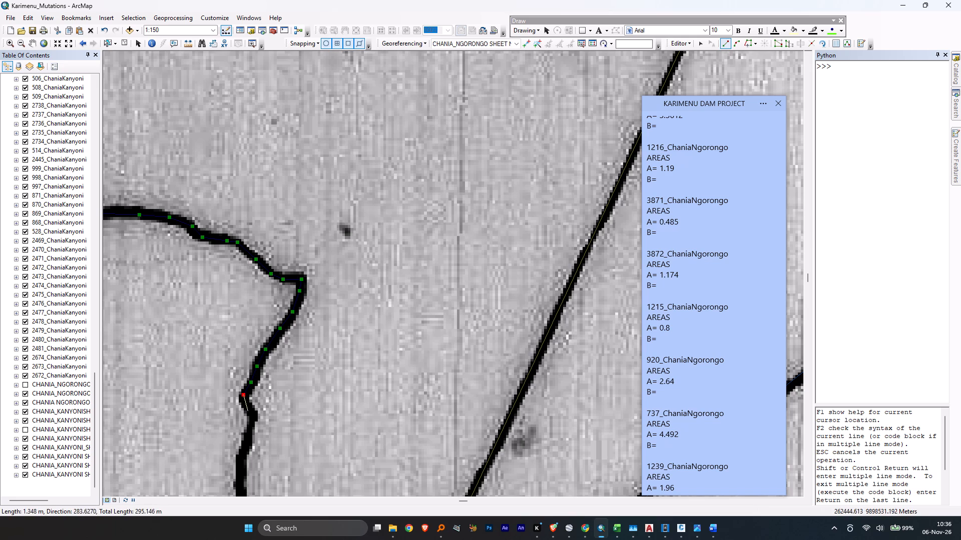
left_click(252, 416)
left_click(248, 438)
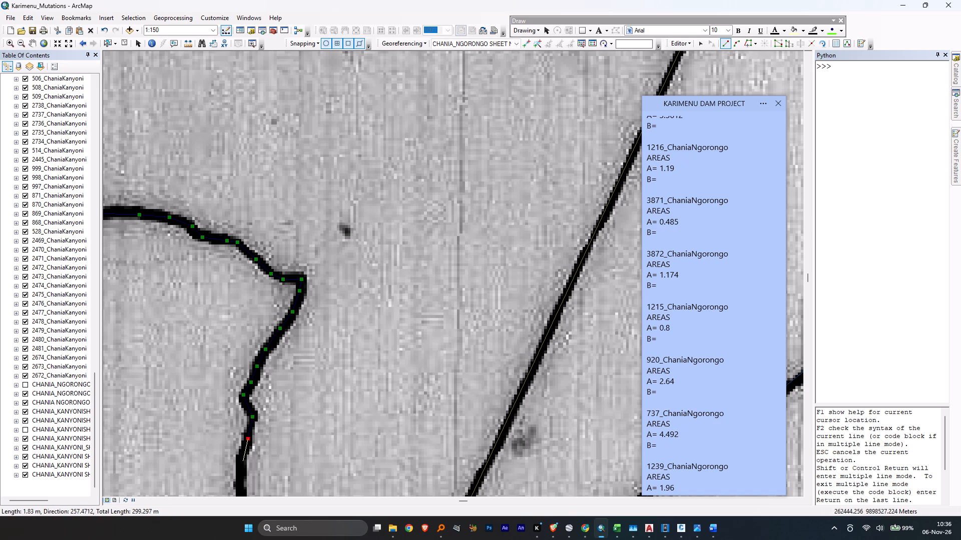
Trace about 14 m more of 920's river edge south along the bank, curving southeast toward the bottom of the bend.
middle_click_drag(243, 466, 351, 163)
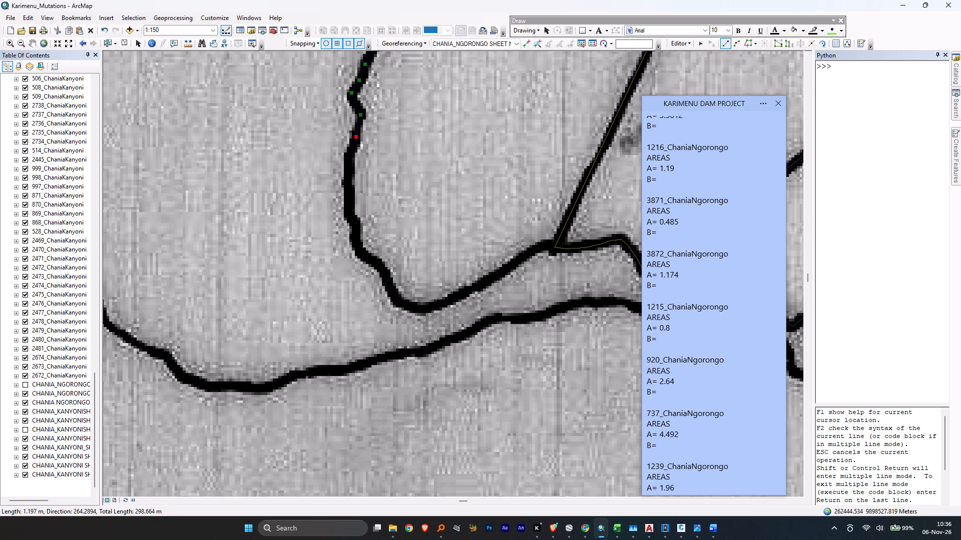
left_click(351, 155)
left_click(349, 179)
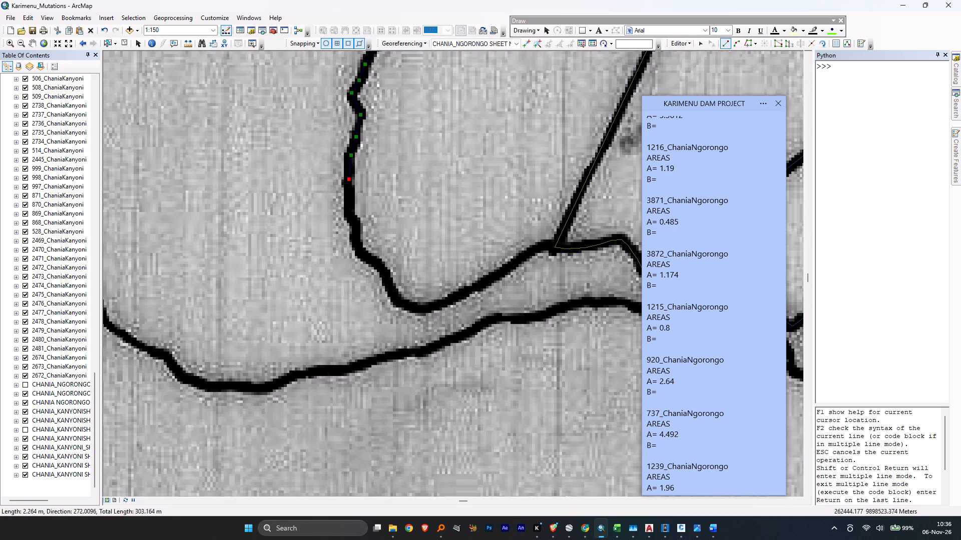
left_click(349, 214)
left_click(355, 225)
left_click(358, 249)
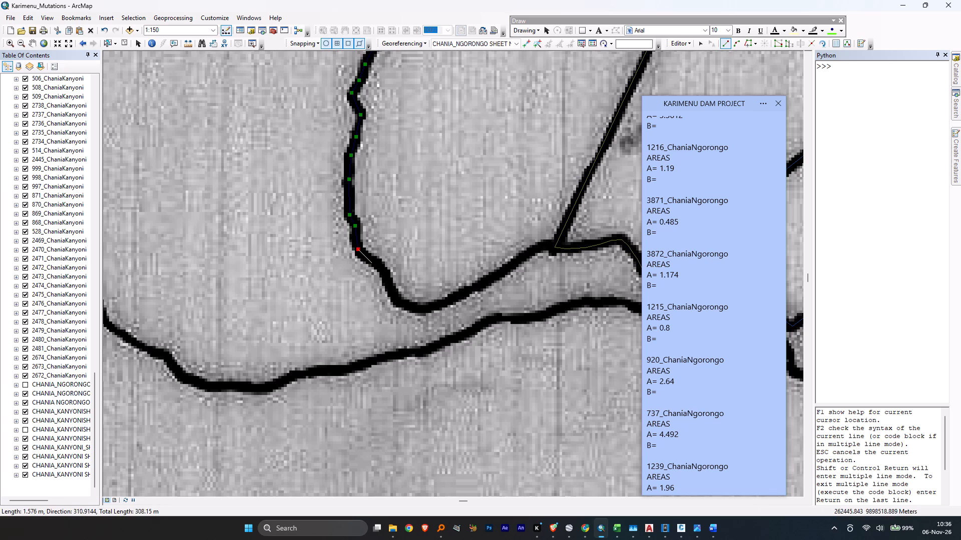
left_click(374, 260)
left_click(386, 275)
left_click(395, 299)
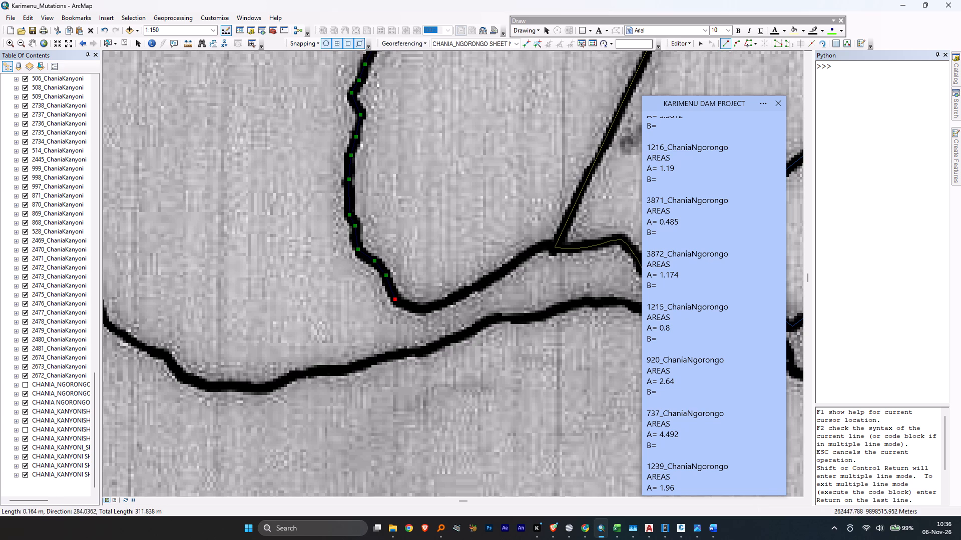
Finish 920's river edge with about 14 m around the bend and northeast, ending at the corner shared with 1215.
left_click(418, 310)
left_click(448, 303)
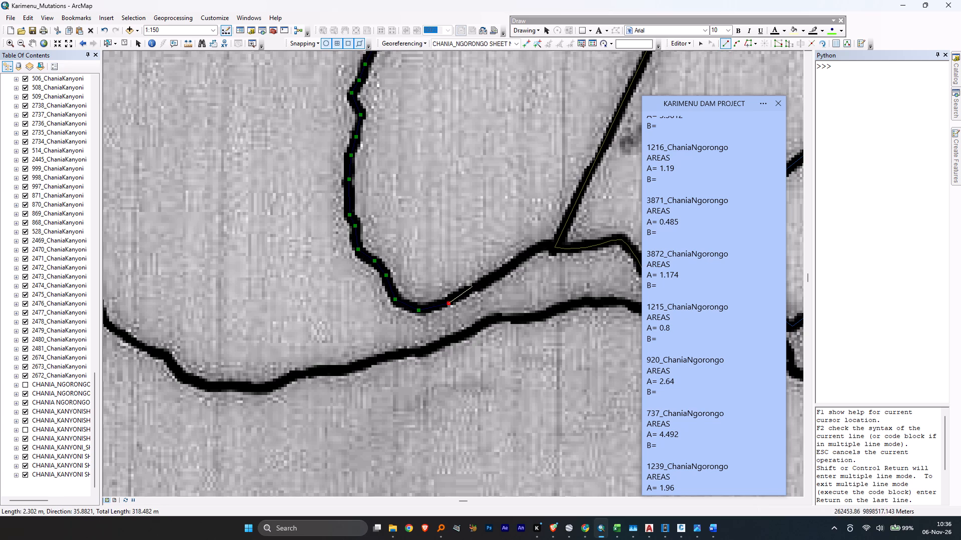
left_click(474, 286)
left_click(511, 266)
left_click(536, 248)
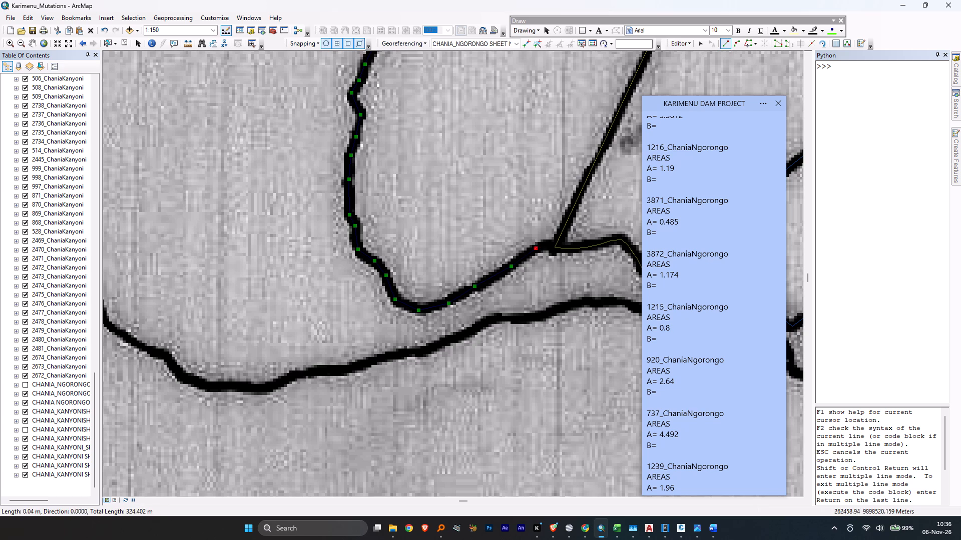
left_click(547, 242)
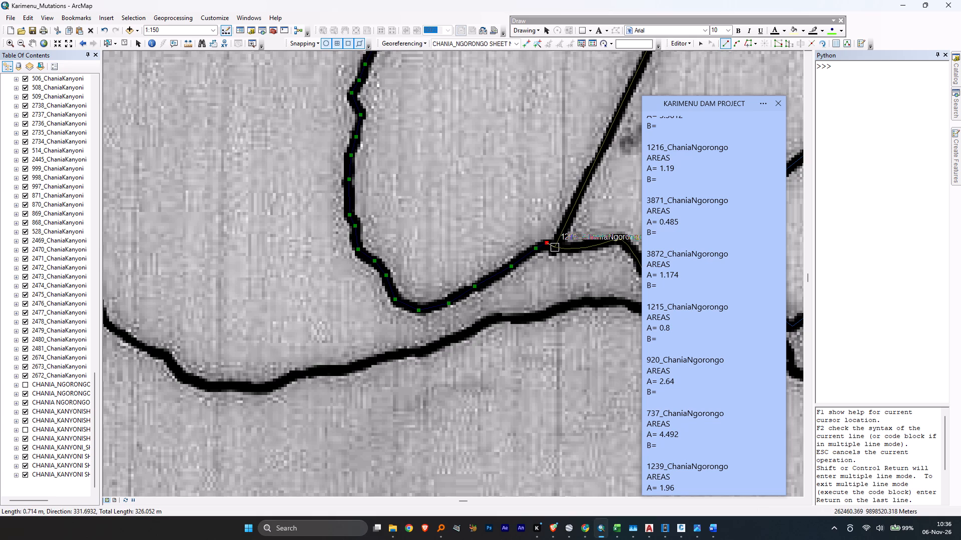
double_click(555, 246)
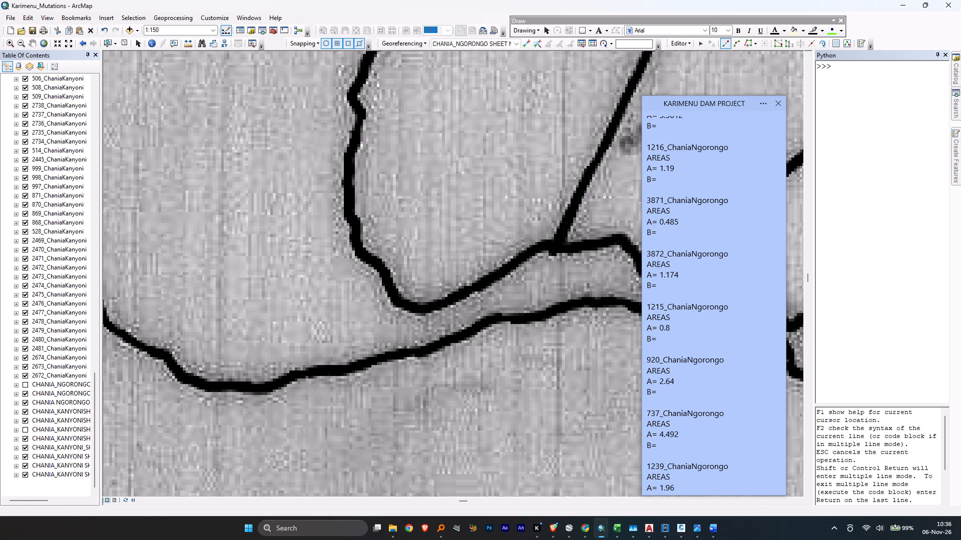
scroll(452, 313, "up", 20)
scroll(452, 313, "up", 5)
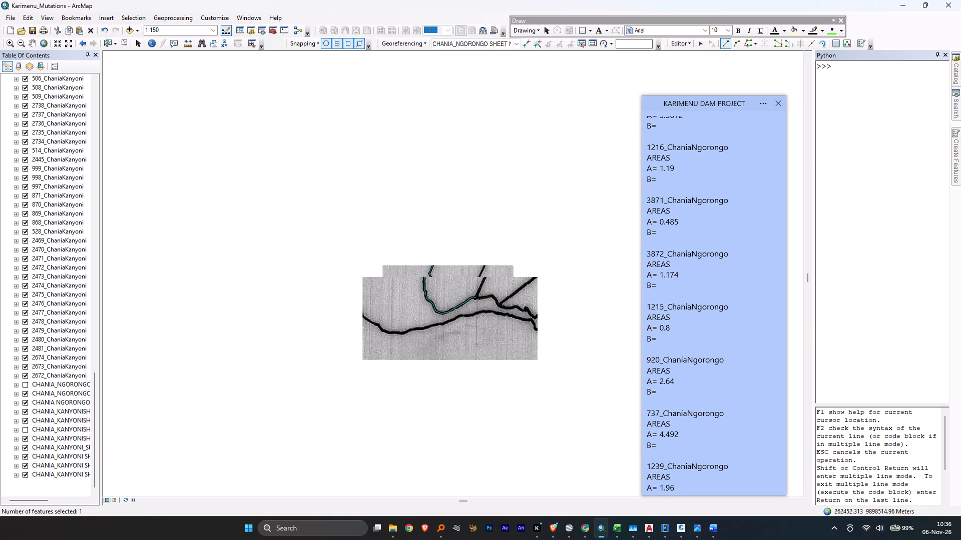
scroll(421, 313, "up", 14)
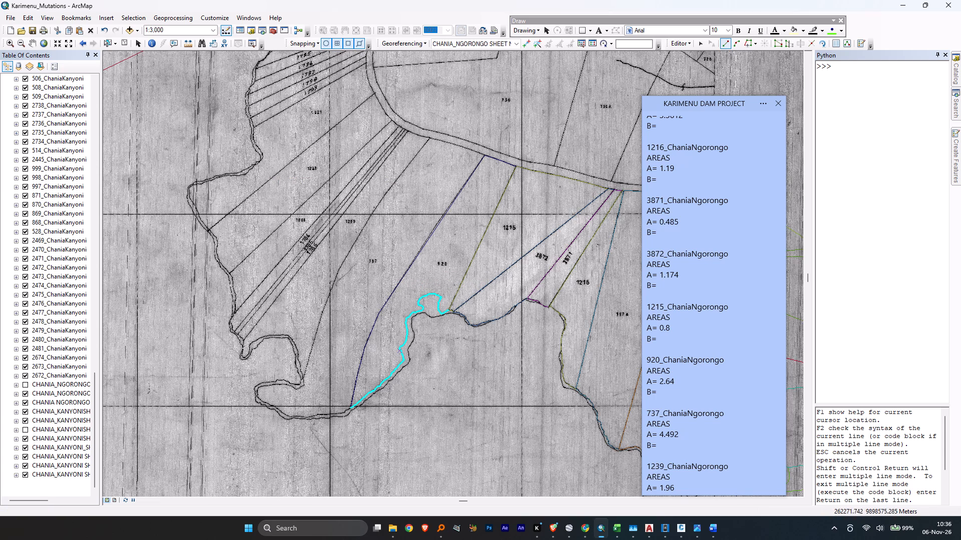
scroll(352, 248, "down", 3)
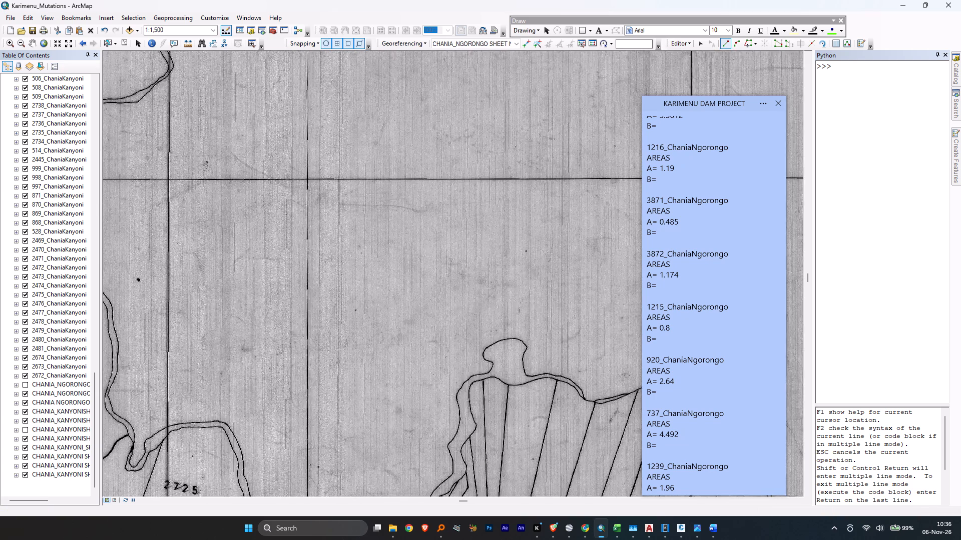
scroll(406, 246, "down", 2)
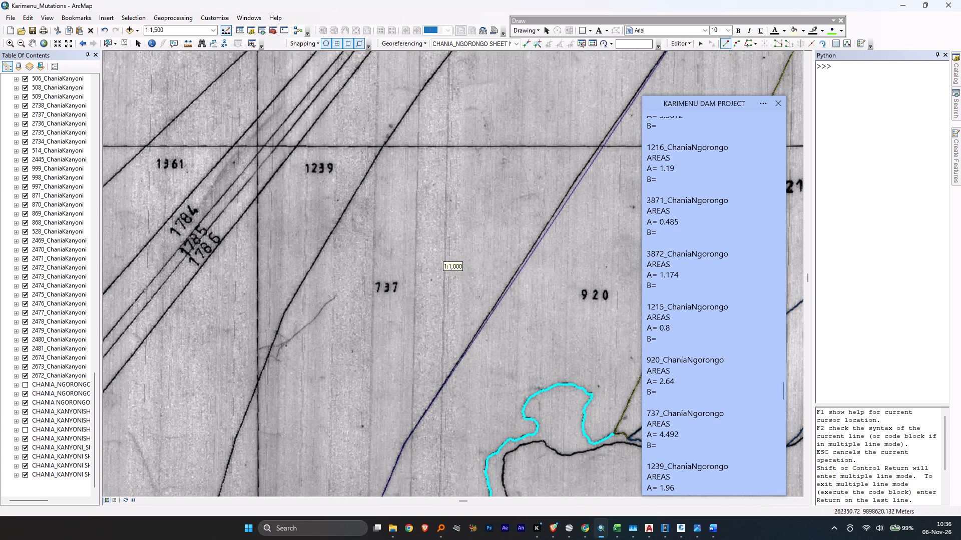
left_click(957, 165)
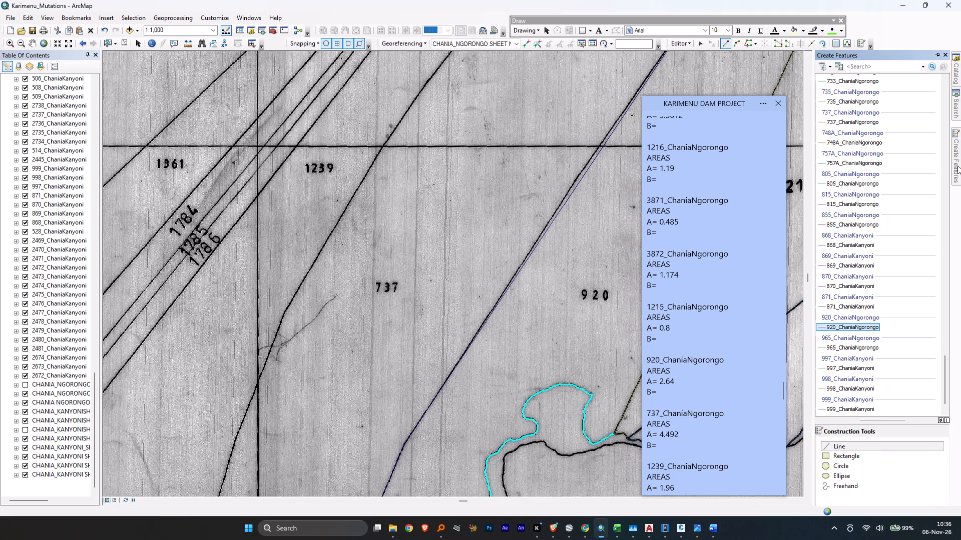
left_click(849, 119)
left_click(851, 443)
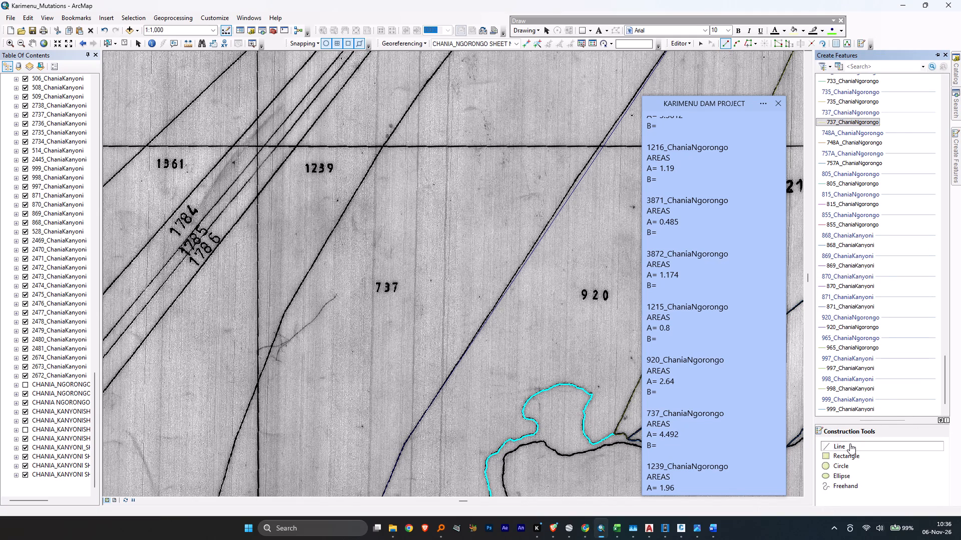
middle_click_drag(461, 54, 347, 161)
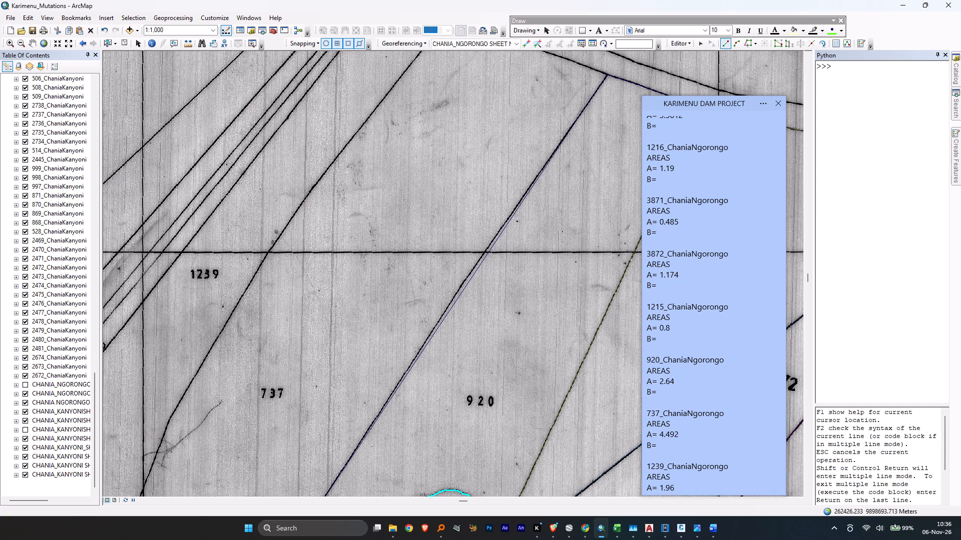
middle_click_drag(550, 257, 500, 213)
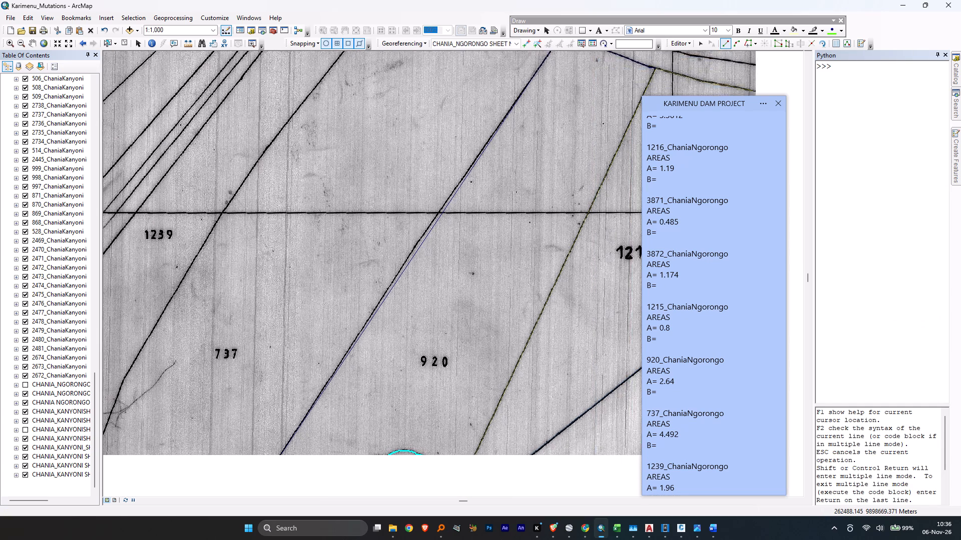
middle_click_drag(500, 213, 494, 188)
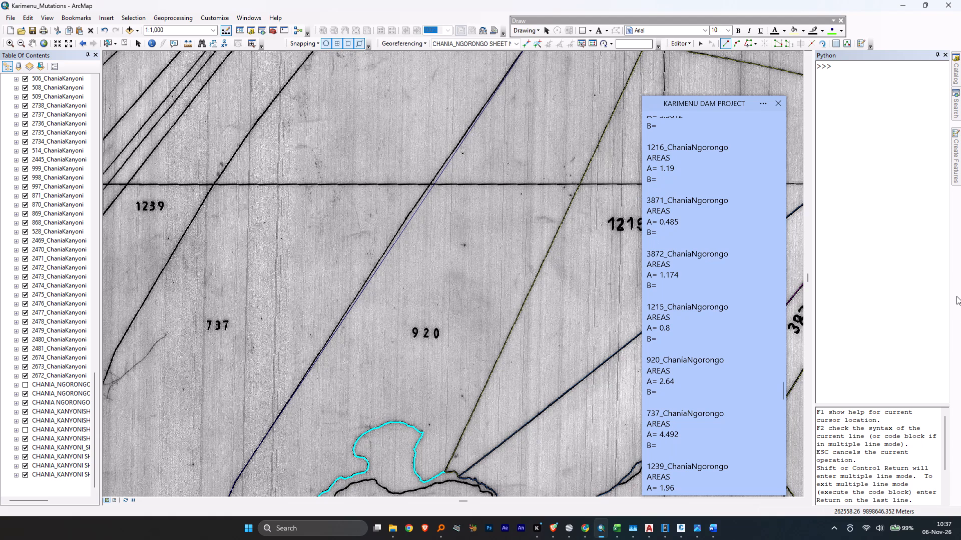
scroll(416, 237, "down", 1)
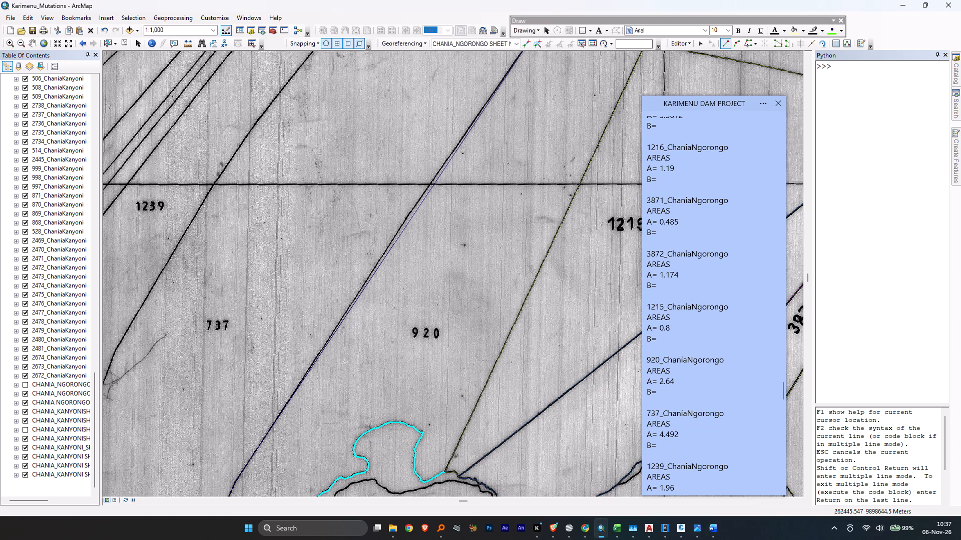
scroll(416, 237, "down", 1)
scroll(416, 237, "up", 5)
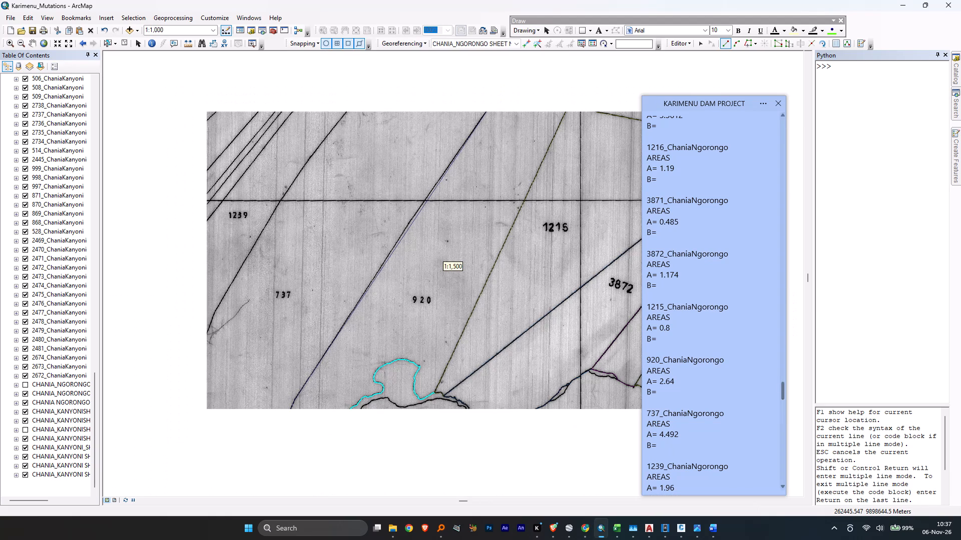
Draw a straight 920_ChaniaNgorongo line about 134 m long on the 737/920 boundary, from mid-boundary northeast to the road corner.
left_click(958, 156)
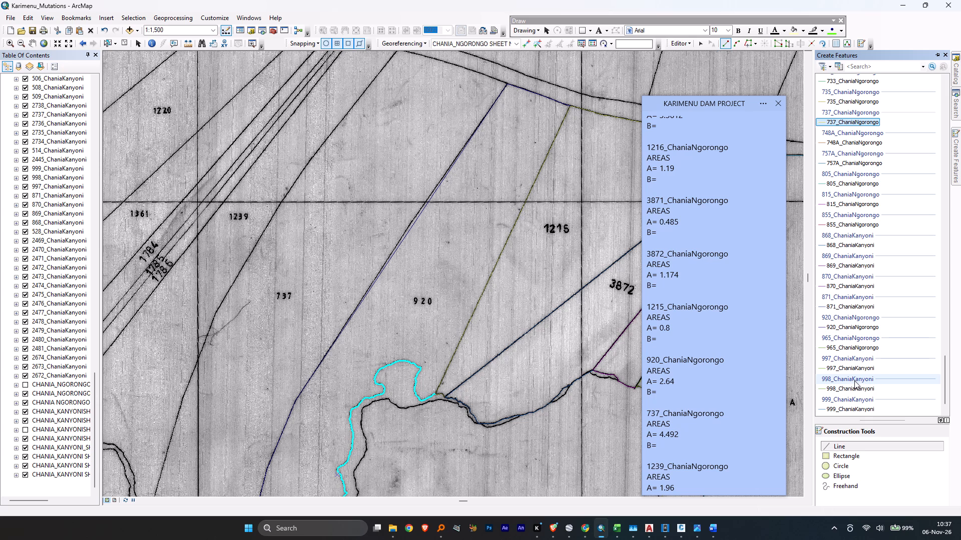
scroll(850, 370, "down", 3)
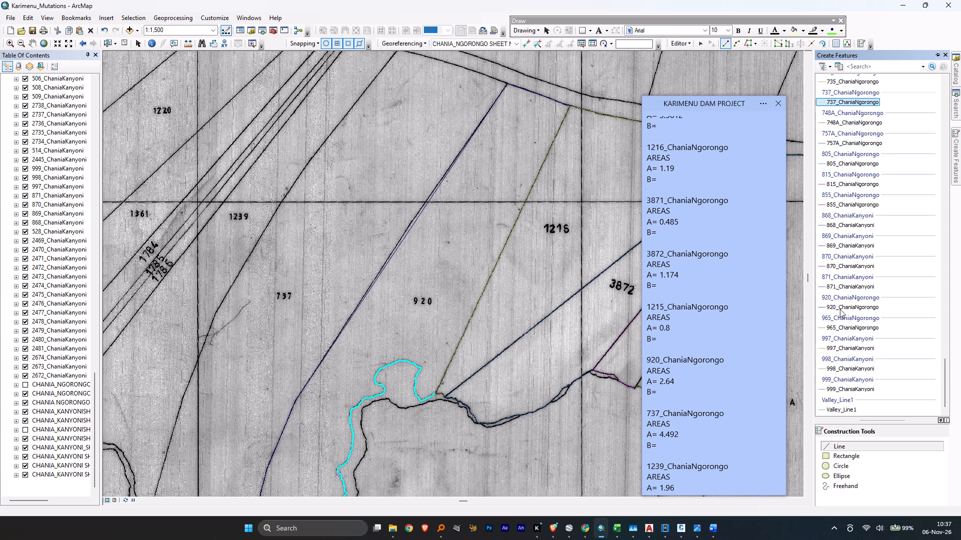
left_click(842, 308)
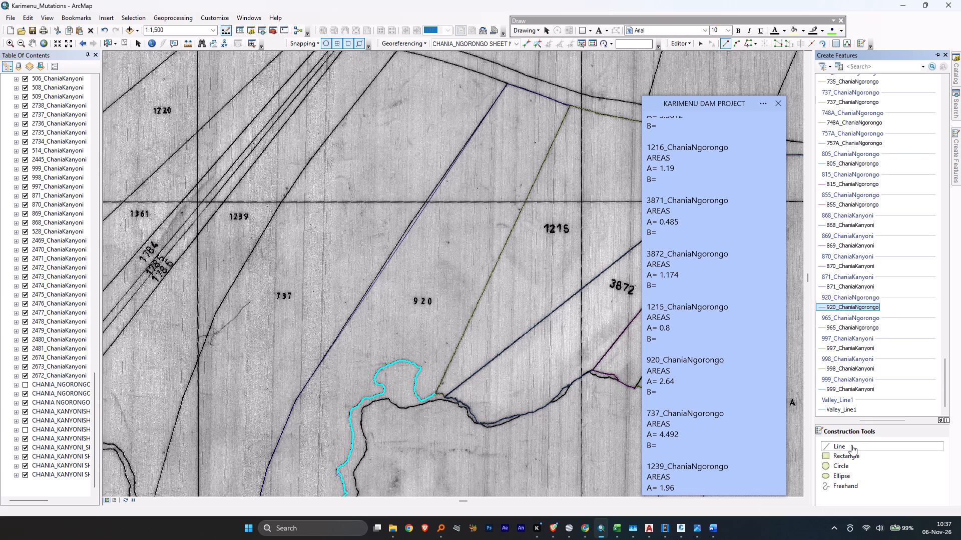
left_click(851, 445)
scroll(403, 210, "down", 3)
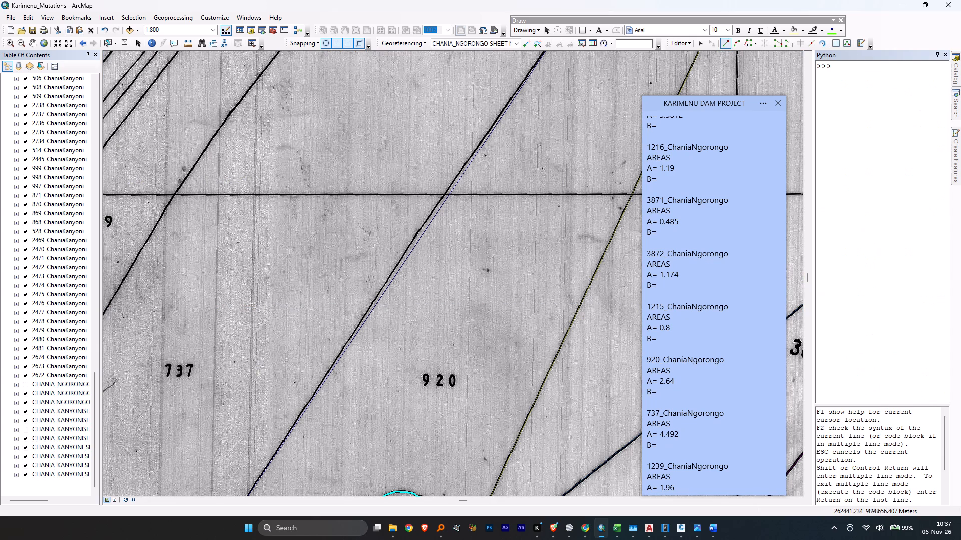
left_click(417, 233)
scroll(392, 293, "up", 4)
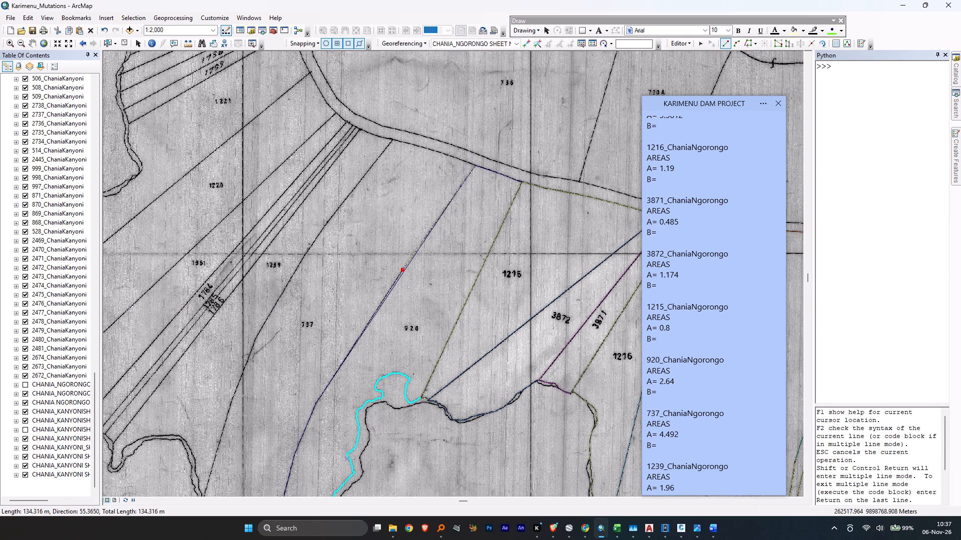
double_click(475, 163)
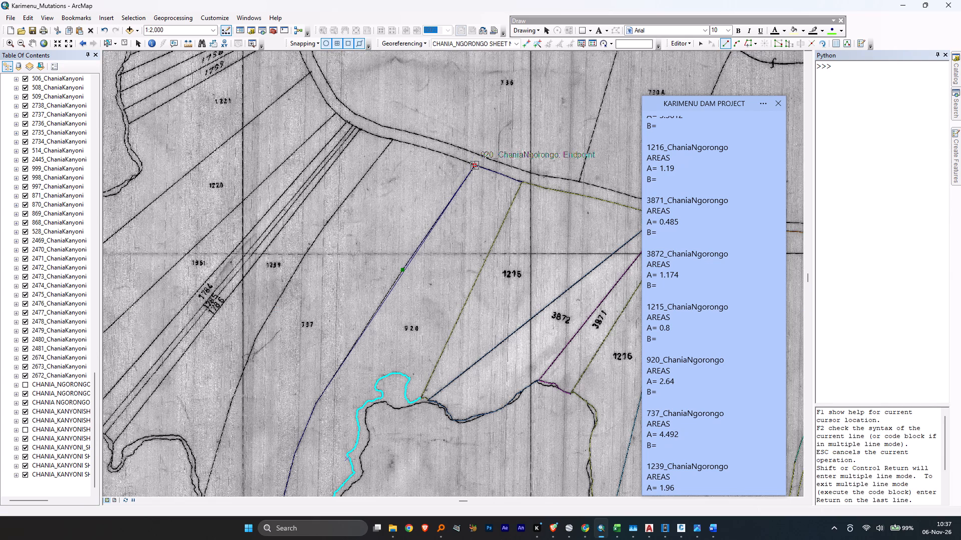
Draw a 920 line about 165 m southwest from that mid-boundary point along the scanned 737/920 line to its bend.
scroll(401, 271, "down", 6)
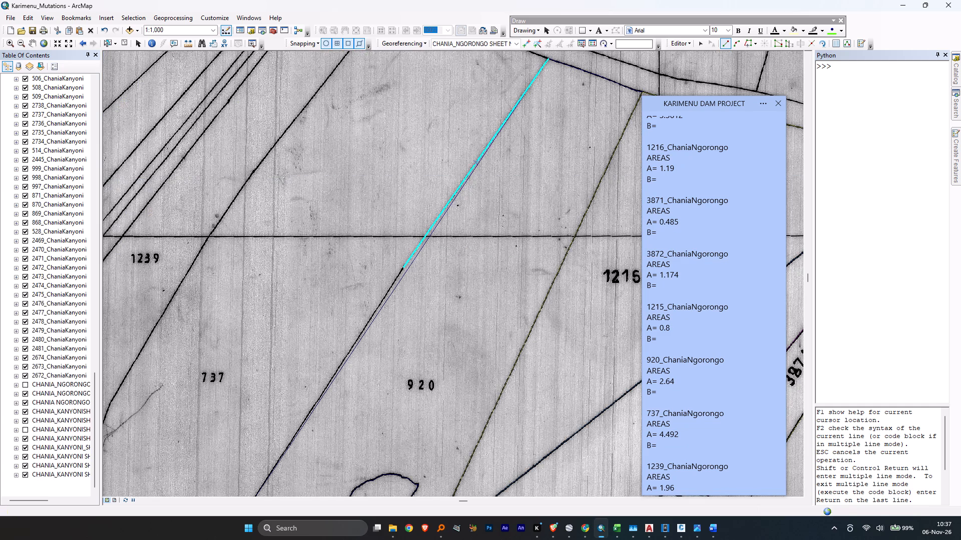
left_click(402, 267)
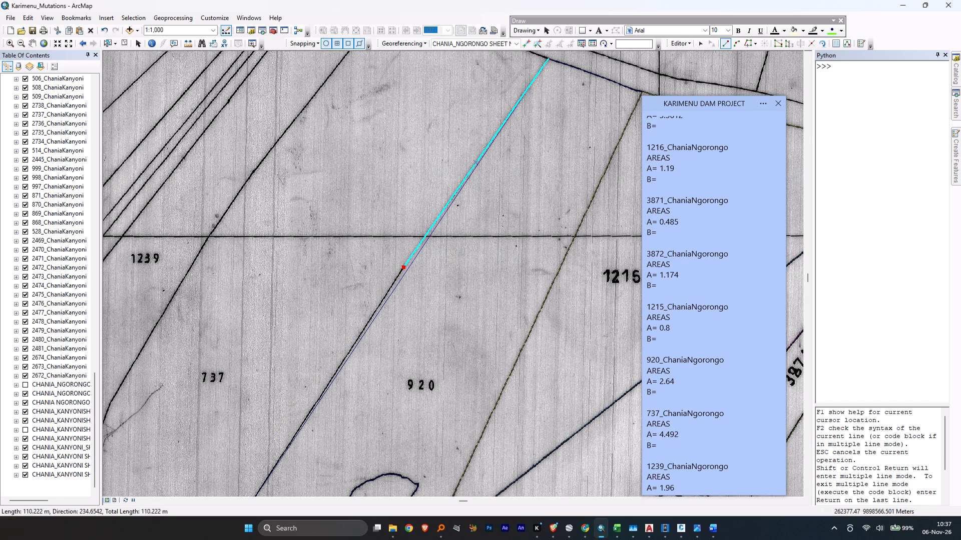
middle_click_drag(280, 458, 342, 343)
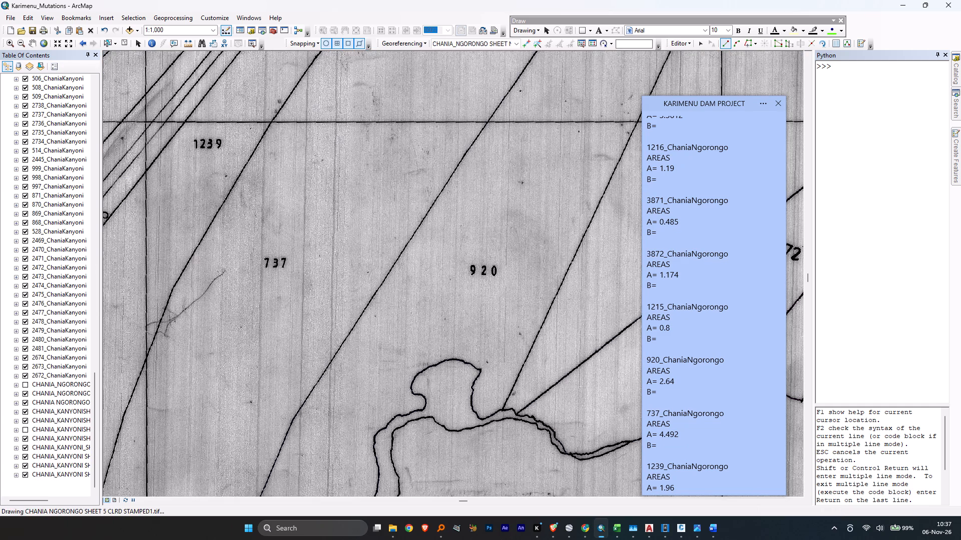
double_click(292, 418)
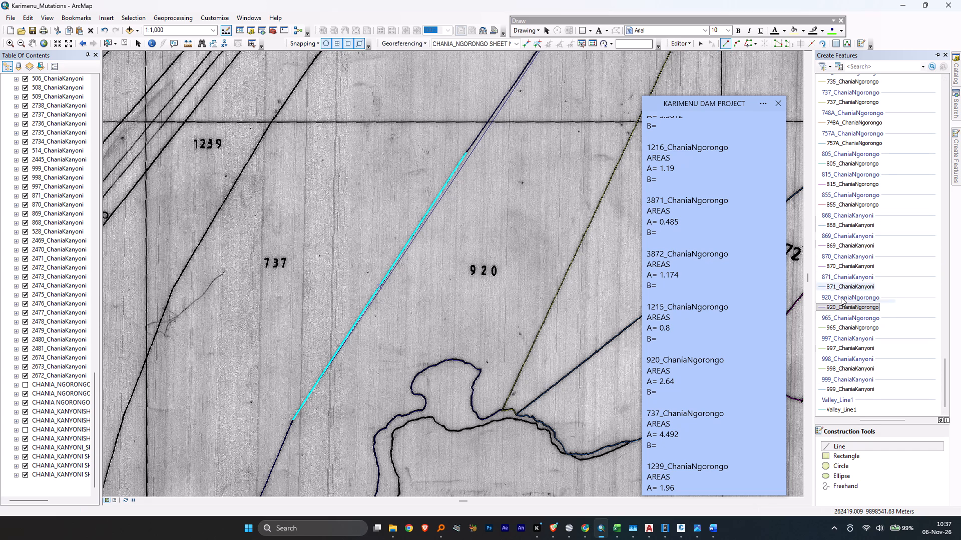
Start a 737_ChaniaNgorongo line at the river corner shared with 920 and trace about 20 m southwest along the bank.
scroll(846, 333, "down", 1)
scroll(846, 332, "up", 2)
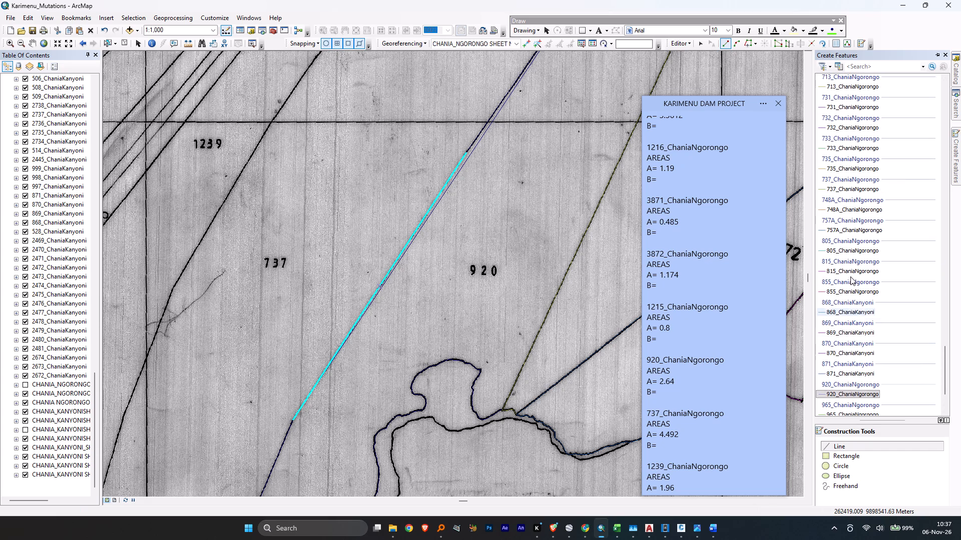
left_click(855, 188)
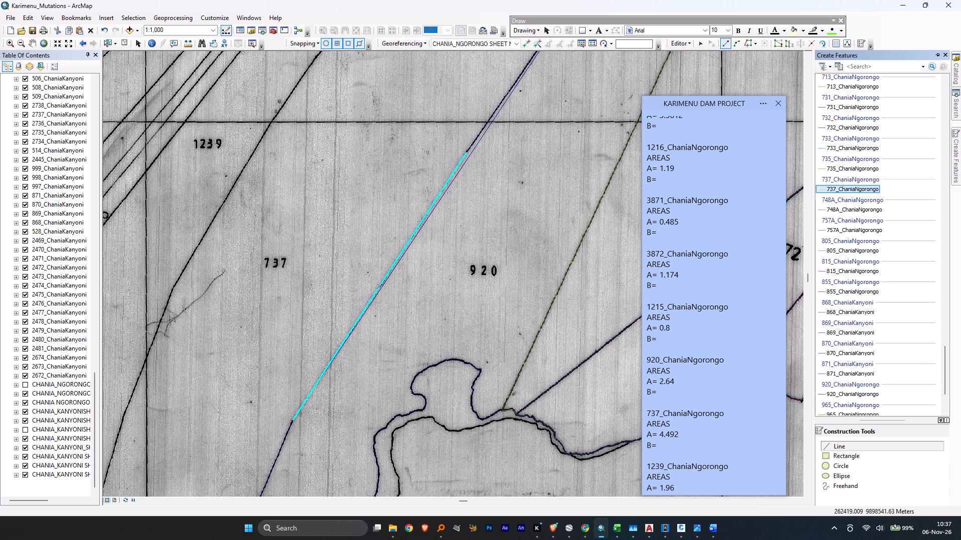
left_click(861, 446)
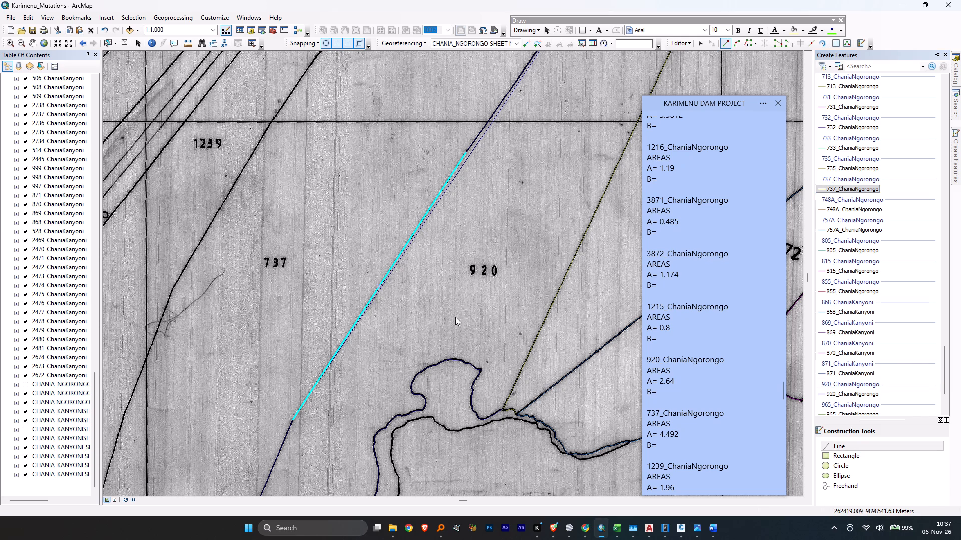
middle_click_drag(329, 348, 475, 227)
middle_click_drag(394, 398, 471, 249)
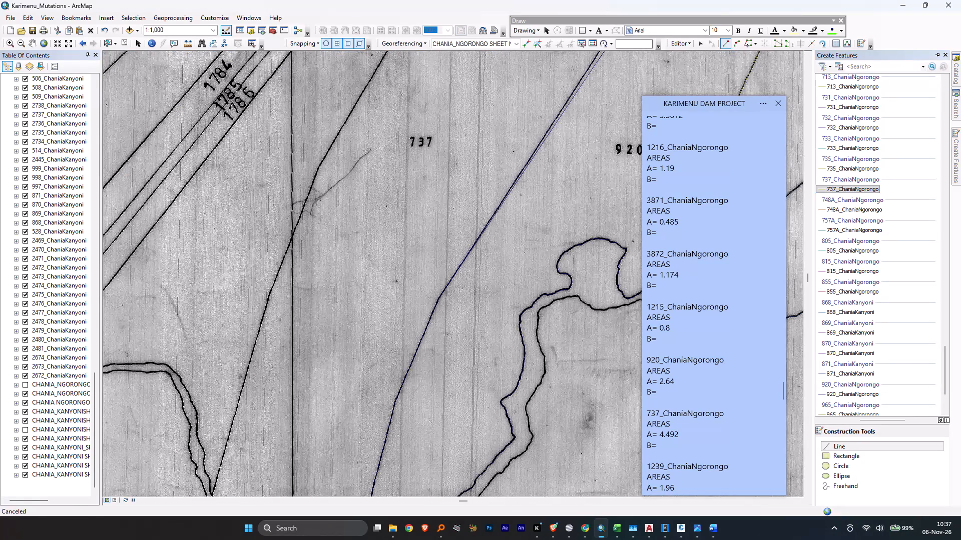
middle_click_drag(471, 249, 497, 185)
middle_click_drag(381, 440, 458, 216)
scroll(378, 374, "down", 2)
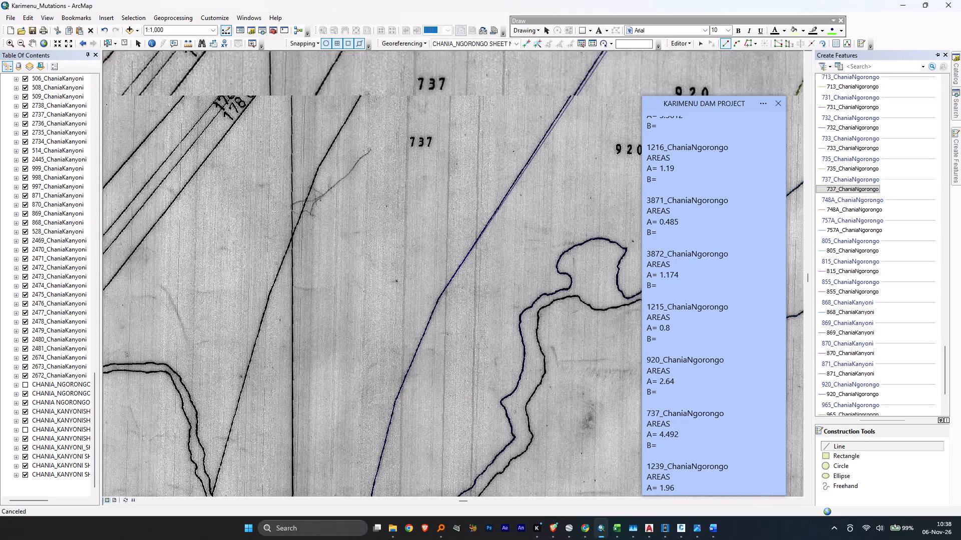
scroll(378, 374, "up", 15)
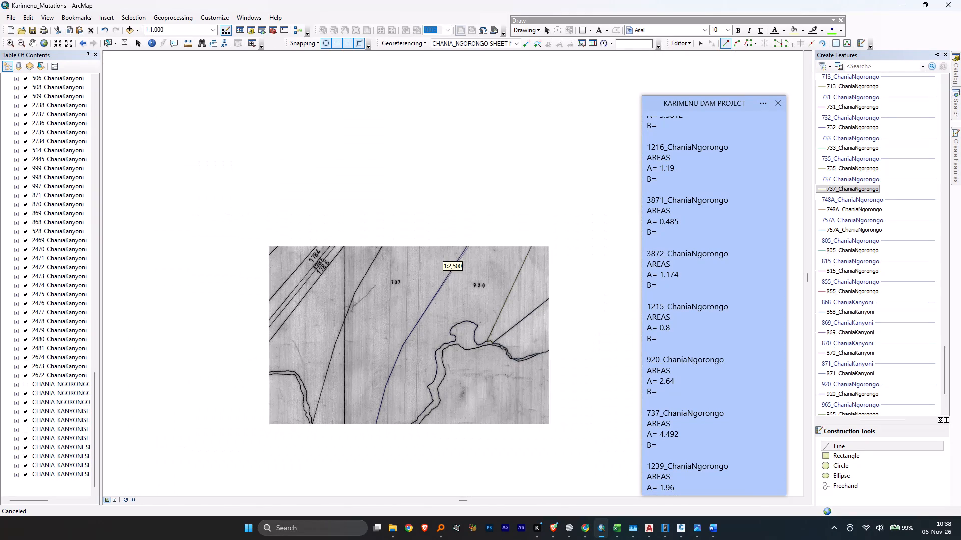
scroll(332, 466, "down", 5)
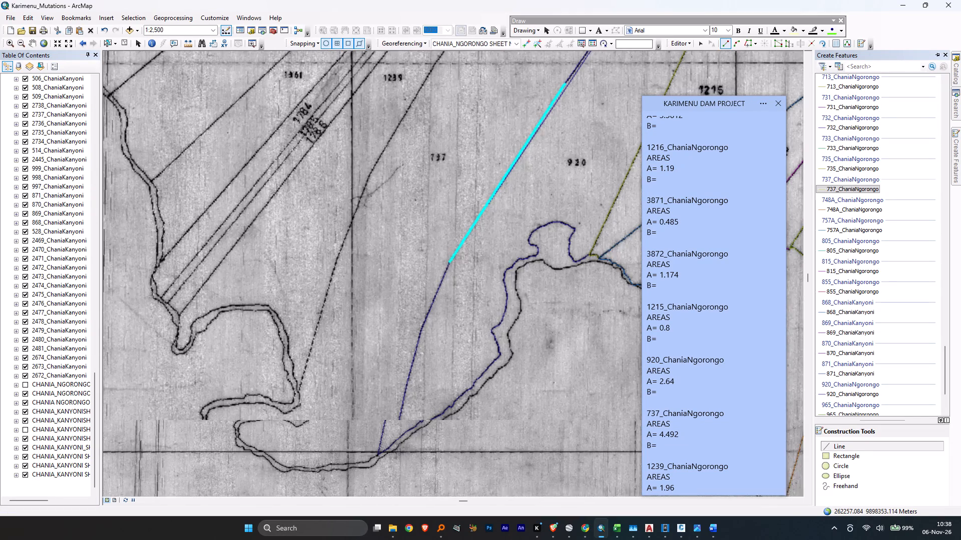
scroll(331, 466, "down", 6)
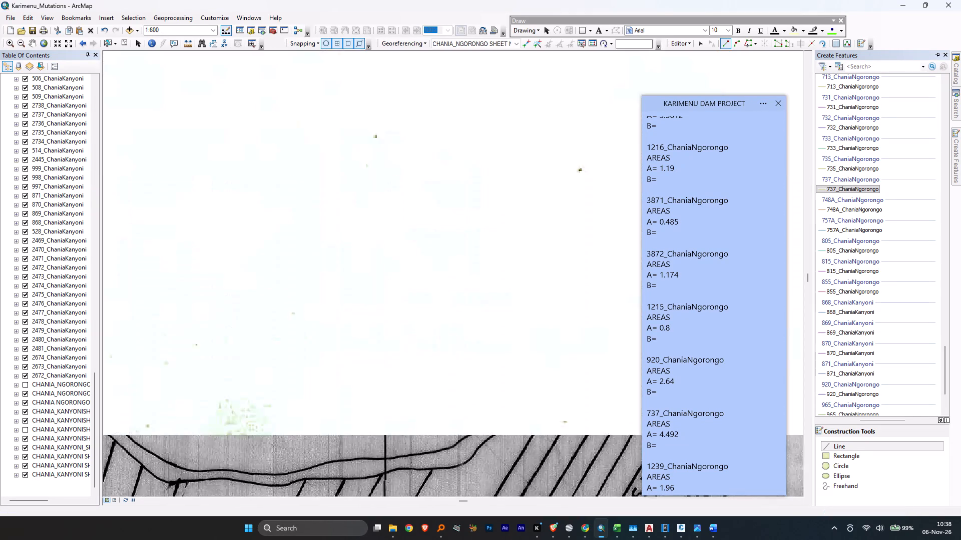
middle_click_drag(331, 466, 482, 392)
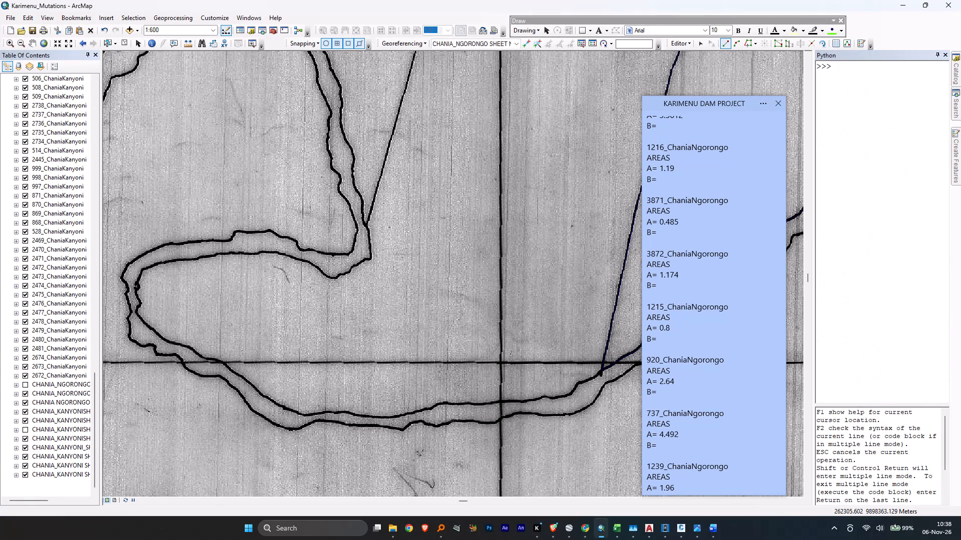
left_click(602, 372)
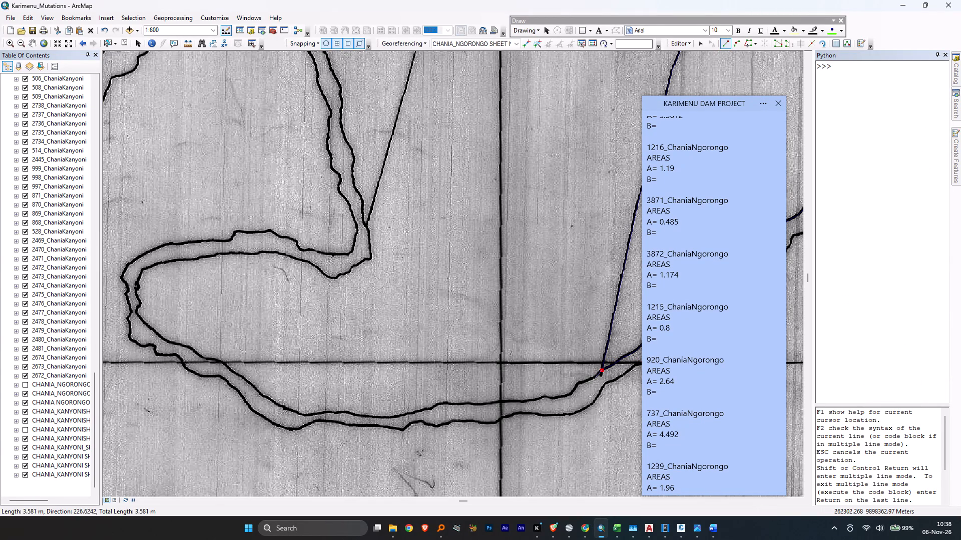
left_click(594, 378)
left_click(585, 382)
left_click(578, 383)
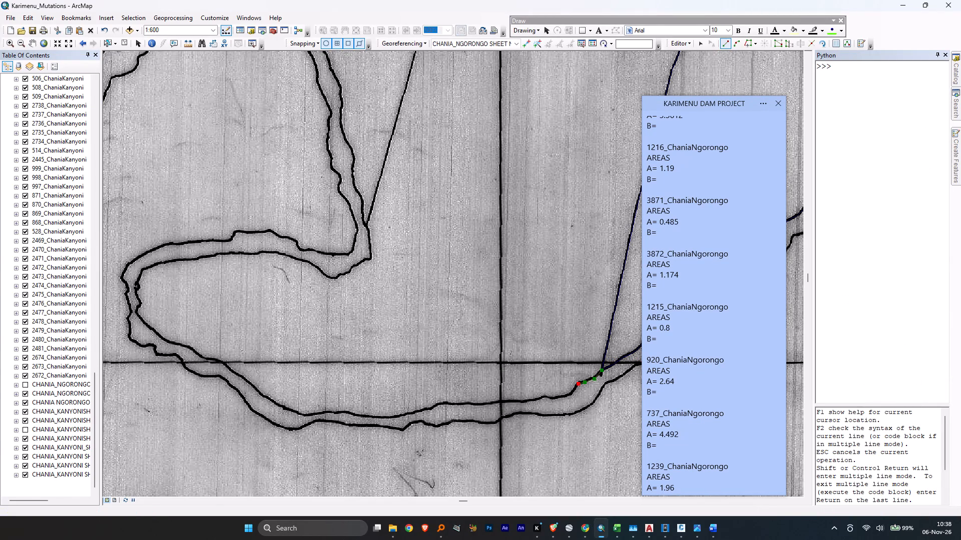
left_click(573, 390)
left_click(570, 394)
left_click(562, 397)
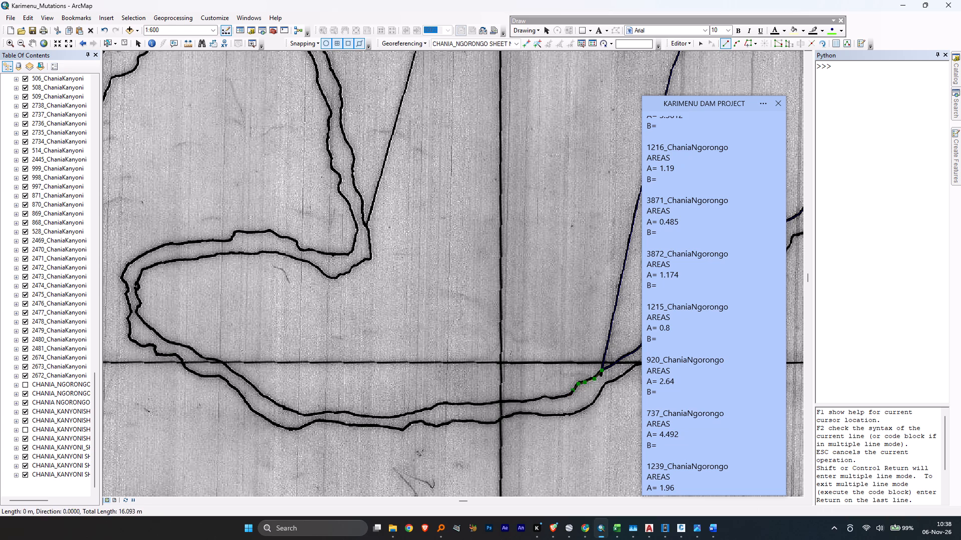
left_click(557, 397)
left_click(550, 397)
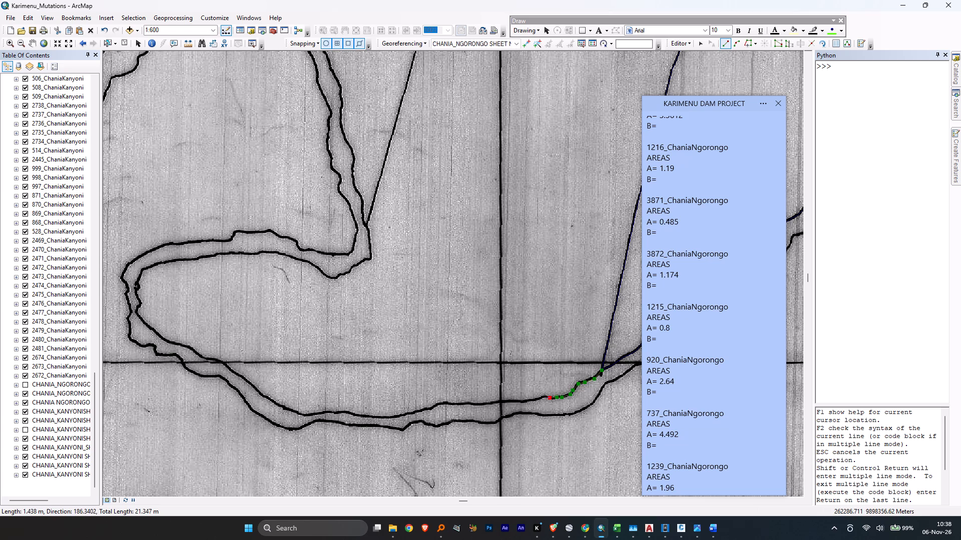
Trace about 34 m more of 737's river edge west along the bank, past the vertical grid line.
left_click(545, 396)
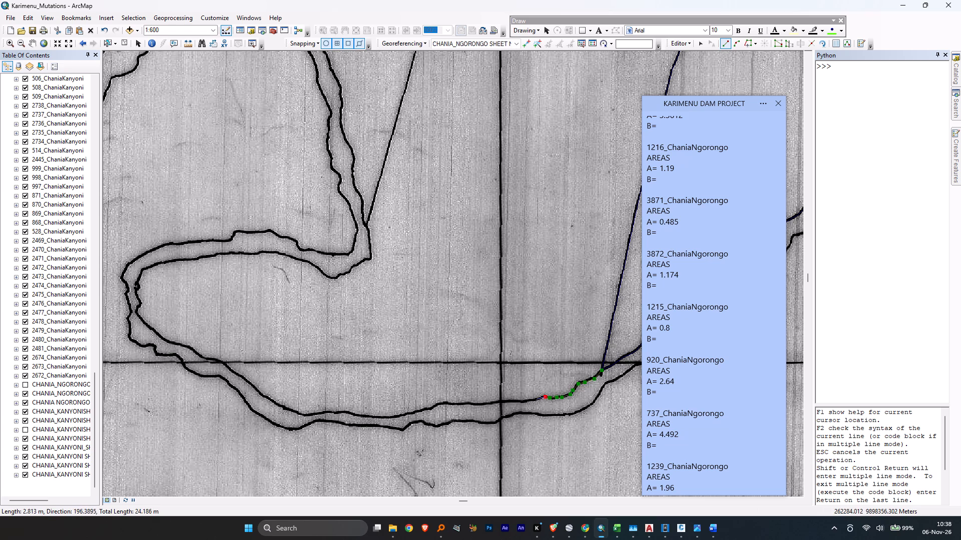
left_click(536, 399)
left_click(526, 400)
left_click(514, 400)
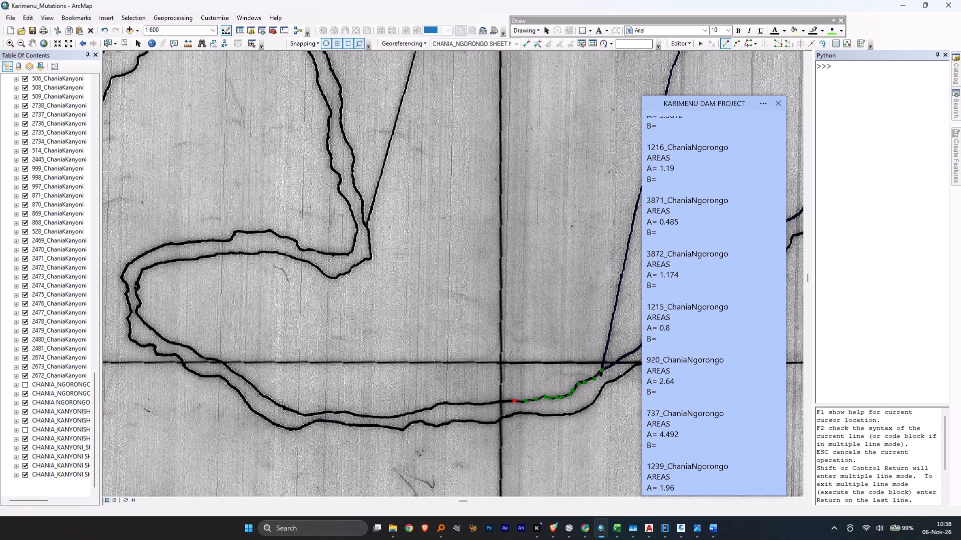
left_click(503, 401)
left_click(493, 402)
left_click(481, 403)
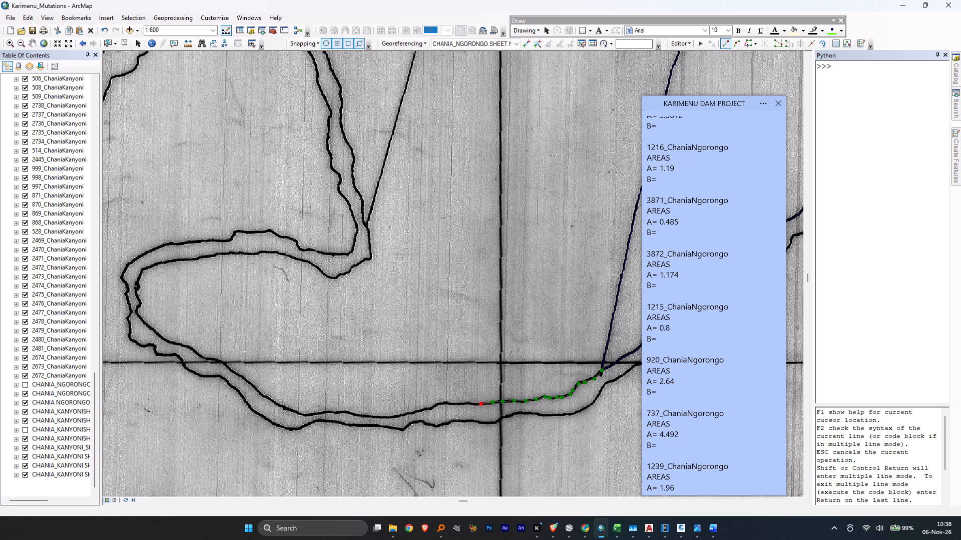
left_click(471, 404)
left_click(461, 403)
left_click(451, 403)
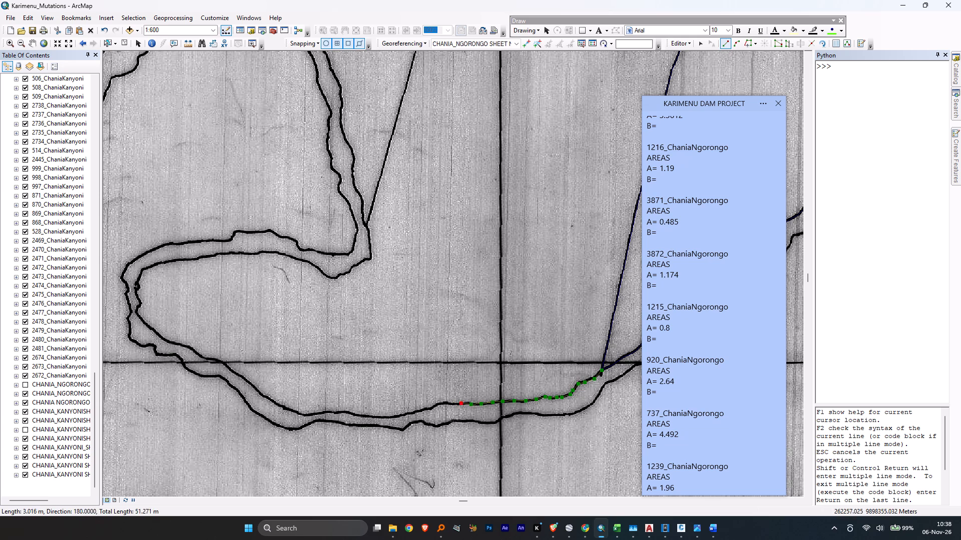
left_click(442, 402)
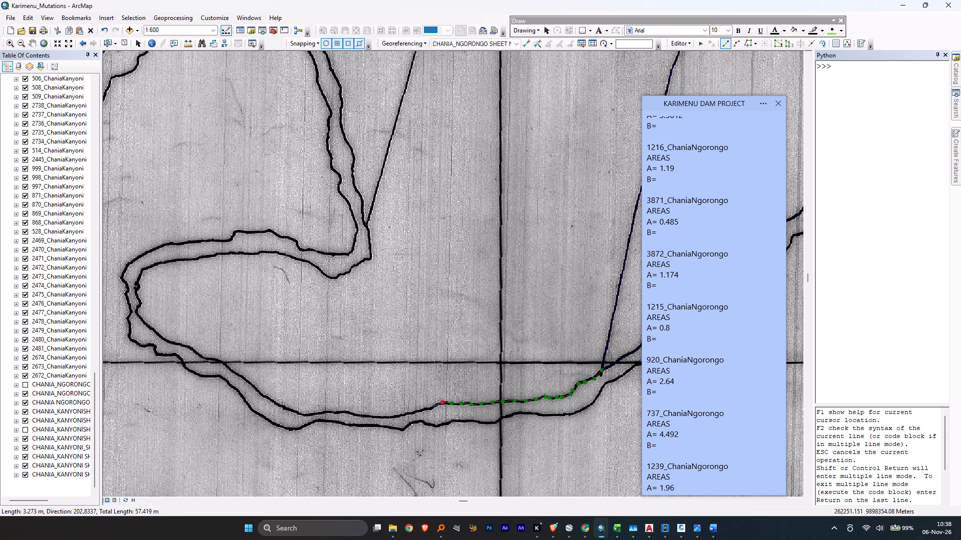
Continue 737's river edge about 43 m west along the inner bank to the bottom of the river bend.
left_click(432, 407)
left_click(425, 409)
left_click(412, 413)
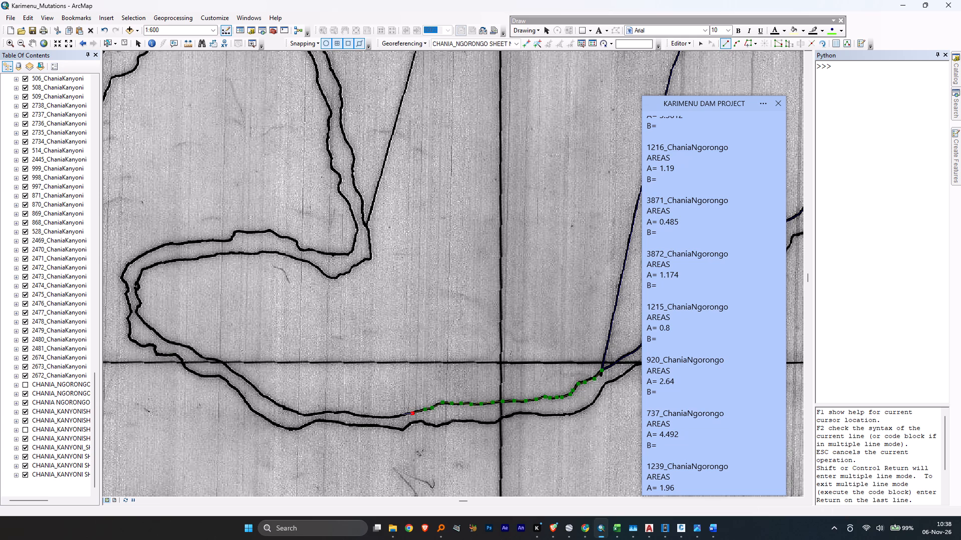
left_click(401, 414)
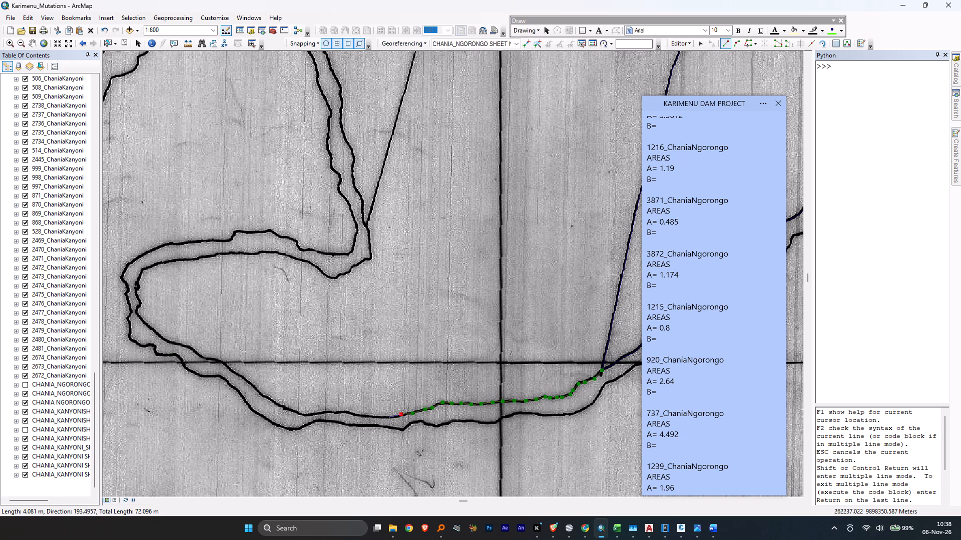
left_click(388, 417)
left_click(370, 416)
left_click(355, 414)
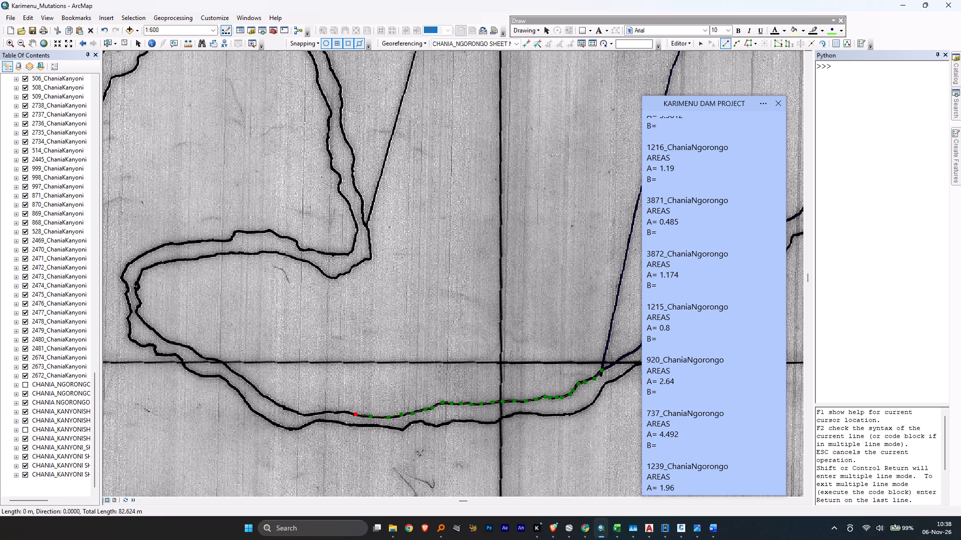
left_click(345, 411)
left_click(333, 411)
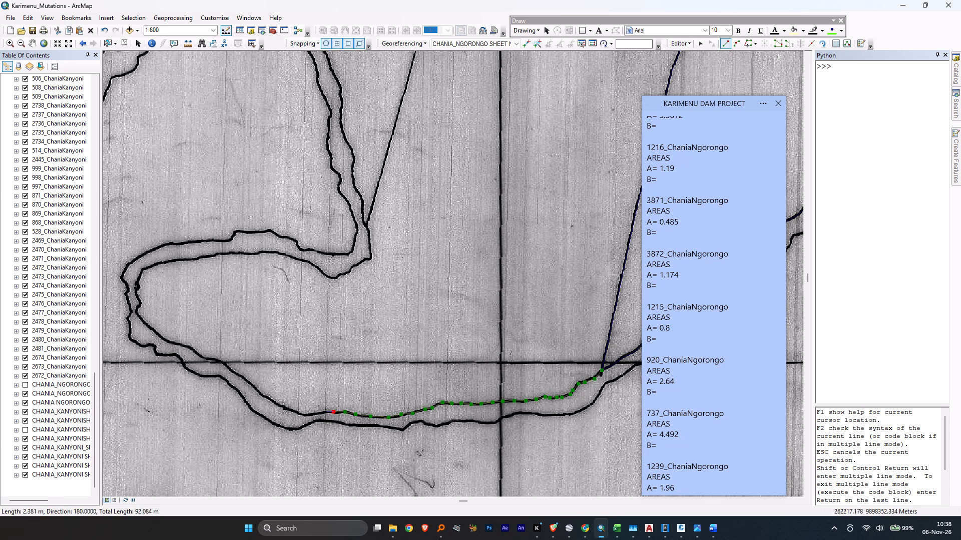
left_click(324, 411)
left_click(312, 414)
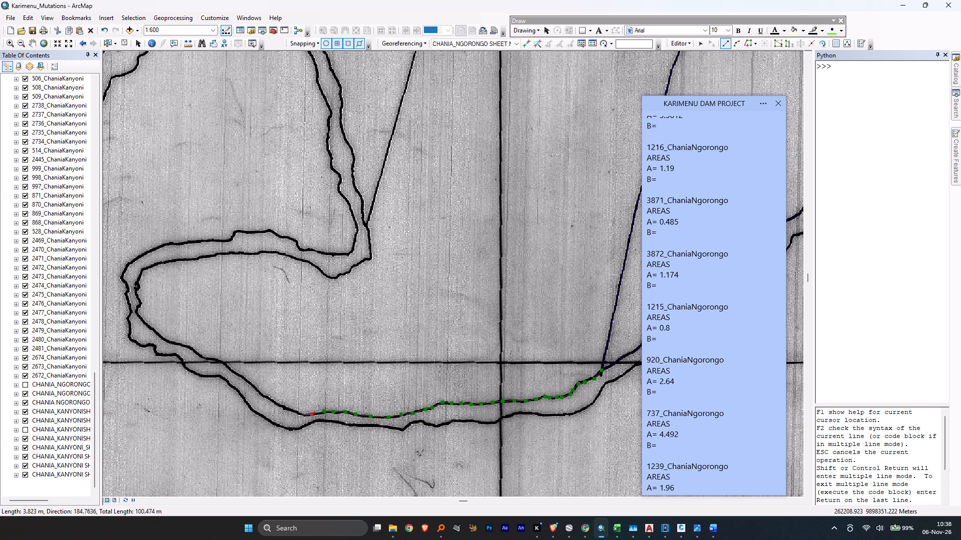
Trace about 34 m more of 737's river edge northwest, up to where the bank crosses the horizontal grid line.
left_click(299, 413)
left_click(282, 407)
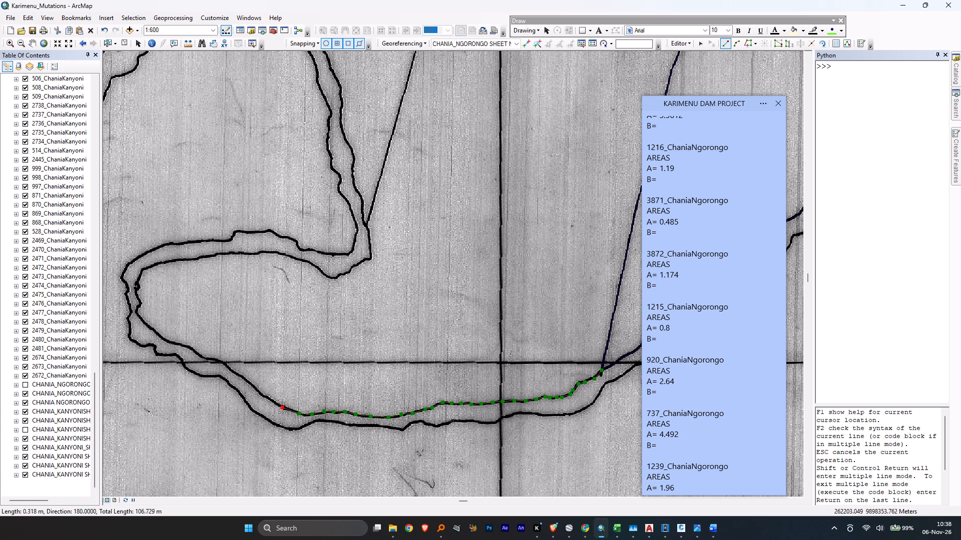
left_click(274, 400)
left_click(266, 396)
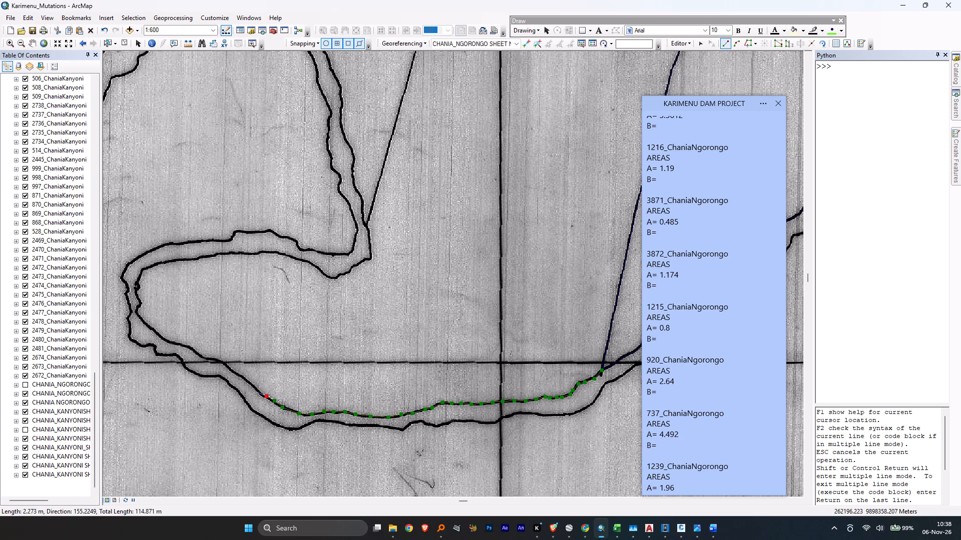
left_click(258, 391)
left_click(248, 381)
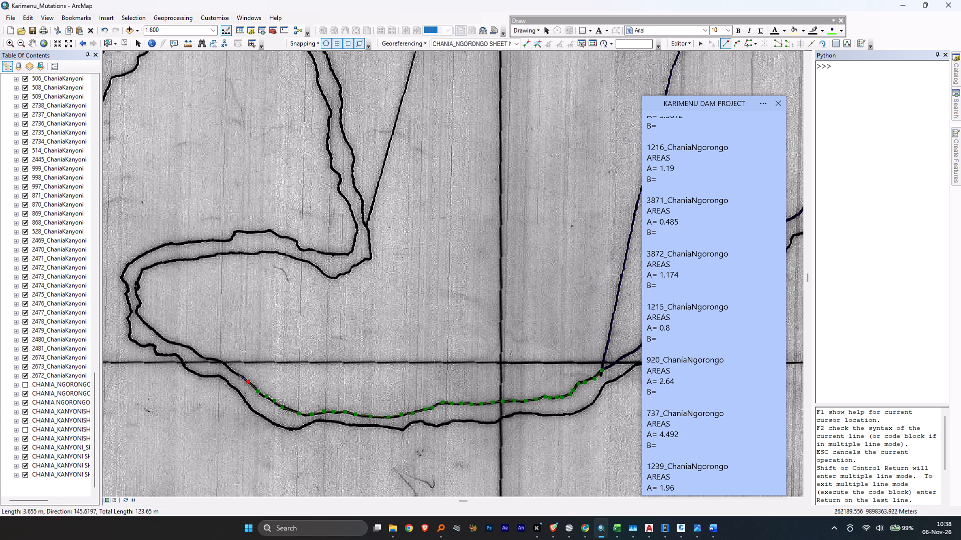
left_click(237, 374)
left_click(228, 367)
left_click(223, 361)
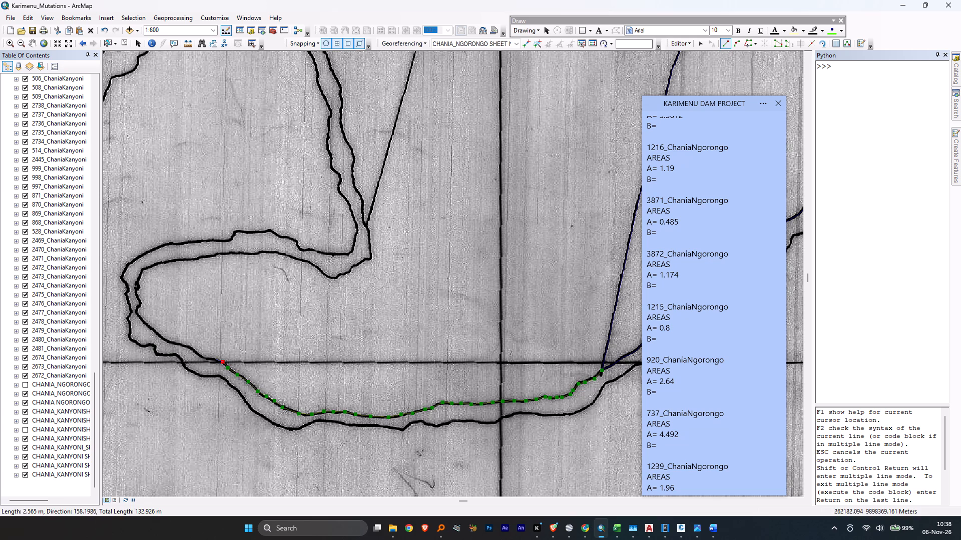
Extend 737's river edge about 27 m northwest along the inner bank toward the western end of the bend.
left_click(215, 358)
left_click(205, 356)
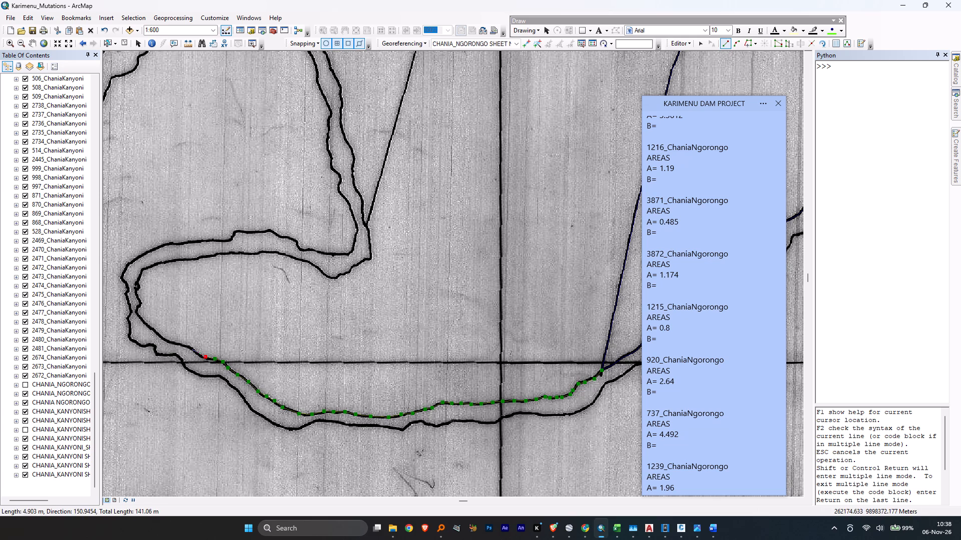
left_click(195, 352)
left_click(188, 346)
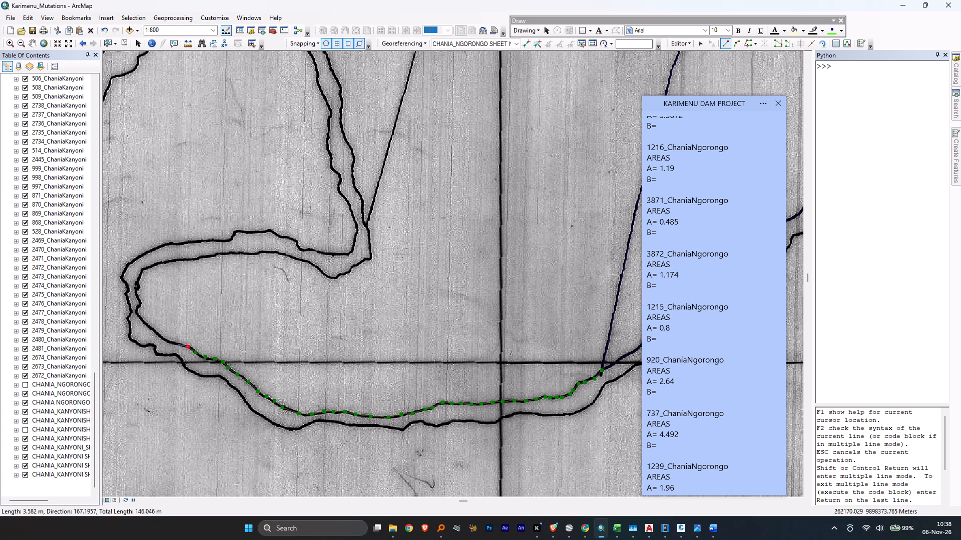
left_click(177, 344)
left_click(167, 339)
left_click(156, 332)
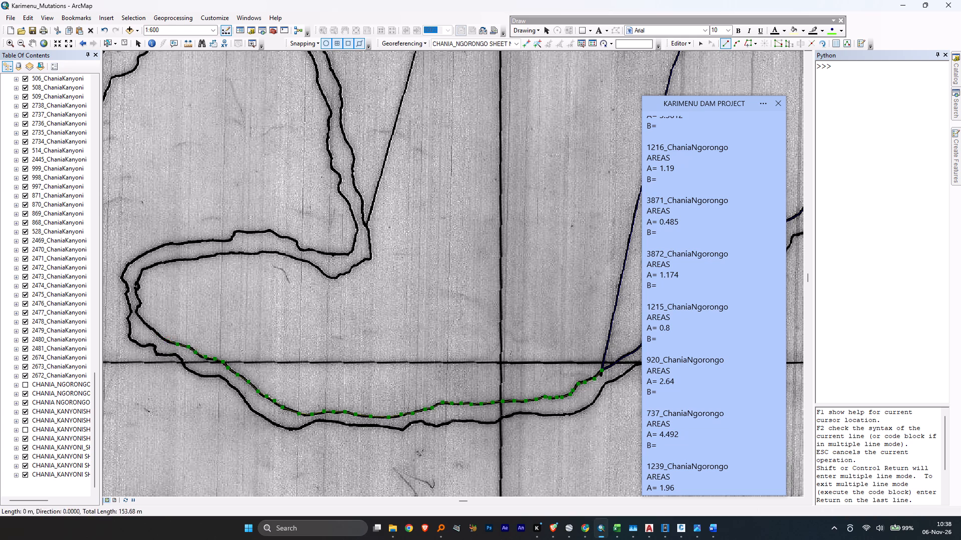
left_click(145, 324)
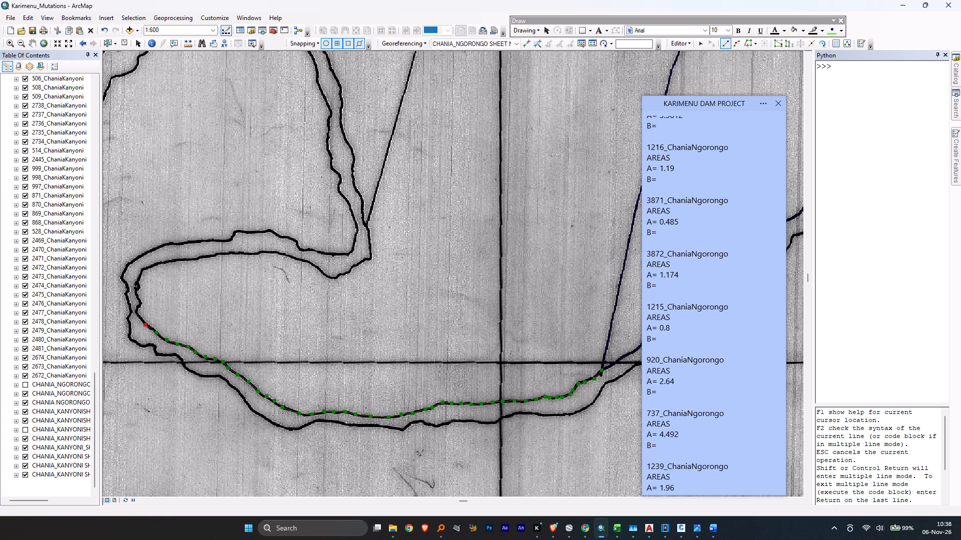
Trace about 23 m more of 737's river edge along the inner bank around the western end of the bend.
left_click(139, 316)
left_click(136, 312)
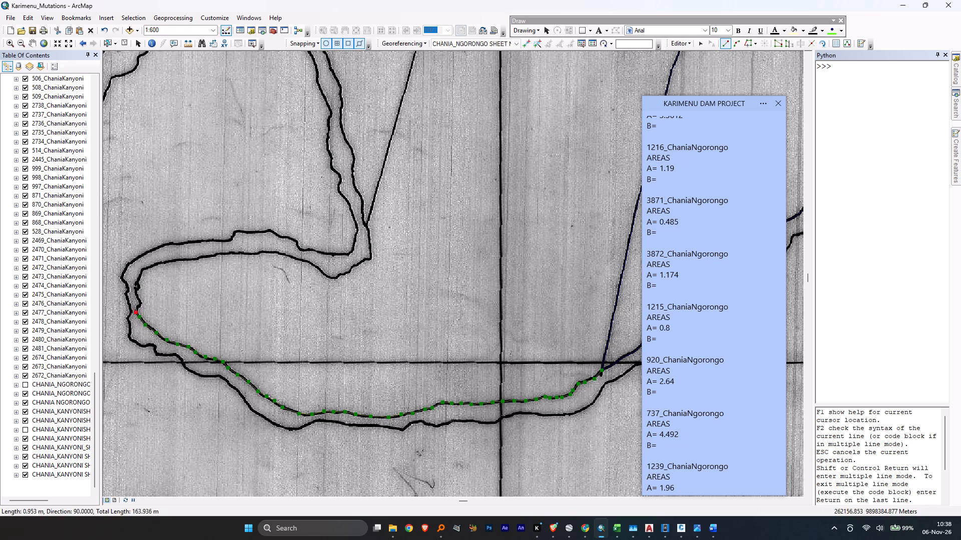
left_click(137, 307)
left_click(141, 303)
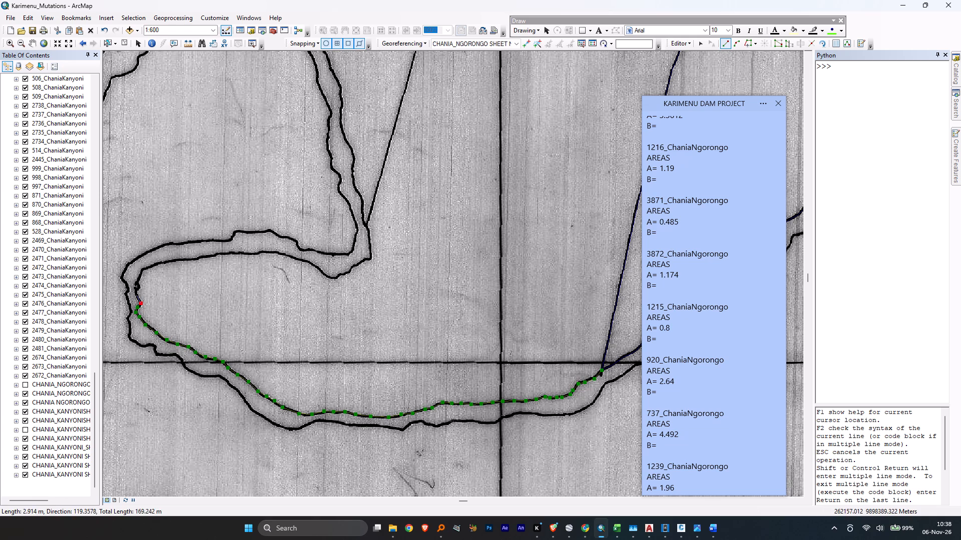
left_click(136, 294)
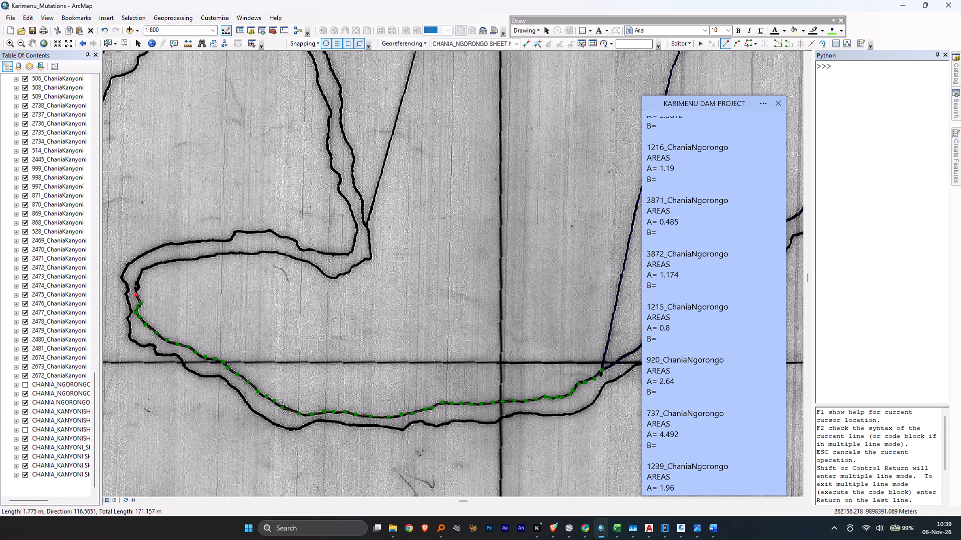
left_click(137, 288)
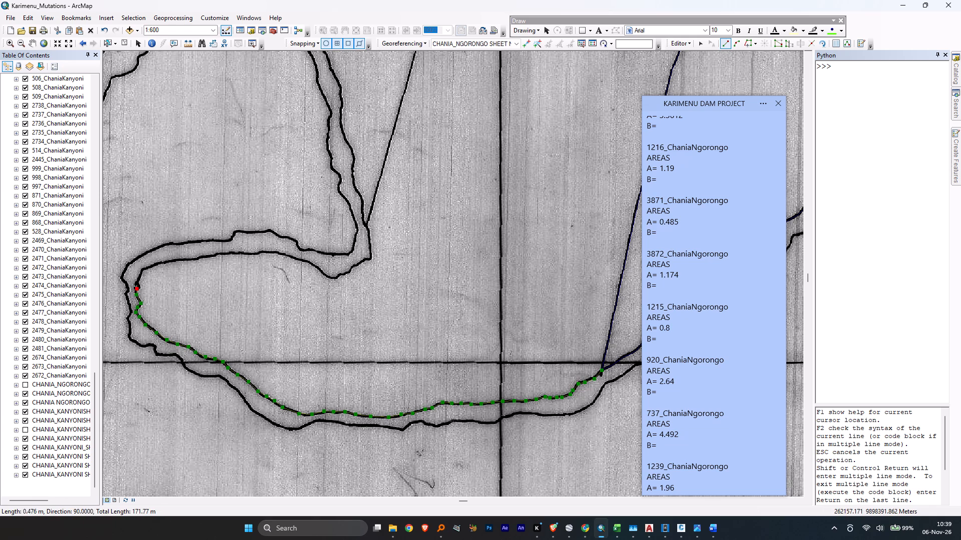
left_click(138, 279)
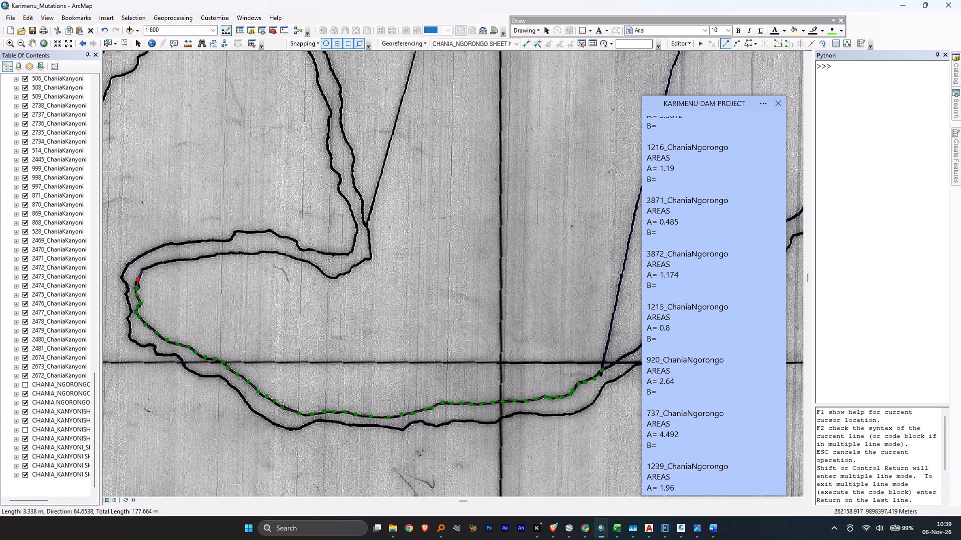
left_click(141, 270)
left_click(151, 265)
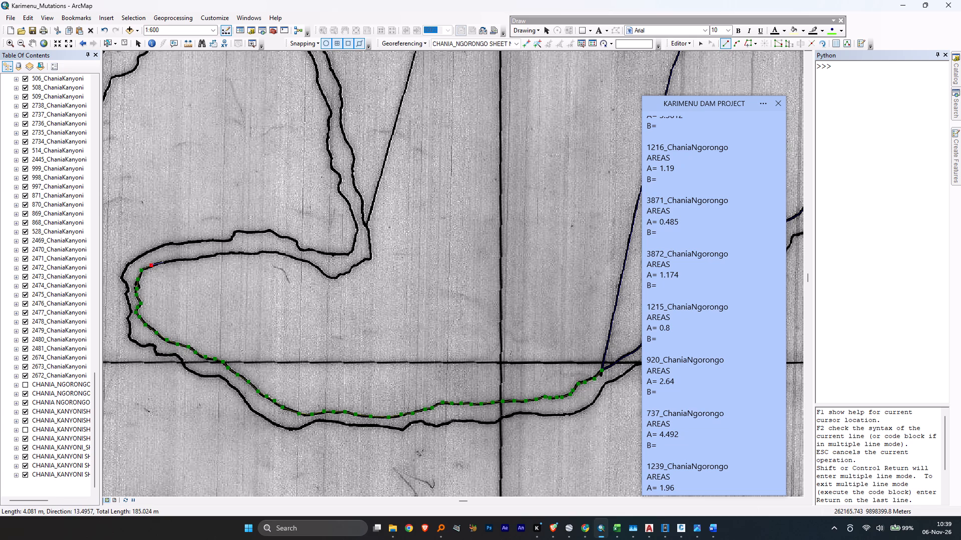
Continue 737's river edge about 38 m east along the inner bank's northern stretch to where it starts curving southeast.
left_click(164, 261)
left_click(182, 259)
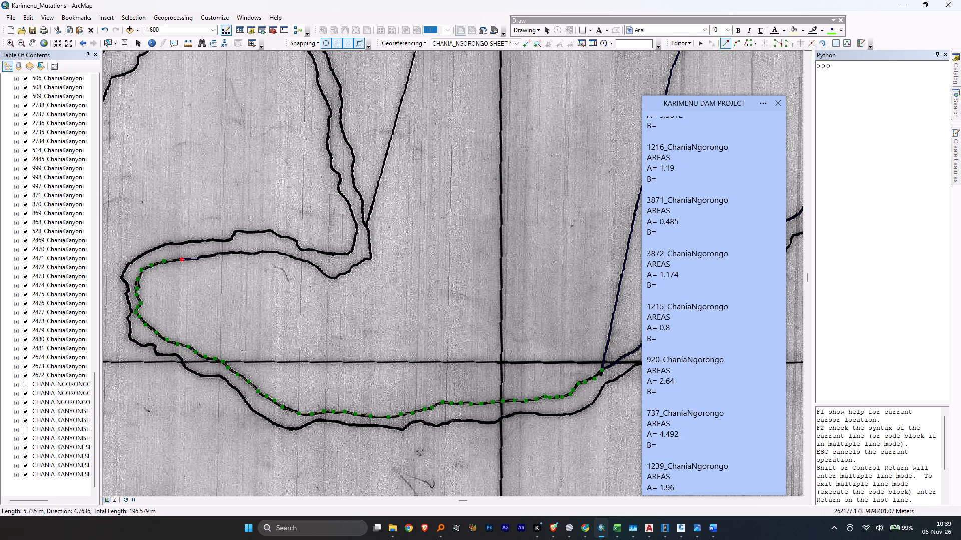
left_click(199, 258)
left_click(210, 255)
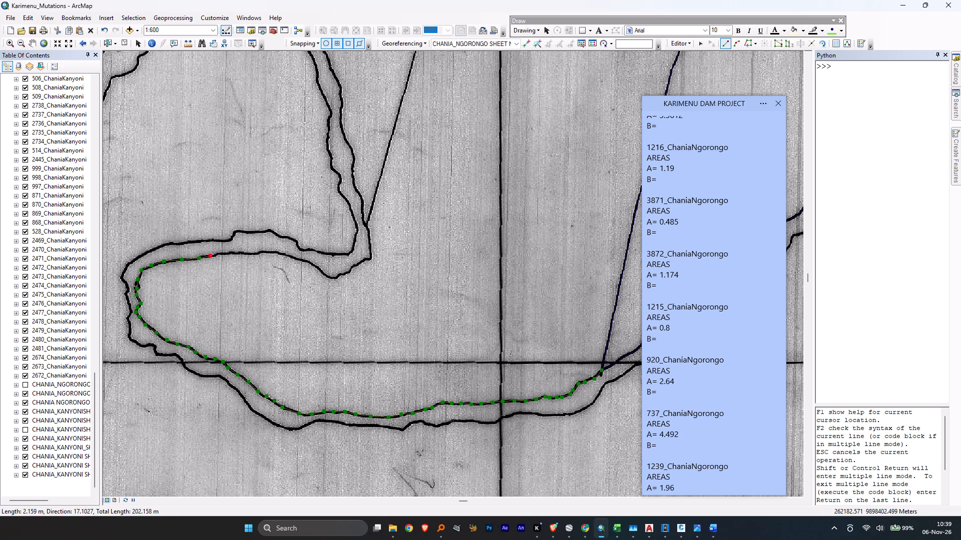
left_click(219, 253)
left_click(229, 253)
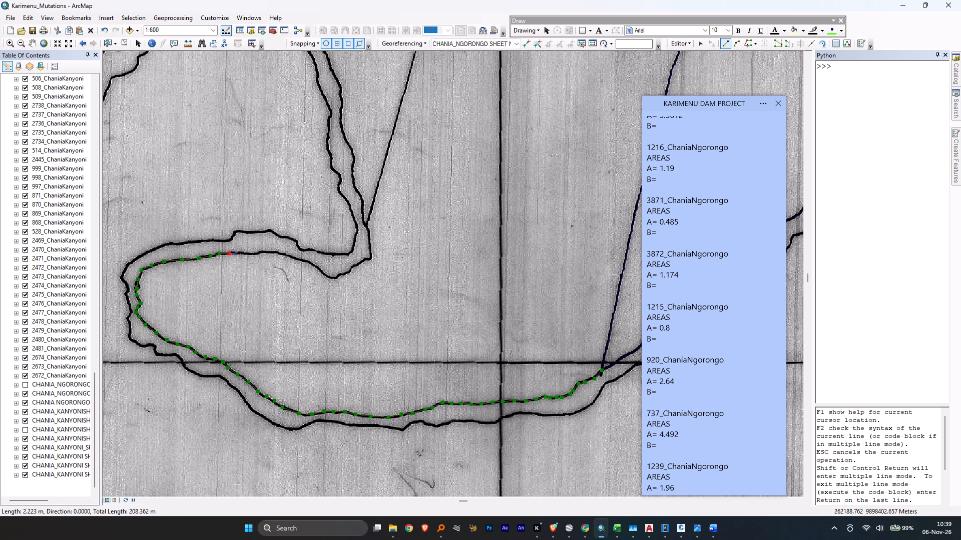
left_click(237, 252)
left_click(248, 253)
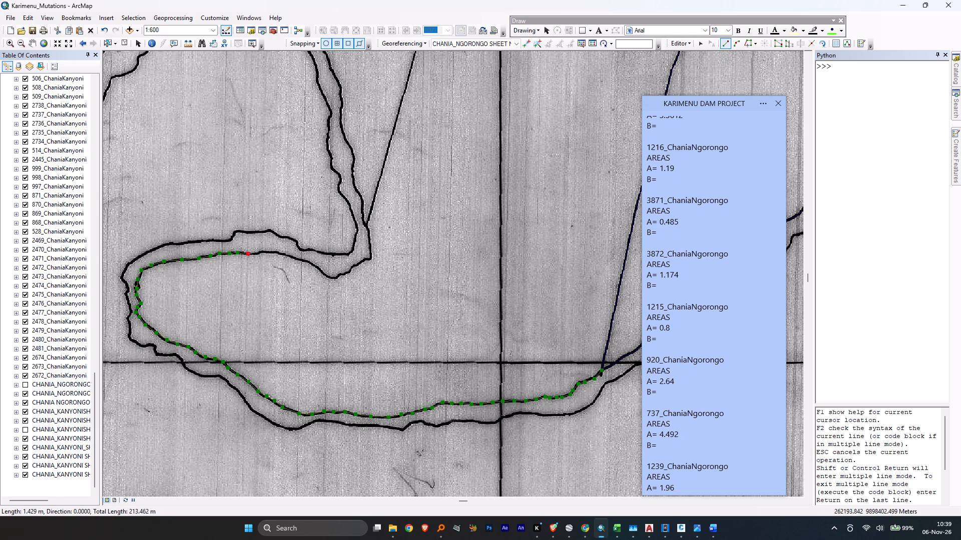
left_click(253, 253)
left_click(260, 251)
left_click(270, 250)
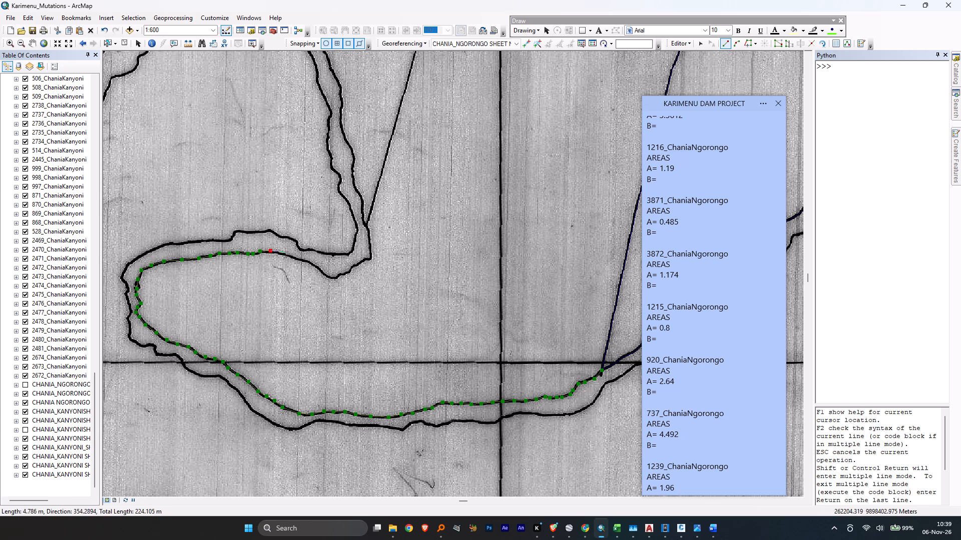
Extend 737's river edge about 22 m southeast along the inner bank to the bottom of the dip.
left_click(288, 255)
left_click(299, 258)
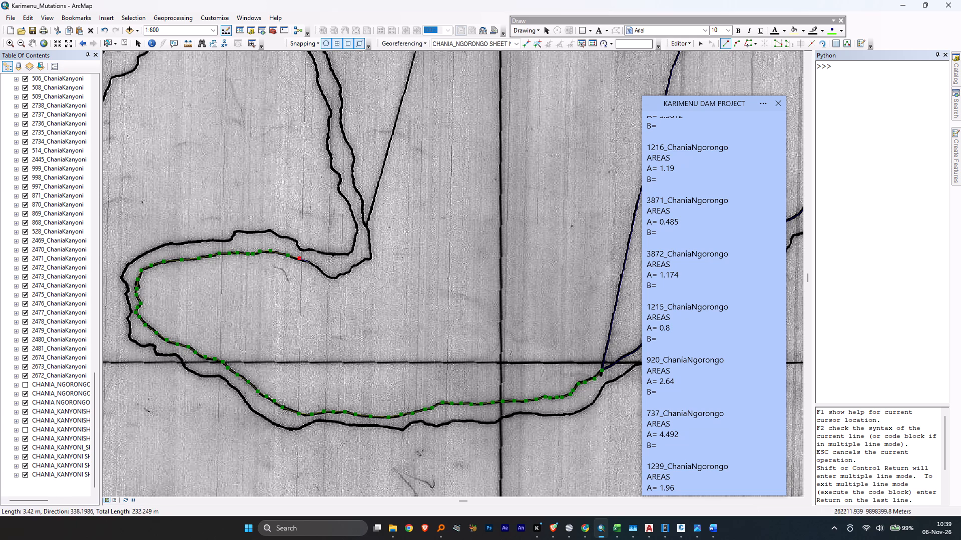
left_click(310, 262)
left_click(317, 266)
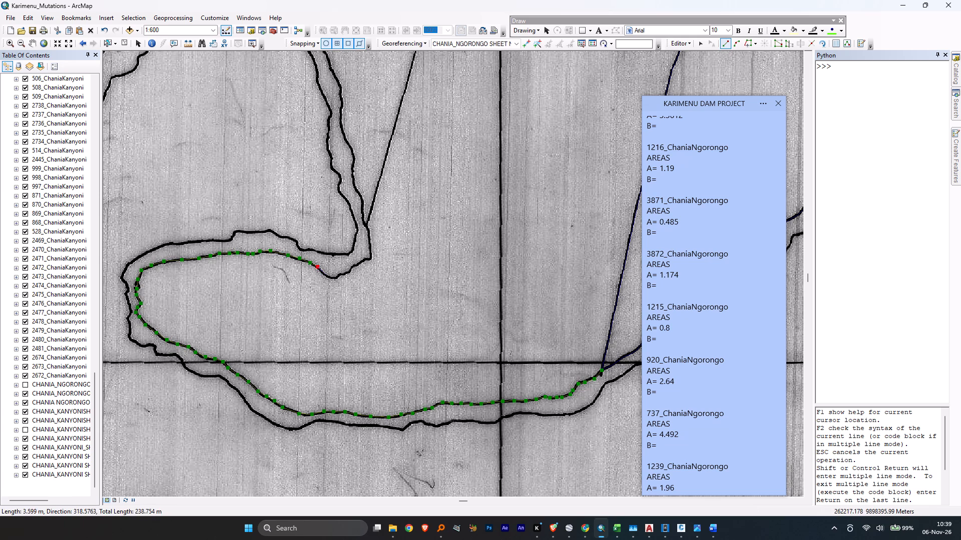
left_click(326, 274)
left_click(332, 277)
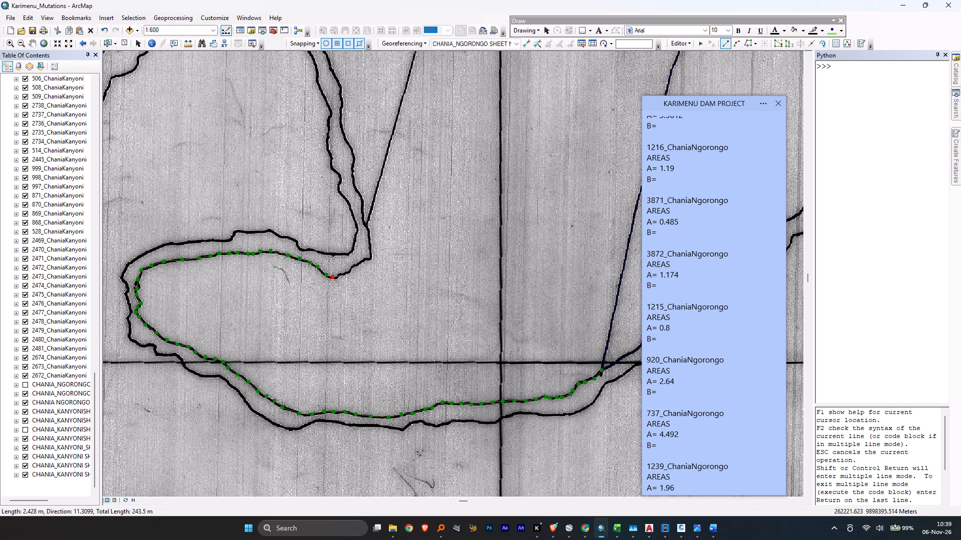
Trace the last 25 m or so of 737's river edge northeast and north, finishing at the junction with the 737–1239 boundary.
left_click(340, 275)
left_click(348, 273)
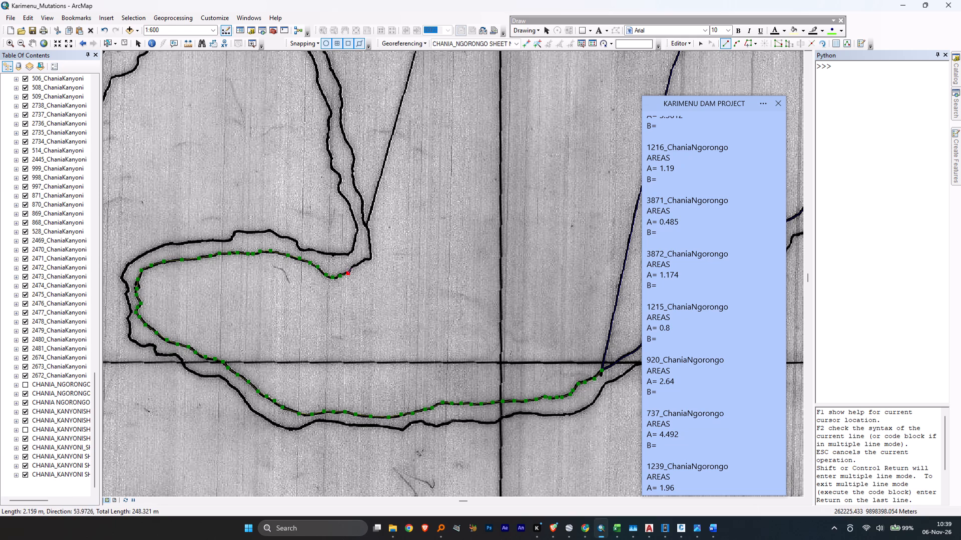
left_click(352, 267)
left_click(356, 264)
left_click(364, 260)
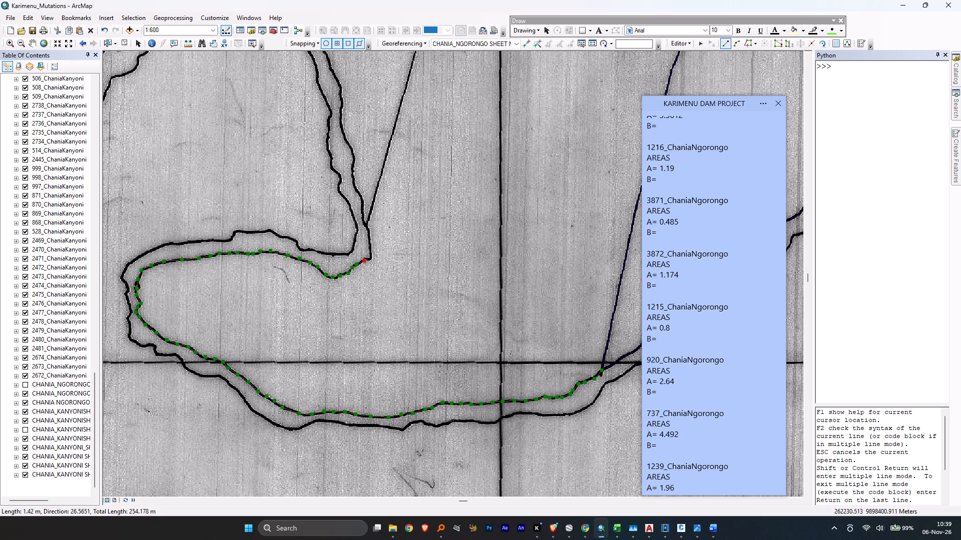
left_click(369, 259)
left_click(371, 258)
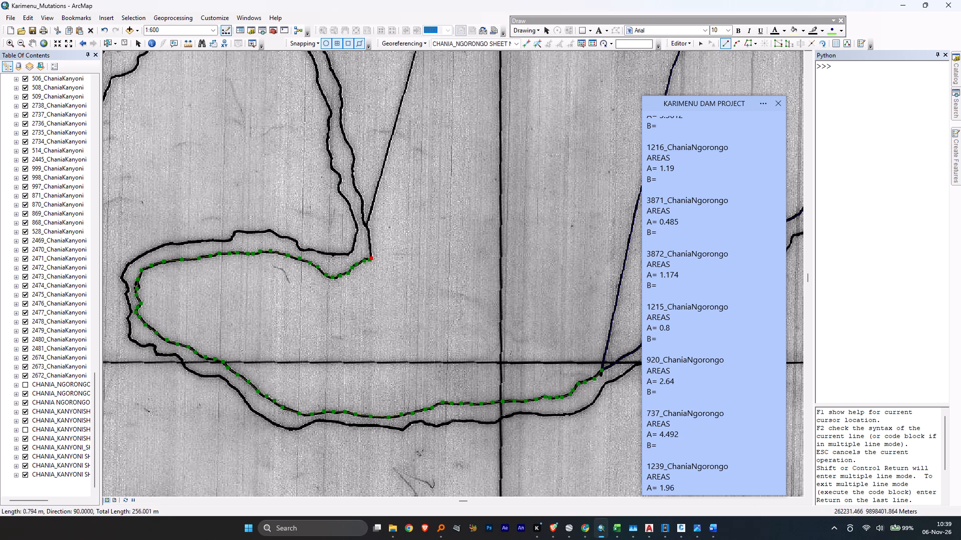
left_click(370, 250)
left_click(369, 240)
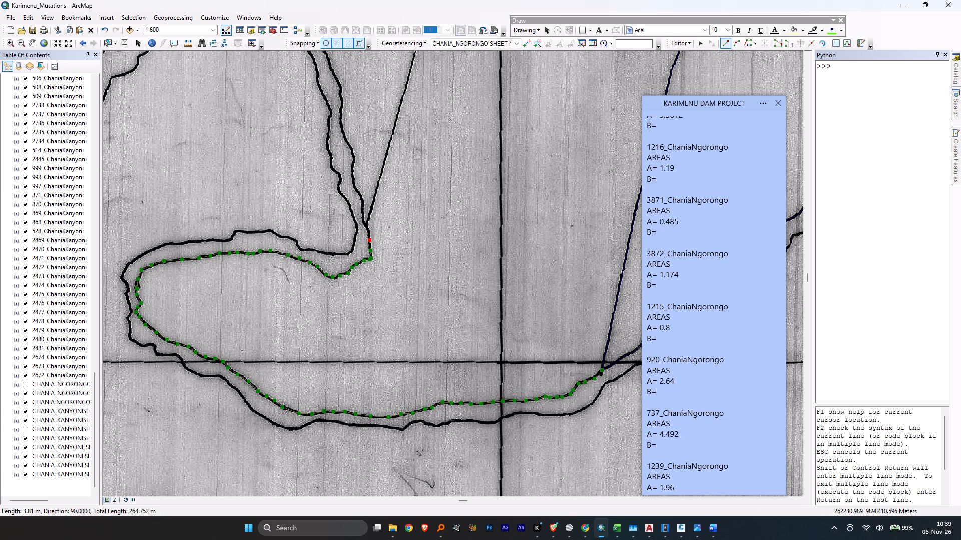
left_click(369, 229)
scroll(364, 222, "down", 15)
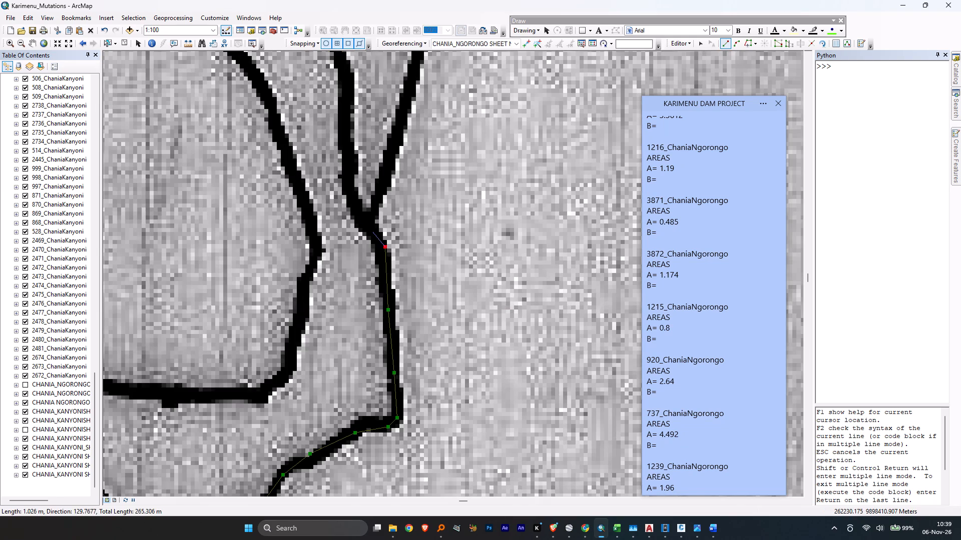
double_click(368, 228)
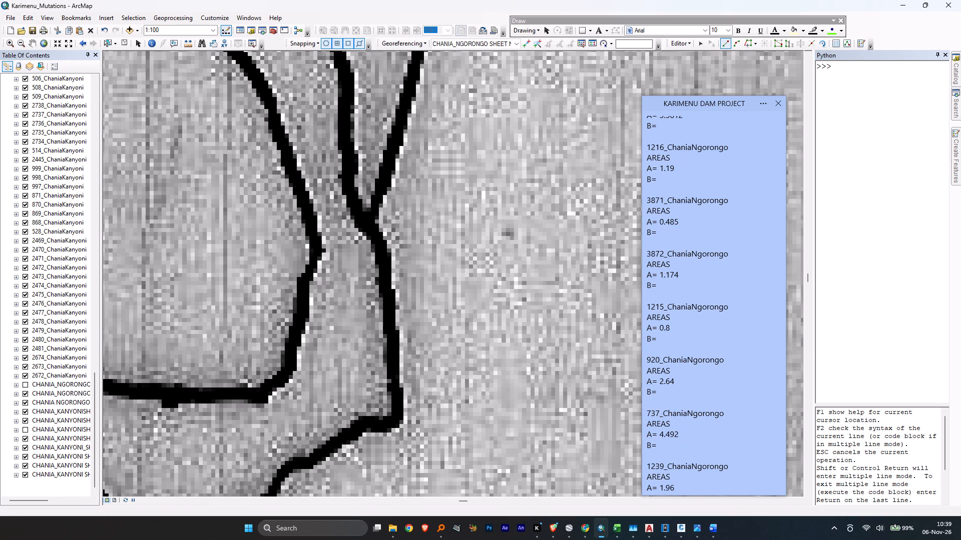
Start the 737–1239 boundary at the river junction and trace it about 183 m northeast through the first bend to the second bend.
left_click(368, 229)
scroll(344, 336, "up", 6)
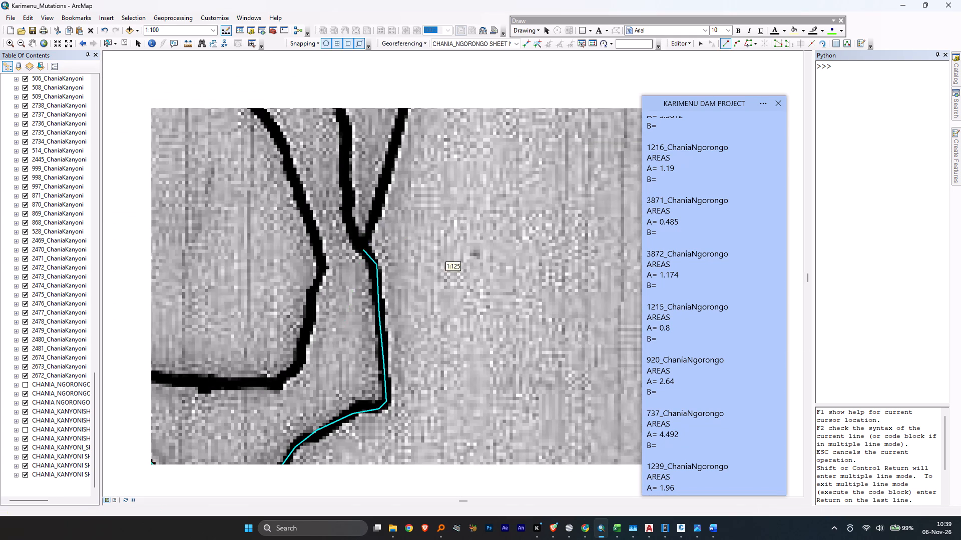
scroll(344, 336, "up", 20)
scroll(344, 336, "up", 8)
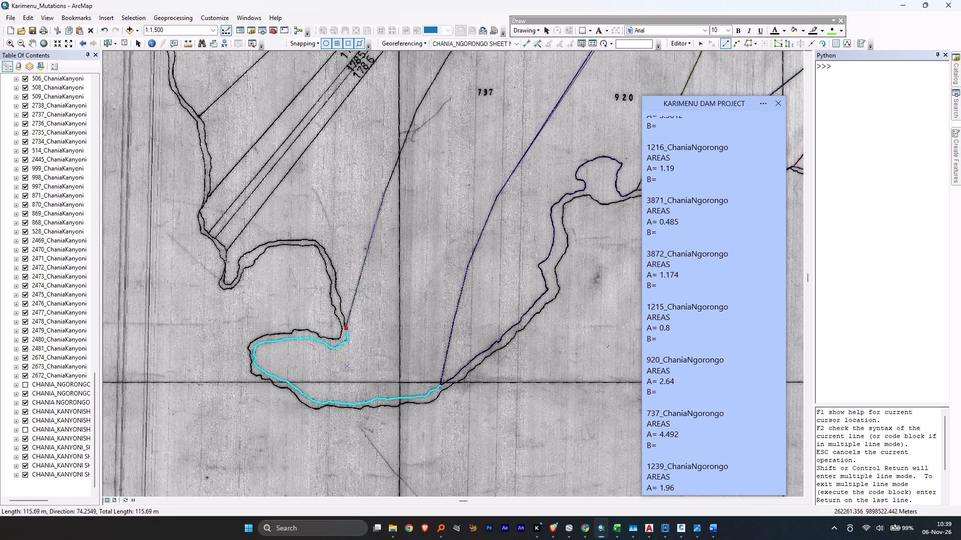
middle_click_drag(384, 193, 358, 276)
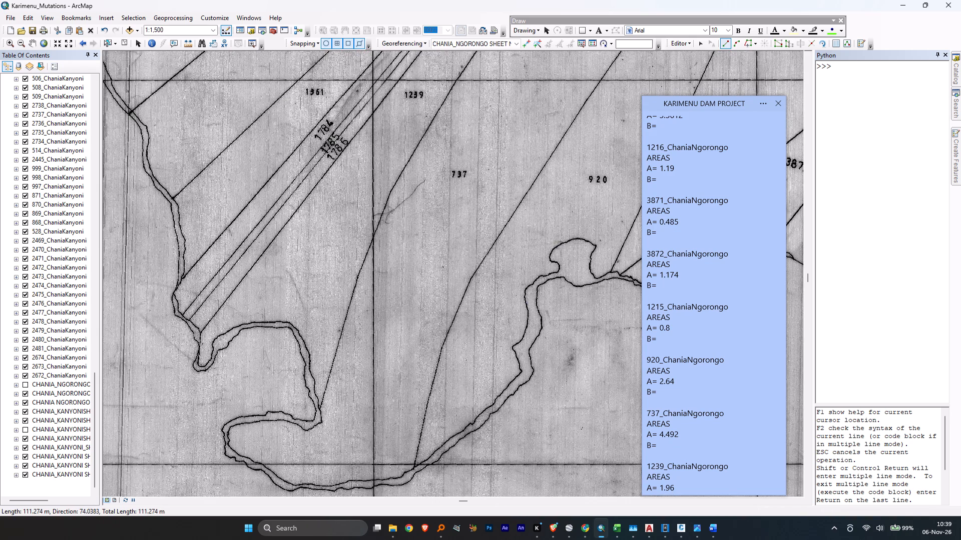
scroll(358, 276, "down", 3)
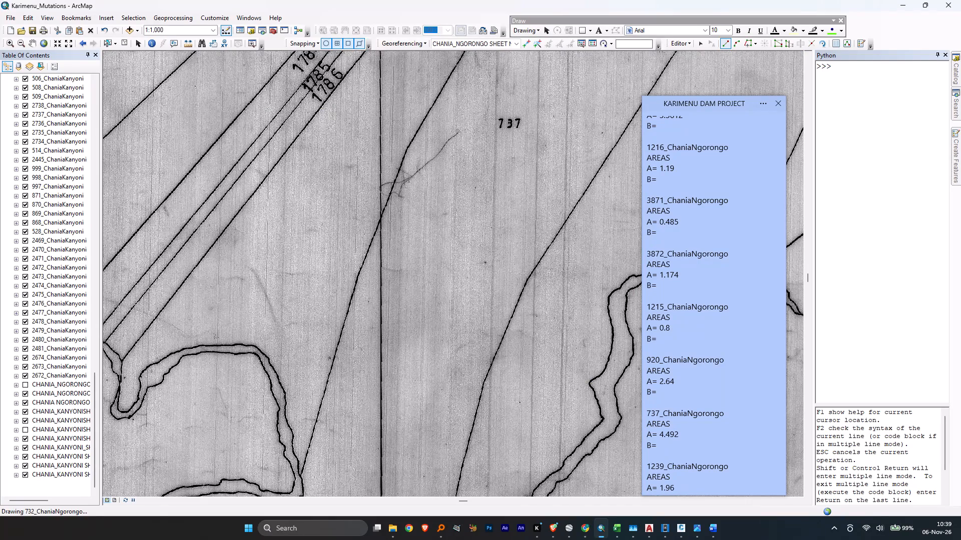
scroll(356, 280, "down", 1)
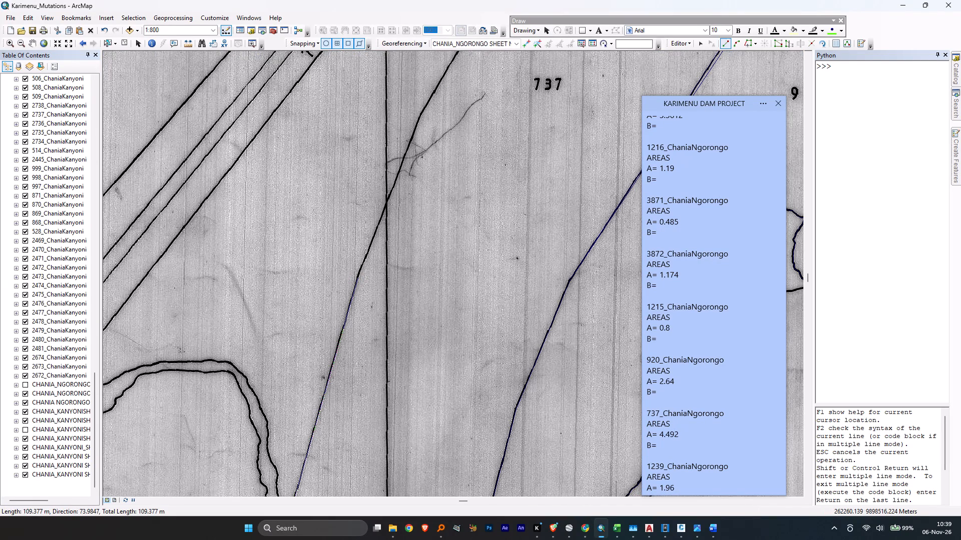
left_click(358, 277)
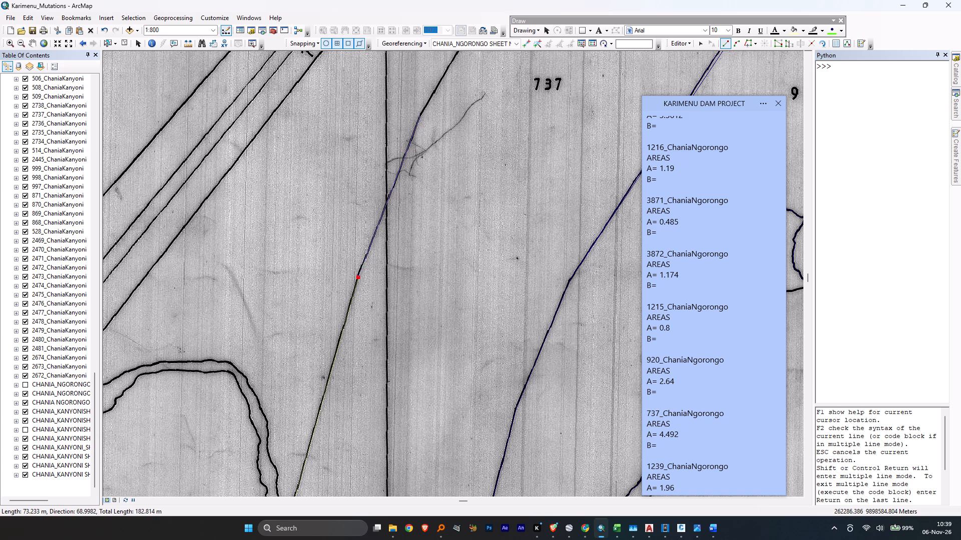
left_click(420, 115)
Trace the remaining 255 m or so of the 737–1239 boundary northeast and finish it at the southern road edge.
middle_click_drag(450, 125, 338, 405)
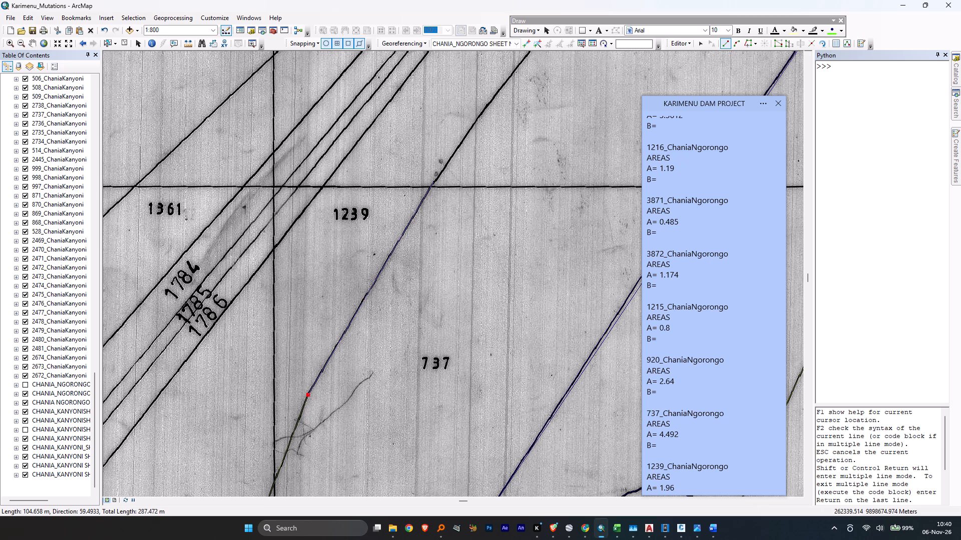
left_click(433, 181)
middle_click_drag(476, 153, 476, 154)
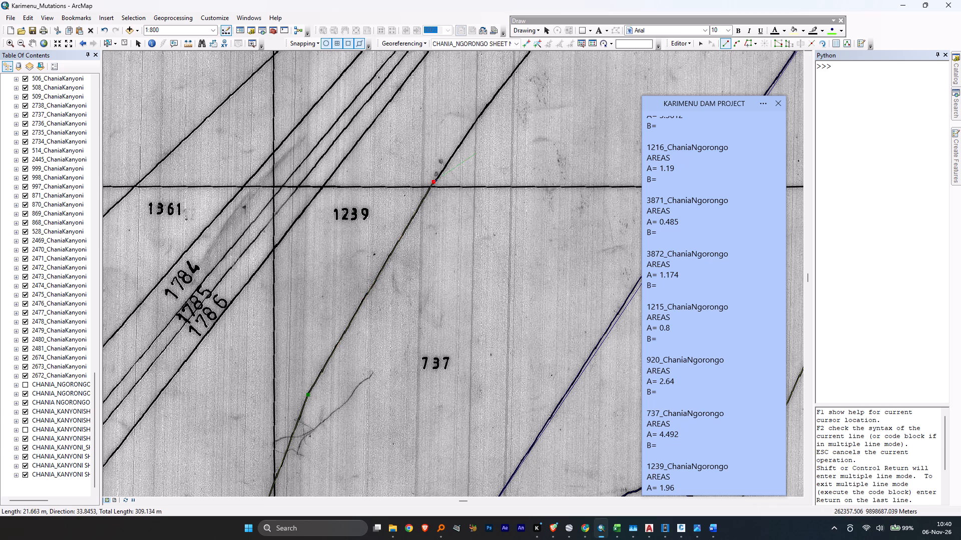
middle_click_drag(476, 154, 337, 337)
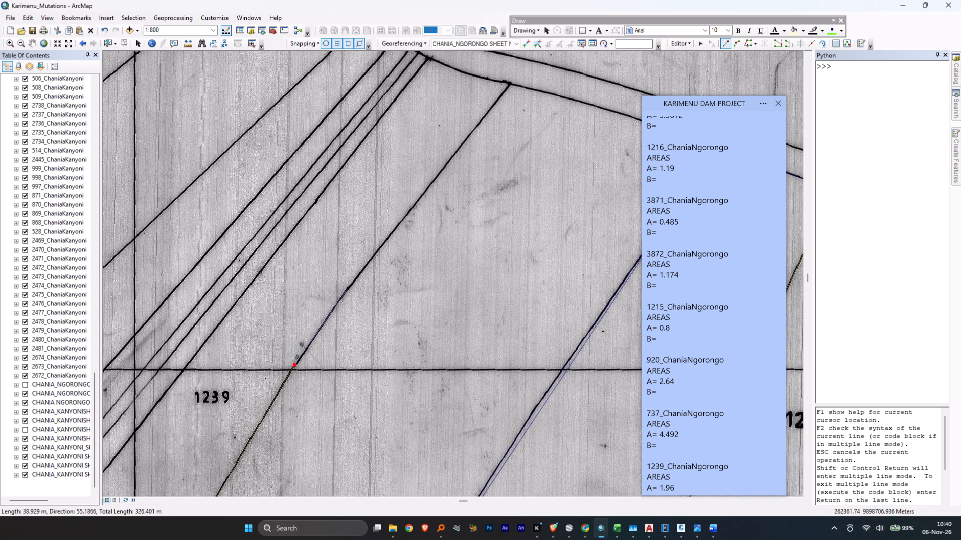
left_click(349, 286)
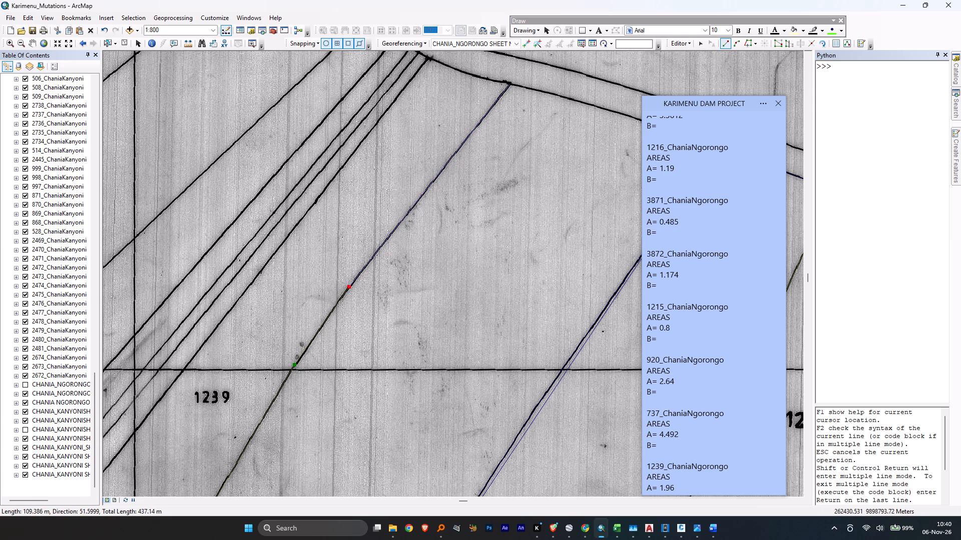
scroll(510, 84, "down", 11)
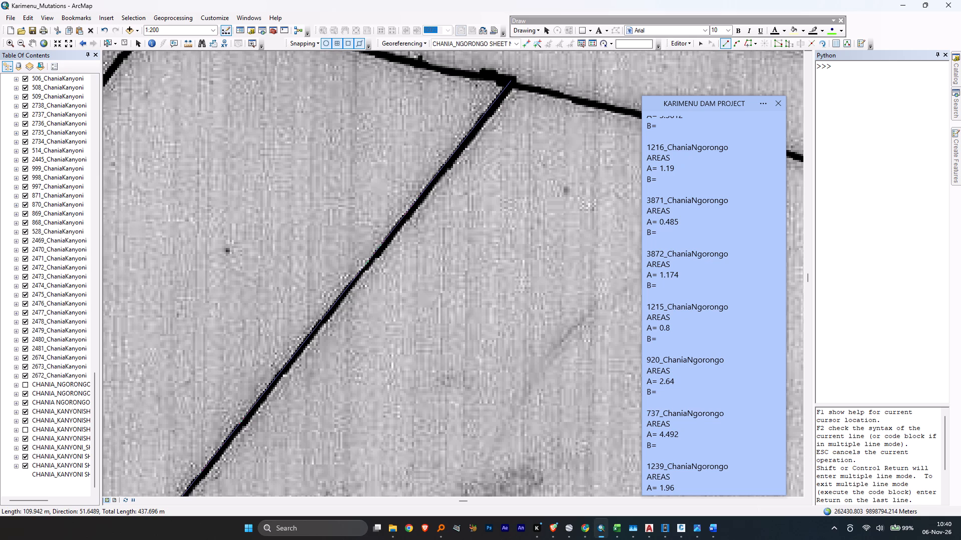
double_click(511, 82)
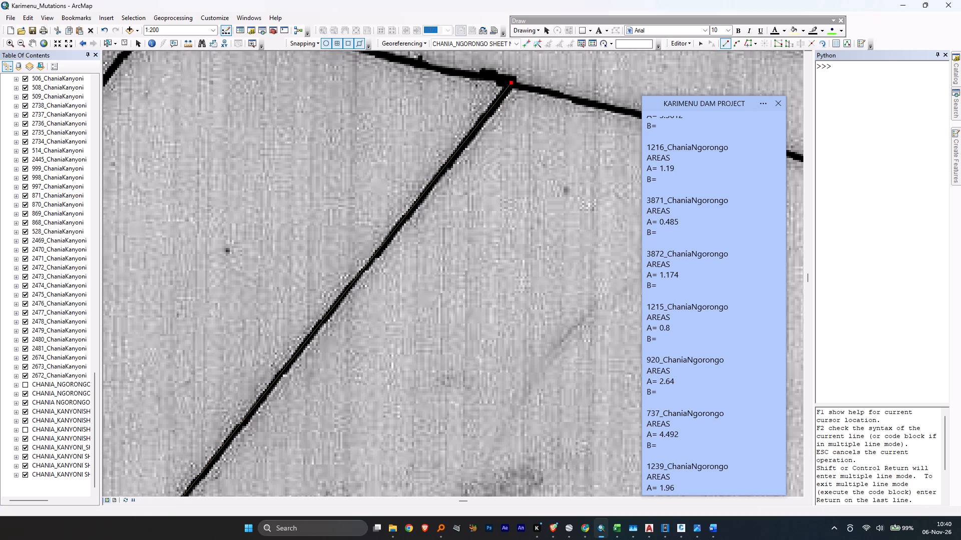
Trace 737's southern road edge about 91 m southeast from the 737–1239 boundary to the 920 boundary corner and finish it.
left_click(514, 82)
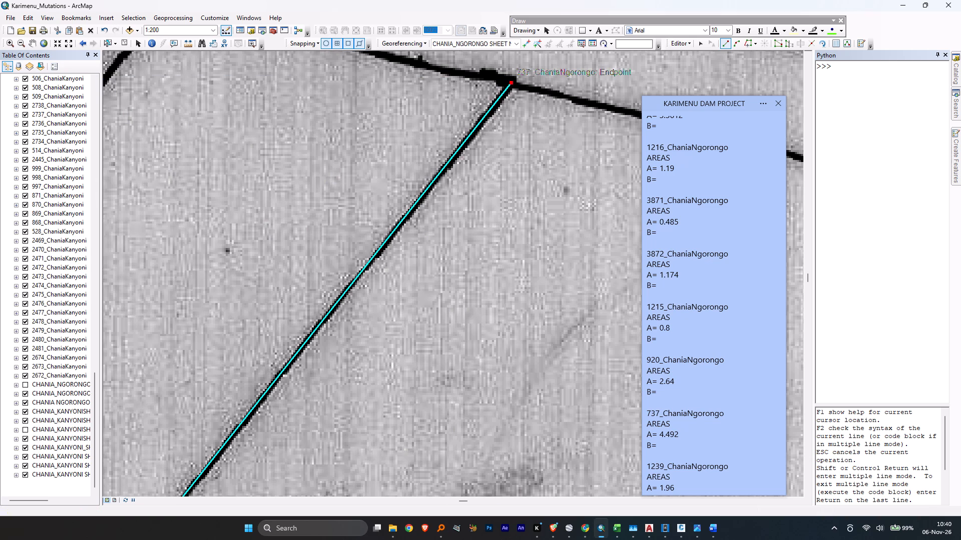
scroll(413, 104, "up", 20)
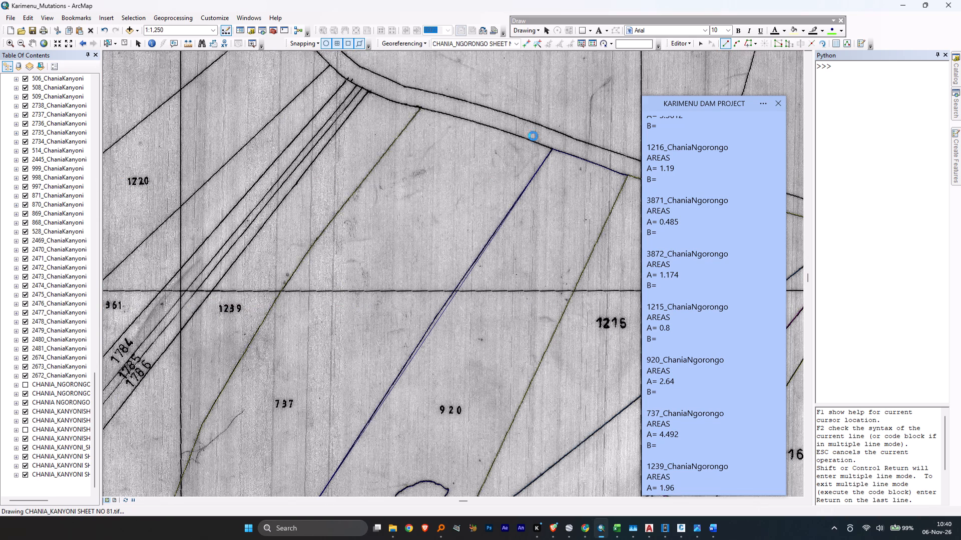
scroll(518, 110, "down", 5)
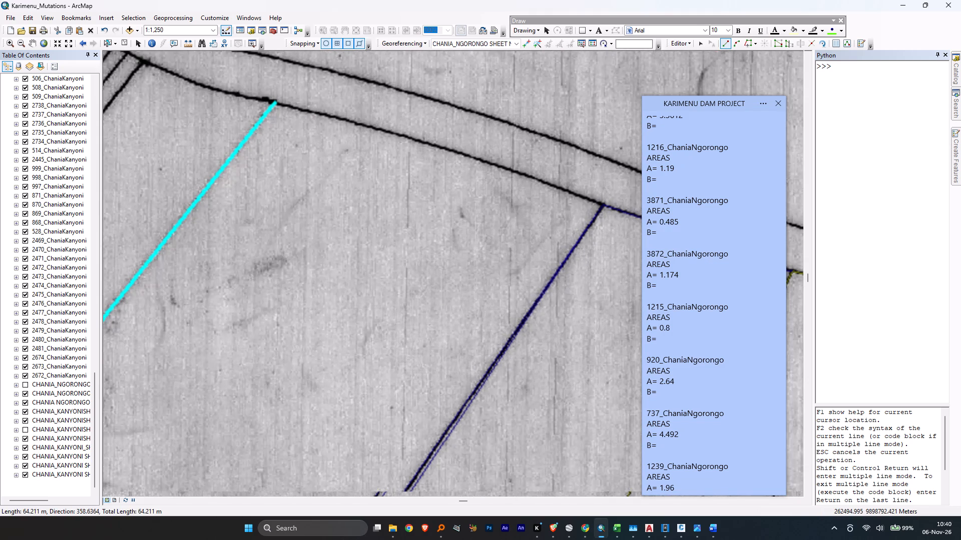
left_click(411, 139)
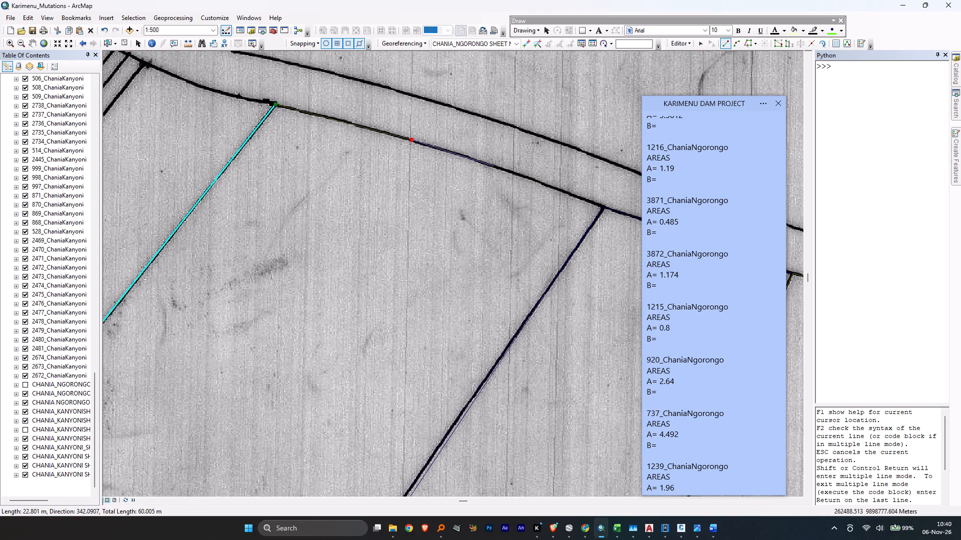
left_click(500, 168)
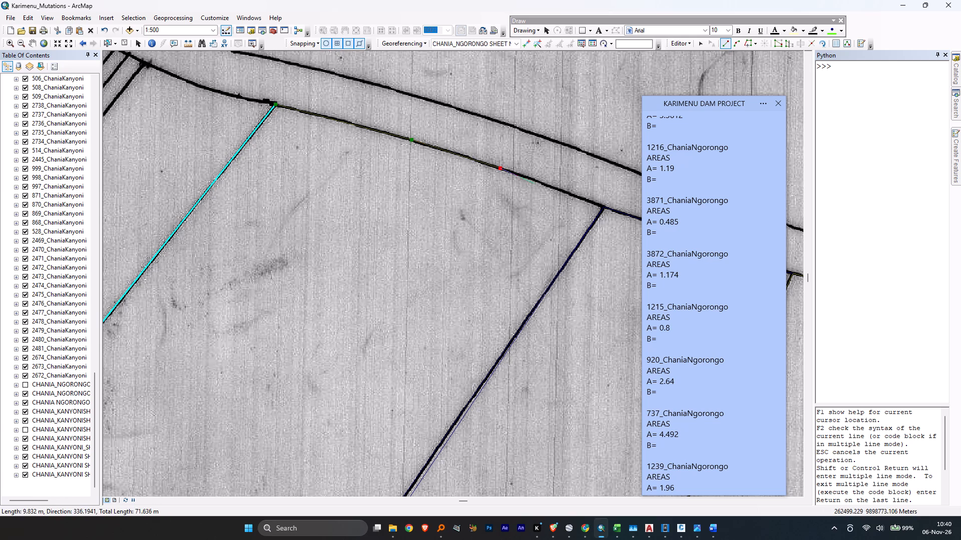
double_click(603, 207)
With the 1239_ChaniaNgorongo line template, trace 1239's road edge about 36 m northwest from the 737 corner to the 1786 boundary.
scroll(496, 192, "up", 2)
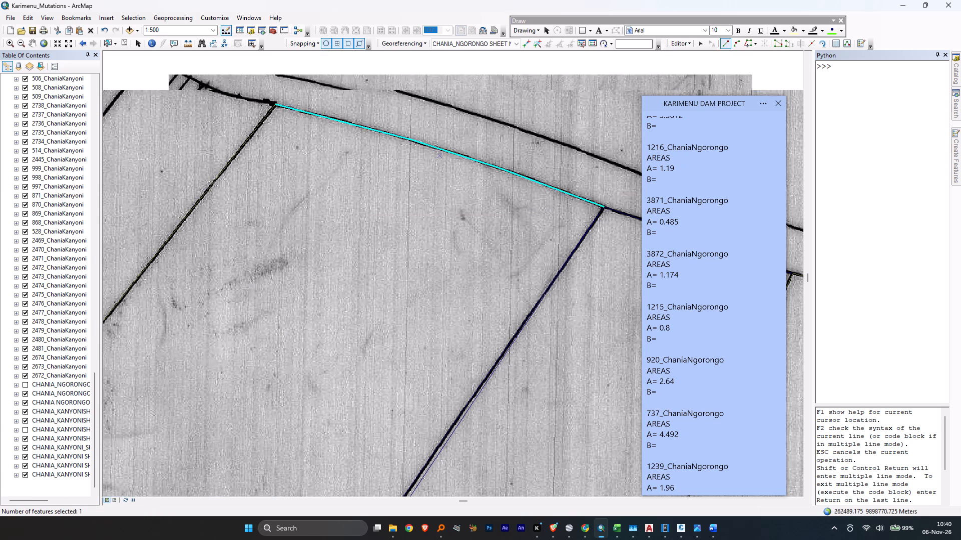
scroll(496, 192, "up", 9)
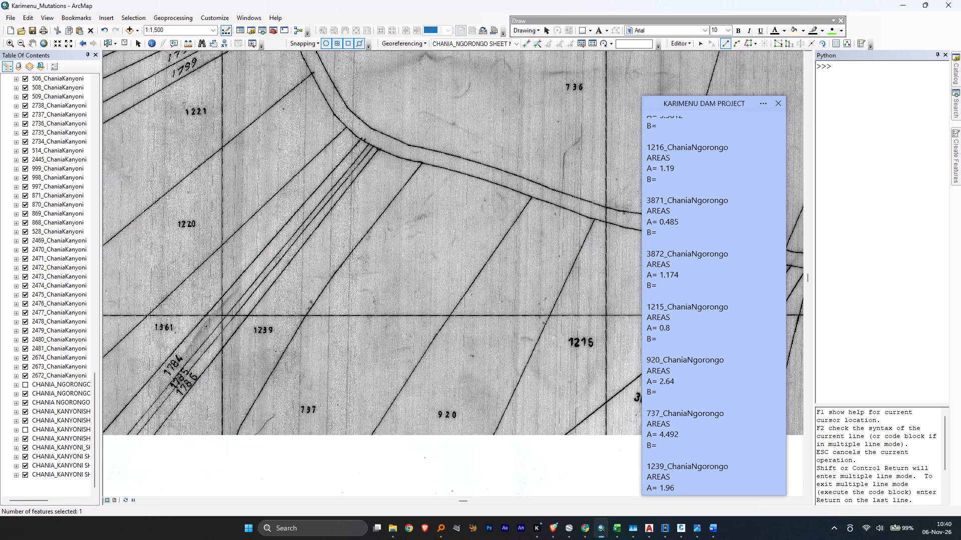
middle_click_drag(348, 302, 422, 229)
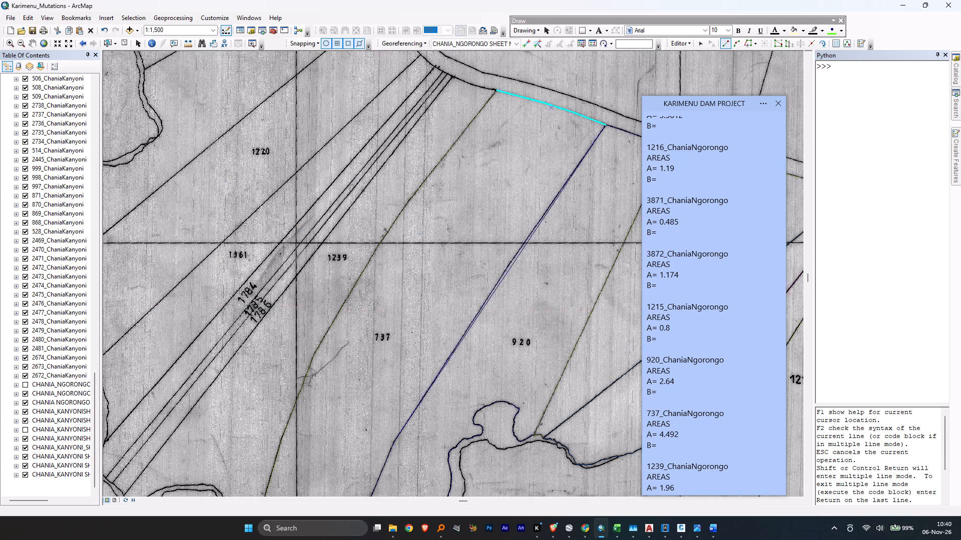
middle_click_drag(391, 213, 436, 242)
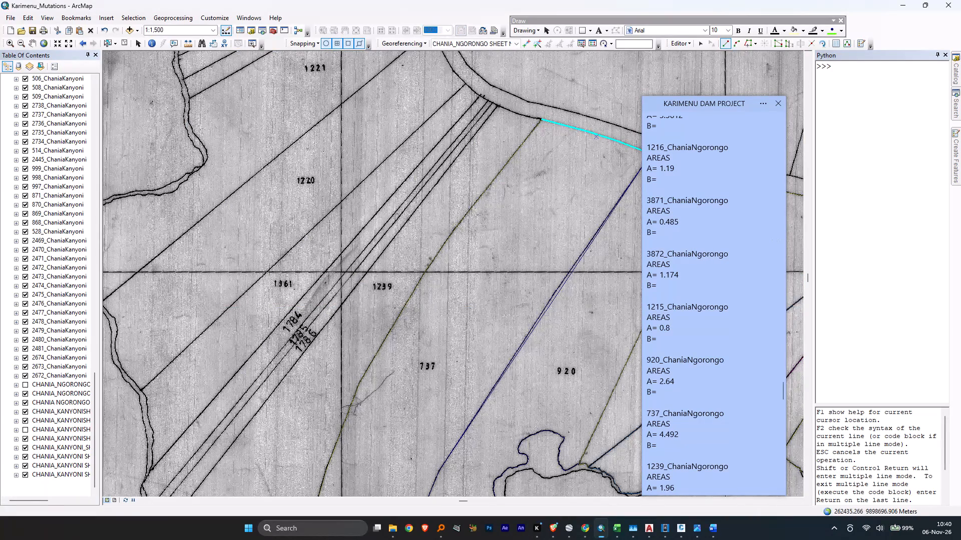
left_click(956, 164)
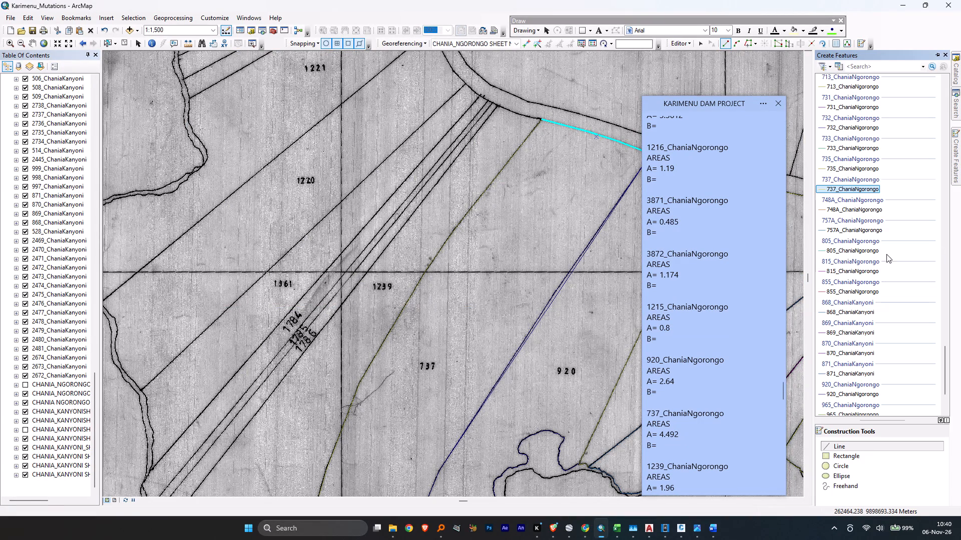
scroll(875, 267, "down", 7)
scroll(873, 275, "up", 3)
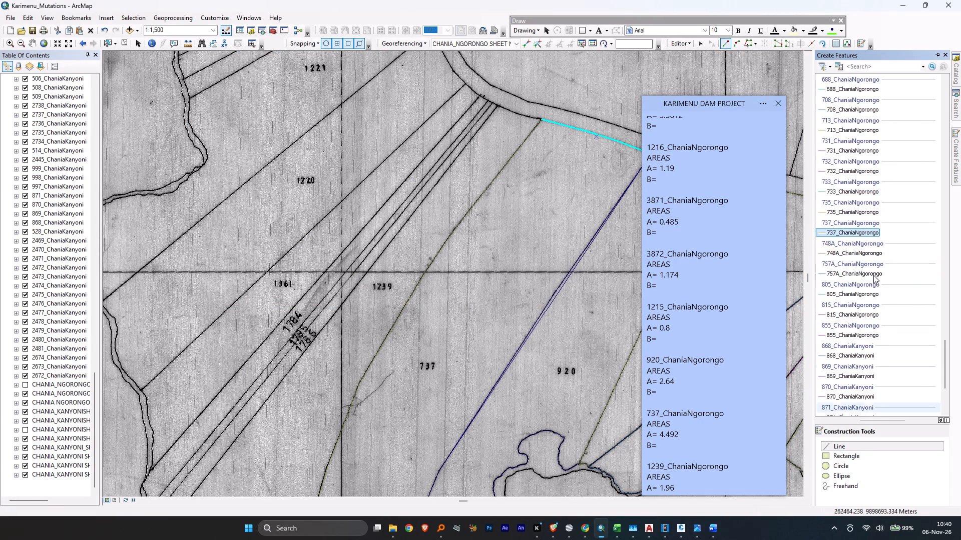
scroll(873, 275, "up", 16)
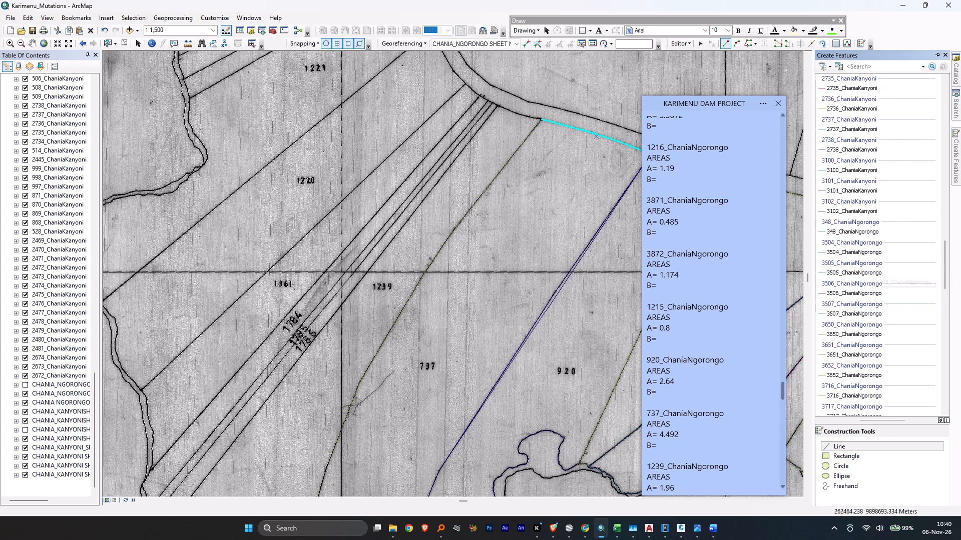
scroll(680, 334, "up", 2)
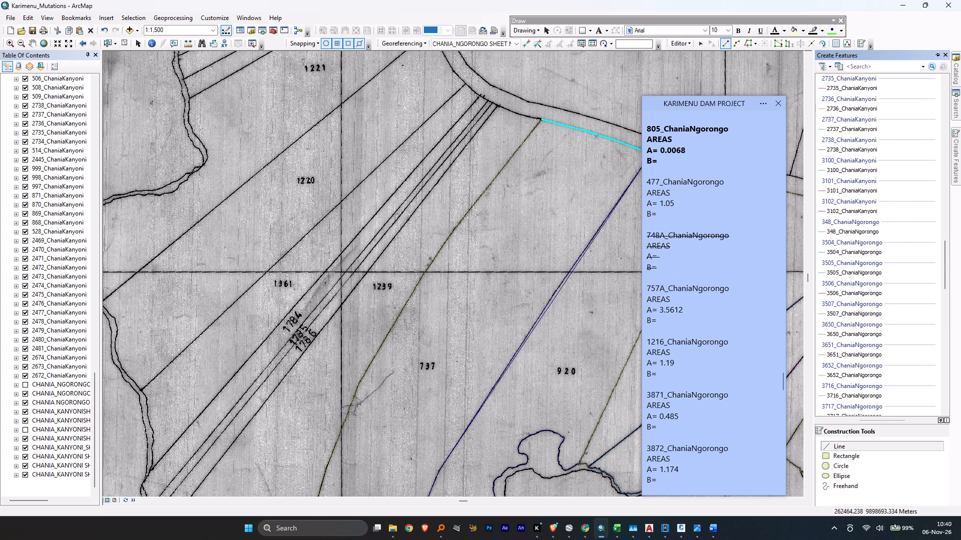
scroll(668, 329, "up", 3)
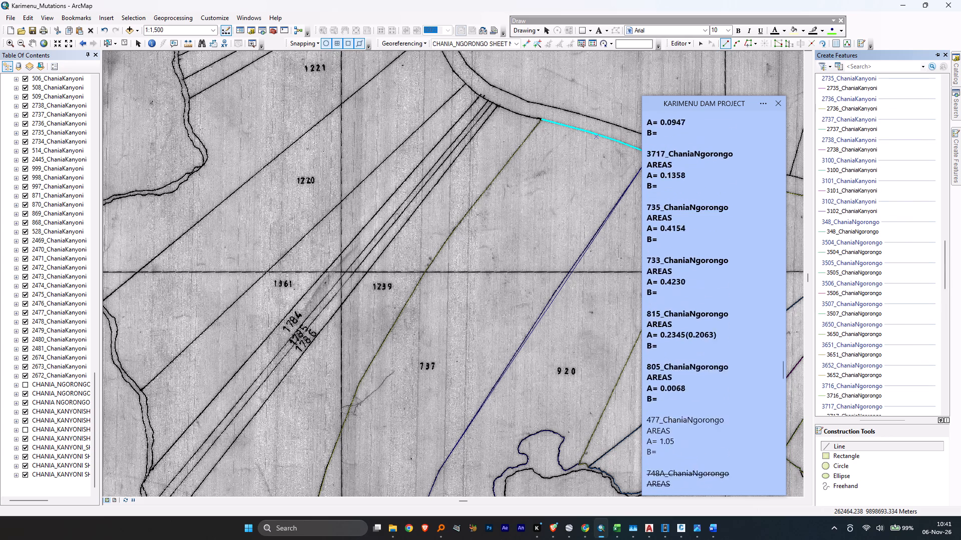
scroll(669, 329, "down", 10)
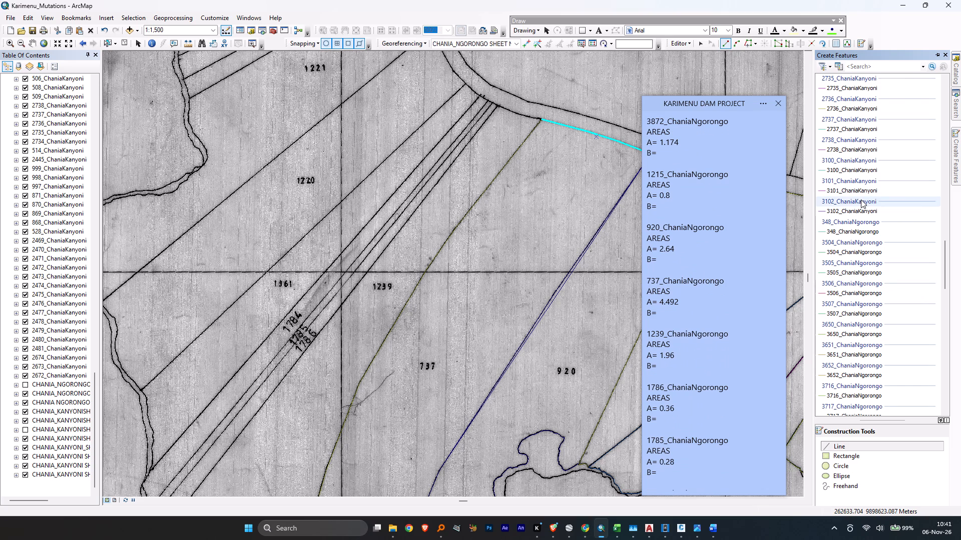
scroll(861, 206, "down", 1)
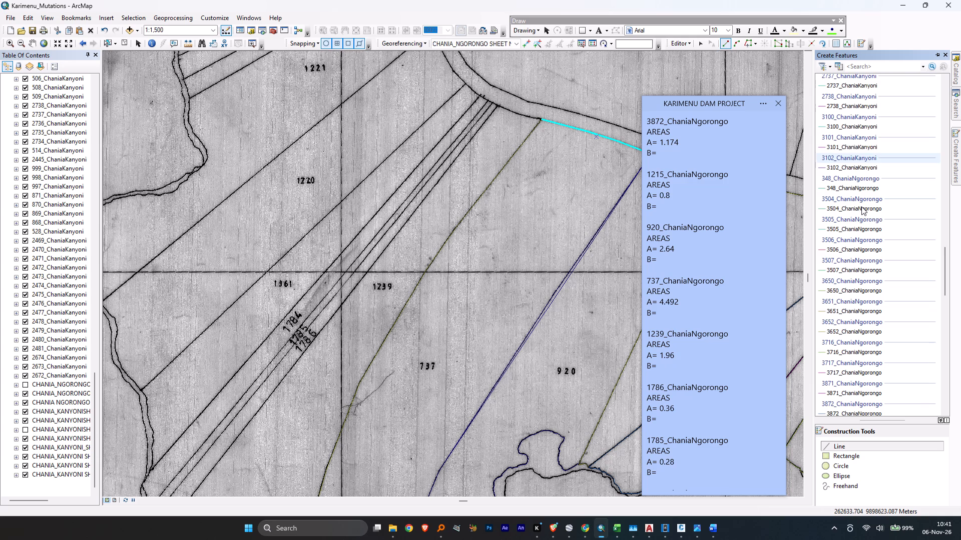
scroll(861, 206, "down", 2)
scroll(861, 206, "up", 7)
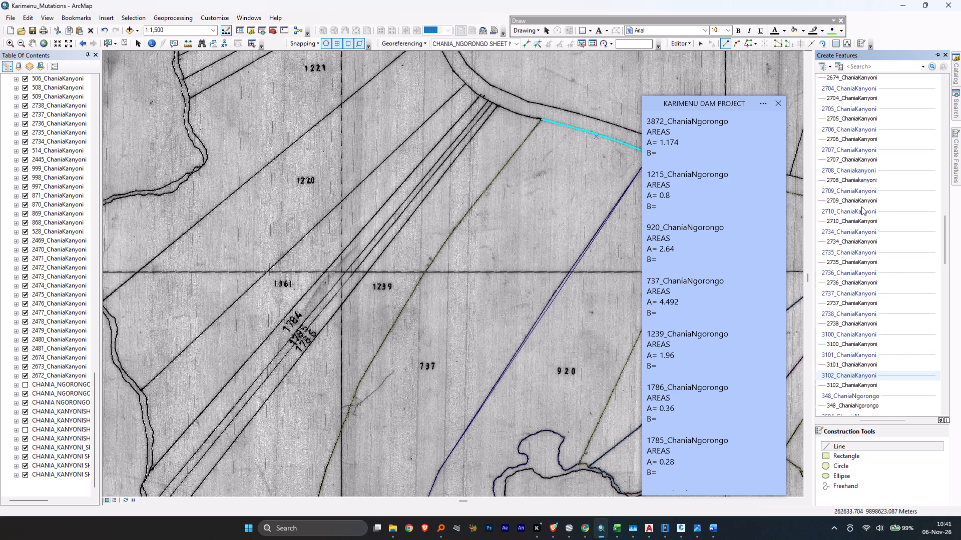
scroll(861, 206, "up", 15)
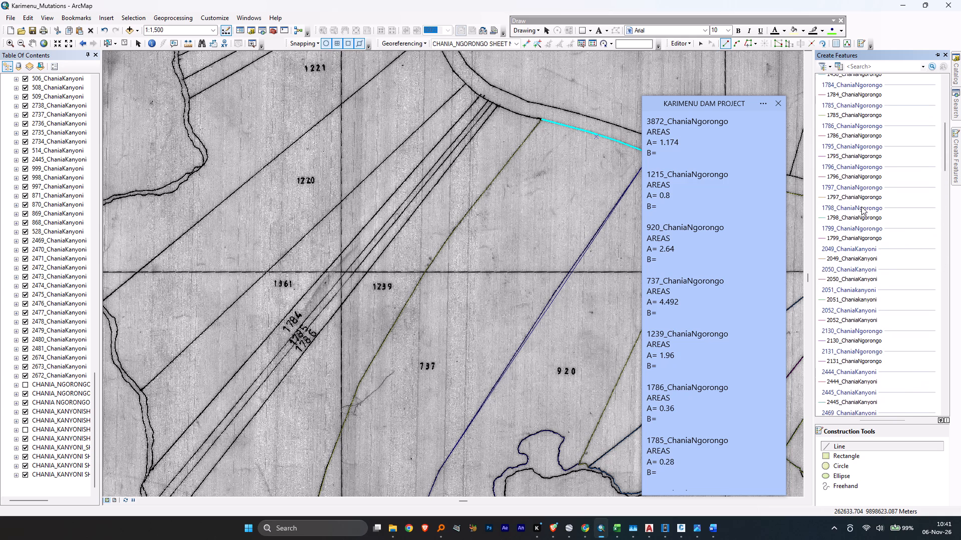
scroll(861, 206, "up", 4)
left_click(854, 82)
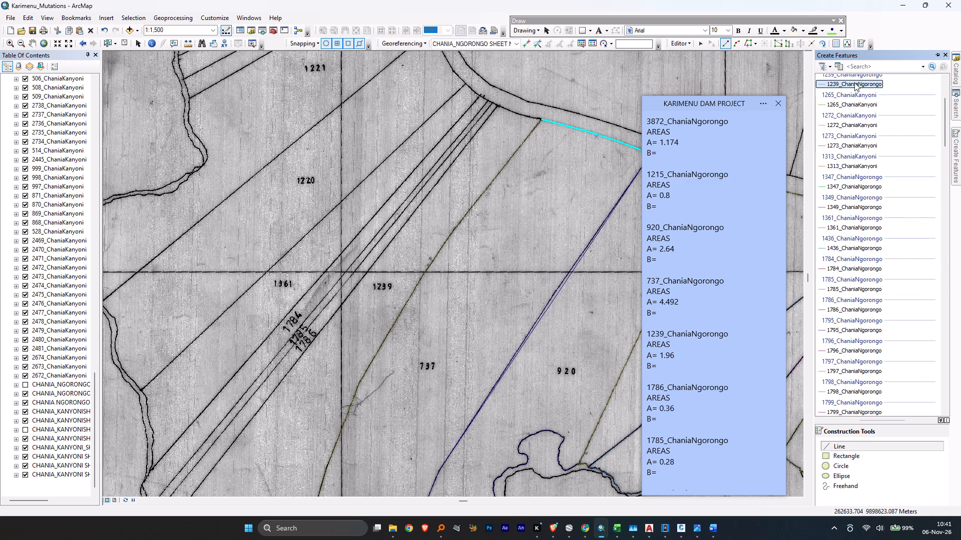
left_click(854, 443)
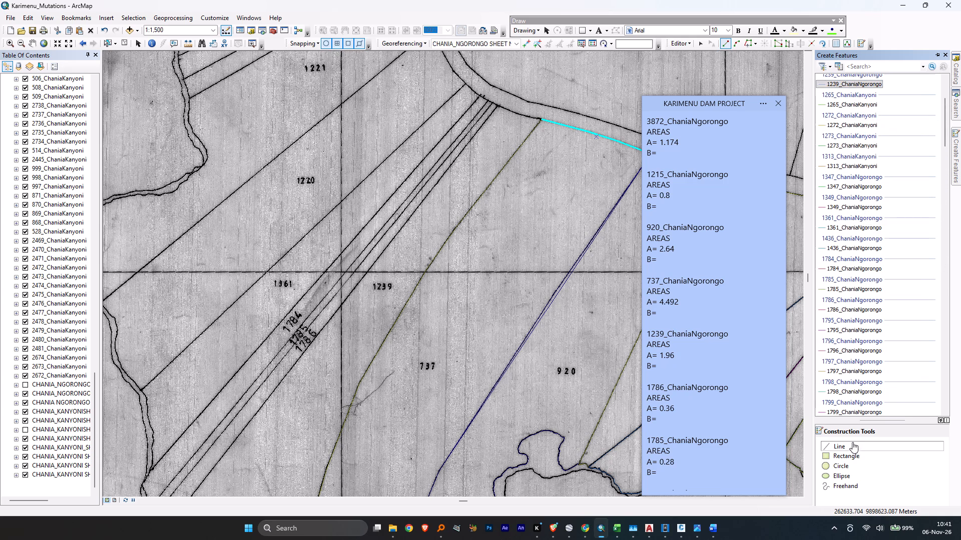
scroll(530, 82, "down", 4)
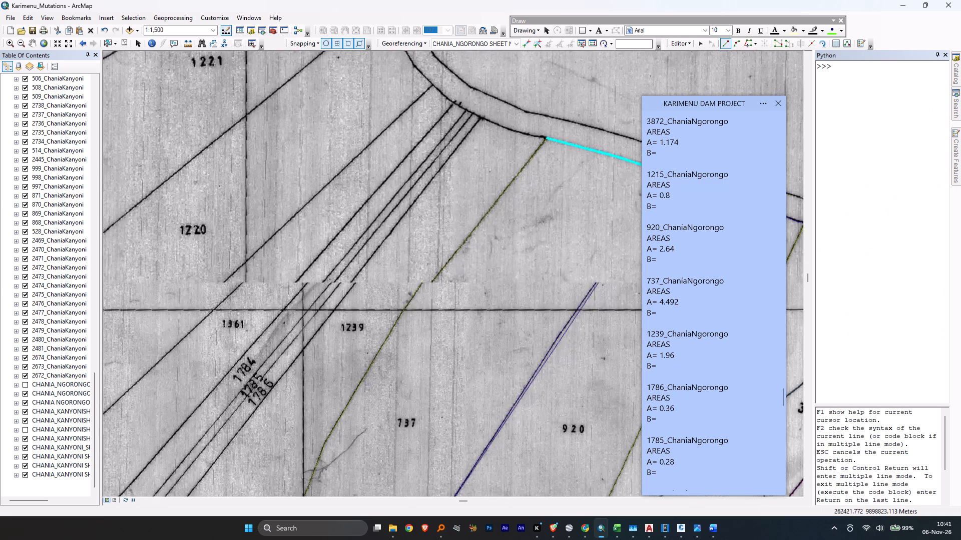
scroll(530, 82, "down", 5)
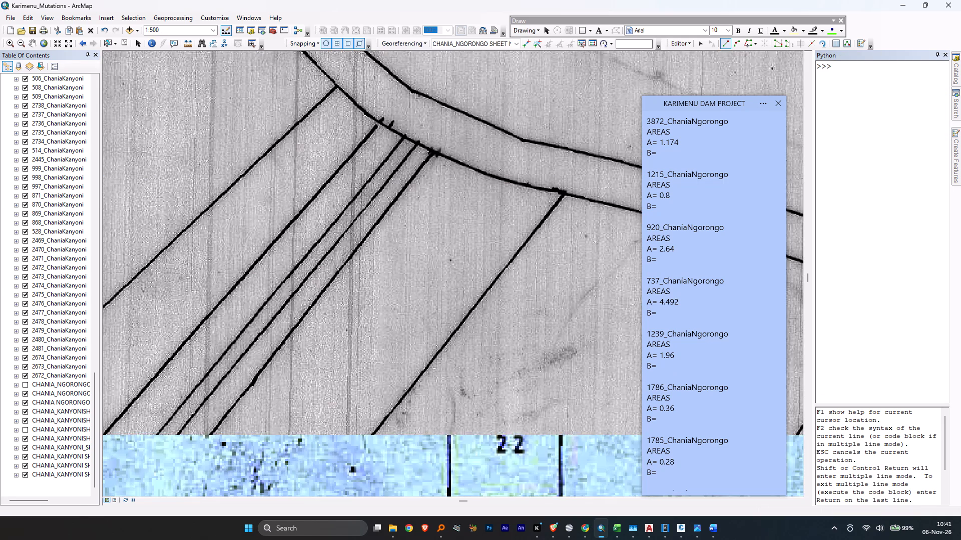
left_click(566, 192)
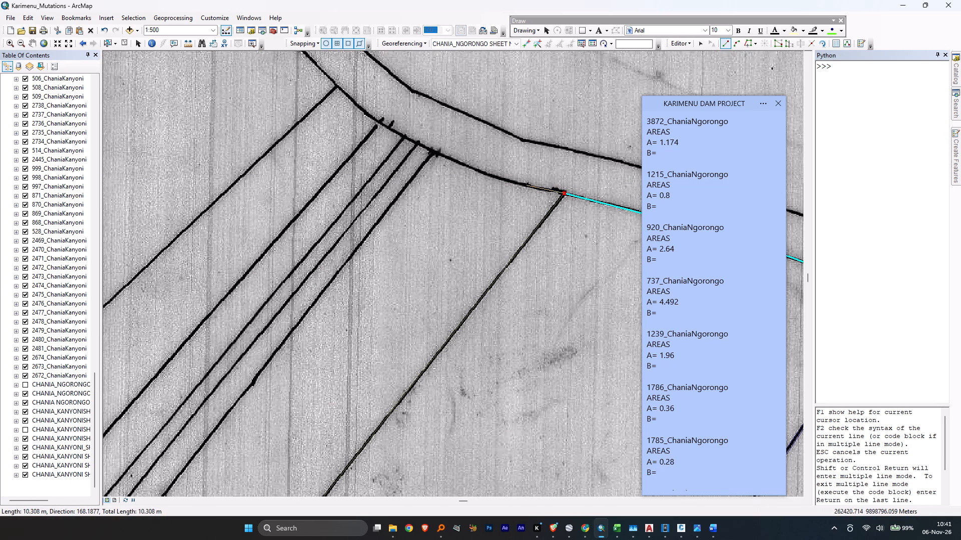
left_click(526, 185)
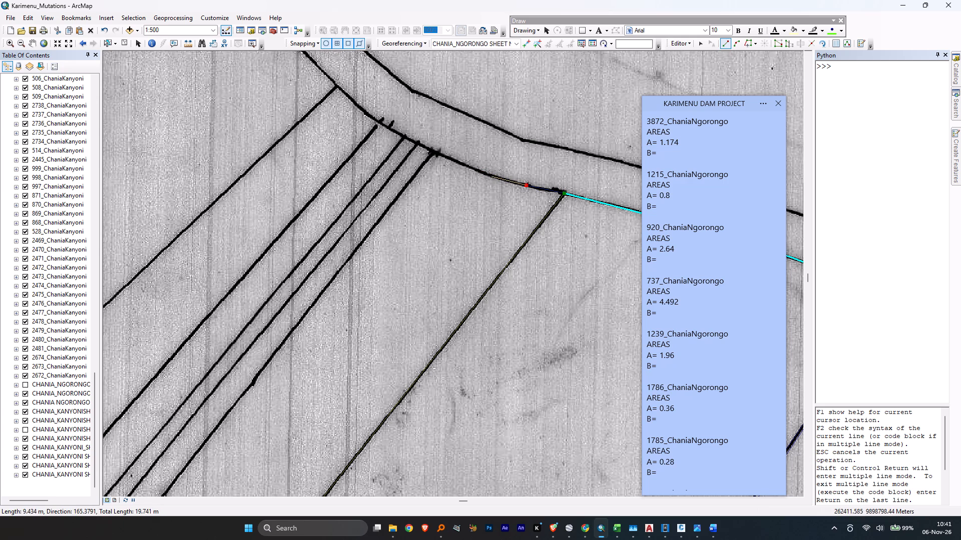
left_click(491, 176)
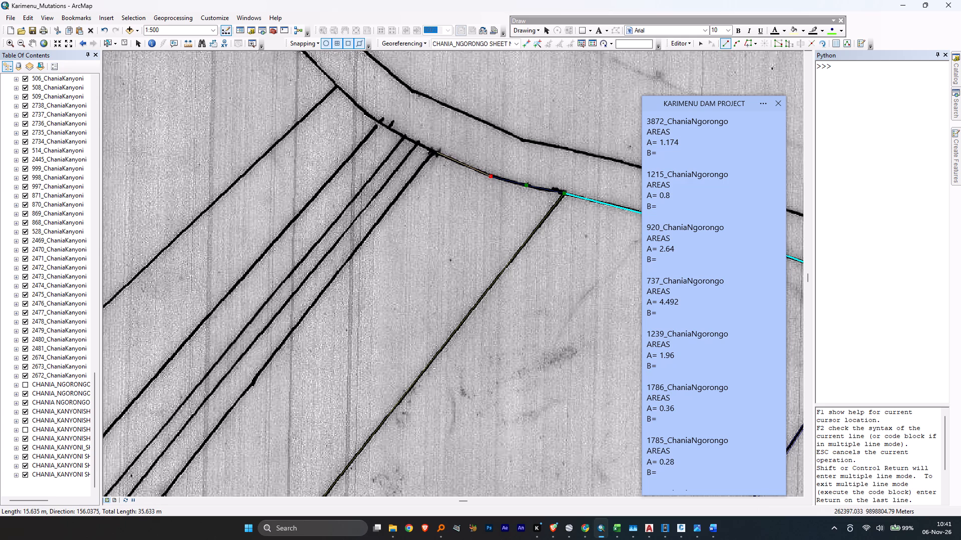
scroll(436, 152, "down", 8)
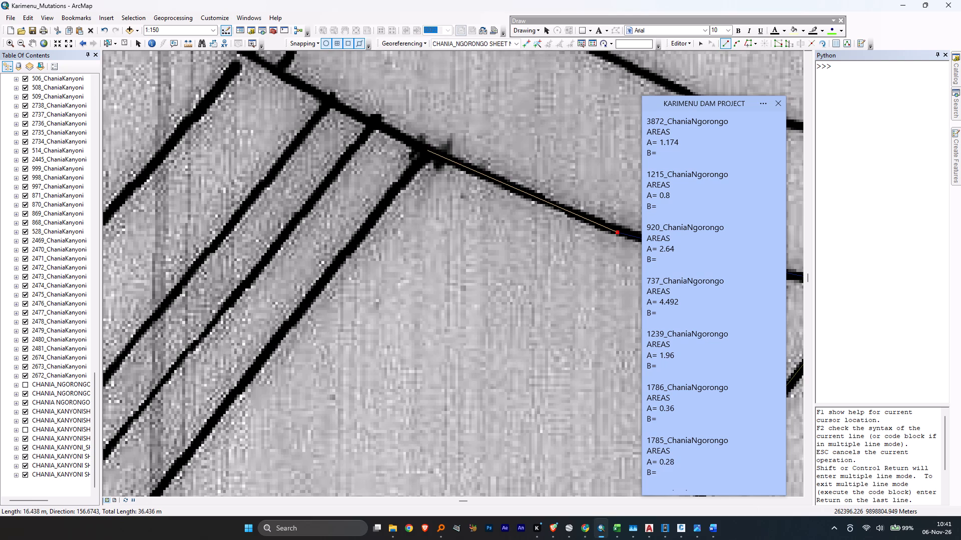
double_click(427, 150)
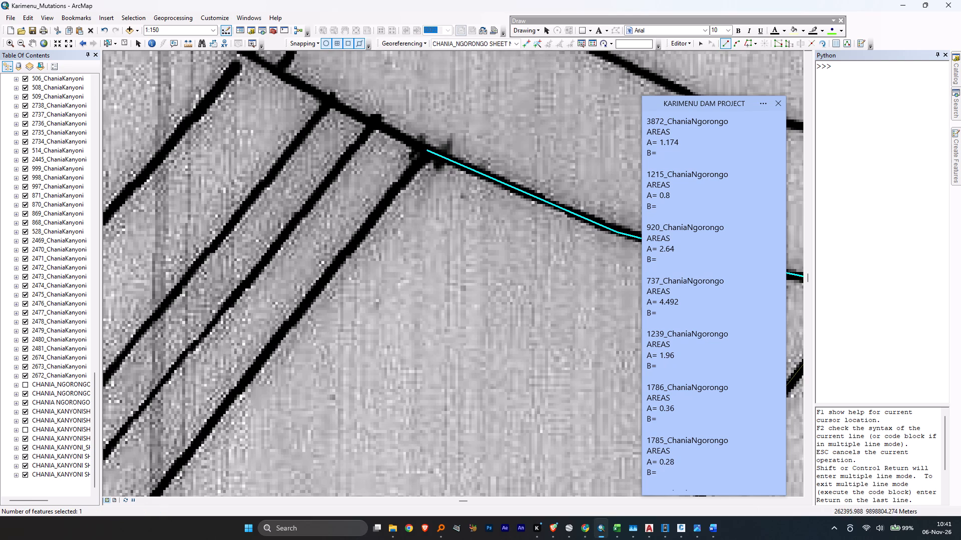
Draw the 1239–1786 boundary as one segment about 423 m long, southwest from the road-edge corner to the river junction, and finish it.
left_click(427, 152)
scroll(421, 180, "up", 12)
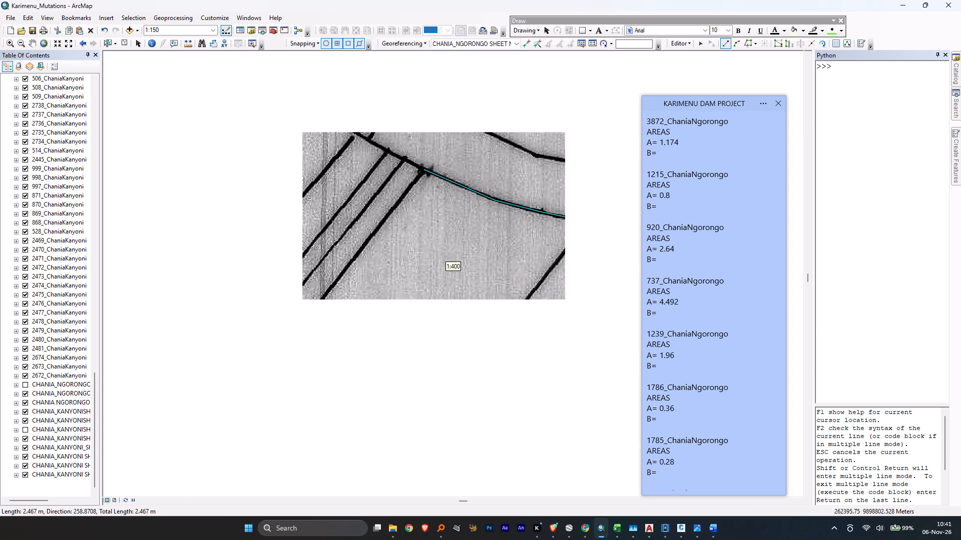
scroll(424, 180, "up", 5)
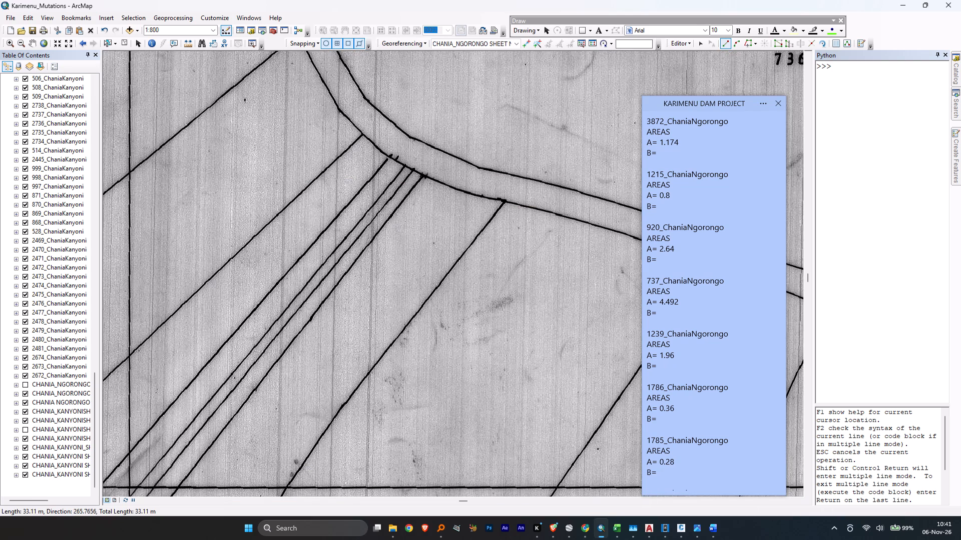
middle_click_drag(282, 377, 388, 237)
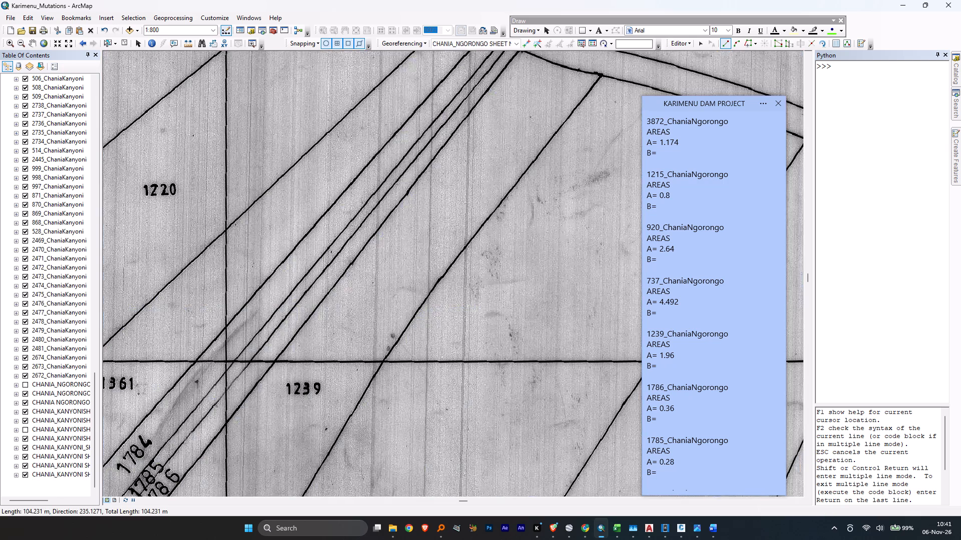
middle_click_drag(282, 394, 404, 234)
middle_click_drag(284, 425, 296, 383)
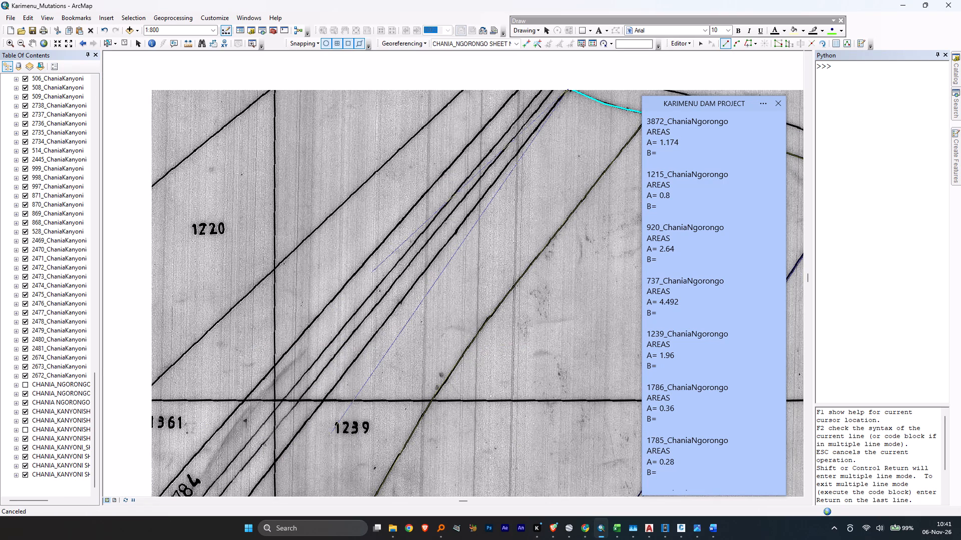
middle_click_drag(296, 383, 338, 204)
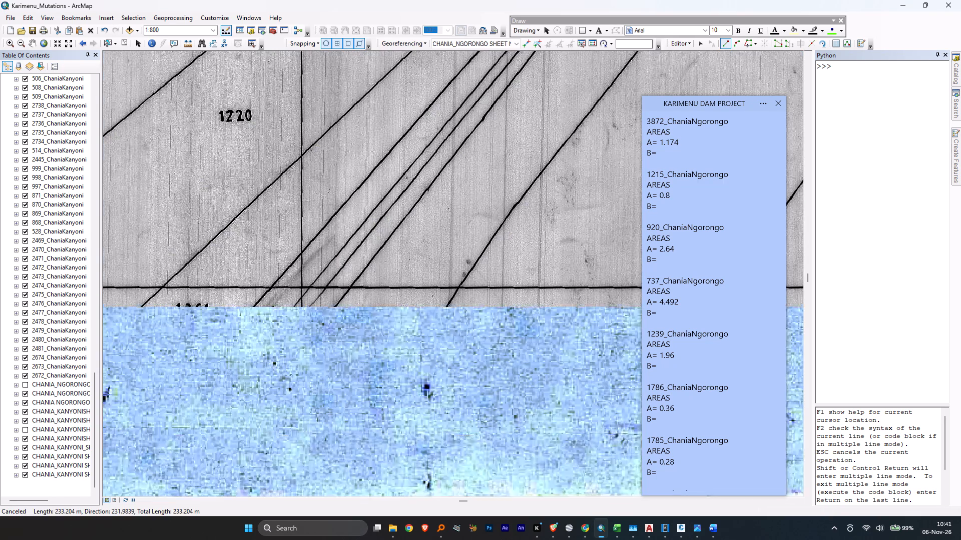
middle_click_drag(251, 431, 402, 120)
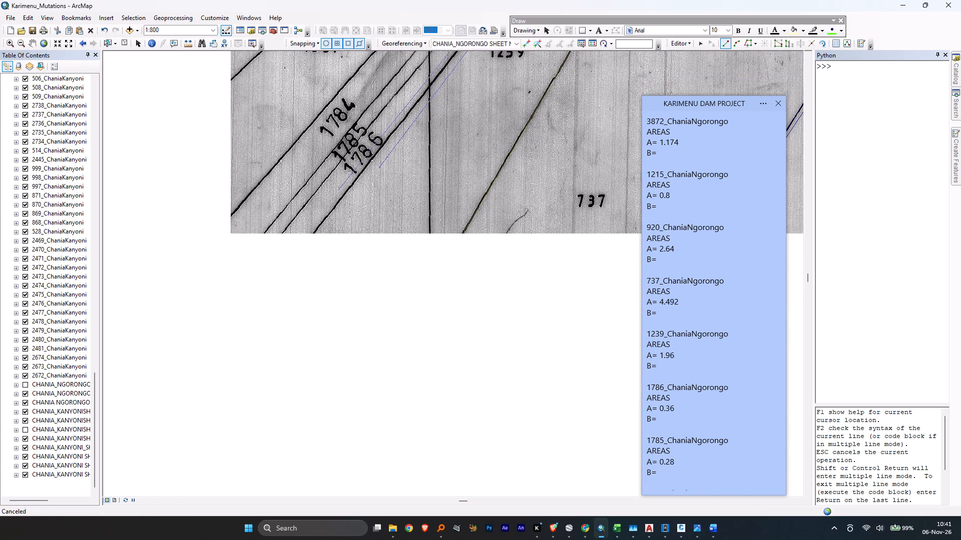
middle_click_drag(258, 329, 396, 192)
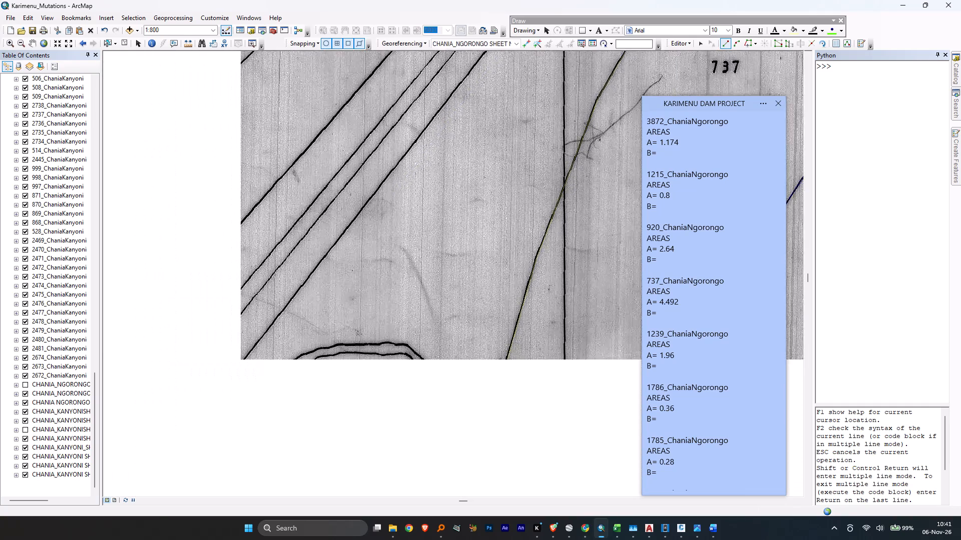
middle_click_drag(396, 192, 454, 154)
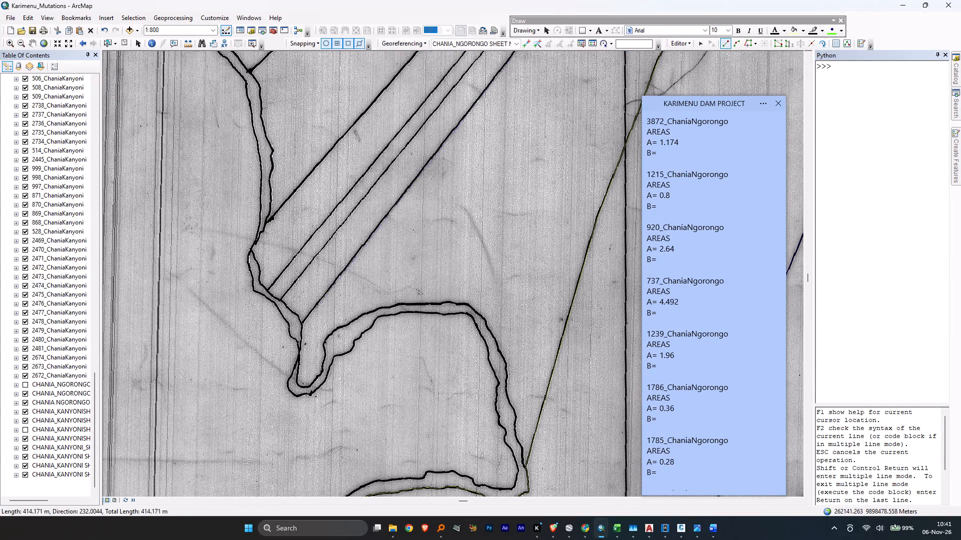
scroll(306, 322, "down", 2)
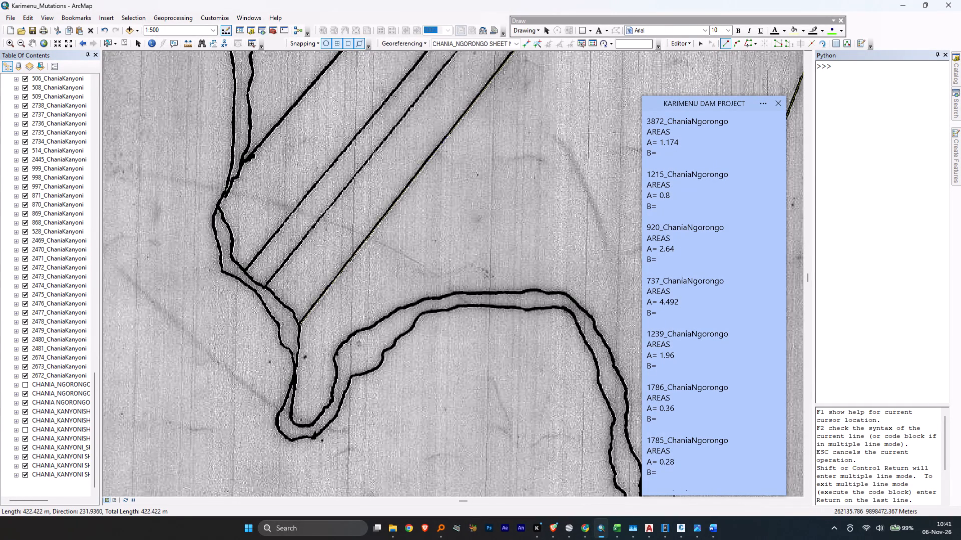
scroll(294, 329, "down", 3)
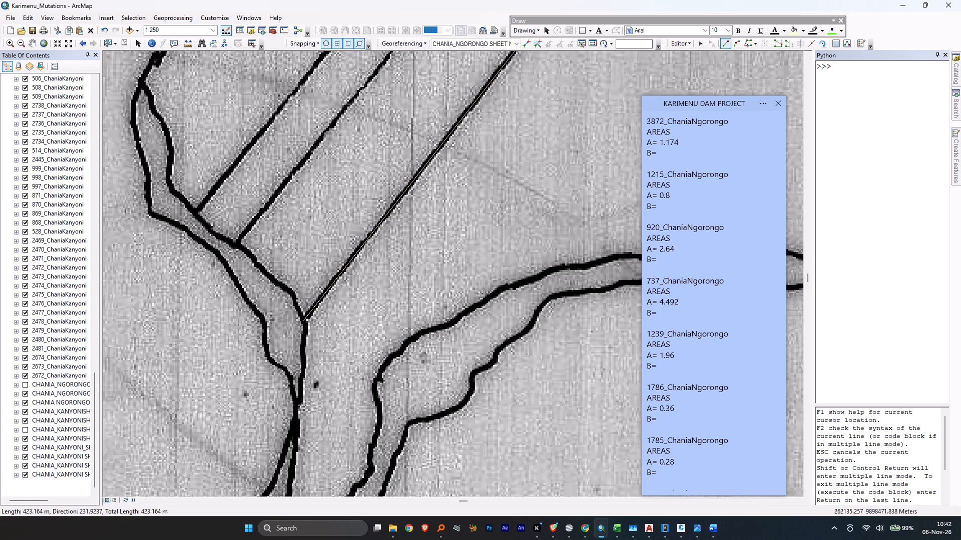
double_click(304, 320)
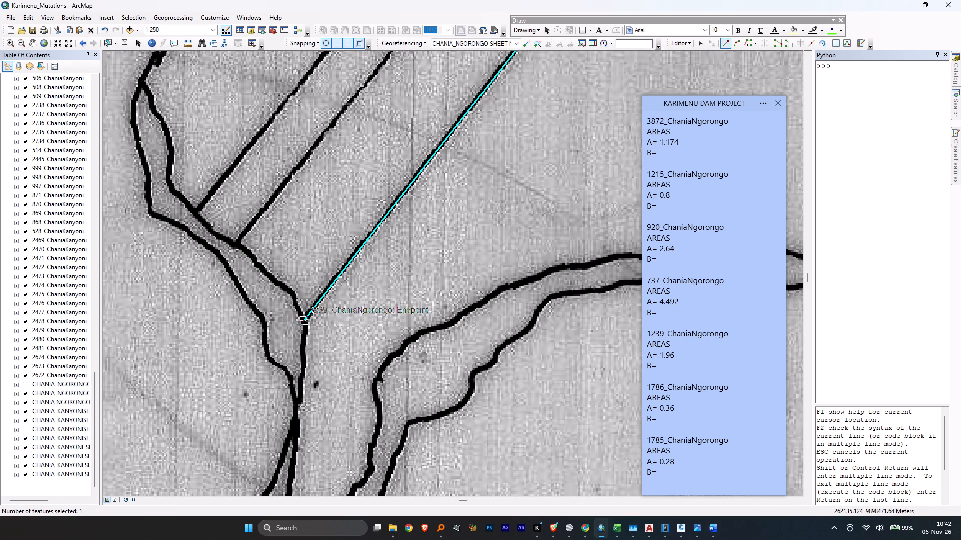
Start 1239's river edge at the 1786 boundary's river end and trace the bank about 24 m south into the narrow loop.
left_click(303, 321)
left_click(306, 331)
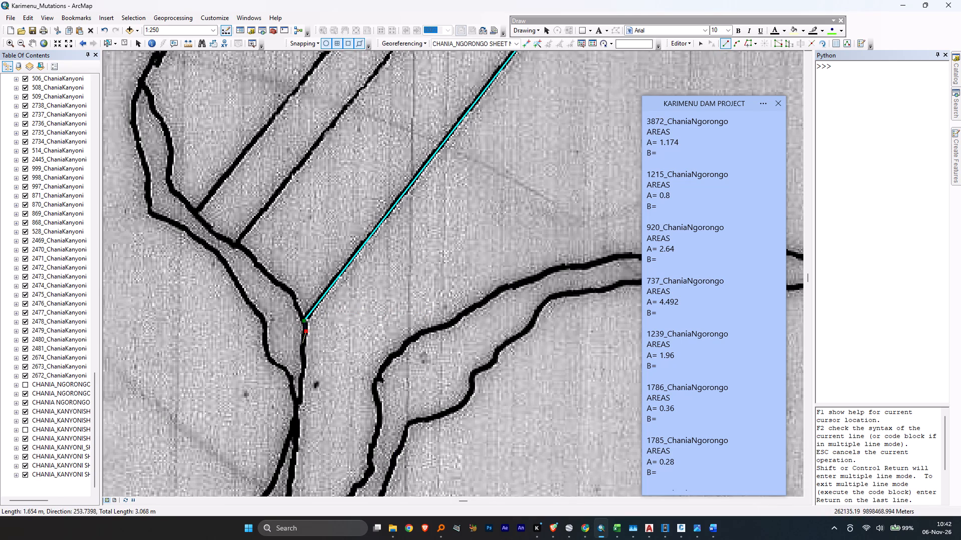
left_click(302, 343)
left_click(303, 355)
left_click(304, 364)
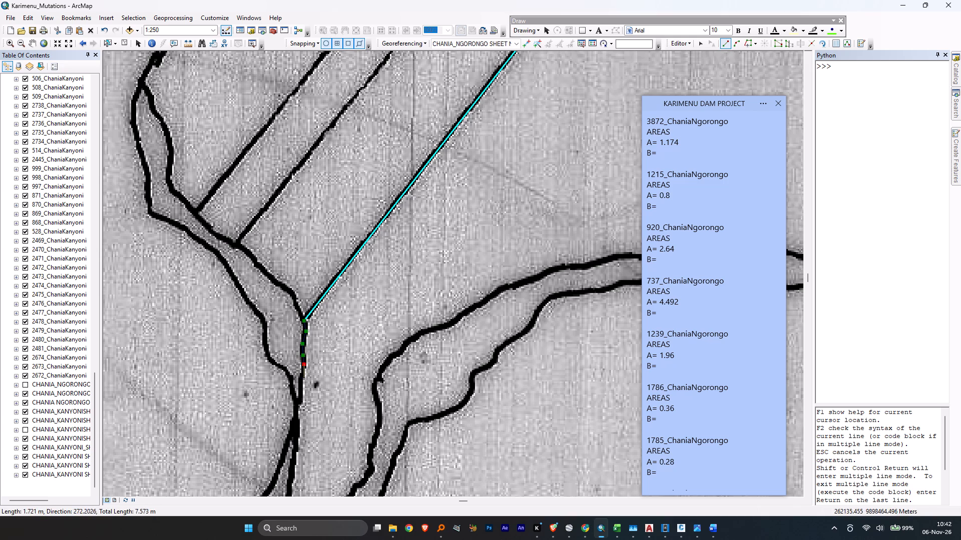
left_click(302, 377)
left_click(301, 394)
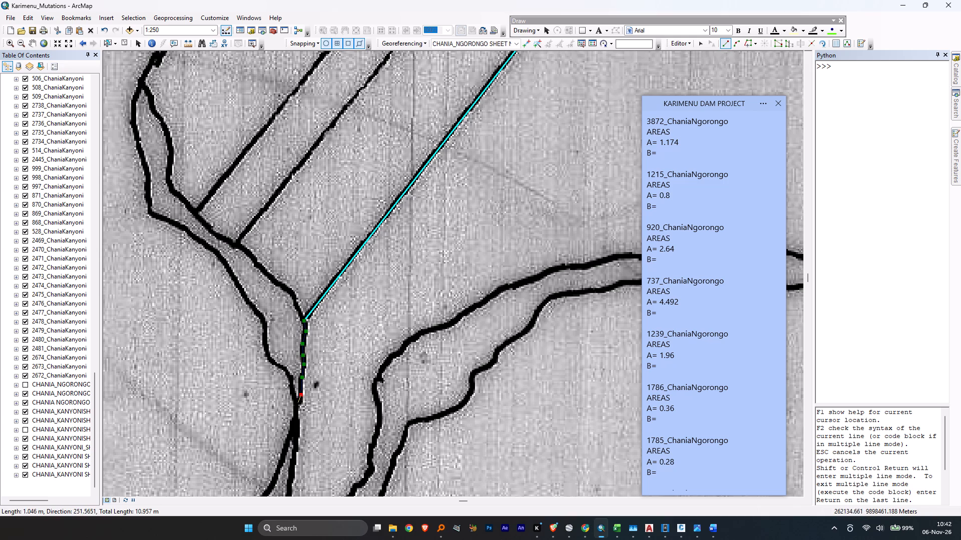
left_click(297, 403)
left_click(296, 420)
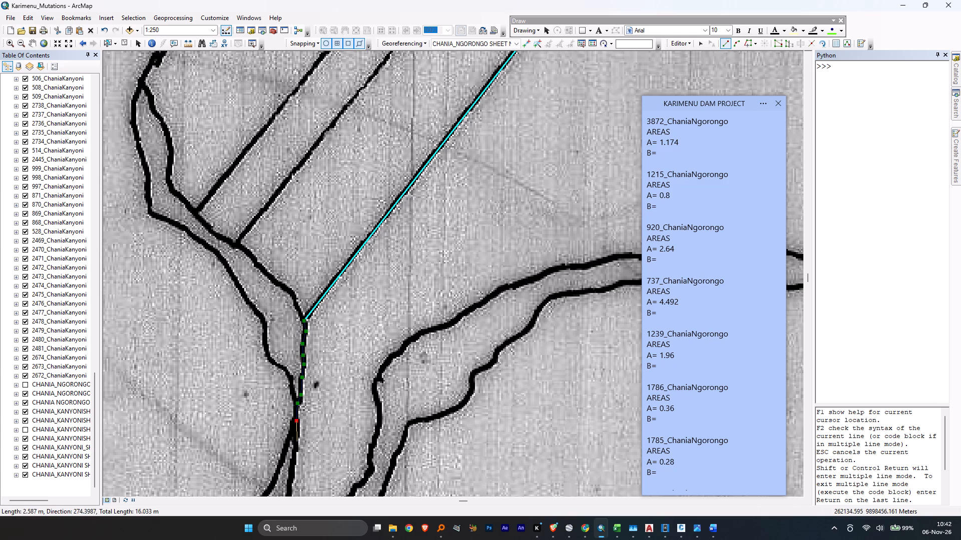
left_click(295, 442)
middle_click_drag(303, 438, 236, 204)
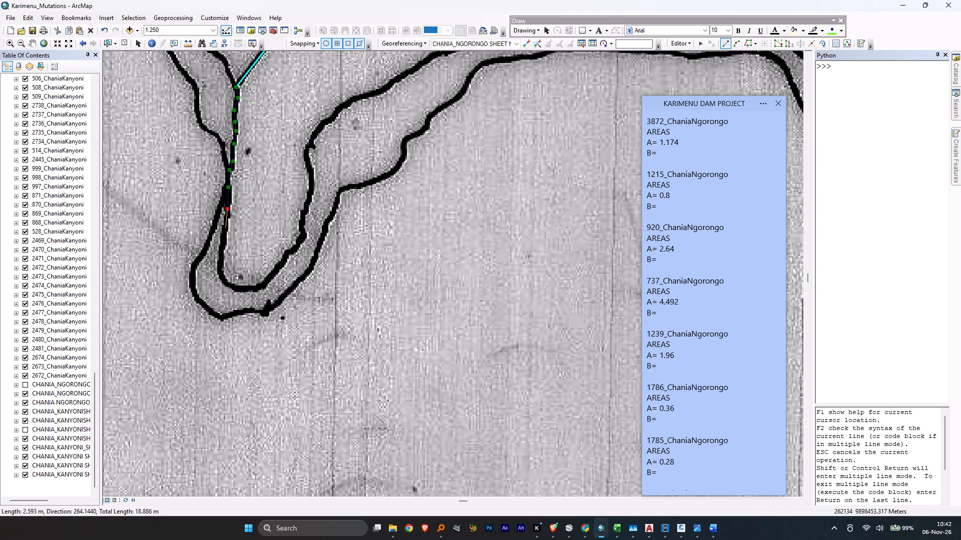
left_click(225, 228)
left_click(223, 247)
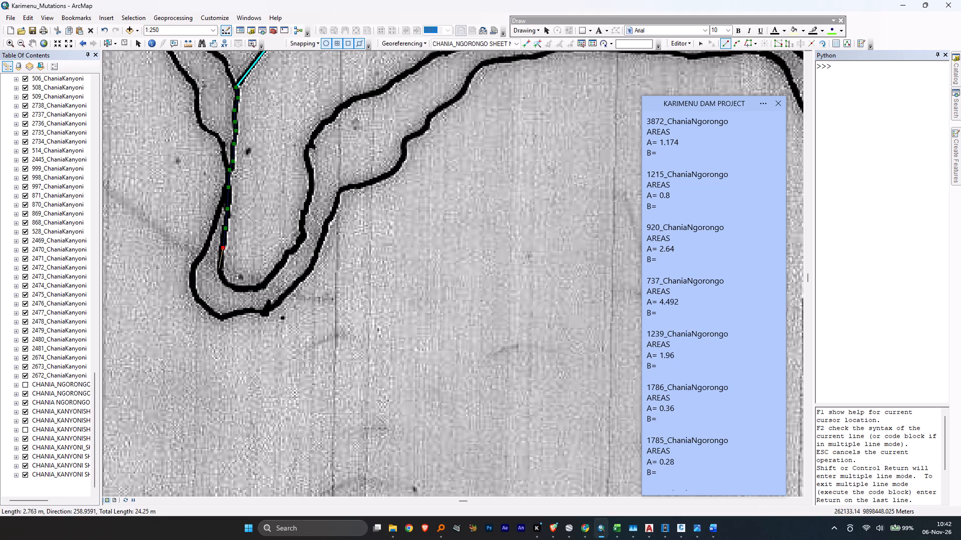
left_click(220, 269)
Continue 1239's river edge about 21 m around the bottom of the narrow loop and up its eastern side.
left_click(223, 281)
left_click(233, 287)
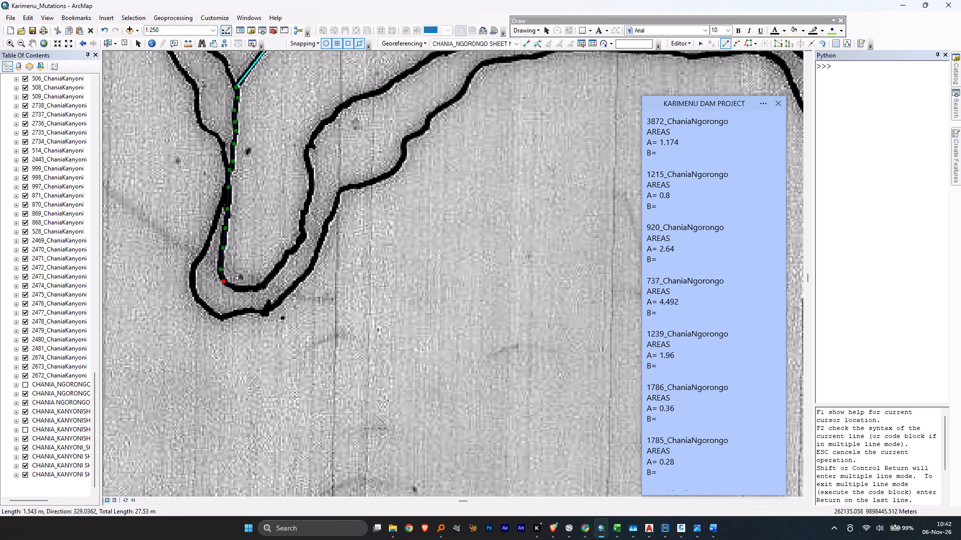
left_click(253, 289)
left_click(262, 284)
left_click(272, 275)
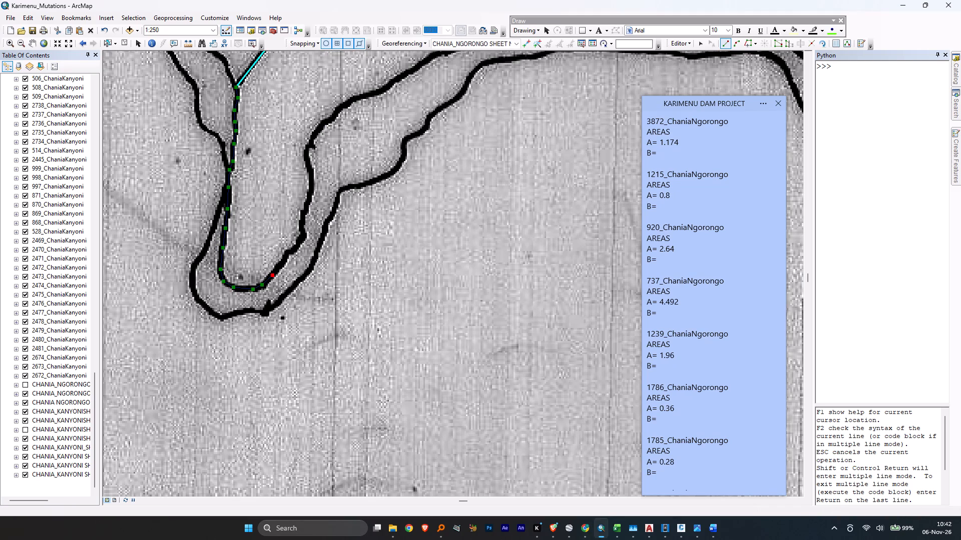
left_click(283, 264)
left_click(288, 253)
left_click(295, 247)
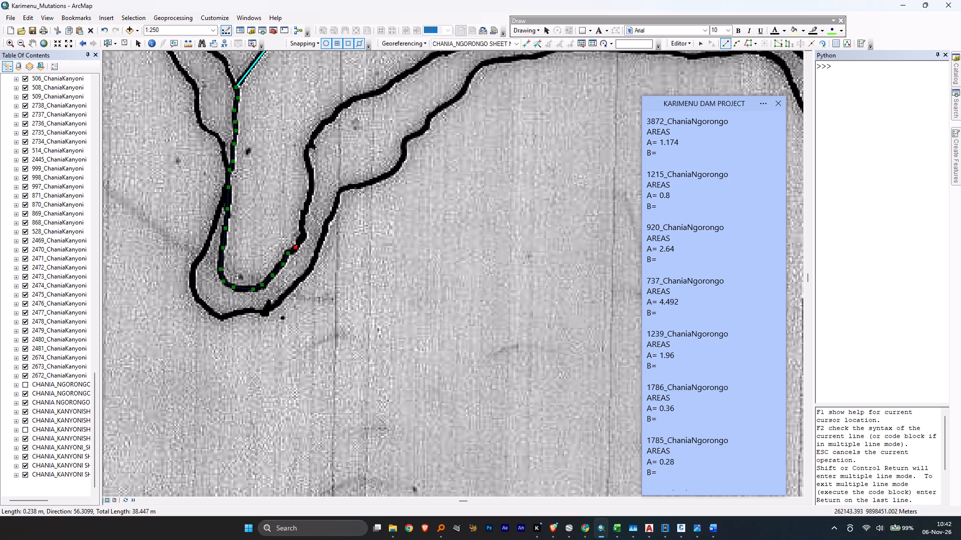
left_click(301, 238)
left_click(303, 227)
left_click(305, 211)
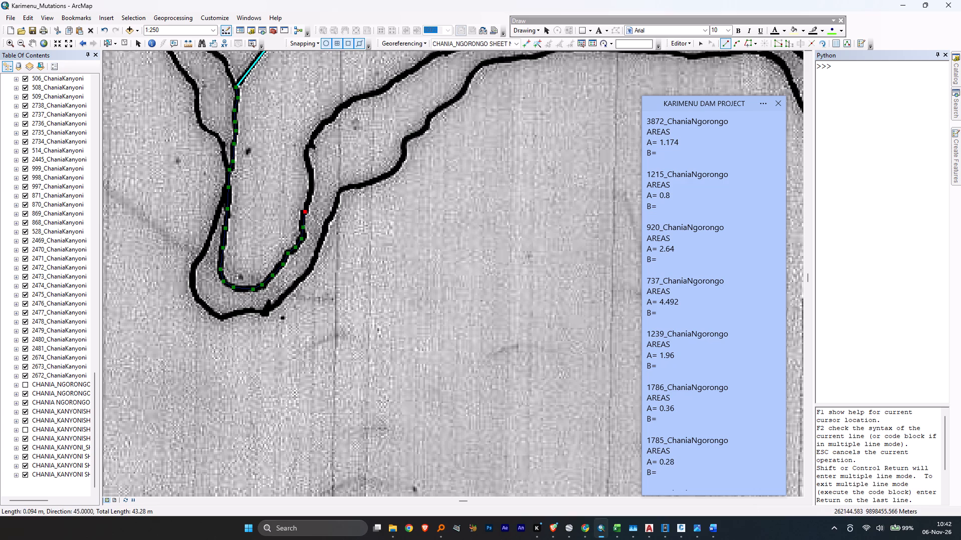
left_click(311, 193)
Trace 1239's river edge another 16 m or so north past the small kink and around the bend to the northeast.
middle_click_drag(311, 168, 275, 300)
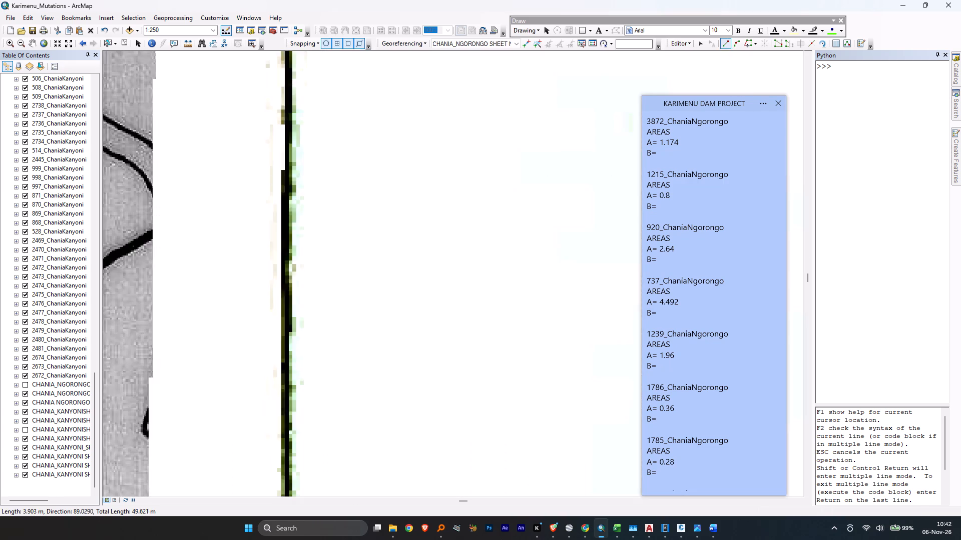
left_click(276, 307)
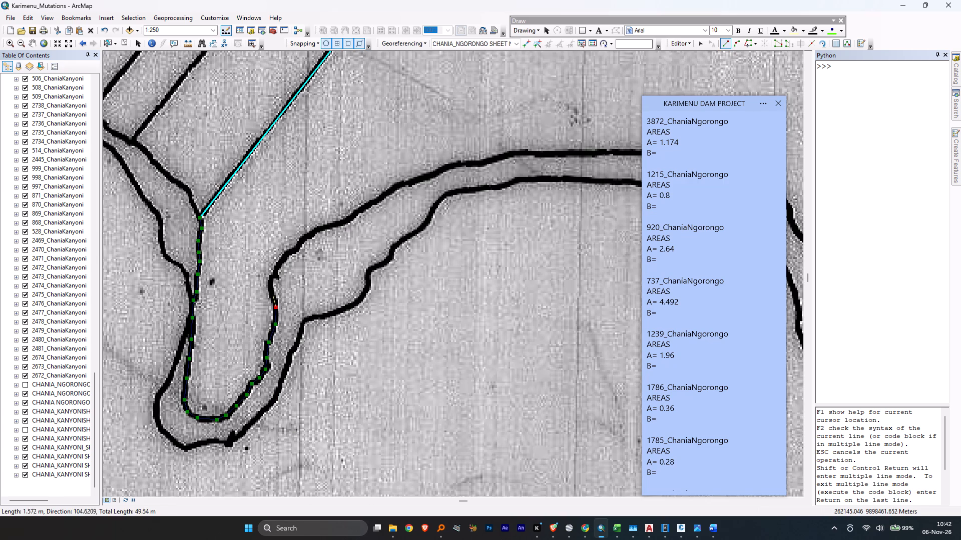
left_click(271, 293)
left_click(269, 282)
left_click(273, 271)
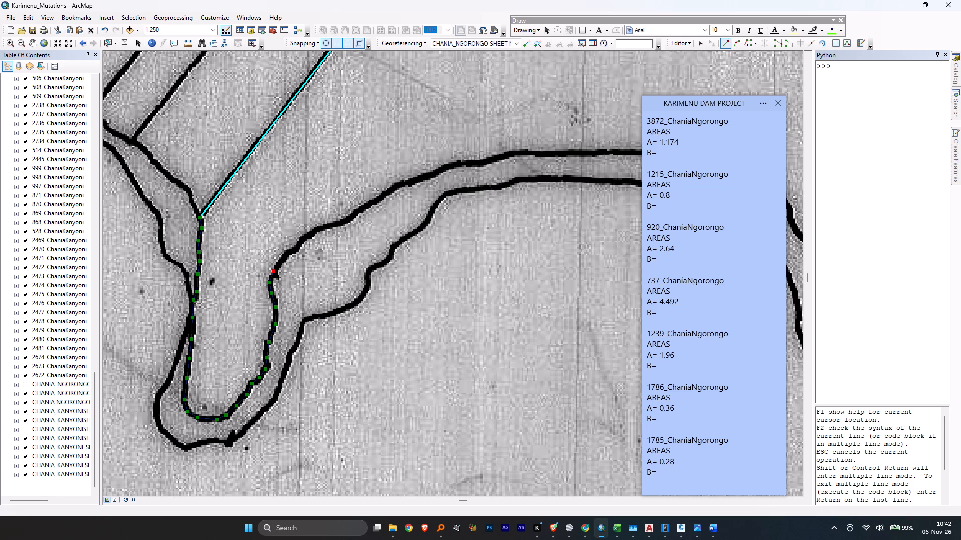
left_click(281, 260)
left_click(289, 251)
left_click(296, 249)
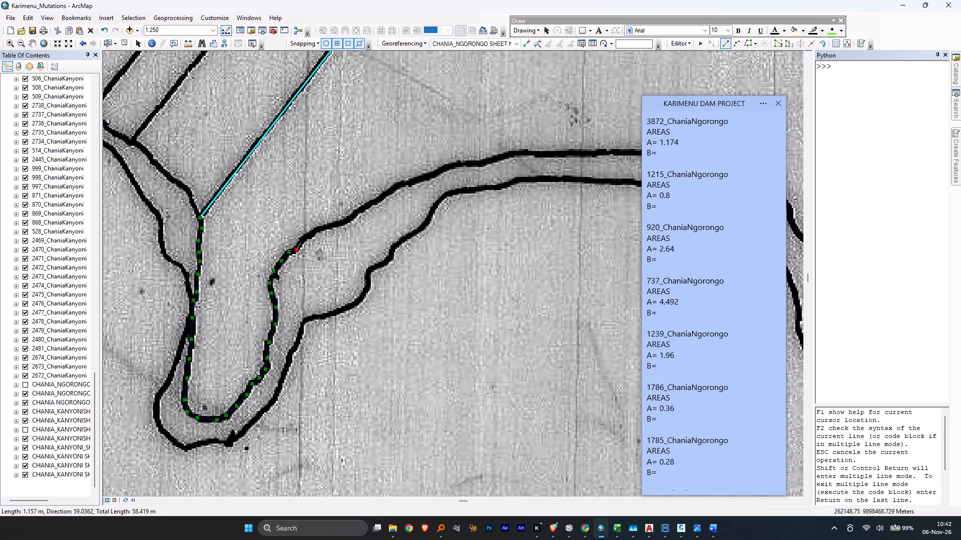
left_click(303, 237)
left_click(313, 231)
left_click(321, 227)
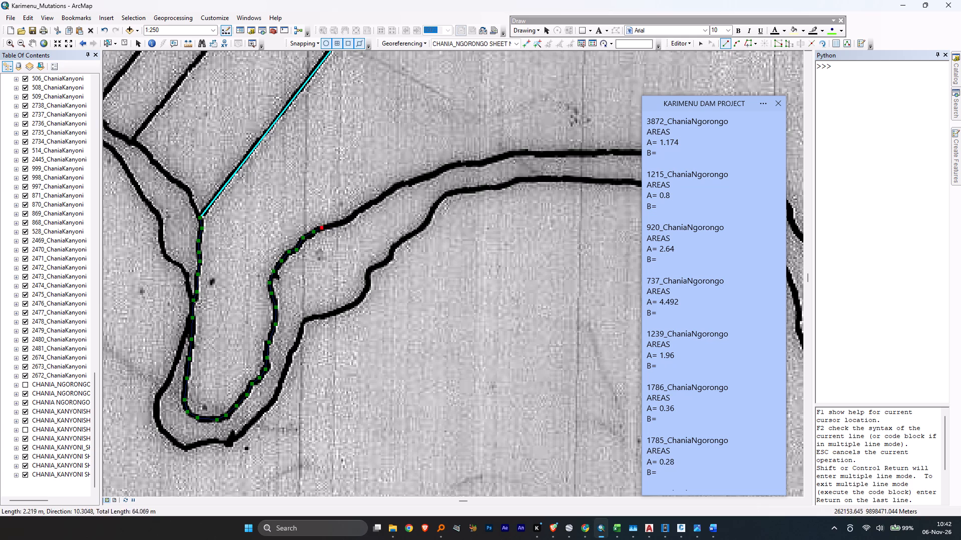
Extend 1239's river edge about 28 m northeast along the upper bank line to where it levels out eastward.
left_click(338, 224)
left_click(350, 218)
left_click(363, 207)
left_click(377, 199)
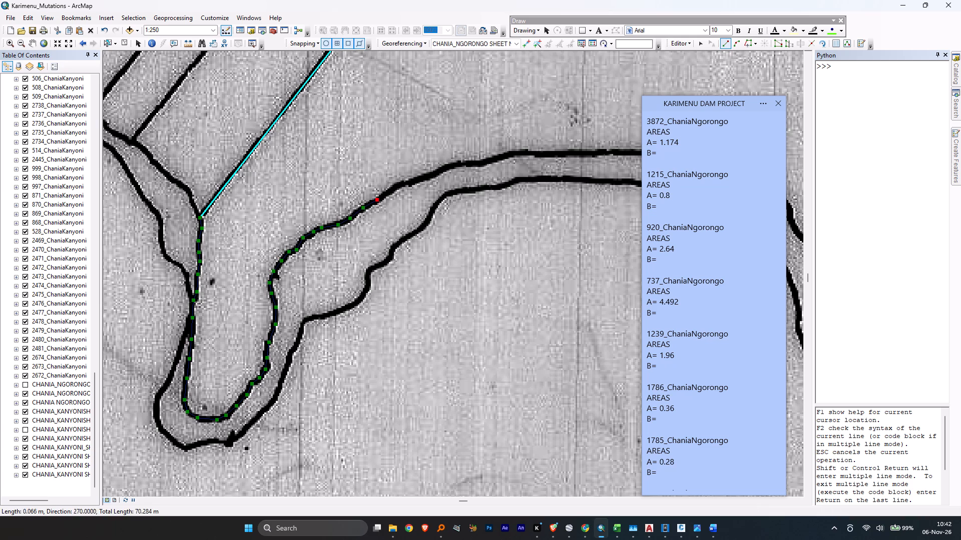
left_click(397, 185)
left_click(412, 180)
middle_click_drag(456, 173, 454, 177)
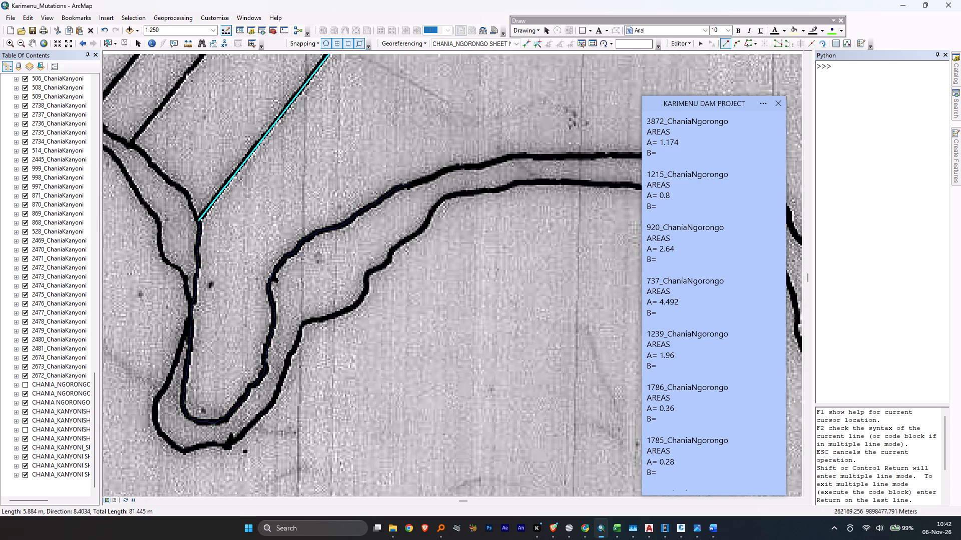
middle_click_drag(454, 177, 250, 282)
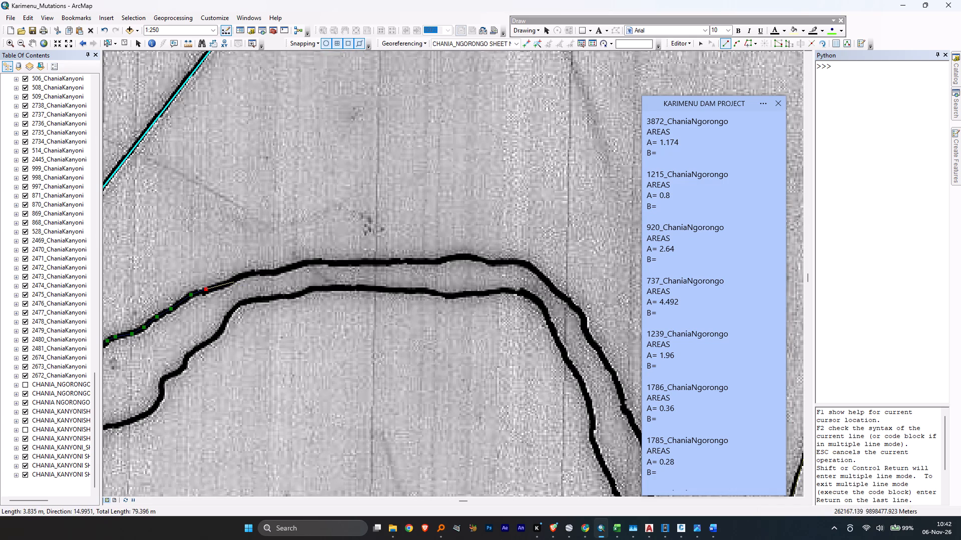
left_click(230, 283)
left_click(240, 275)
left_click(254, 271)
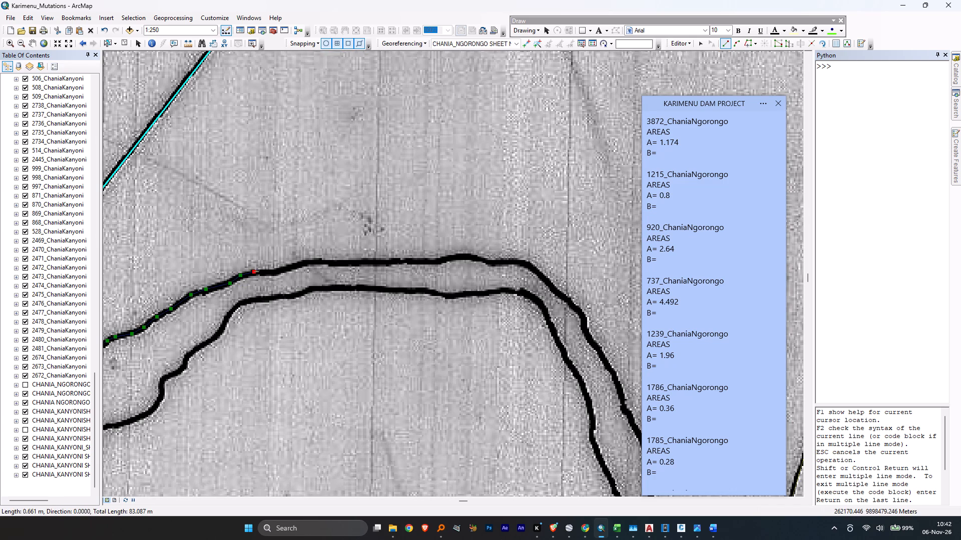
left_click(274, 273)
left_click(290, 266)
left_click(305, 262)
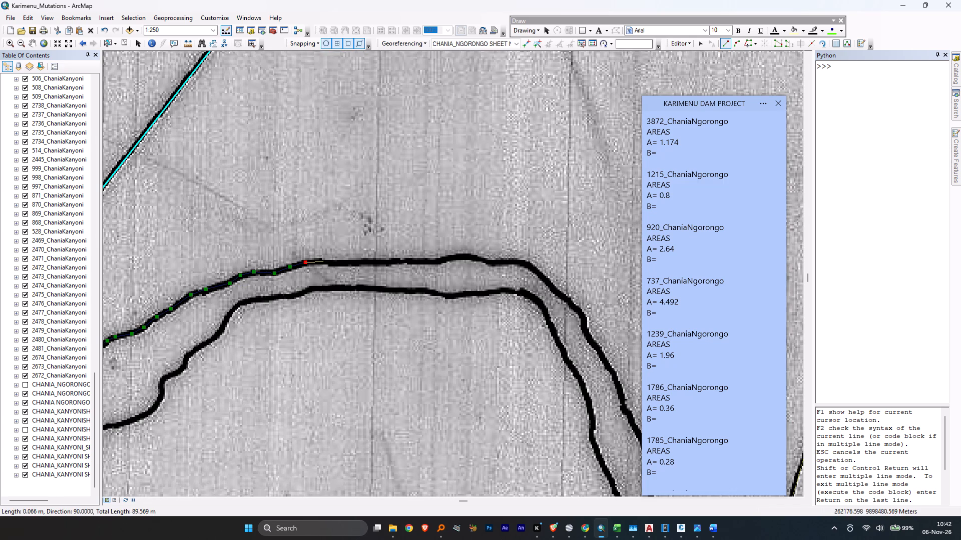
Extend 1239's river edge about 28 m east along the level upper bank line, over the slight hump to the southeast bend.
left_click(326, 261)
left_click(356, 262)
left_click(375, 261)
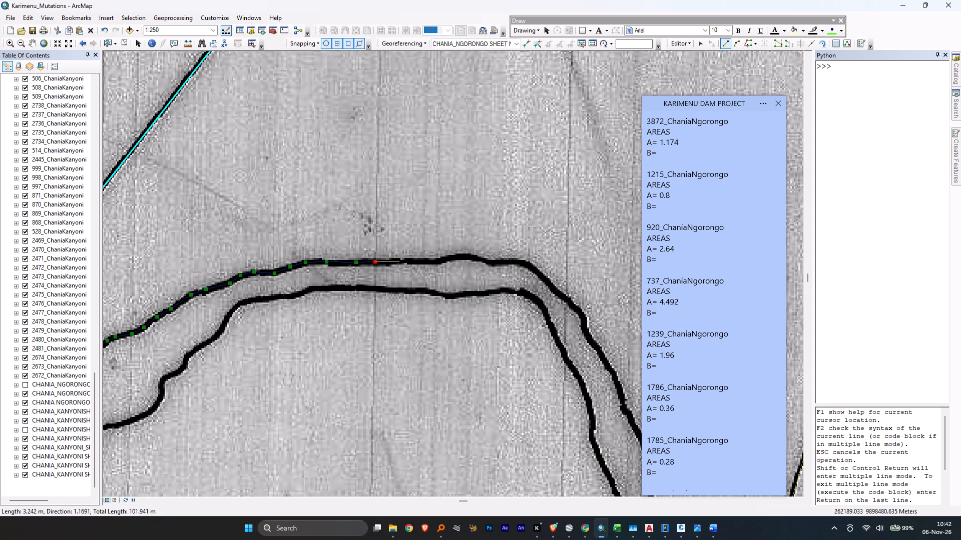
left_click(399, 261)
left_click(427, 260)
left_click(439, 260)
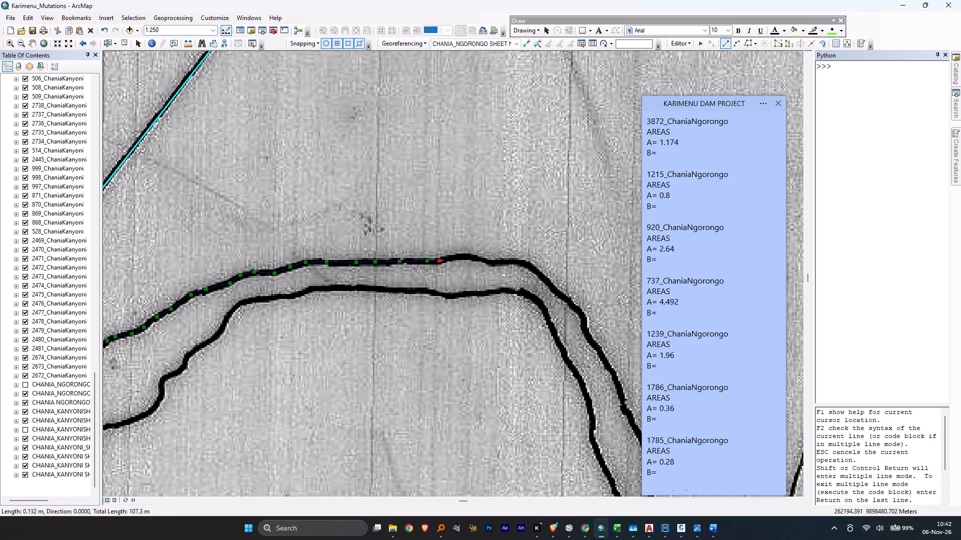
left_click(457, 256)
left_click(471, 256)
left_click(484, 259)
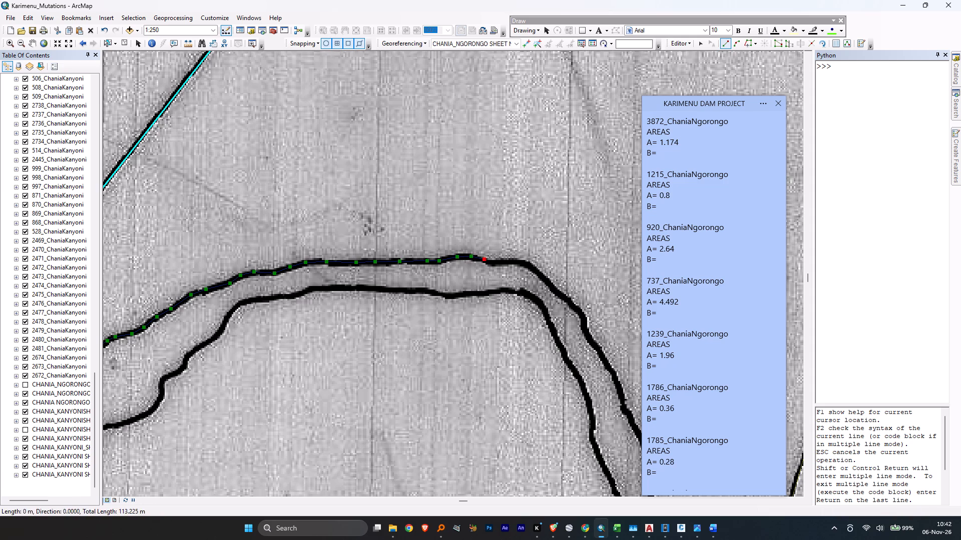
left_click(493, 262)
left_click(504, 262)
left_click(515, 261)
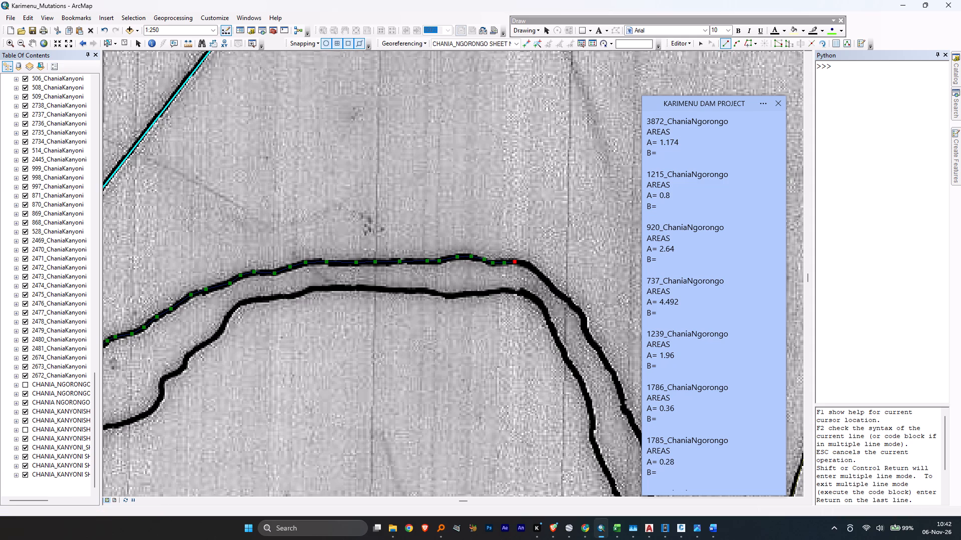
Continue 1239's river edge about 21 m around the bend and southeast down the outer bank line.
left_click(529, 265)
left_click(542, 274)
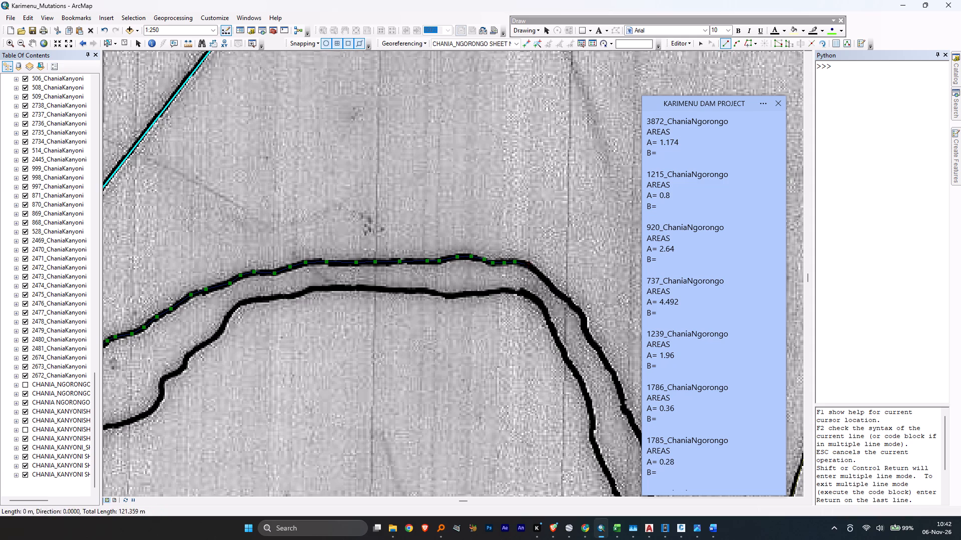
left_click(551, 285)
left_click(565, 297)
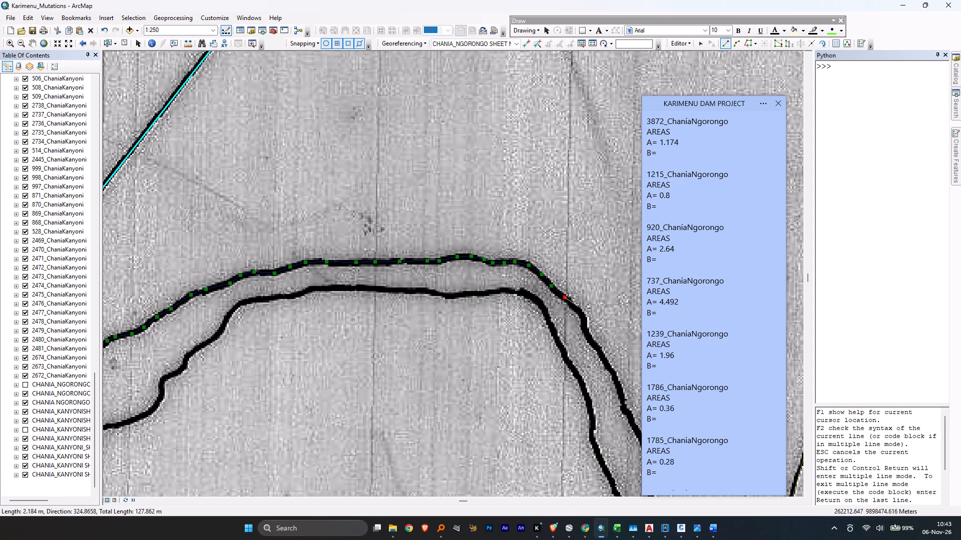
left_click(581, 311)
left_click(585, 321)
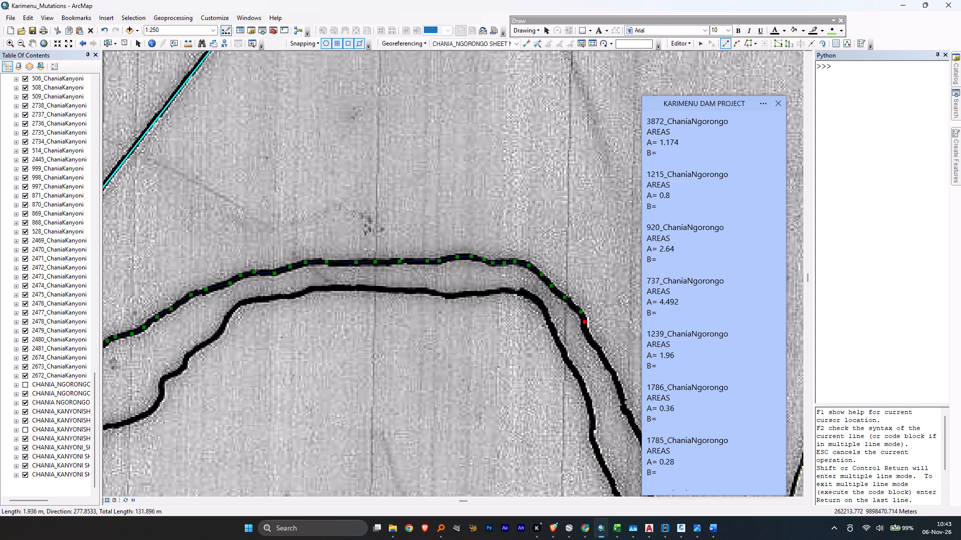
left_click(588, 338)
middle_click_drag(595, 349, 280, 235)
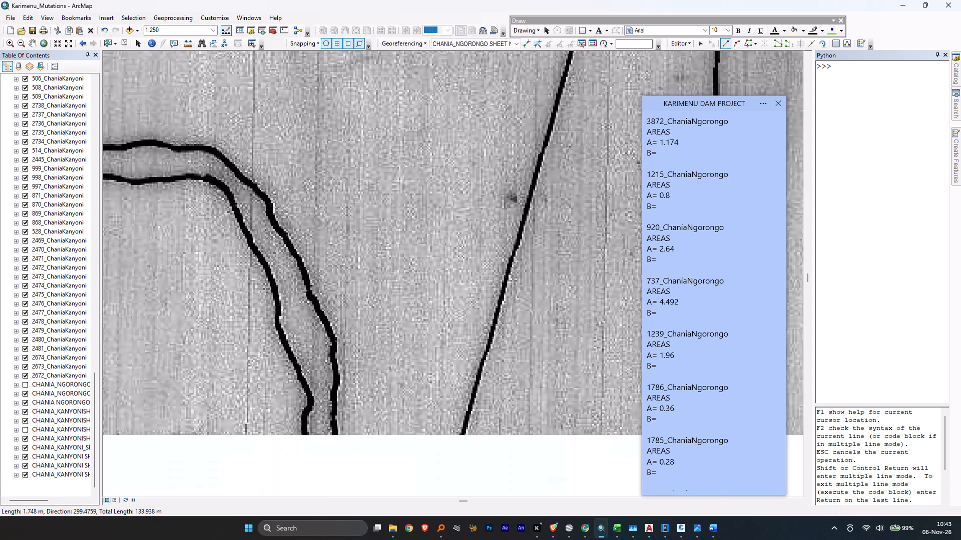
left_click(288, 238)
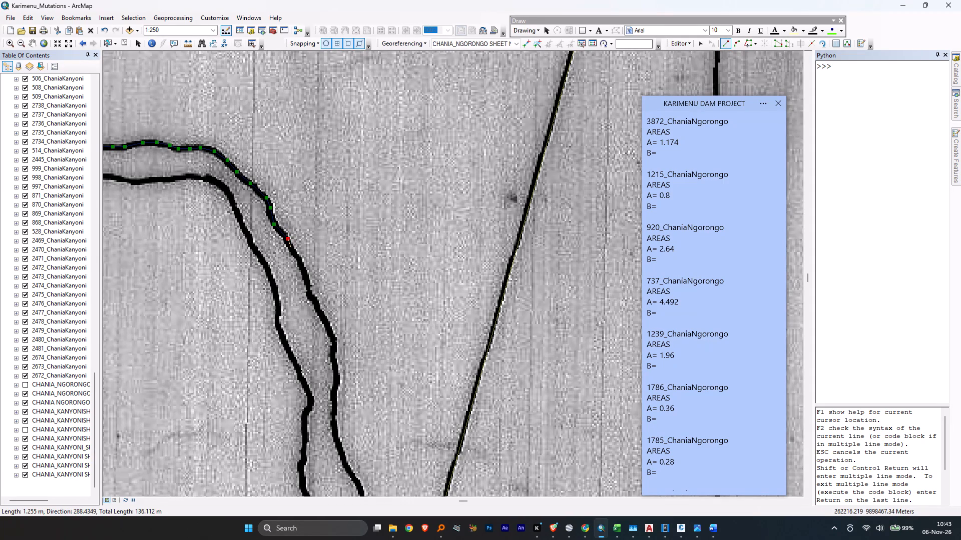
left_click(291, 247)
left_click(301, 262)
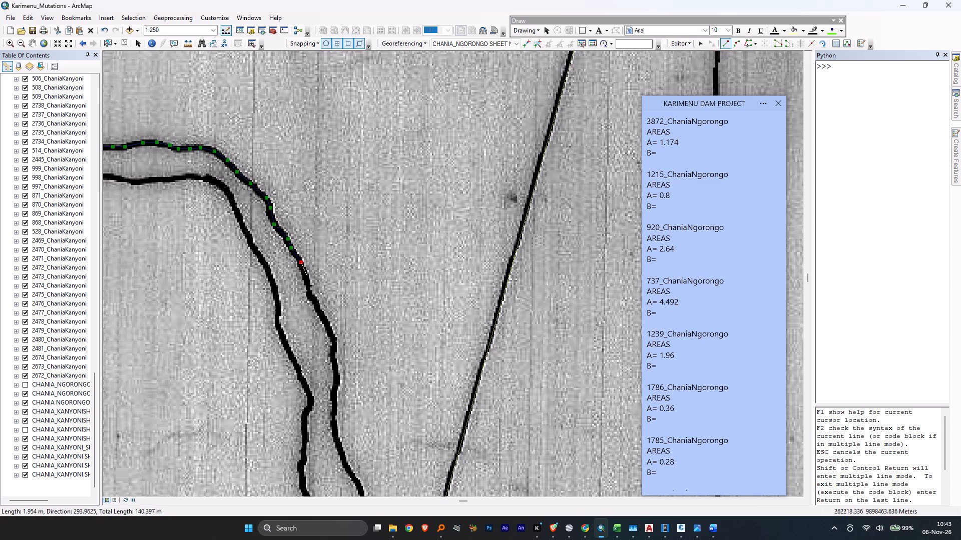
Trace 1239's river edge another 19 m or so down the outer bank to where it runs due south.
left_click(307, 275)
left_click(309, 296)
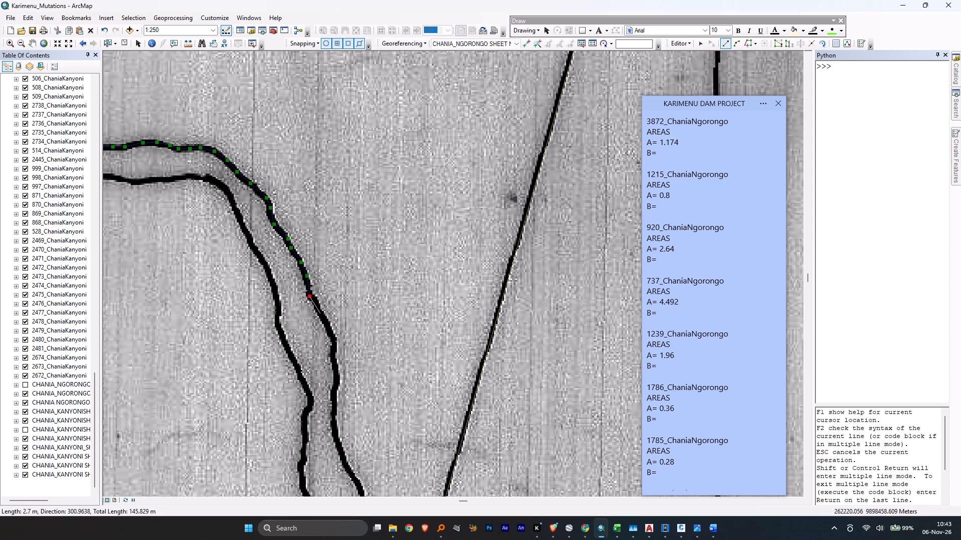
left_click(320, 314)
left_click(329, 330)
left_click(334, 340)
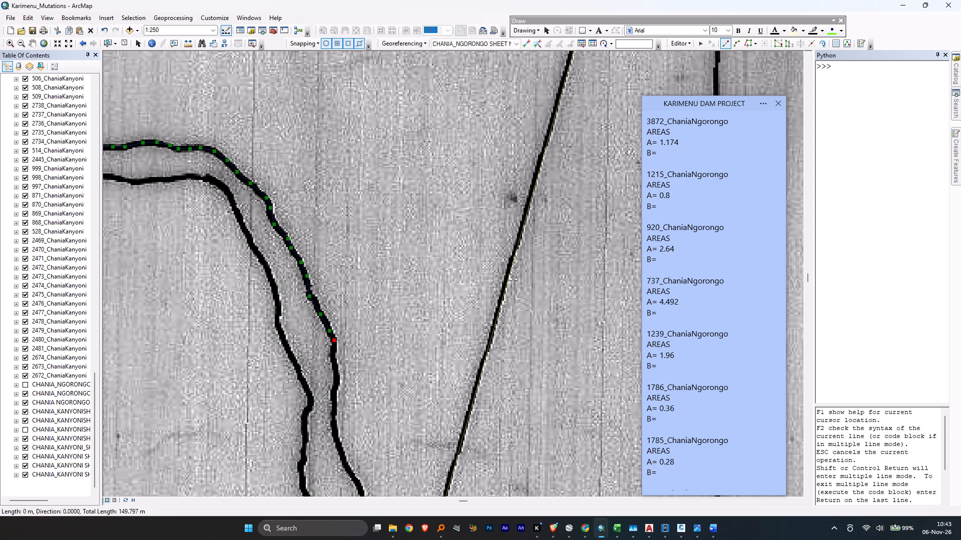
left_click(332, 356)
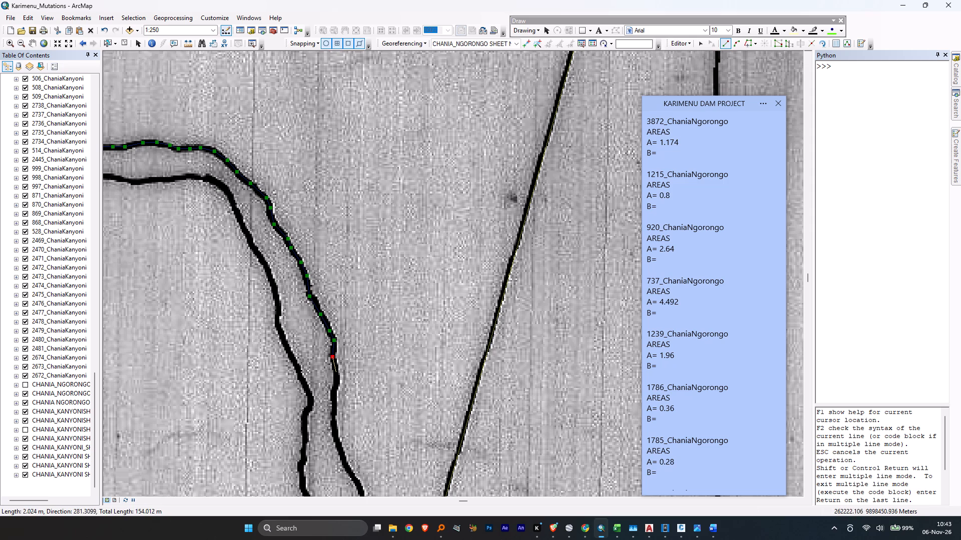
left_click(336, 372)
left_click(336, 387)
left_click(334, 398)
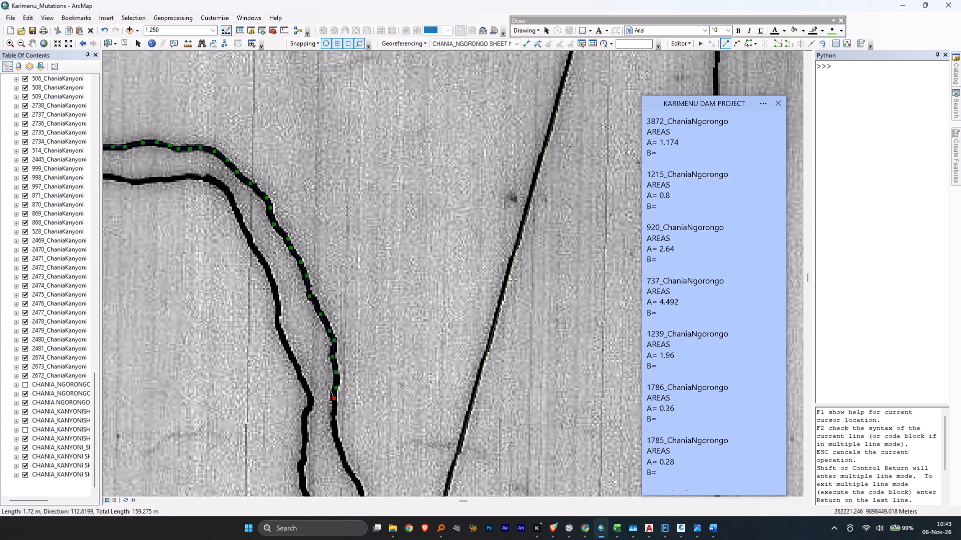
Extend 1239's river edge about 23 m south along the eastern bank line, past its eastward bulge.
middle_click_drag(329, 387, 339, 166)
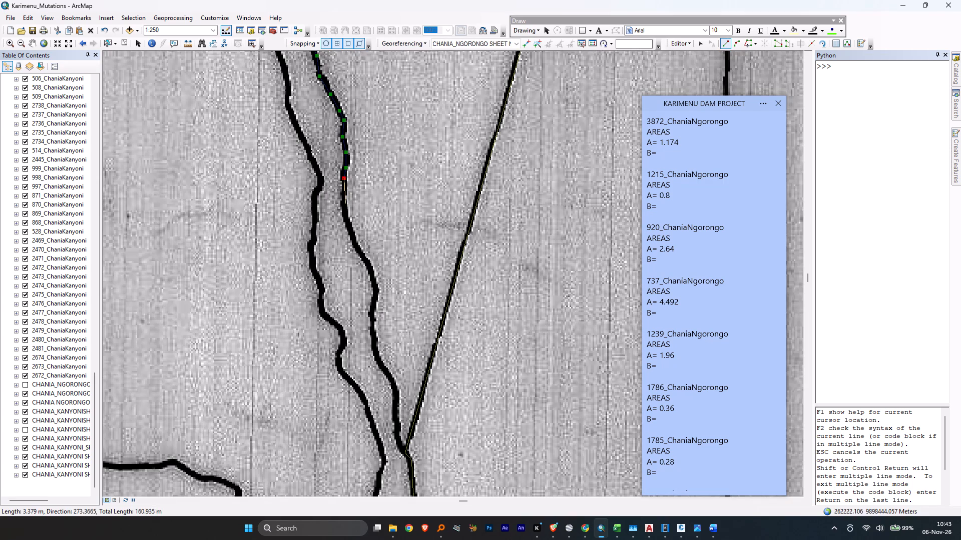
left_click(344, 202)
left_click(348, 224)
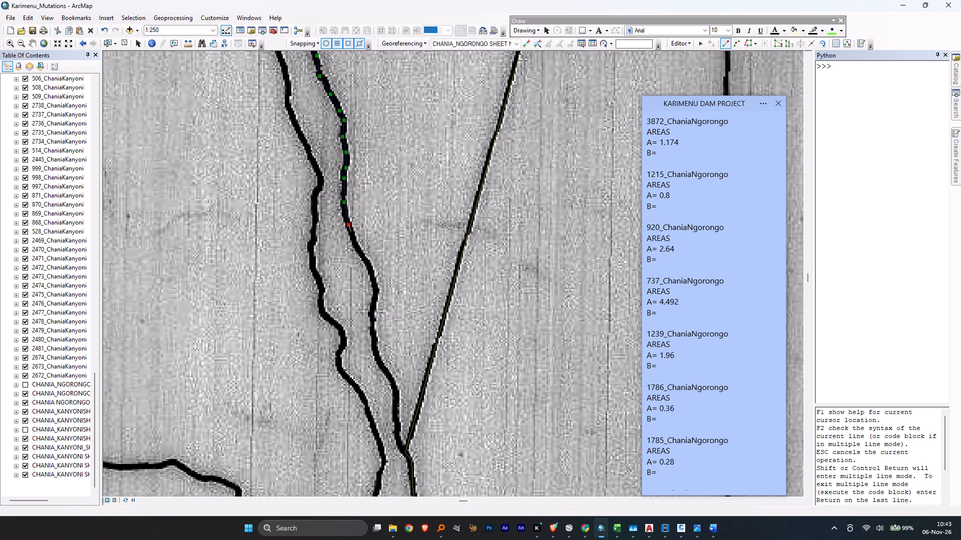
left_click(356, 245)
left_click(363, 258)
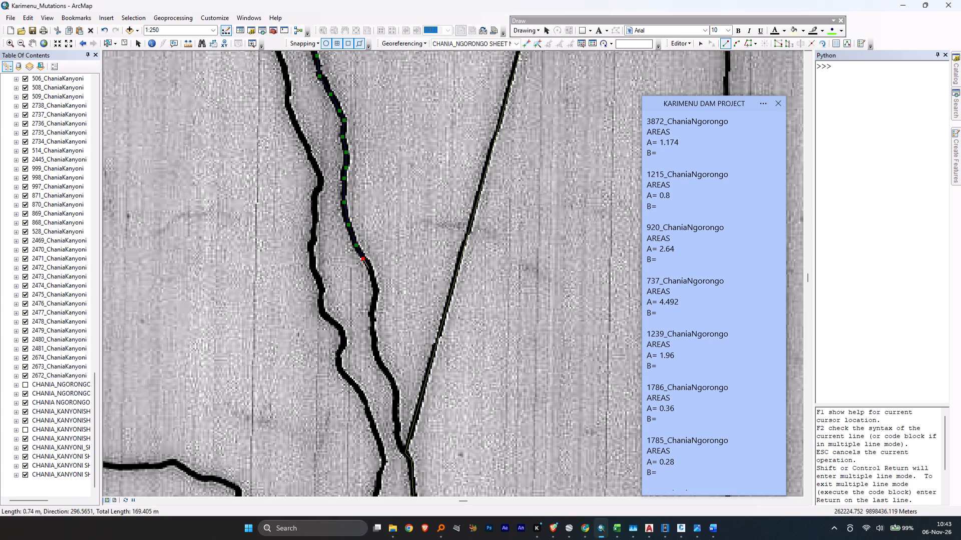
left_click(371, 270)
left_click(375, 281)
left_click(375, 293)
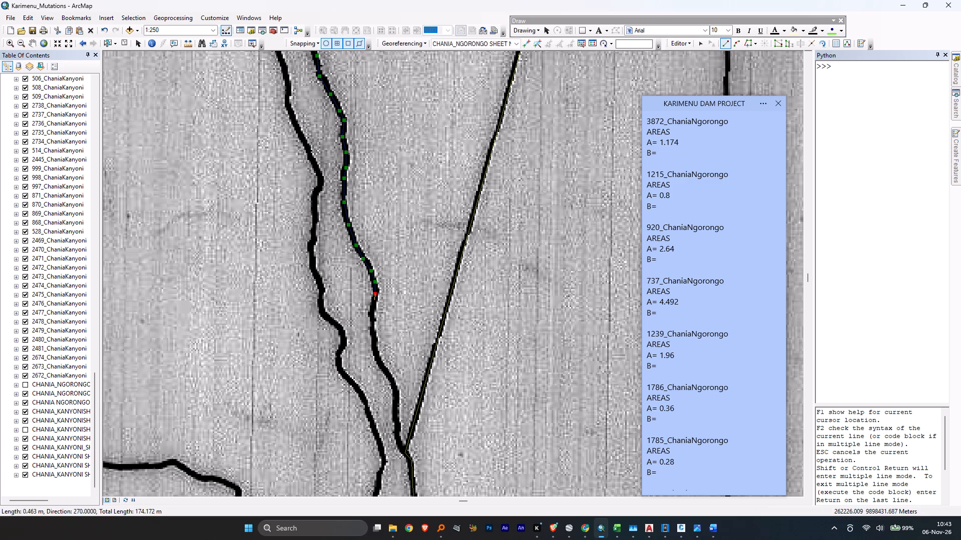
left_click(372, 310)
left_click(371, 322)
left_click(374, 342)
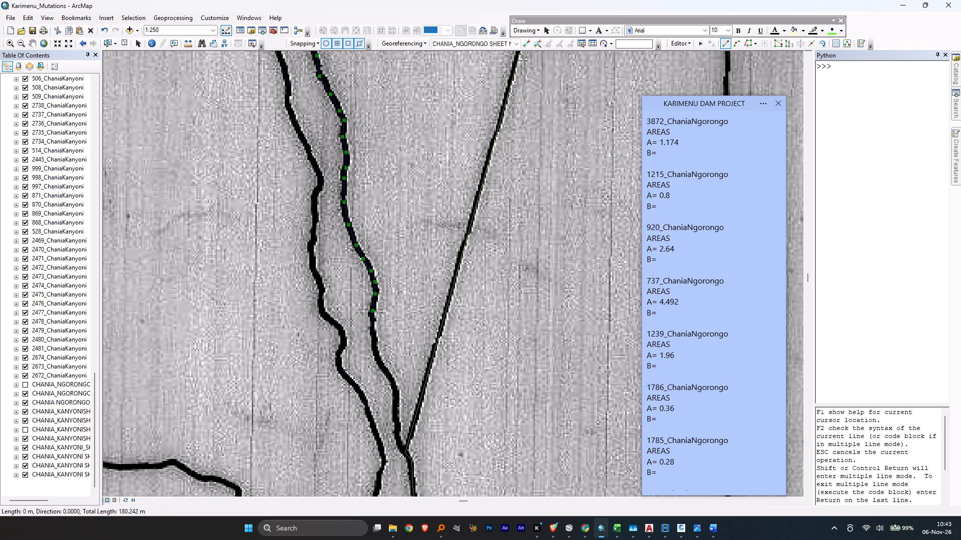
Trace the last 16 m or so of 1239's river edge and finish it at the 737 boundary's river end.
left_click(375, 357)
left_click(384, 370)
left_click(393, 383)
left_click(397, 395)
left_click(397, 415)
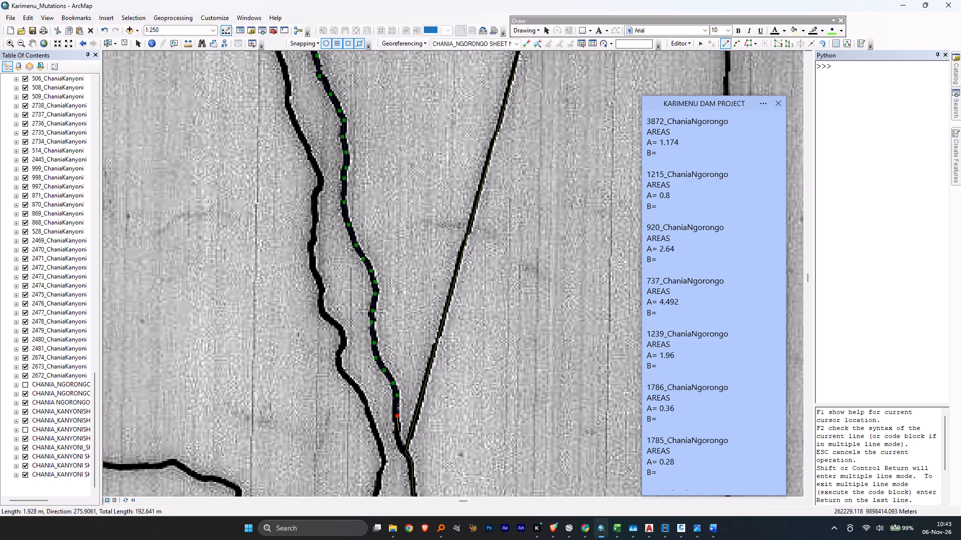
left_click(398, 430)
left_click(398, 442)
double_click(403, 453)
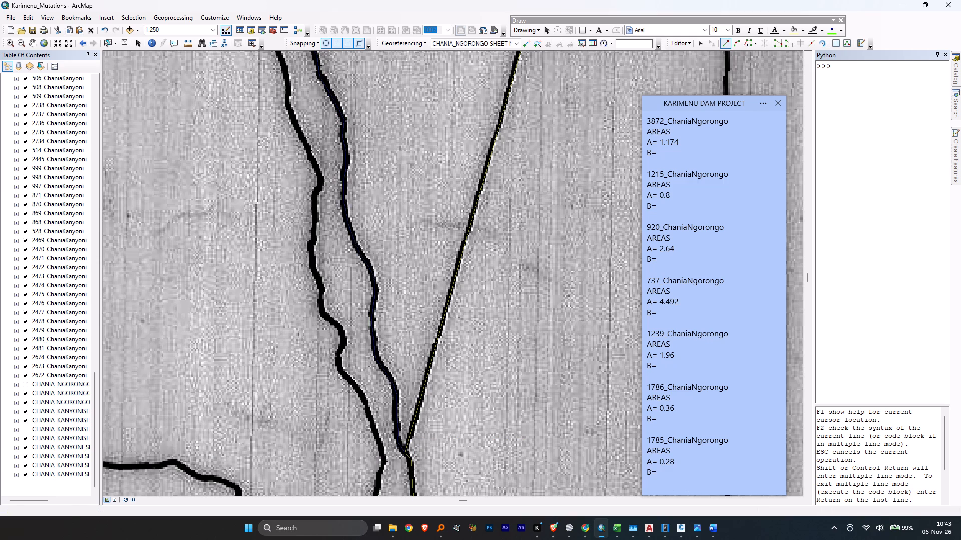
Using the 1786_ChaniaNgorongo line template, draw 1786's road edge about 4.5 m from 1239's road corner to the 1785 boundary.
scroll(403, 382, "up", 4)
scroll(403, 378, "up", 20)
scroll(403, 378, "up", 3)
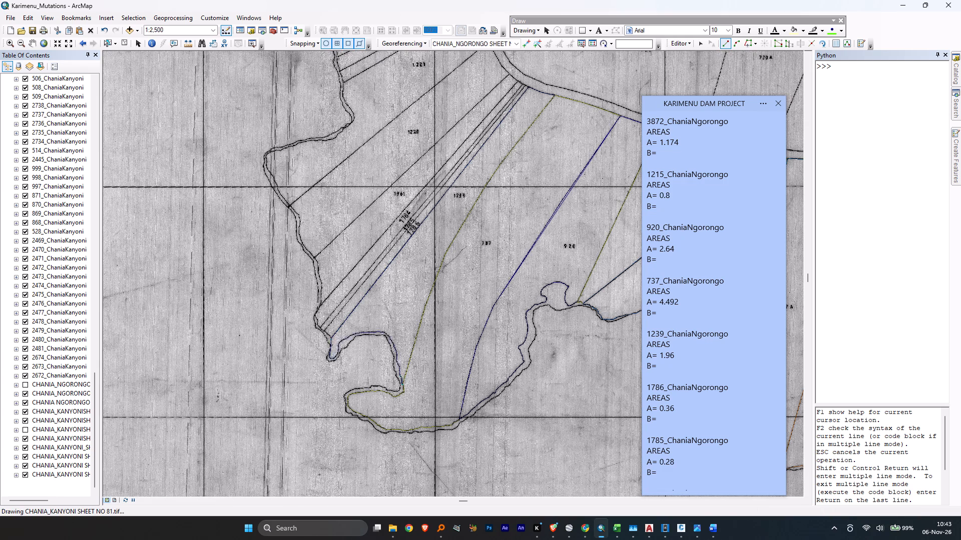
scroll(451, 199, "down", 2)
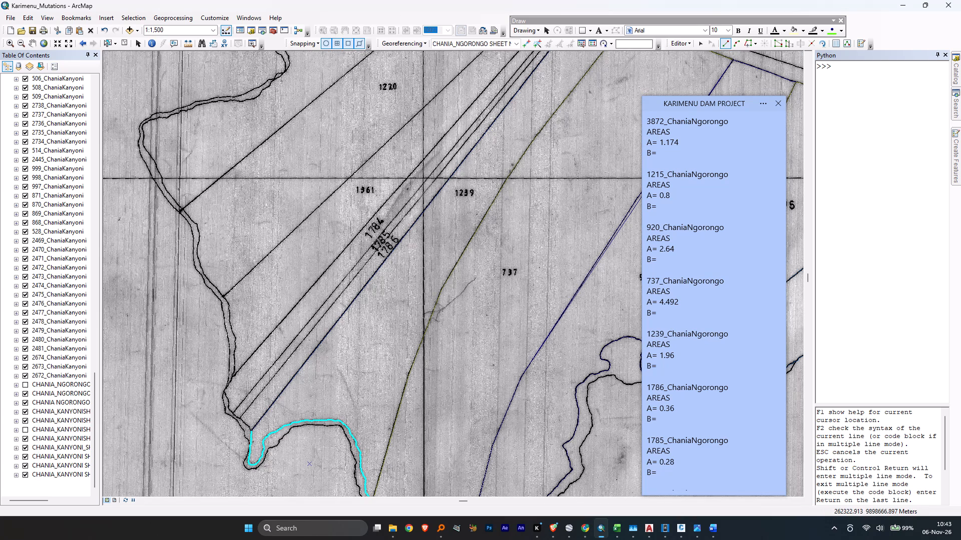
left_click(958, 153)
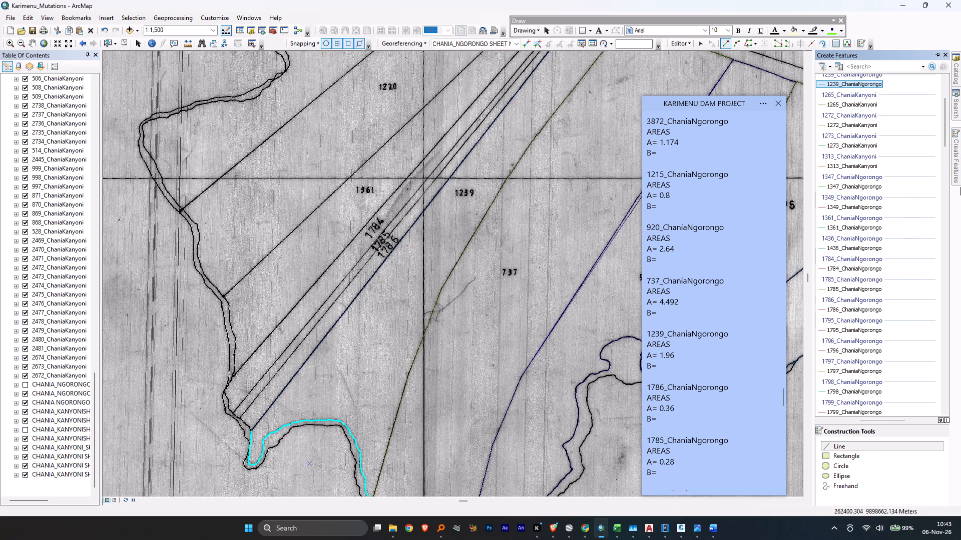
middle_click_drag(534, 126, 451, 278)
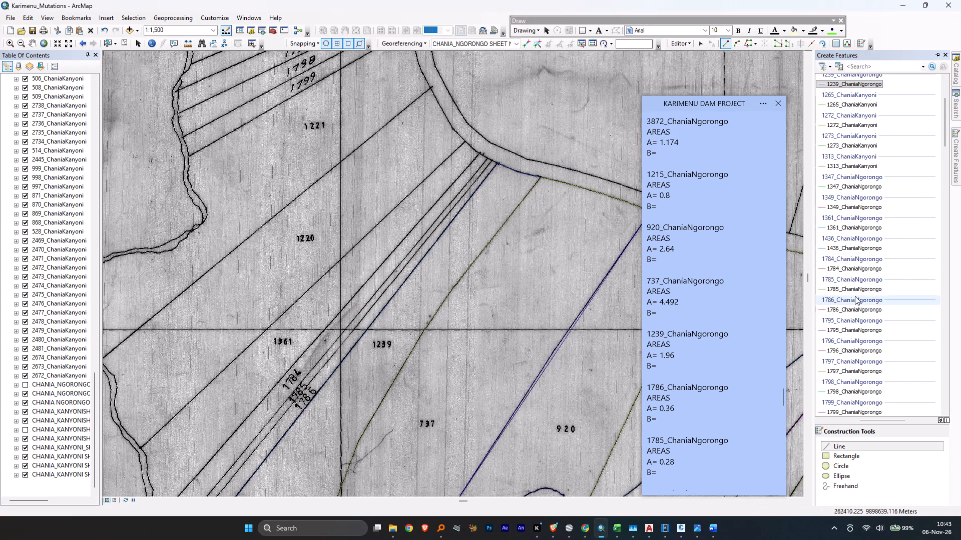
left_click(859, 309)
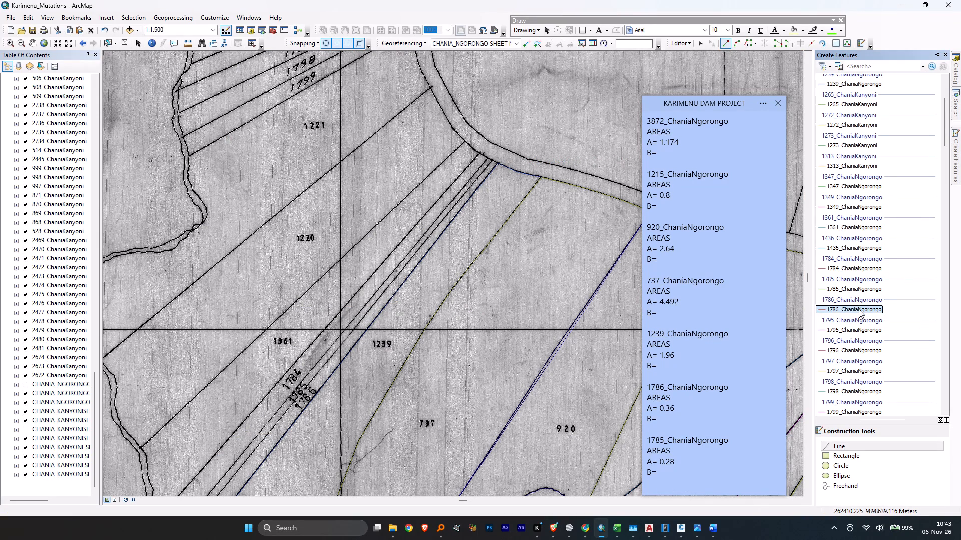
scroll(487, 120, "down", 5)
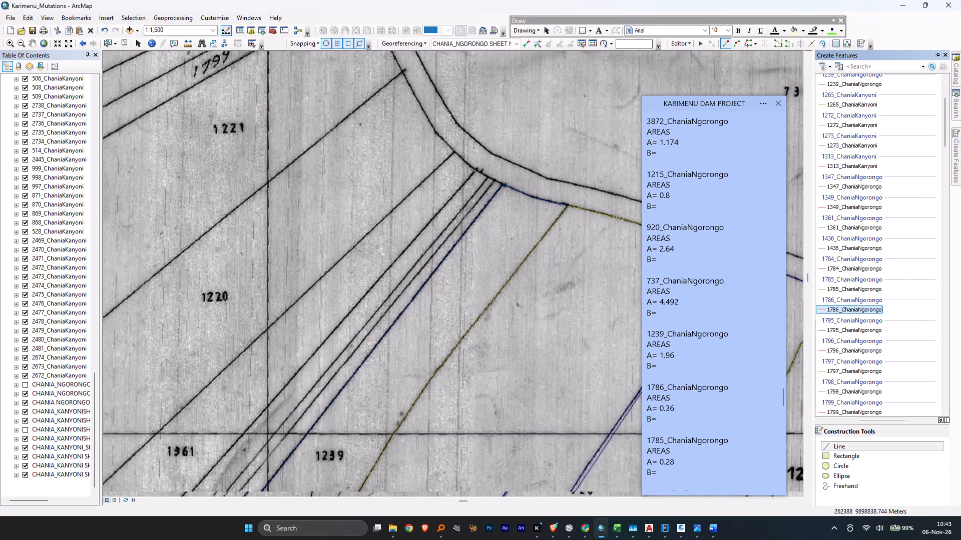
scroll(487, 121, "down", 1)
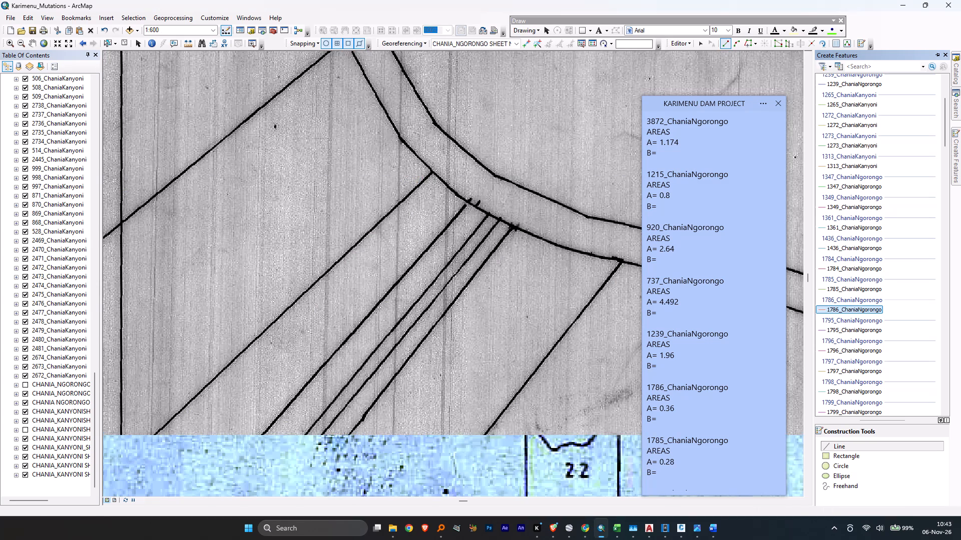
left_click(513, 227)
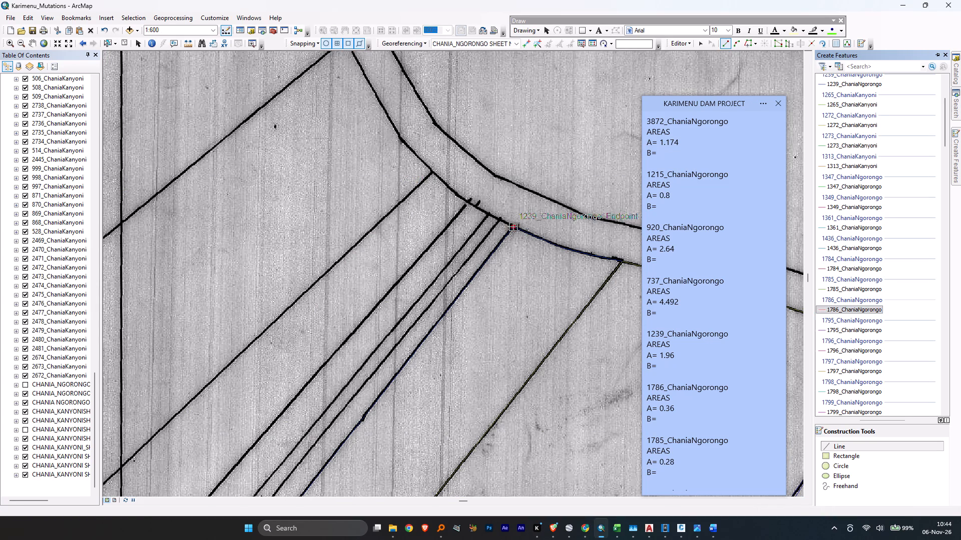
scroll(502, 216, "down", 8)
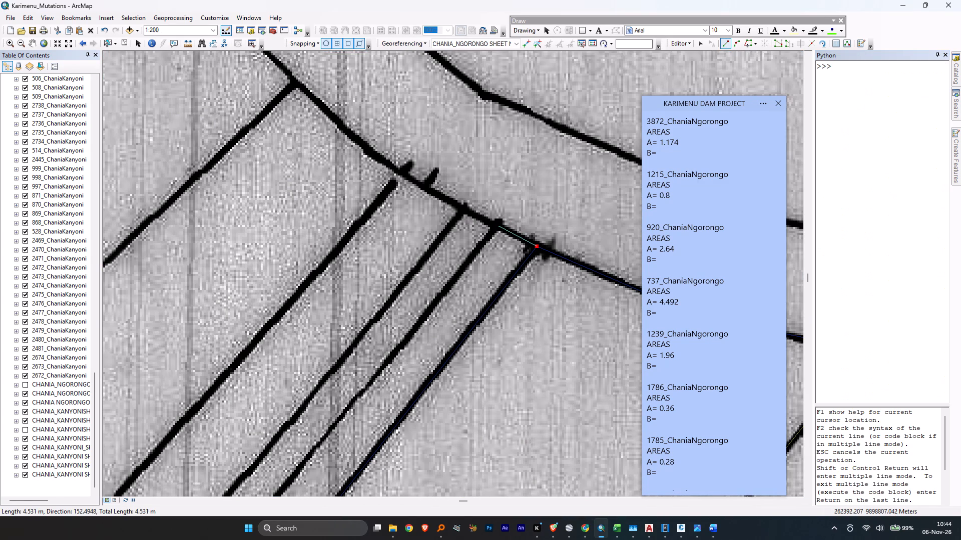
double_click(498, 225)
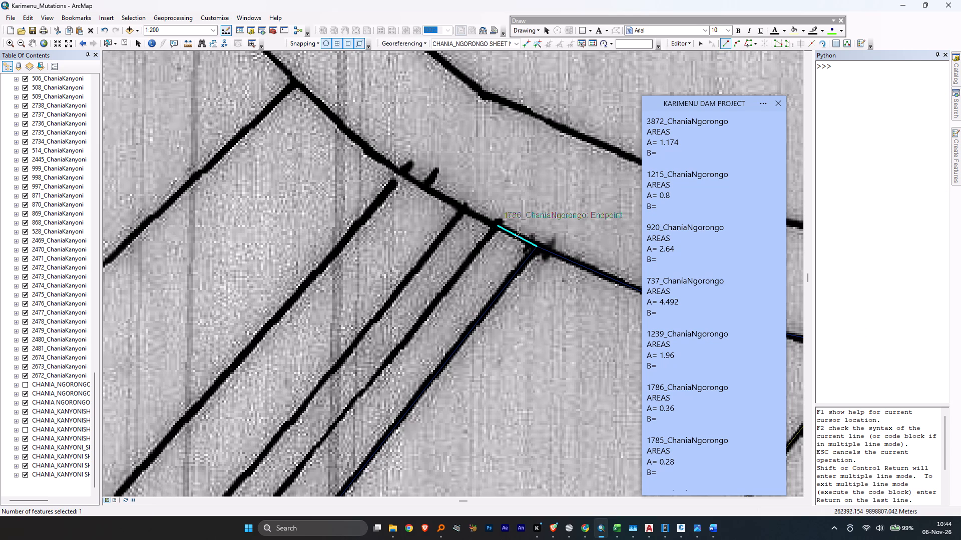
Draw 1786's boundary with 1785 as one straight line about 420 m long from the road corner to the river bank.
left_click(498, 225)
scroll(473, 257, "up", 20)
scroll(473, 257, "up", 2)
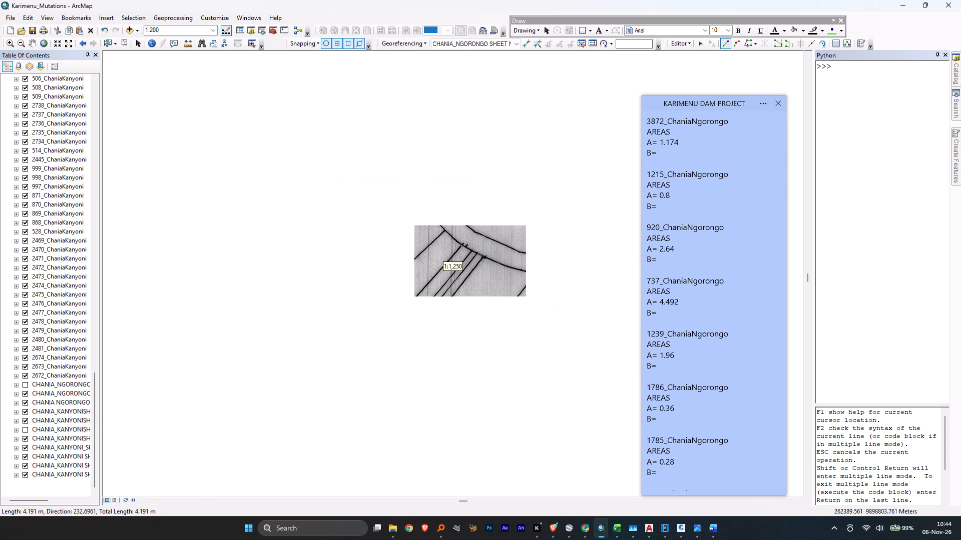
middle_click_drag(337, 428, 339, 419)
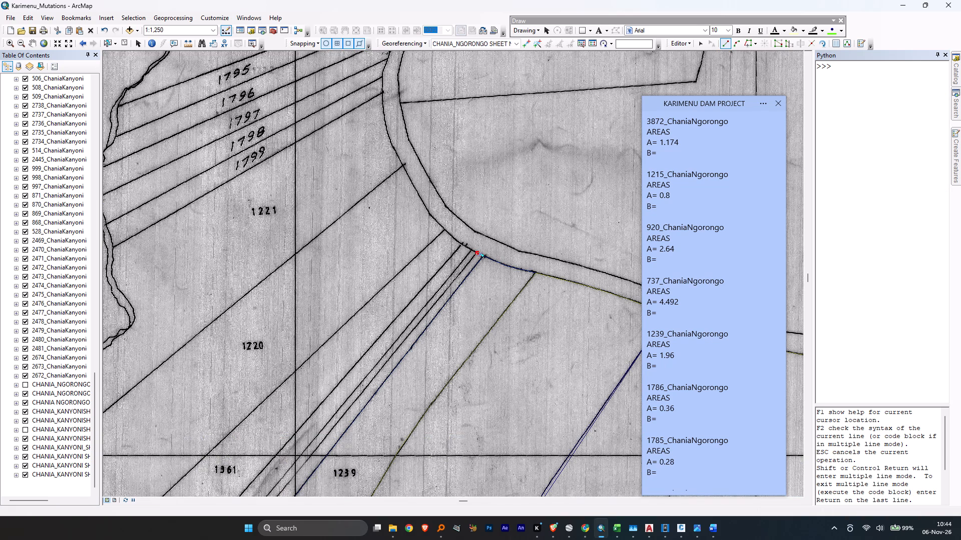
middle_click_drag(339, 419, 398, 241)
scroll(398, 241, "up", 1)
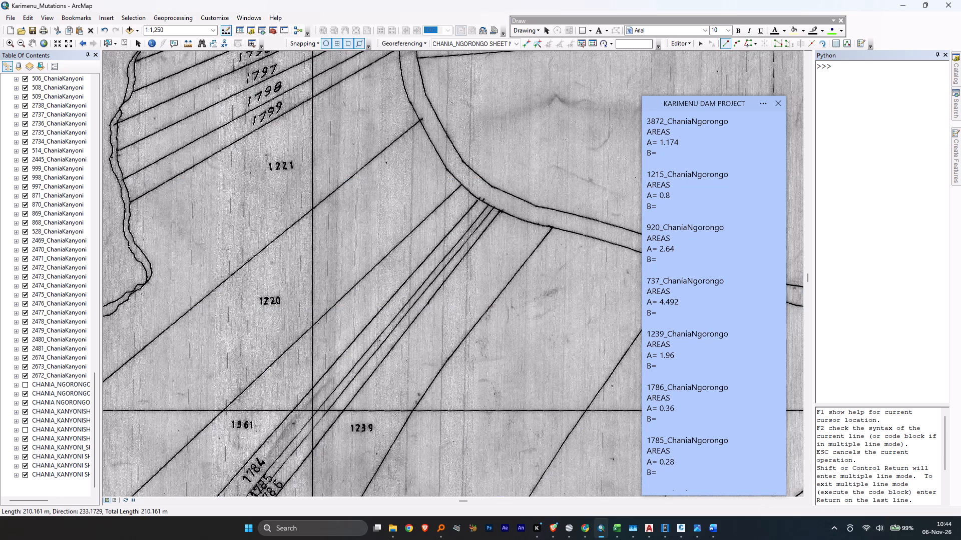
middle_click_drag(299, 448, 372, 209)
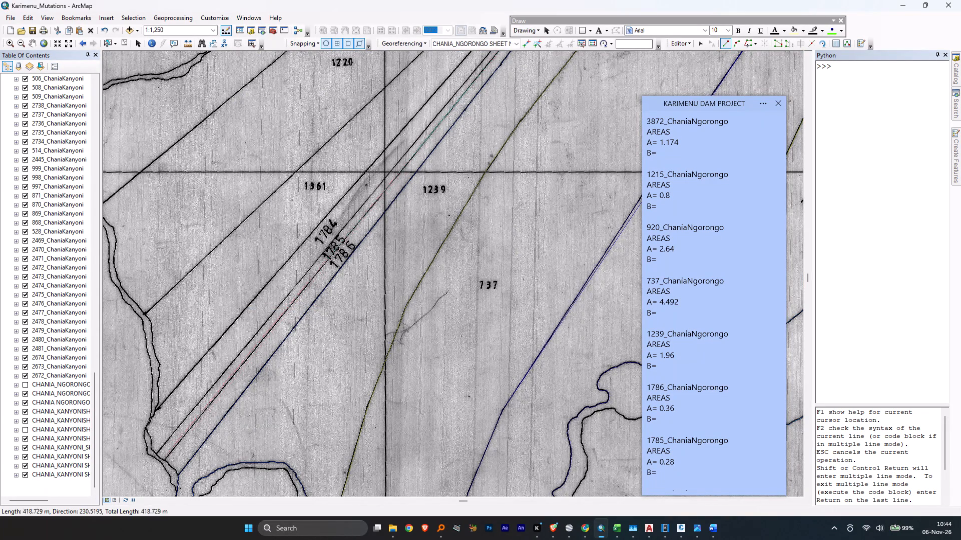
scroll(167, 459, "down", 6)
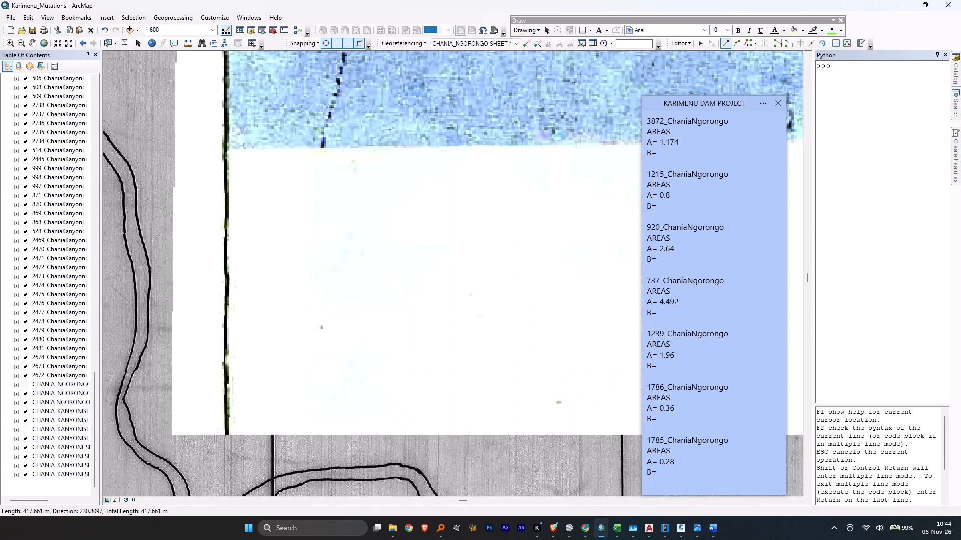
middle_click_drag(172, 463, 213, 330)
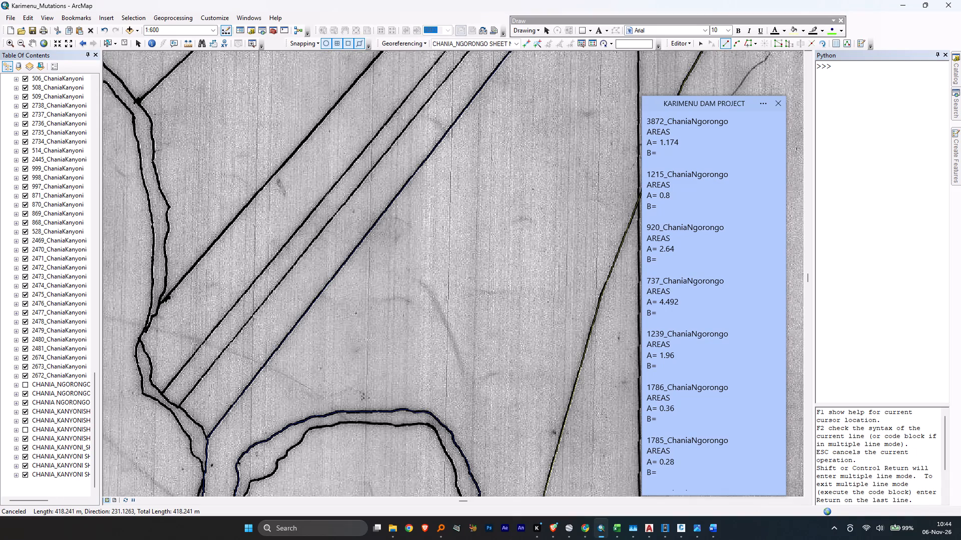
scroll(179, 405, "down", 4)
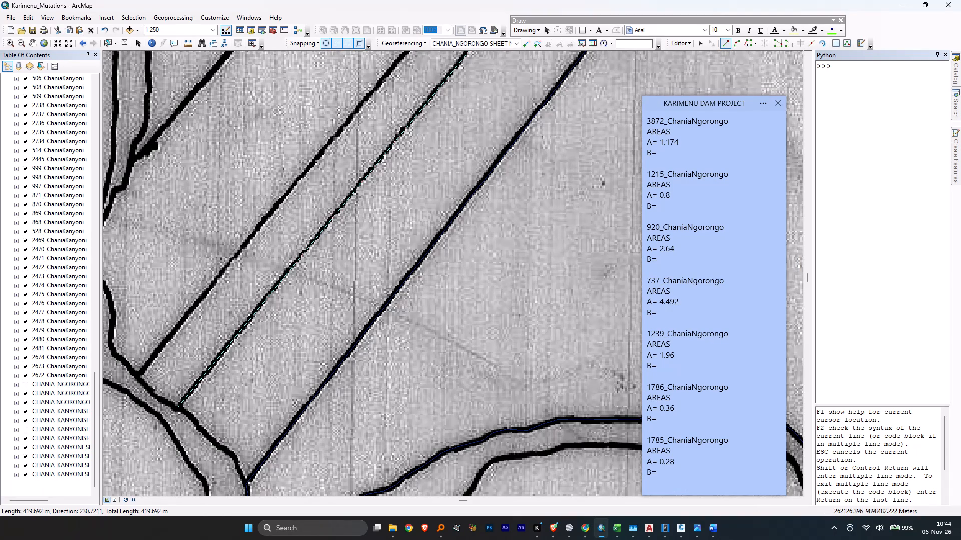
double_click(177, 407)
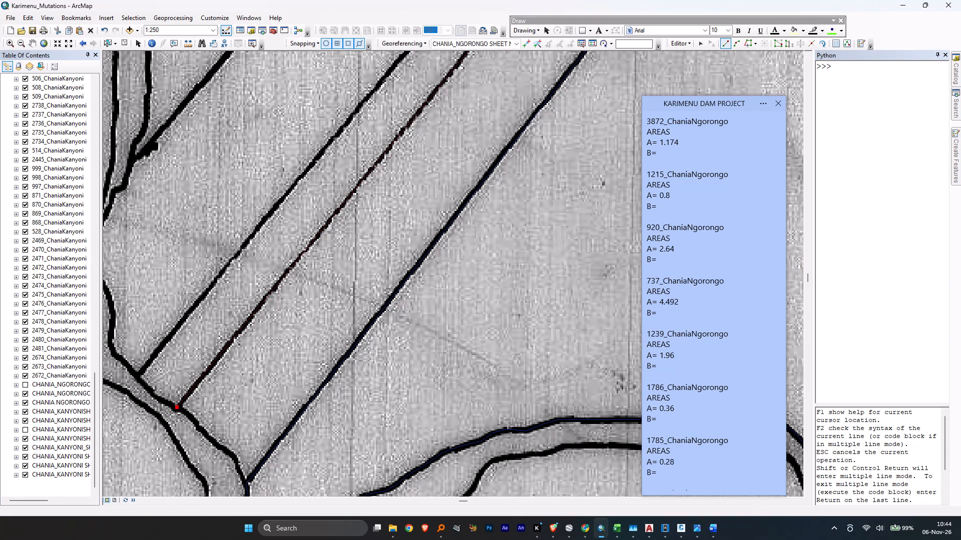
Trace 1786's river edge about 14 m along the bank from the 1785 boundary to 1239's river corner.
left_click(176, 407)
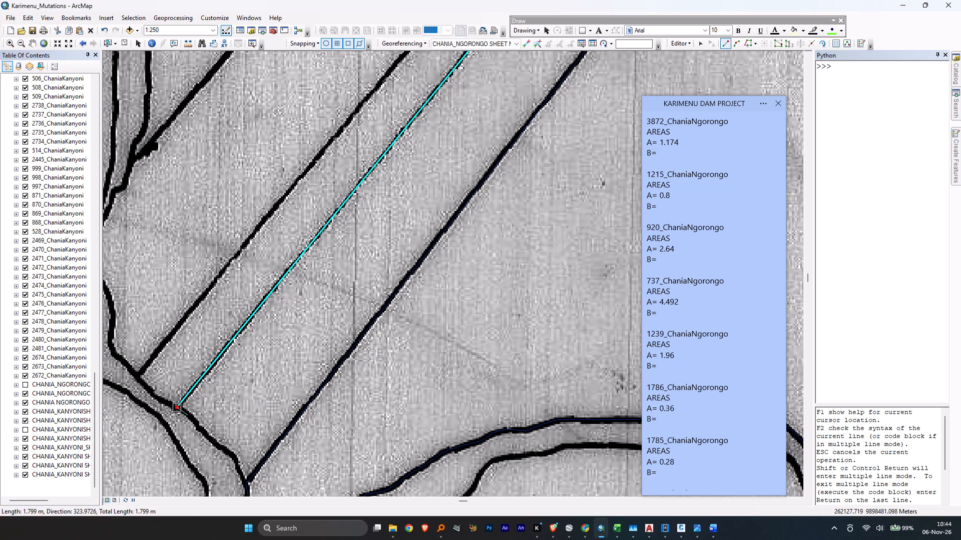
left_click(190, 415)
left_click(197, 427)
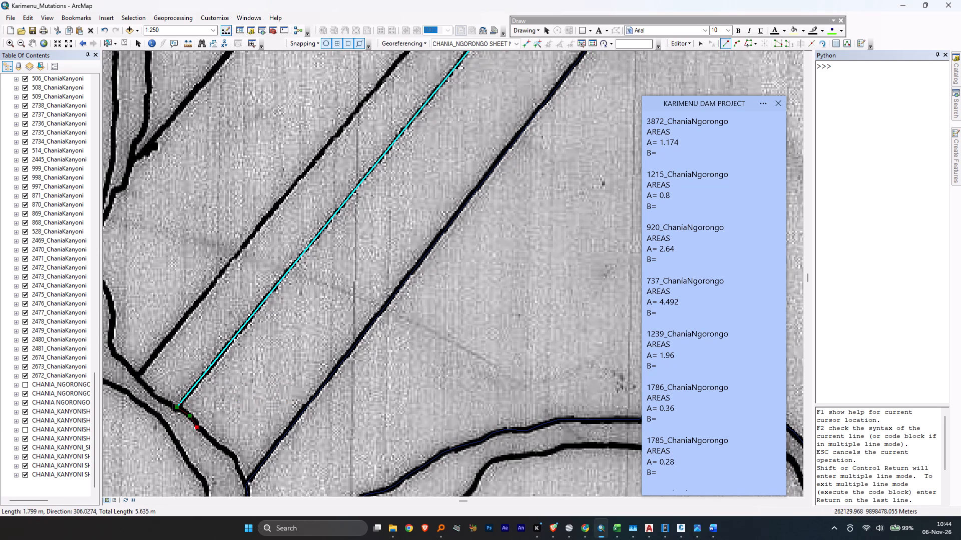
left_click(208, 438)
left_click(219, 447)
left_click(228, 452)
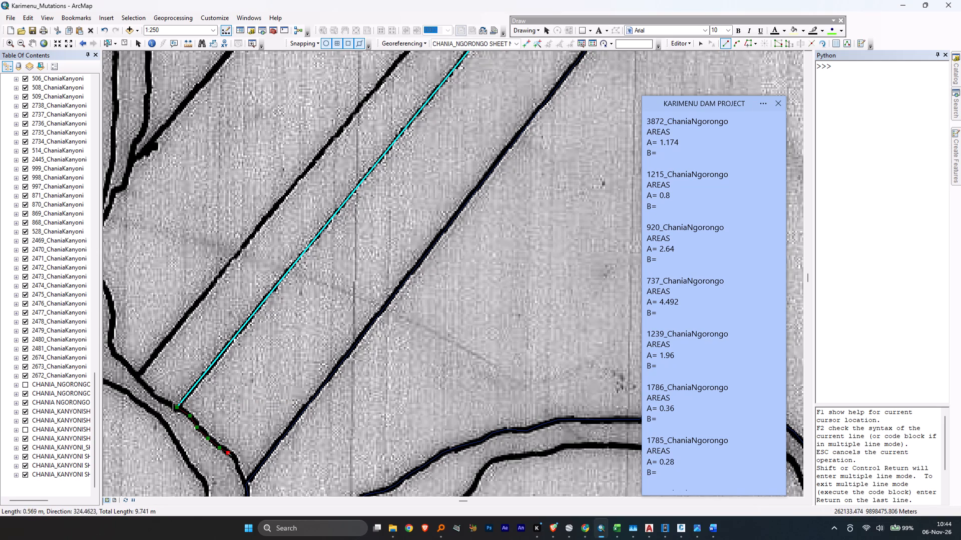
left_click(232, 456)
left_click(237, 462)
left_click(239, 472)
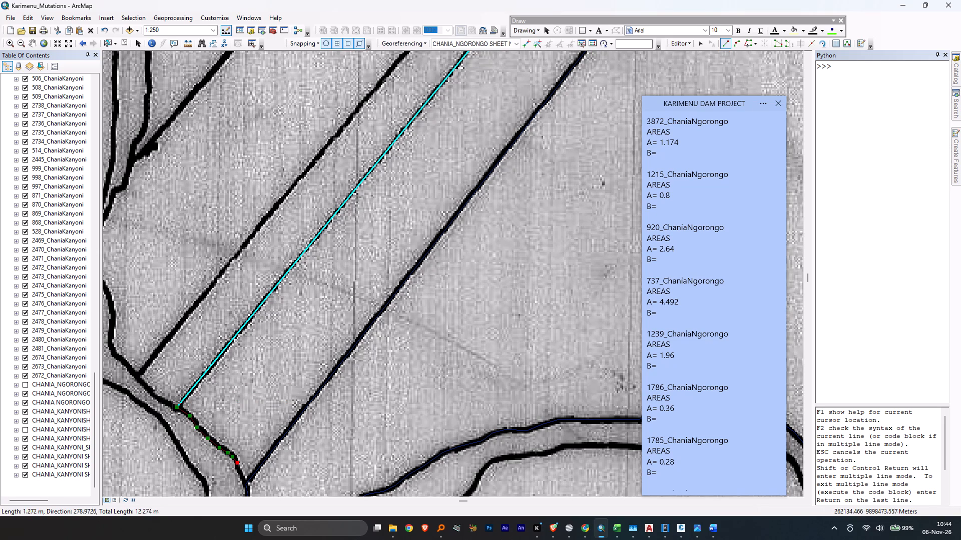
double_click(247, 481)
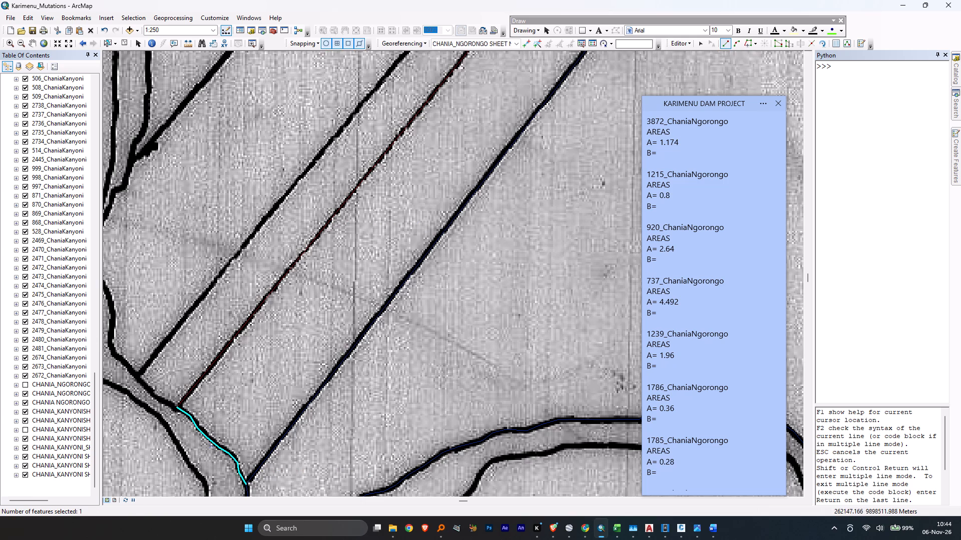
Using the 1785_ChaniaNgorongo line template, draw 1785's road edge about 4.1 m from 1786's road corner to the 1784 boundary.
scroll(335, 187, "down", 4)
scroll(335, 189, "up", 11)
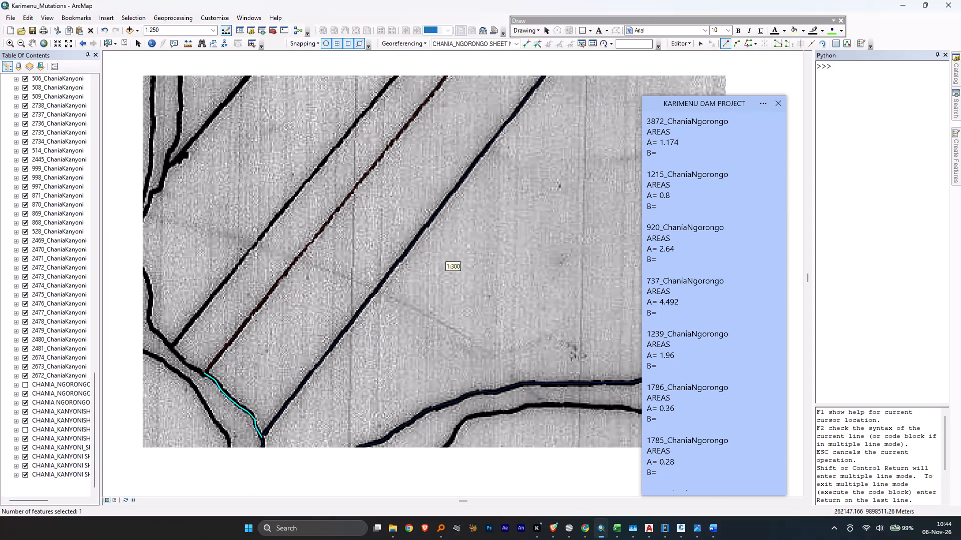
middle_click_drag(405, 105, 400, 294)
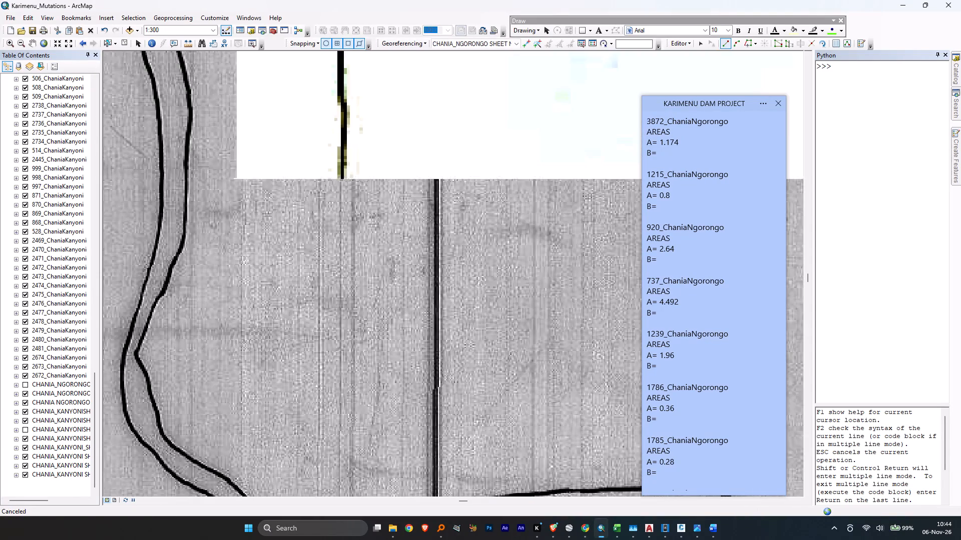
middle_click_drag(490, 147, 373, 370)
scroll(386, 275, "down", 2)
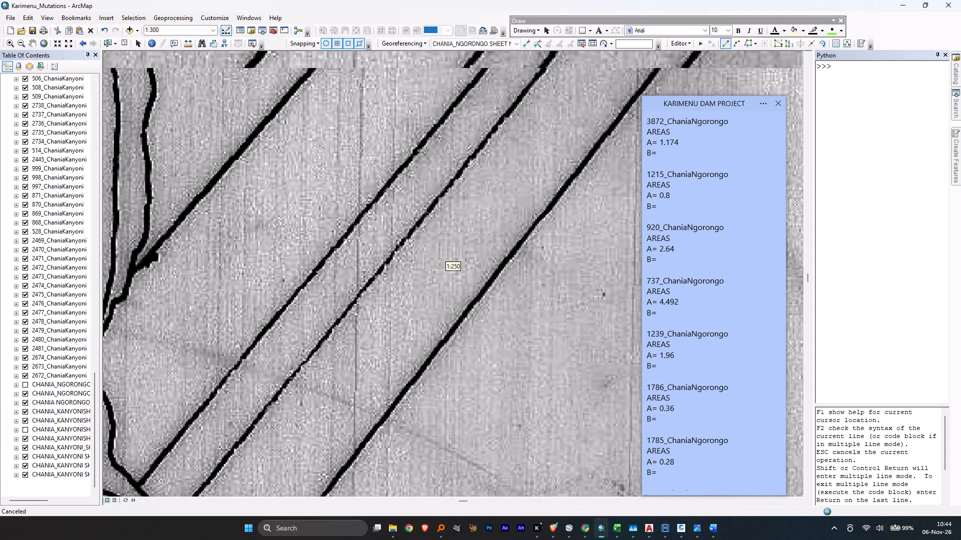
scroll(386, 275, "up", 17)
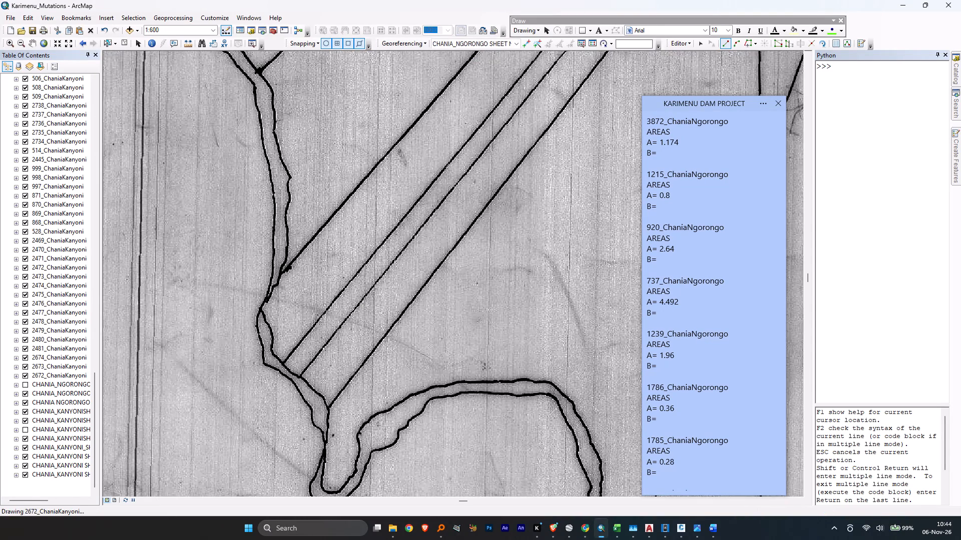
middle_click_drag(463, 152, 374, 345)
middle_click_drag(526, 167, 405, 365)
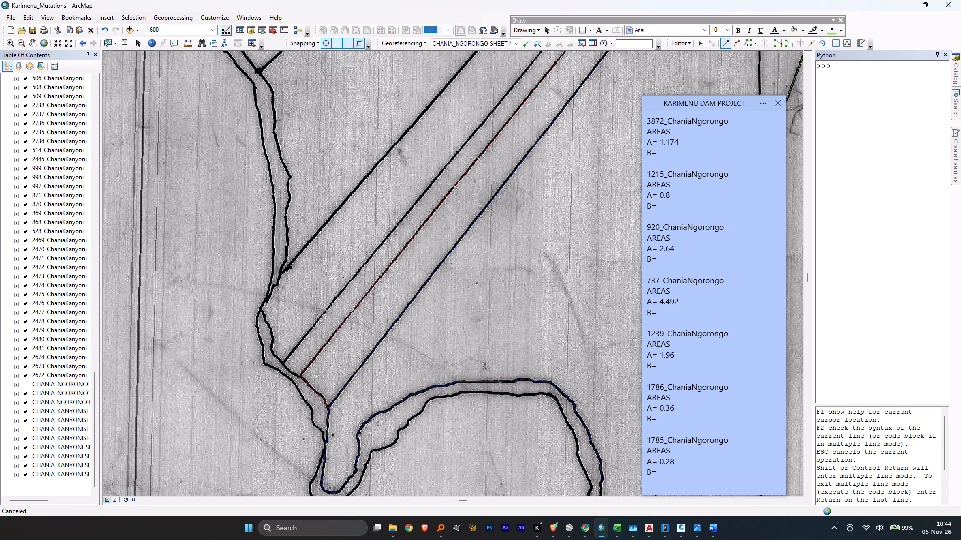
middle_click_drag(516, 158, 429, 314)
middle_click_drag(493, 151, 467, 207)
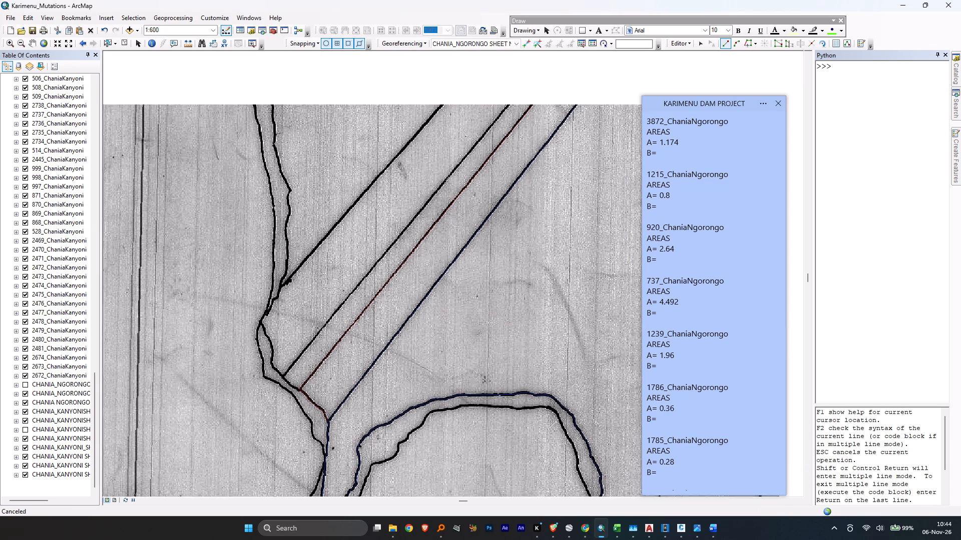
middle_click_drag(467, 207, 389, 360)
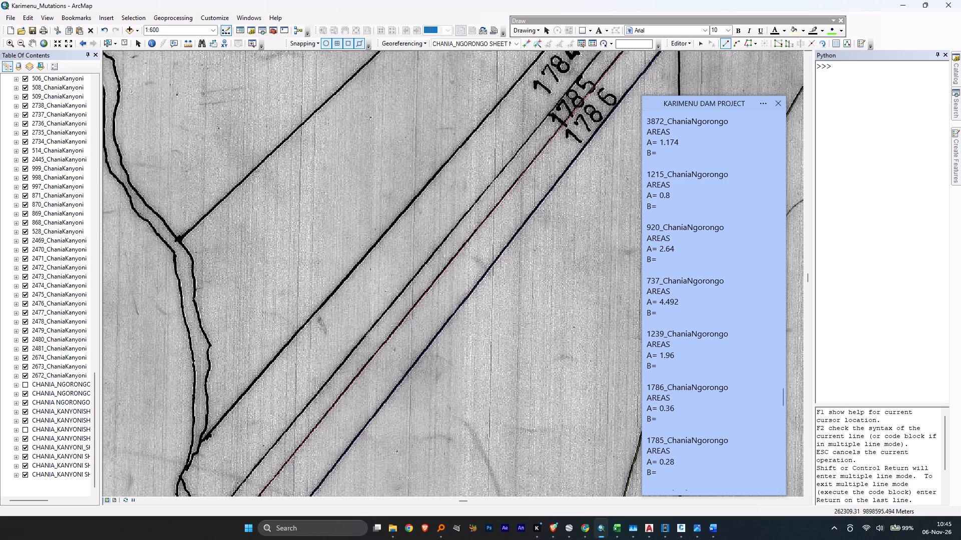
middle_click_drag(557, 129, 370, 372)
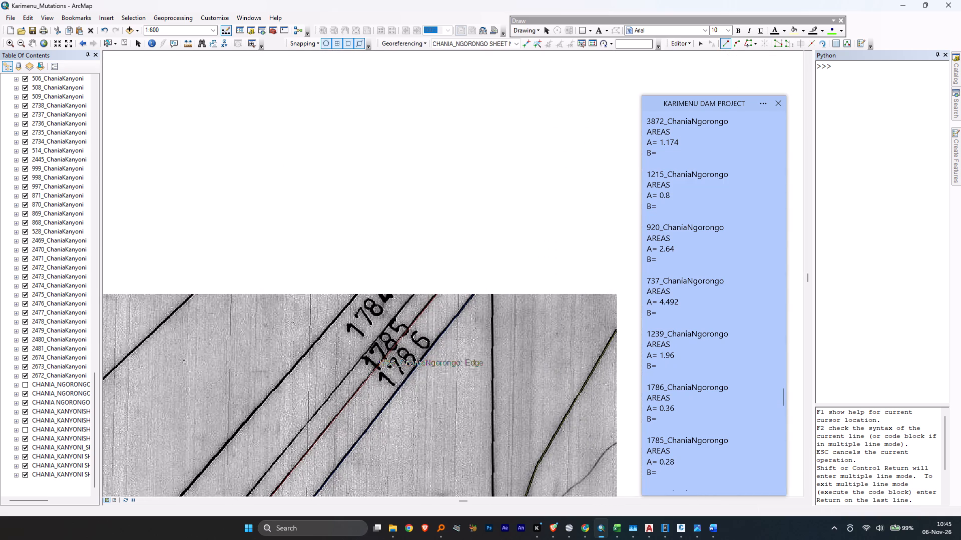
middle_click_drag(542, 109, 334, 353)
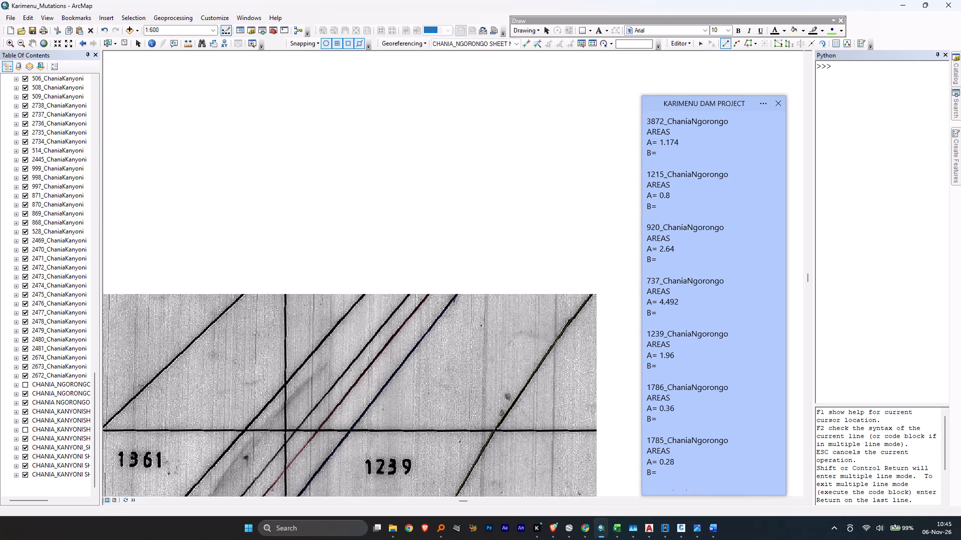
middle_click_drag(568, 126, 334, 377)
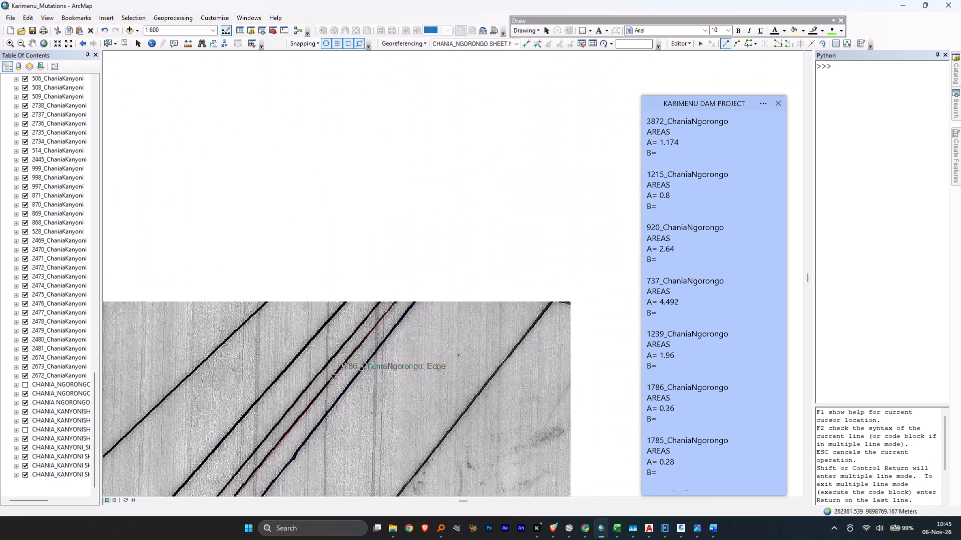
left_click(955, 158)
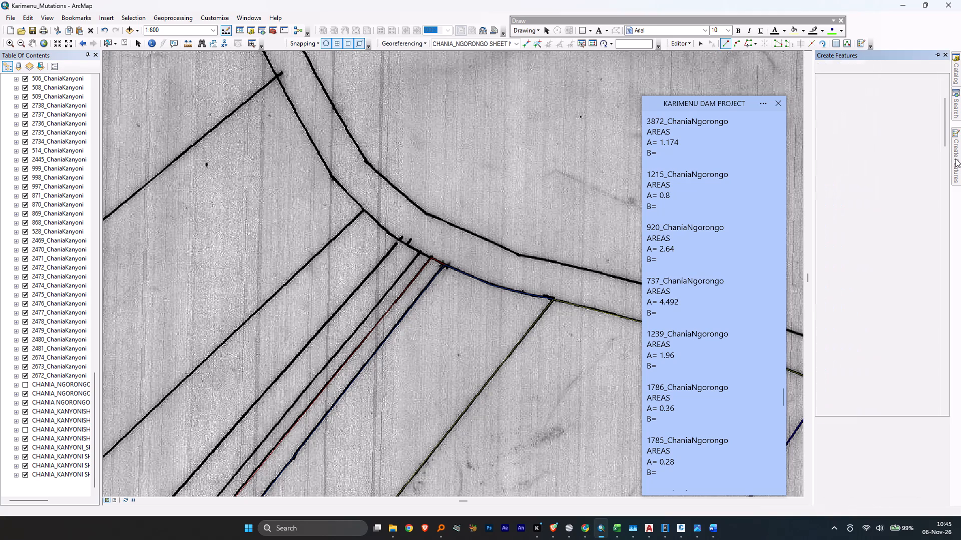
left_click(848, 287)
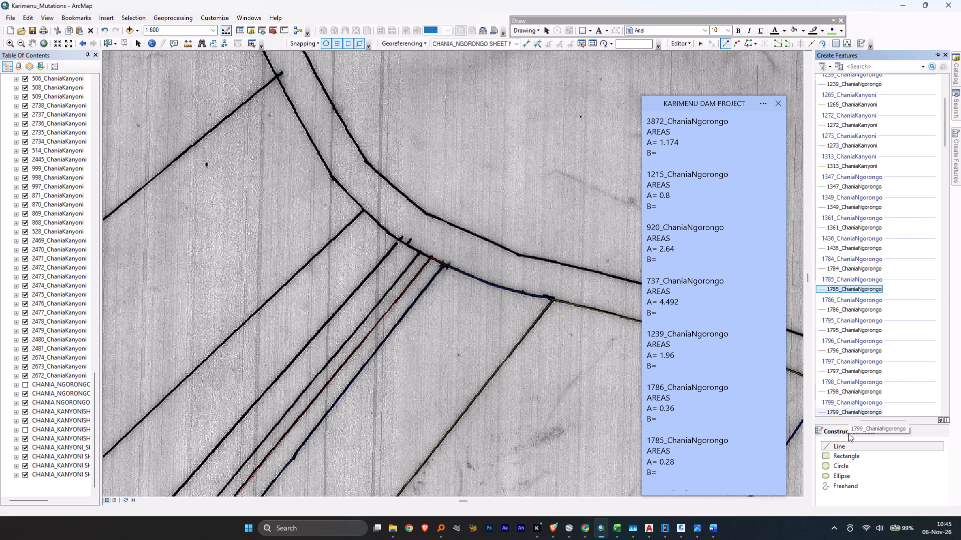
left_click(848, 444)
scroll(388, 252, "down", 6)
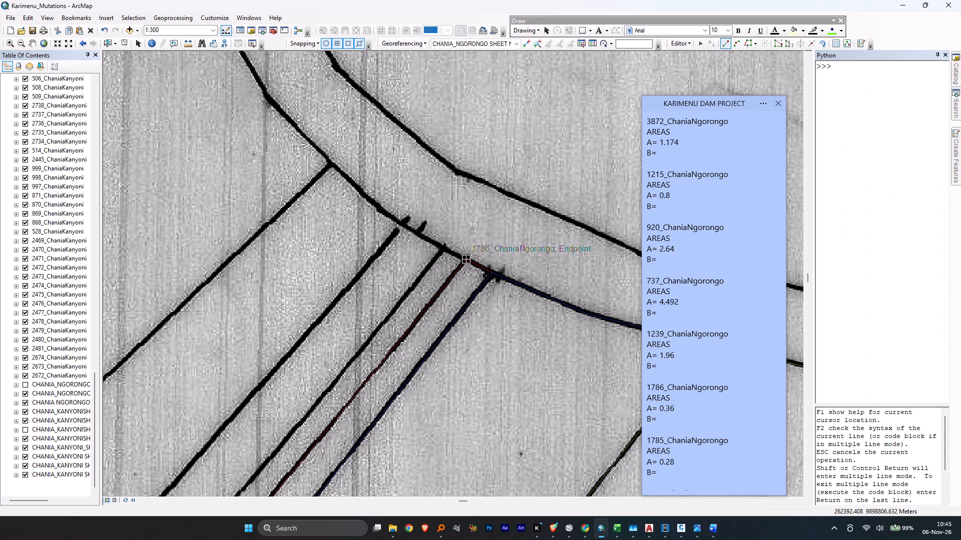
left_click(466, 262)
scroll(438, 249, "down", 6)
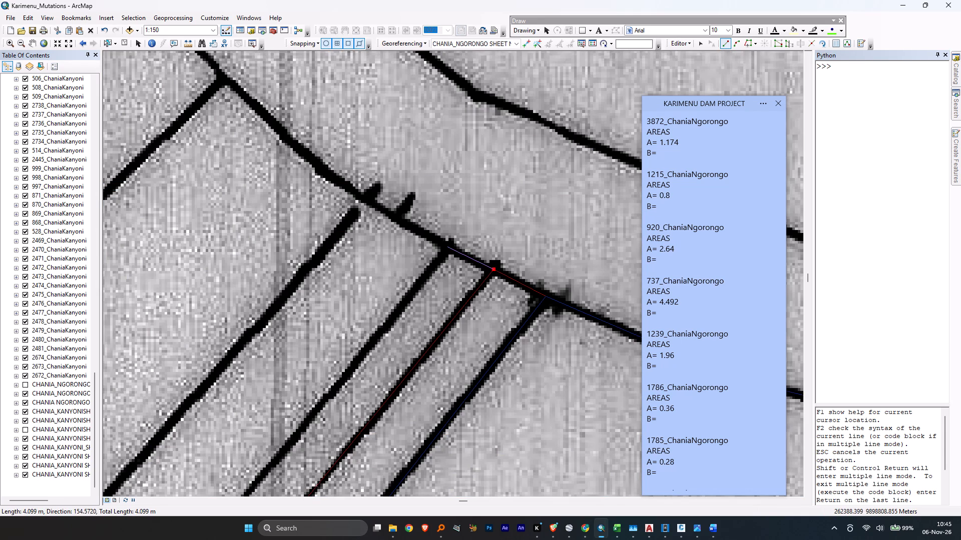
double_click(447, 246)
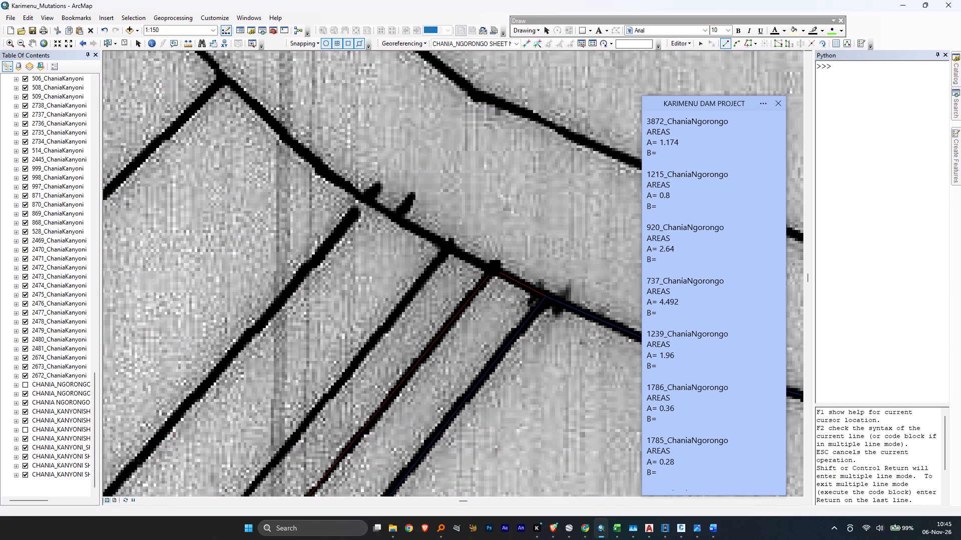
Draw 1785's boundary with 1784 as one straight line about 419 m long from the road corner to the river bank.
left_click(446, 246)
scroll(396, 212, "up", 11)
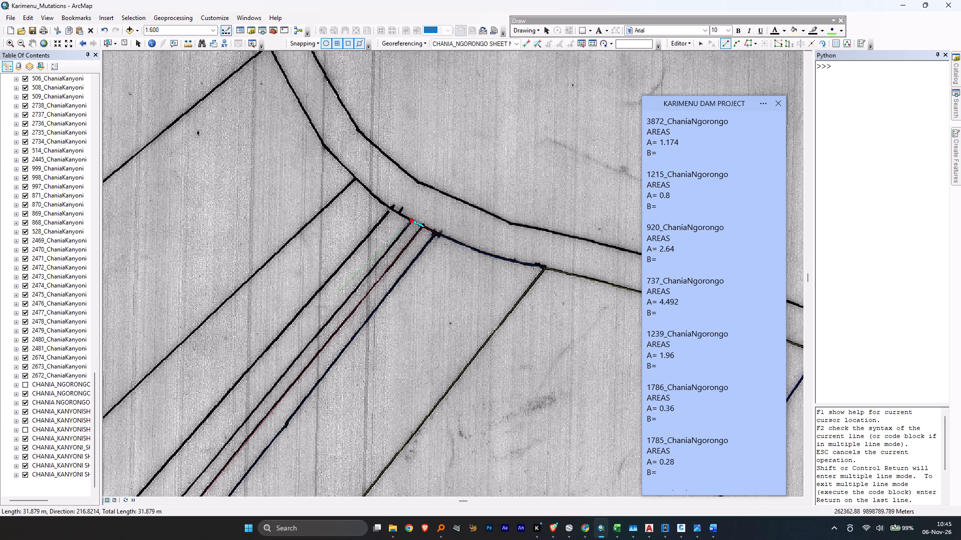
middle_click_drag(328, 331, 483, 180)
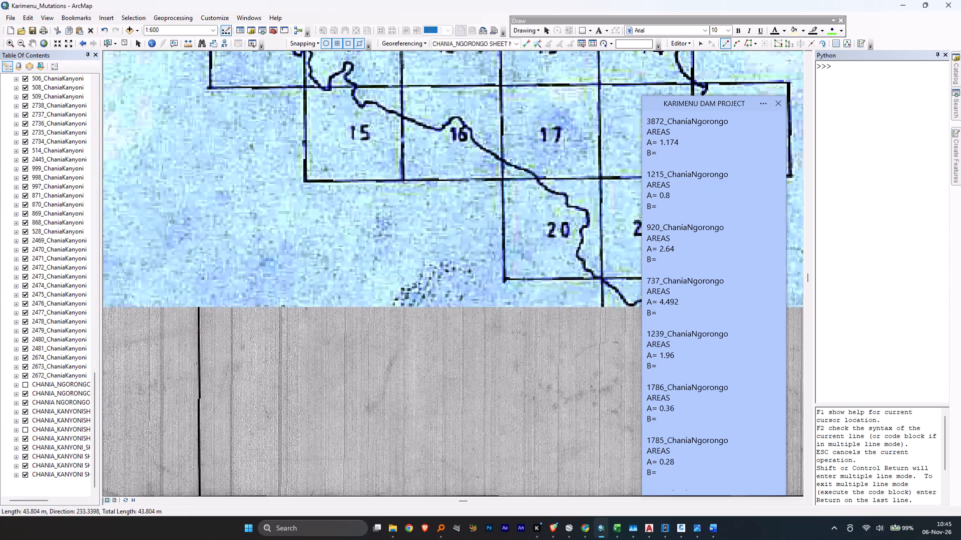
middle_click_drag(412, 309, 510, 177)
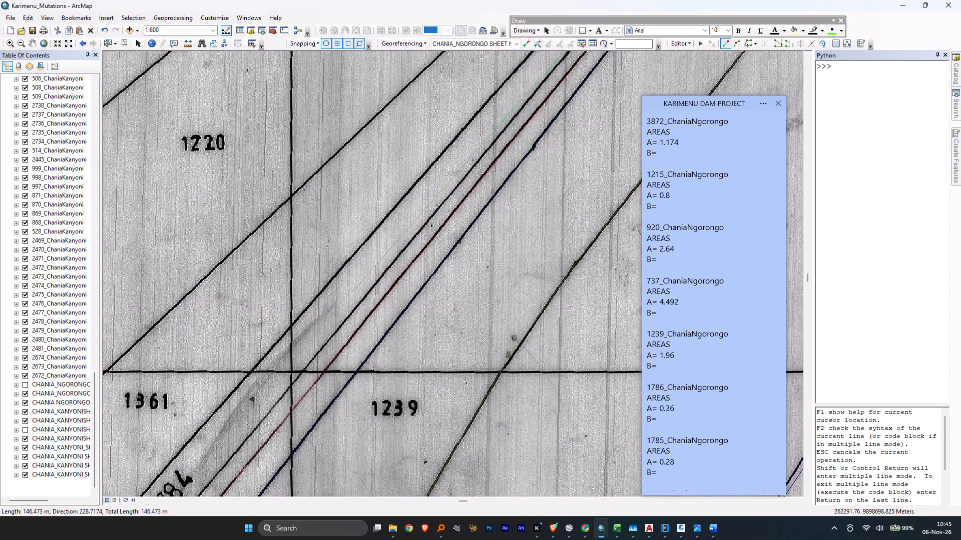
middle_click_drag(292, 377, 425, 219)
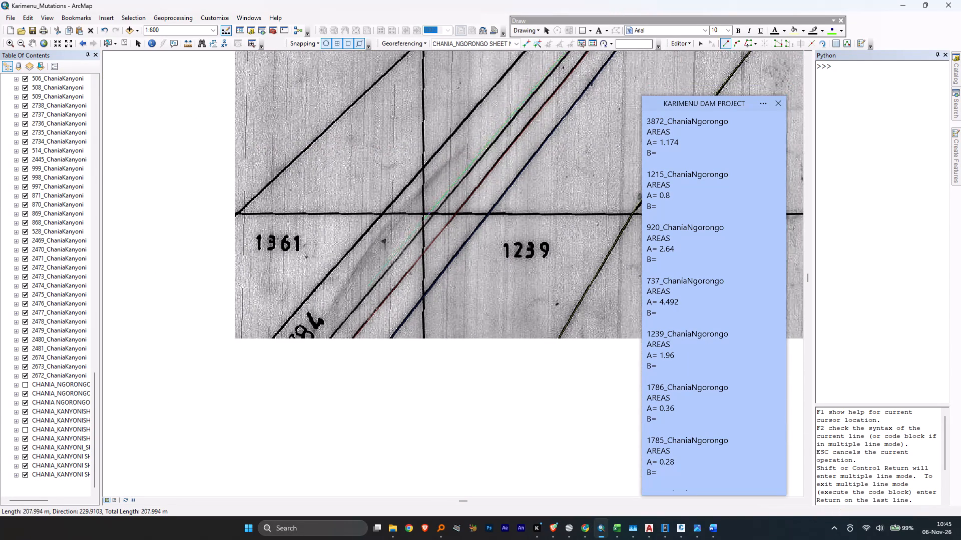
middle_click_drag(278, 392, 435, 210)
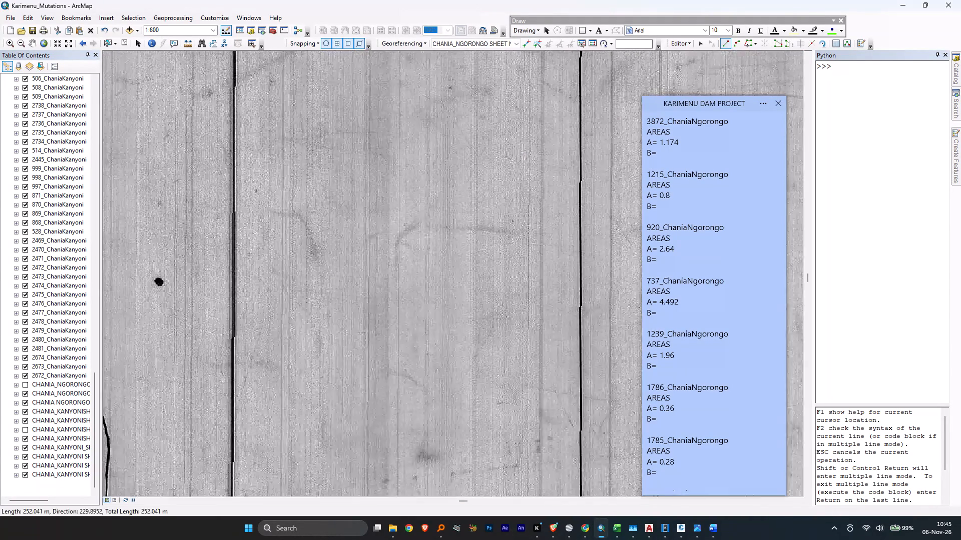
middle_click_drag(338, 345, 468, 179)
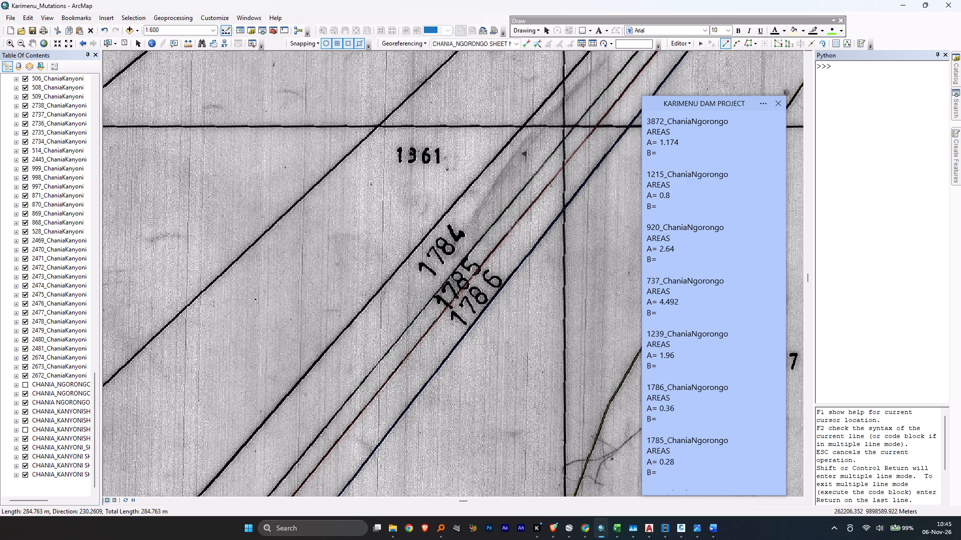
middle_click_drag(340, 427, 543, 142)
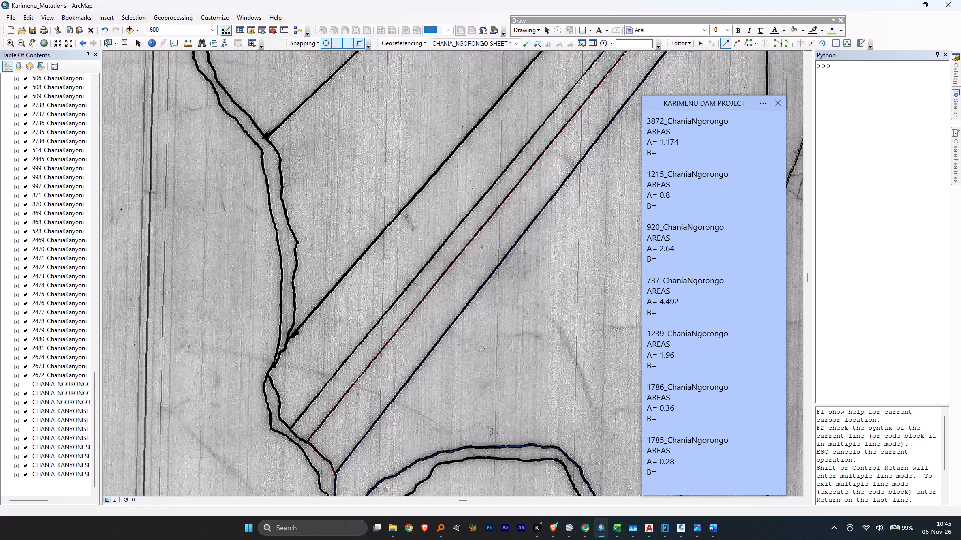
scroll(290, 435, "down", 4)
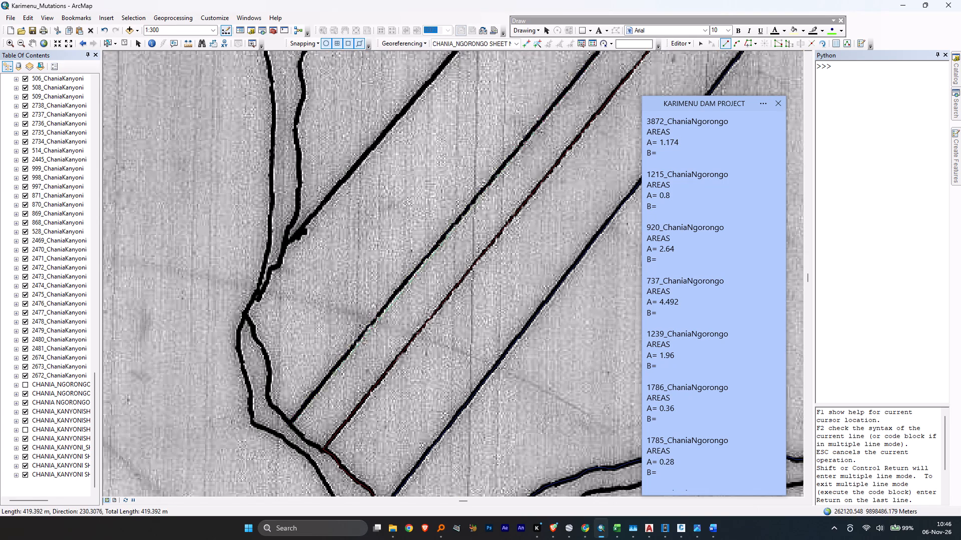
scroll(293, 423, "down", 2)
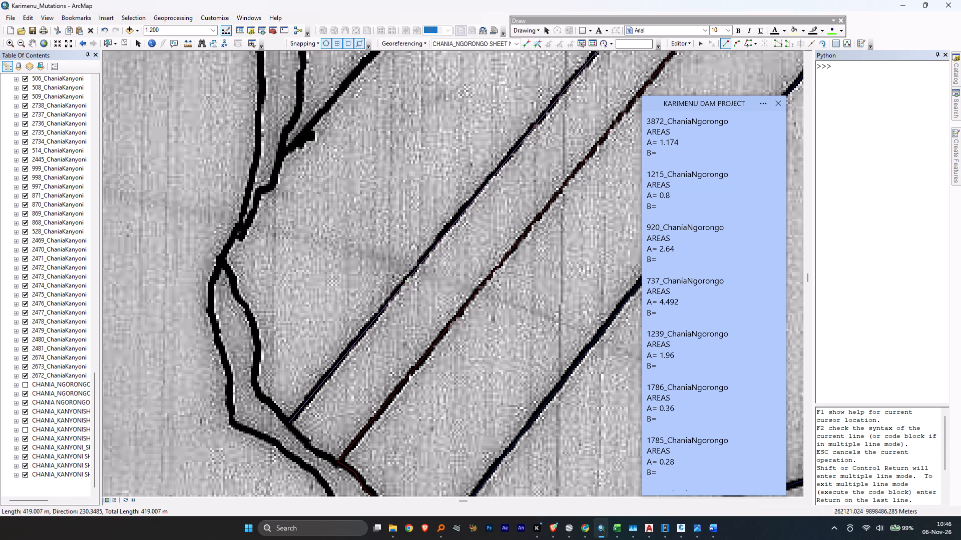
double_click(288, 423)
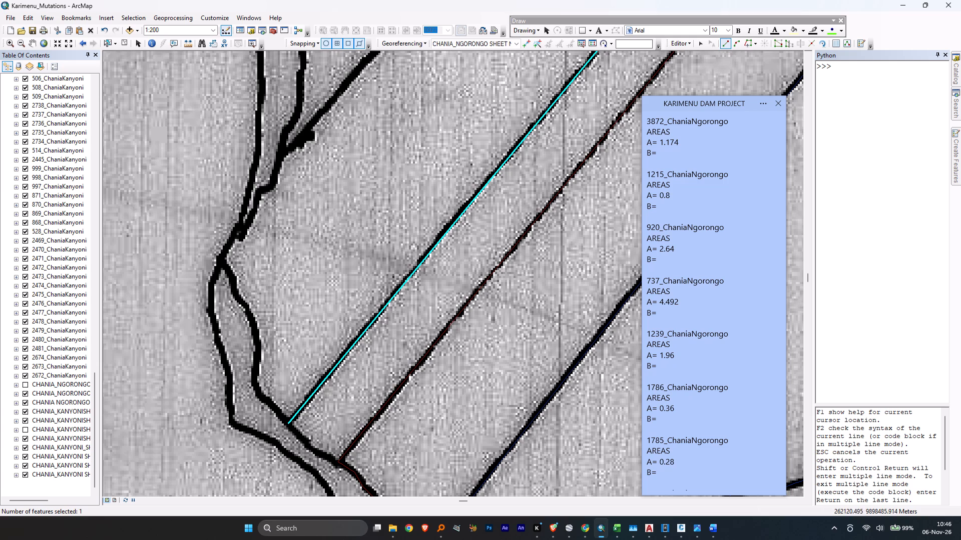
Trace 1785's river edge along the bank from the 1784 boundary to 1786's river corner.
left_click(287, 425)
left_click(295, 434)
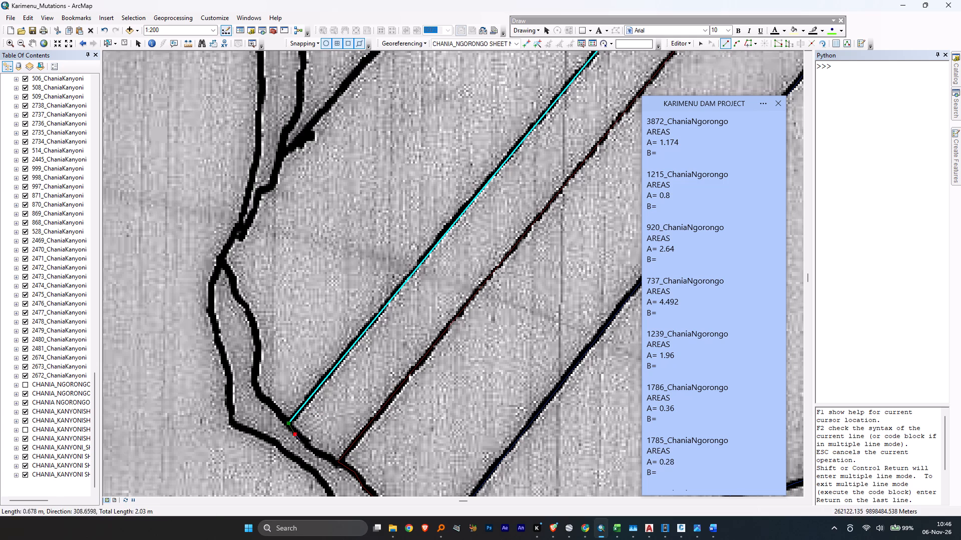
left_click(303, 443)
left_click(318, 454)
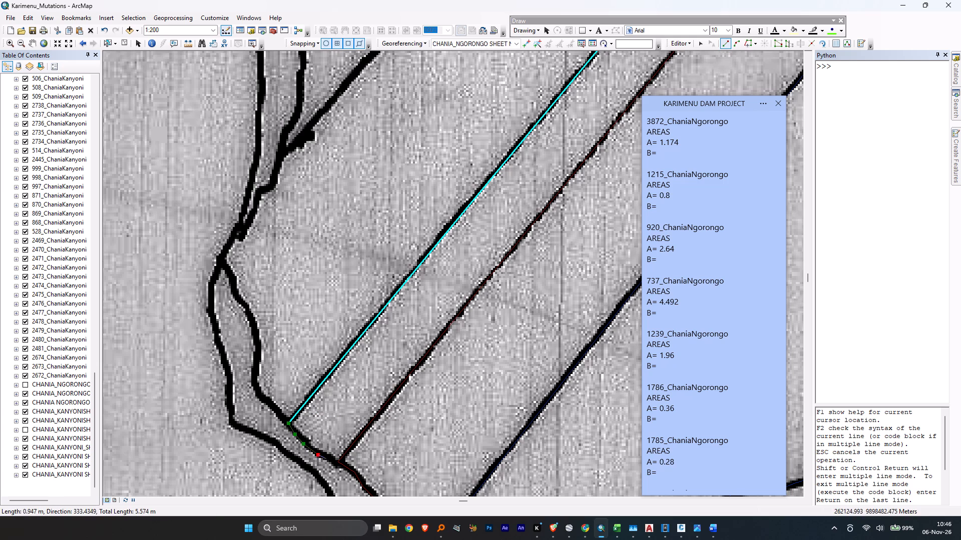
left_click(326, 458)
double_click(337, 462)
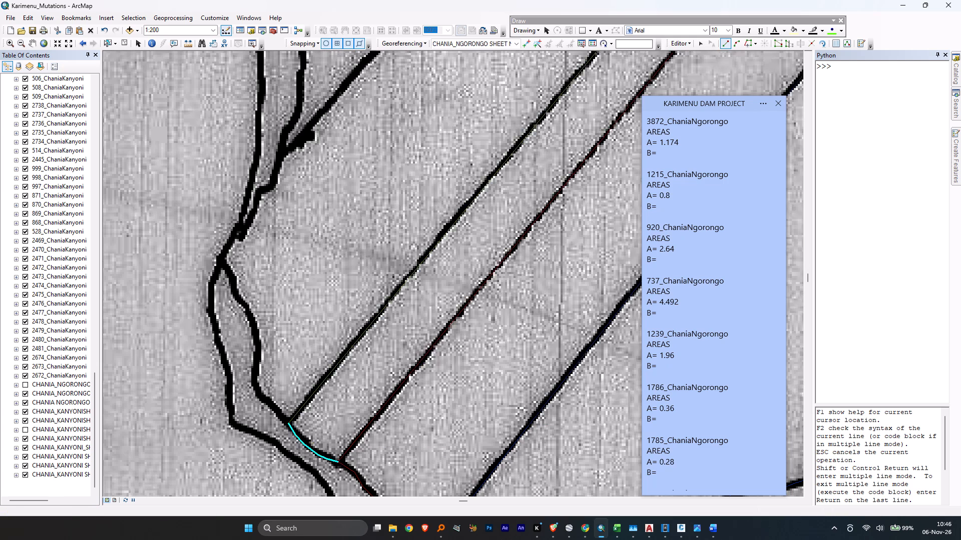
Using the 1784_ChaniaNgorongo line template, trace 1784's river edge about 20 m from 1785's river corner to where the two bank lines meet.
scroll(344, 420, "up", 17)
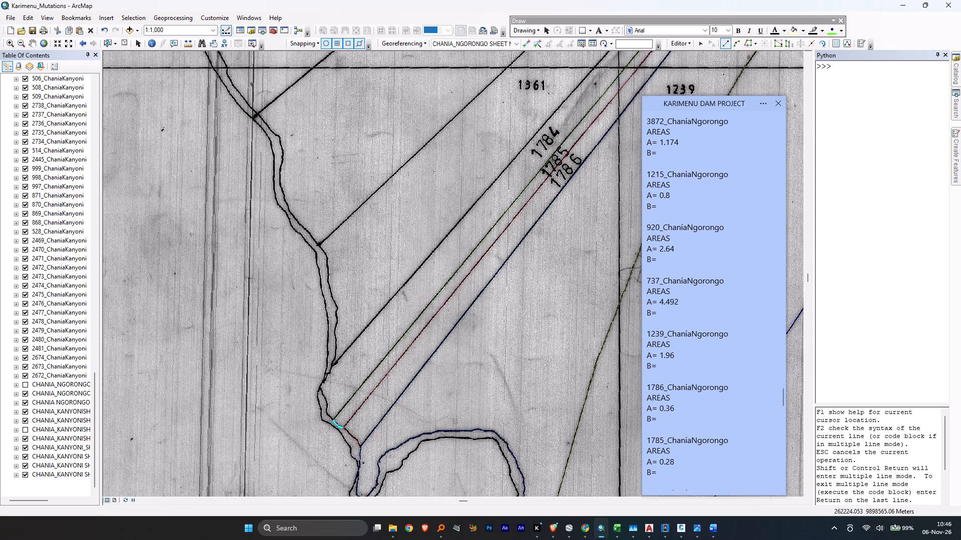
left_click(958, 161)
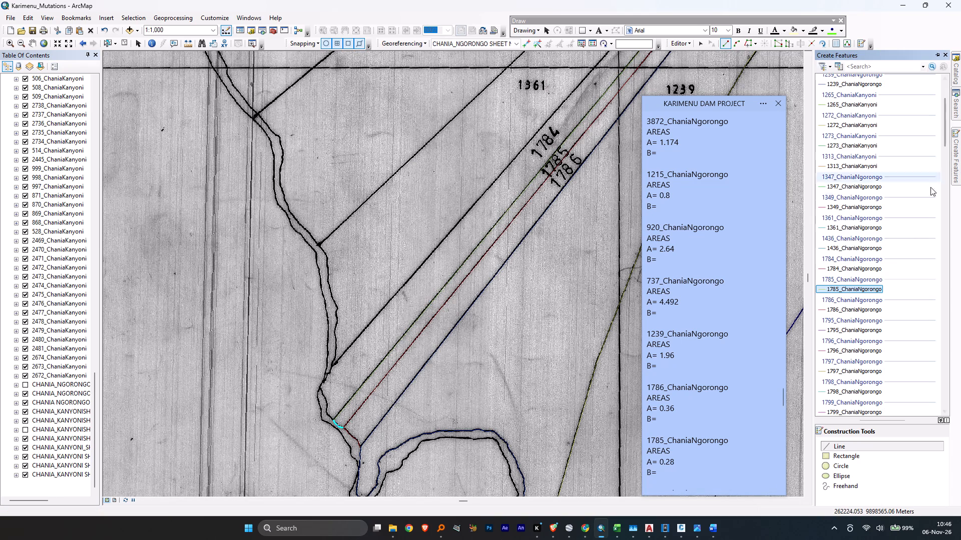
left_click(866, 271)
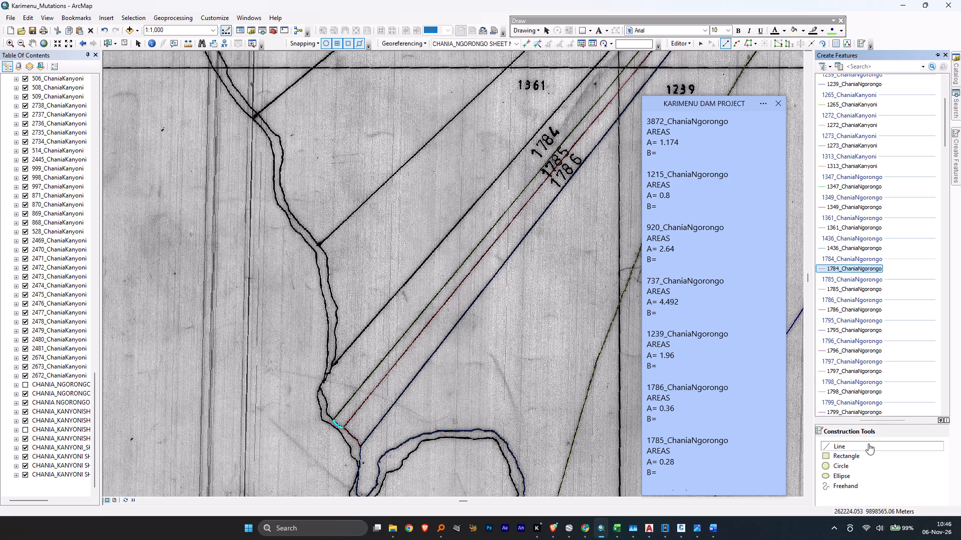
left_click(868, 444)
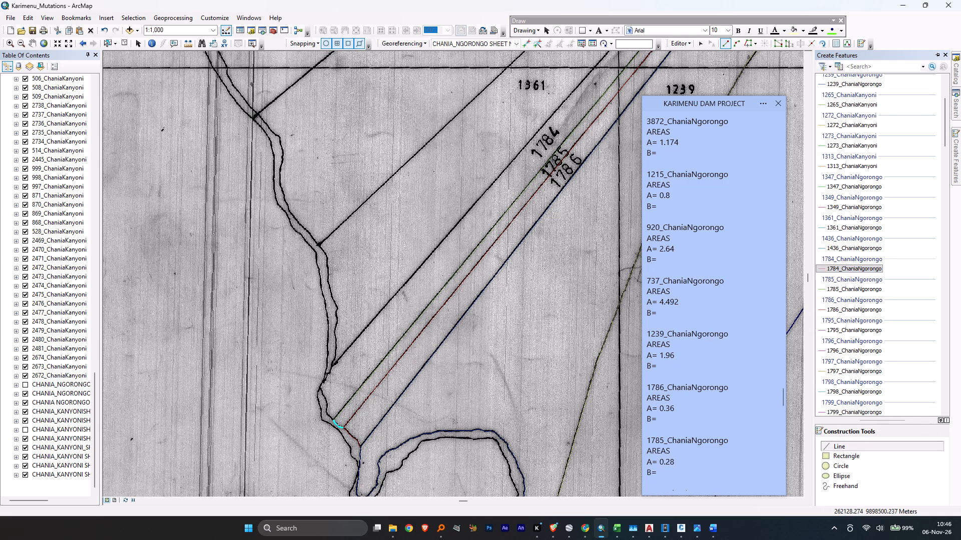
scroll(328, 414, "down", 6)
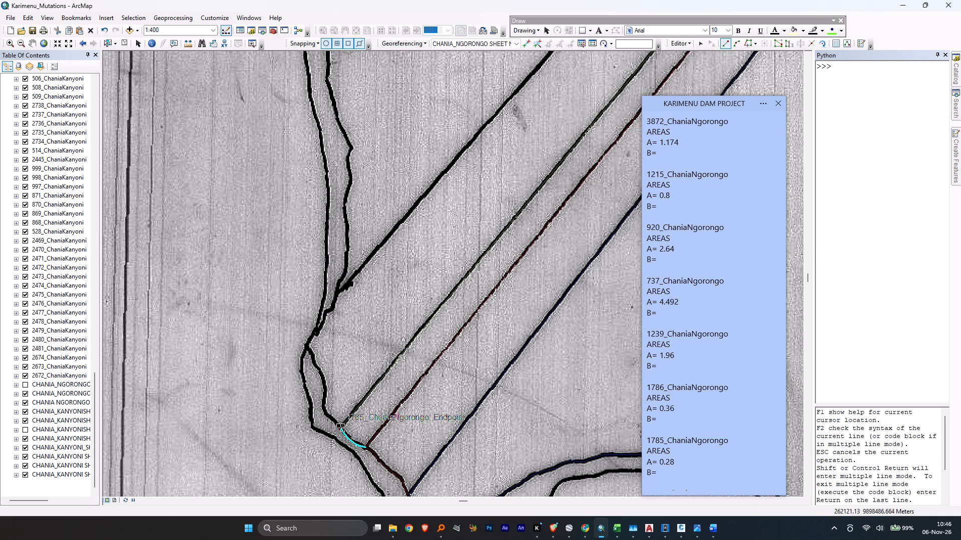
left_click(341, 425)
scroll(336, 423, "down", 6)
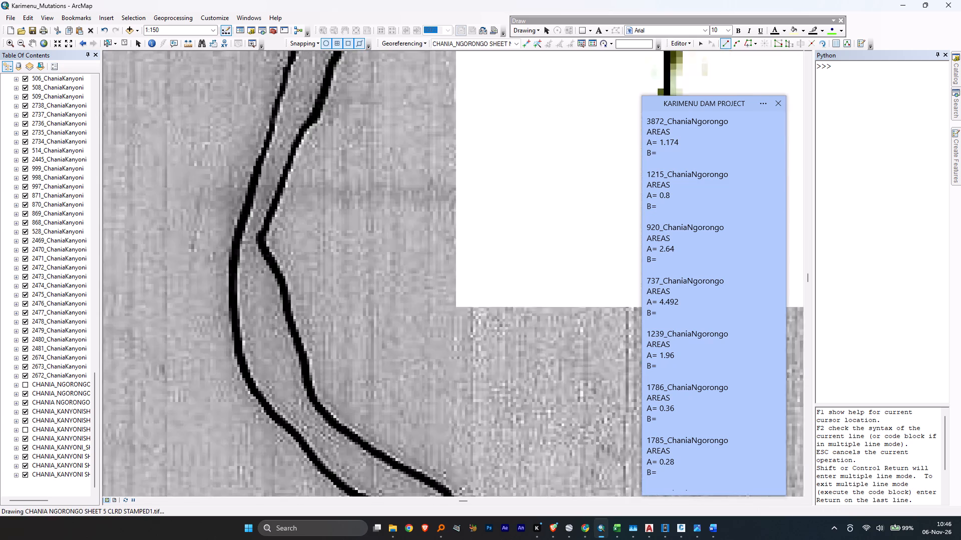
left_click(330, 416)
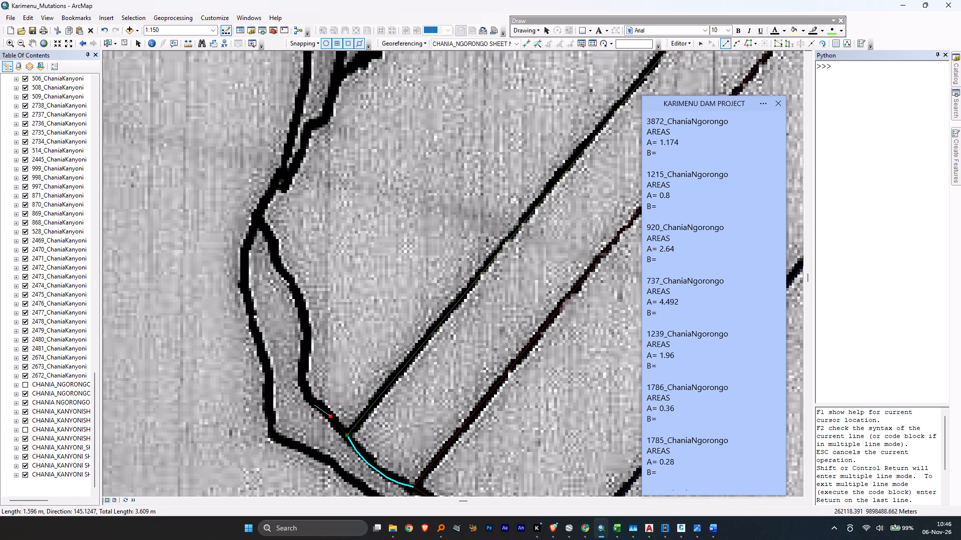
left_click(314, 403)
left_click(307, 395)
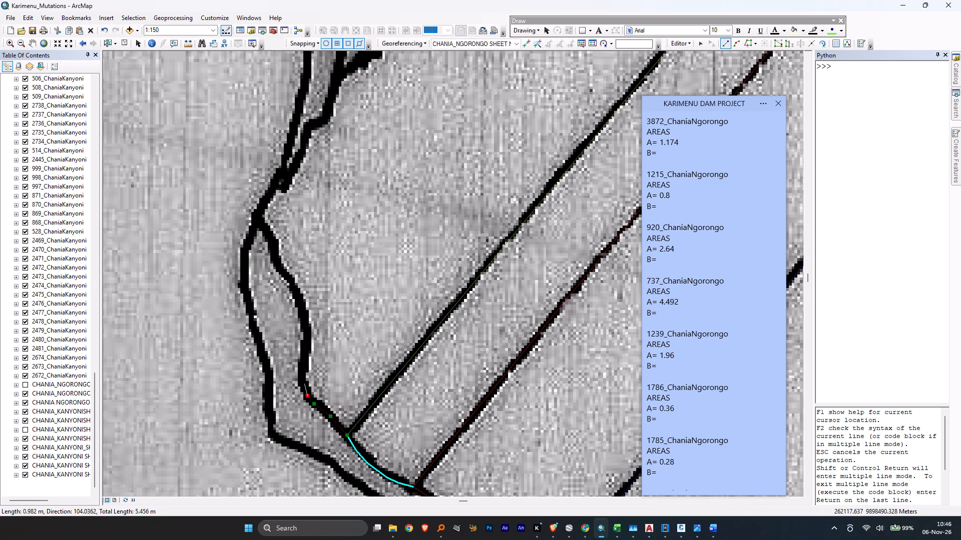
left_click(303, 381)
left_click(301, 364)
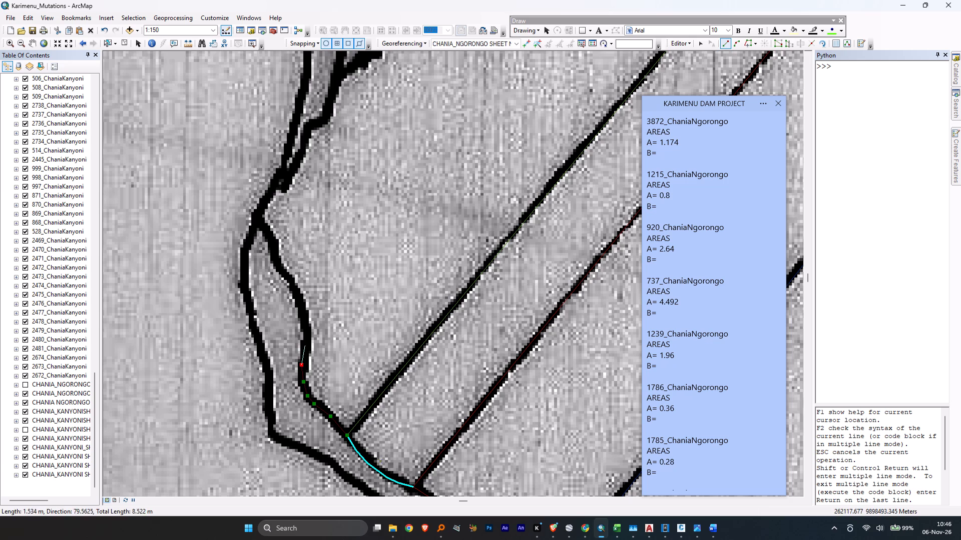
left_click(305, 345)
left_click(305, 323)
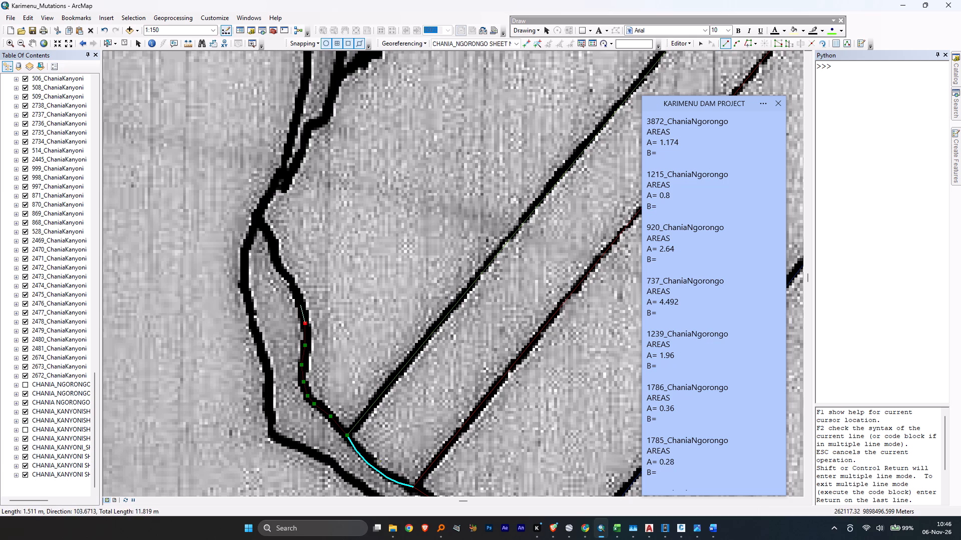
left_click(300, 300)
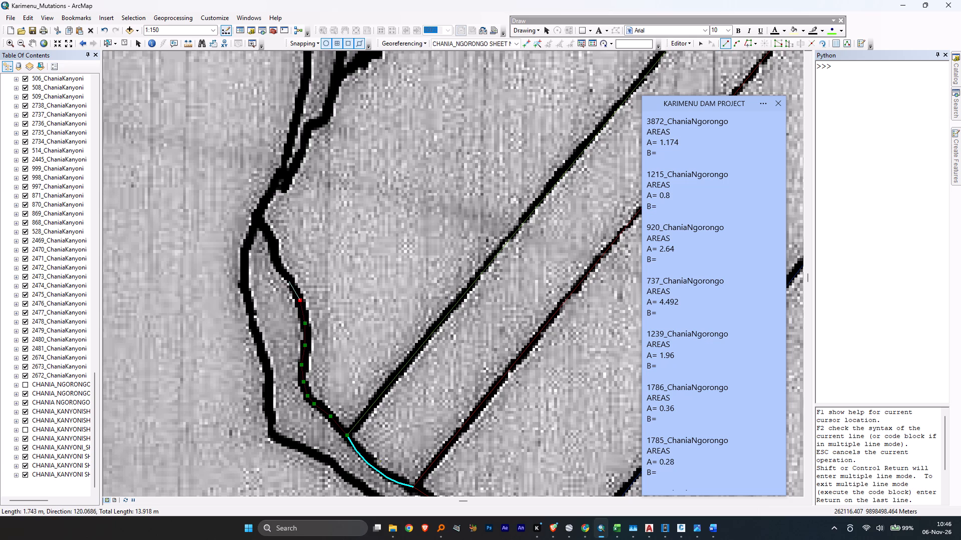
left_click(289, 281)
left_click(280, 266)
left_click(273, 252)
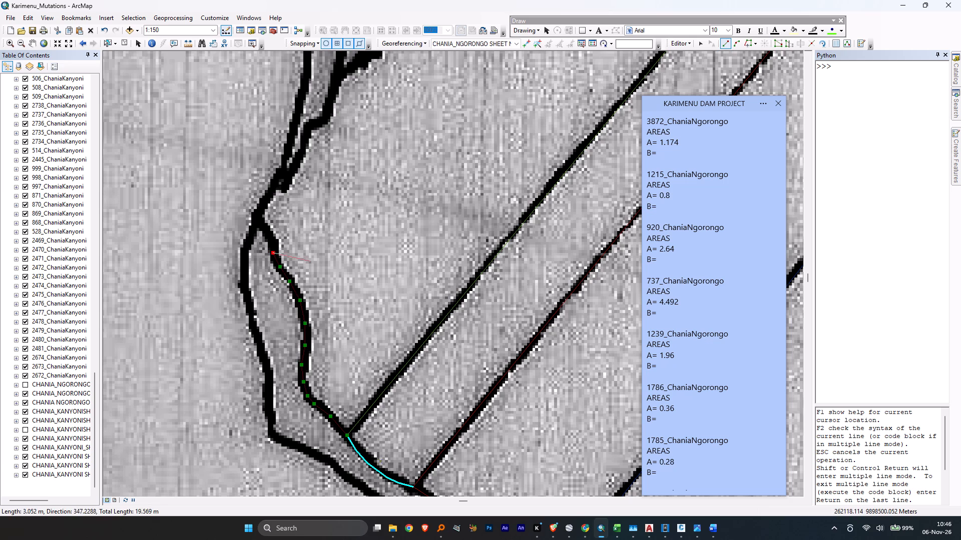
left_click(272, 241)
left_click(256, 219)
Continue 1784's river edge along the bank from the bank-line junction to the 1361 boundary, finishing the line at about 33 m total.
left_click(259, 203)
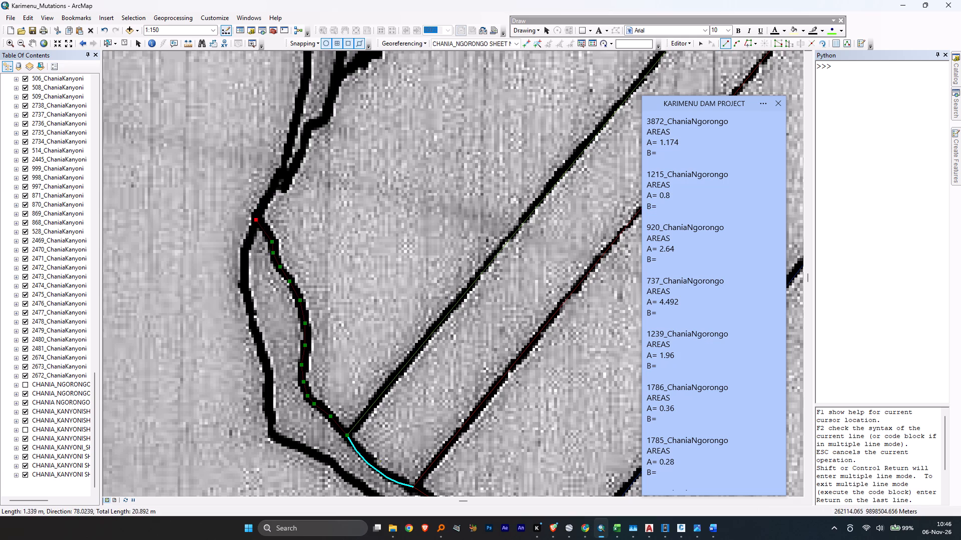
left_click(273, 183)
left_click(284, 177)
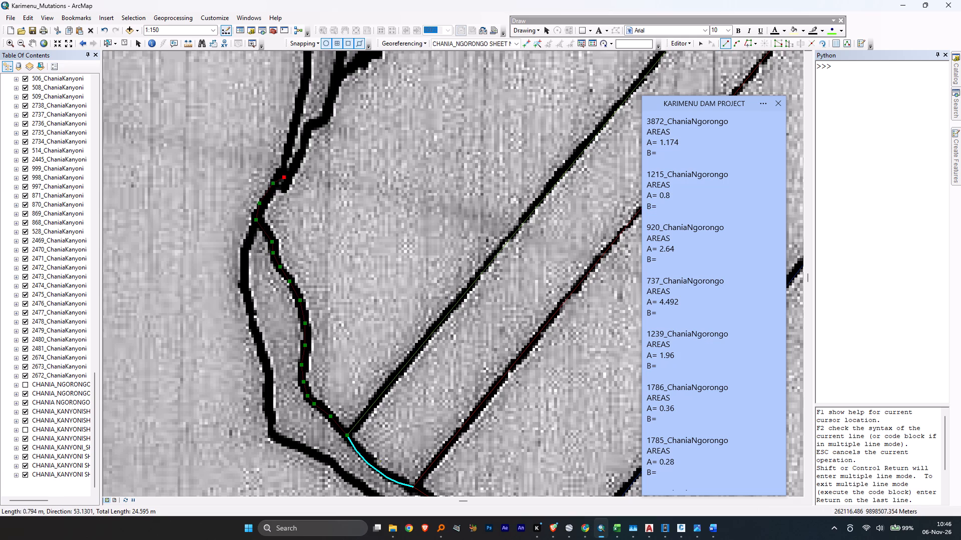
left_click(295, 164)
left_click(303, 150)
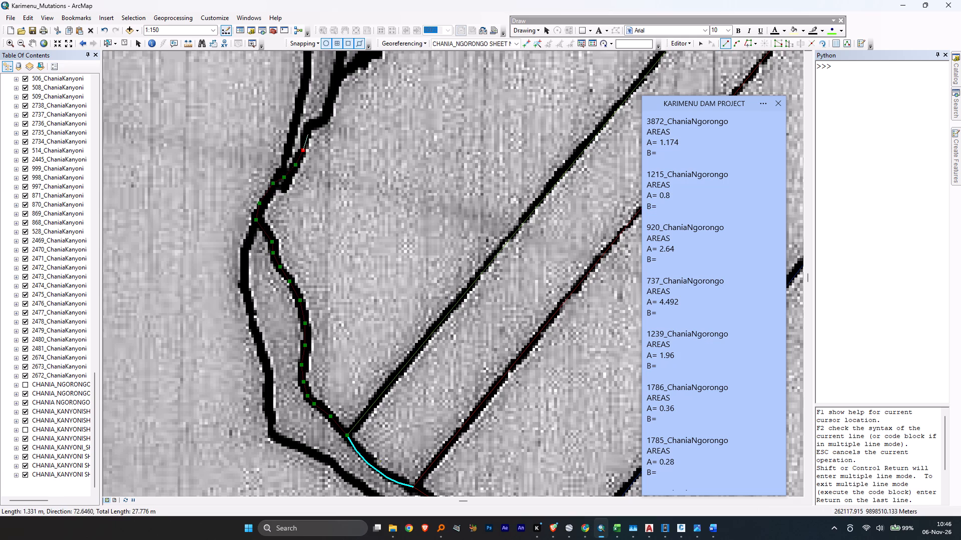
left_click(308, 127)
left_click(321, 120)
middle_click_drag(332, 113, 327, 145)
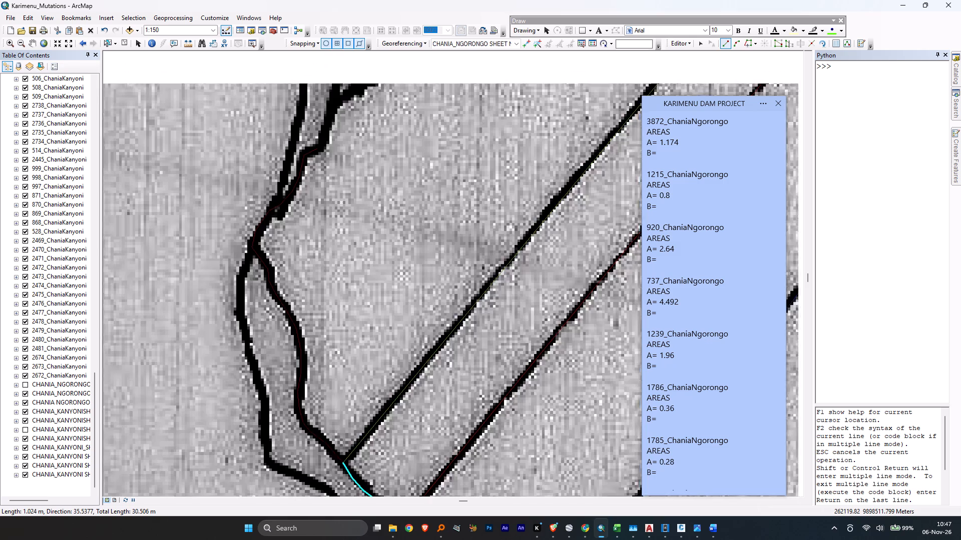
middle_click_drag(327, 145, 326, 345)
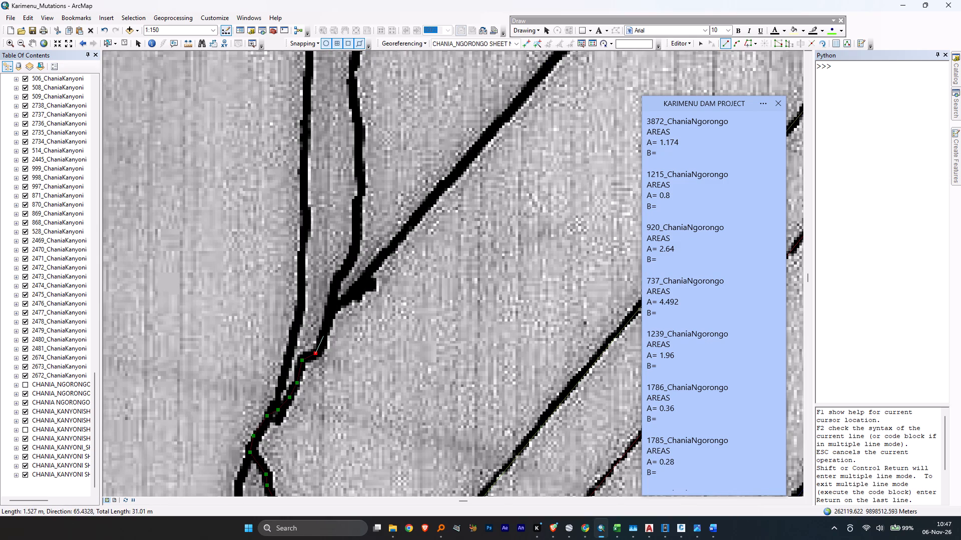
left_click(324, 339)
left_click(329, 312)
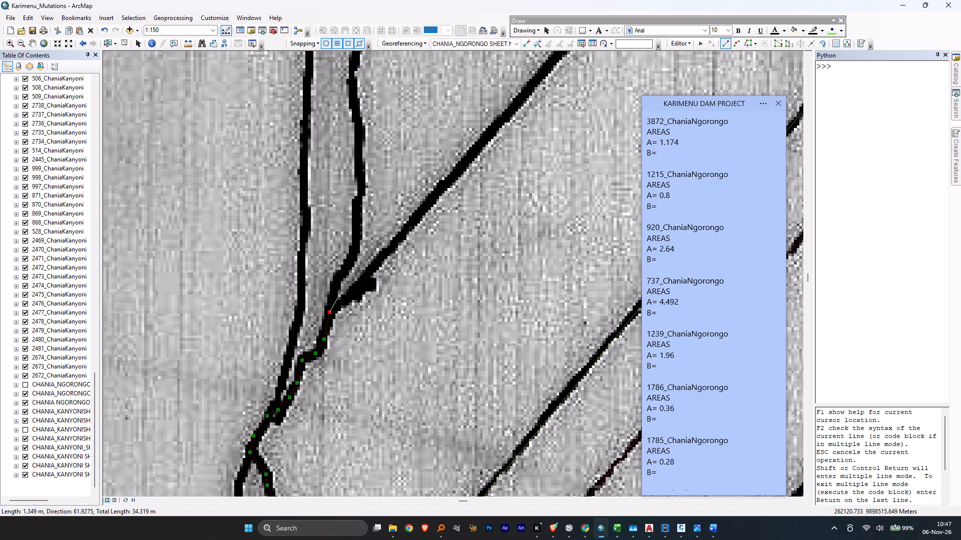
scroll(320, 317, "up", 9)
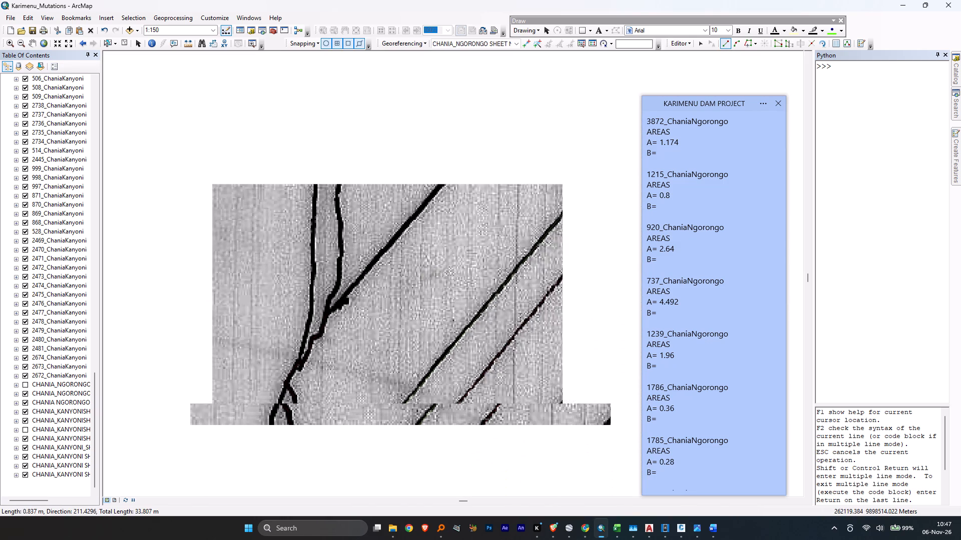
scroll(322, 315, "down", 3)
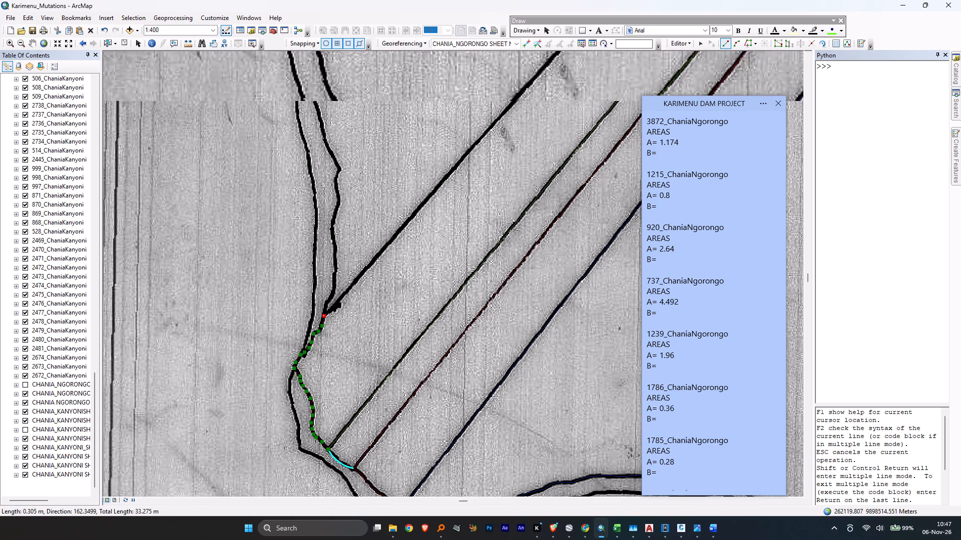
scroll(322, 315, "down", 10)
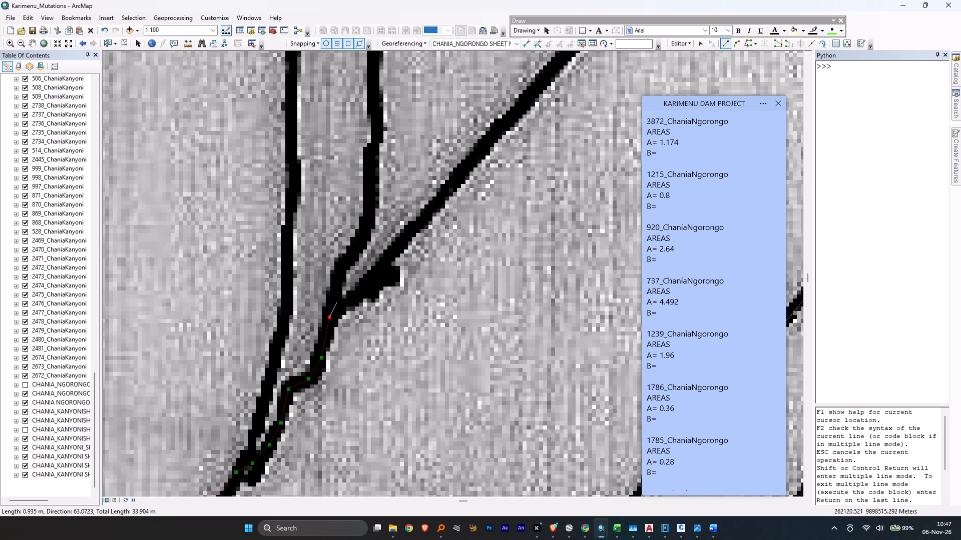
right_click(329, 317)
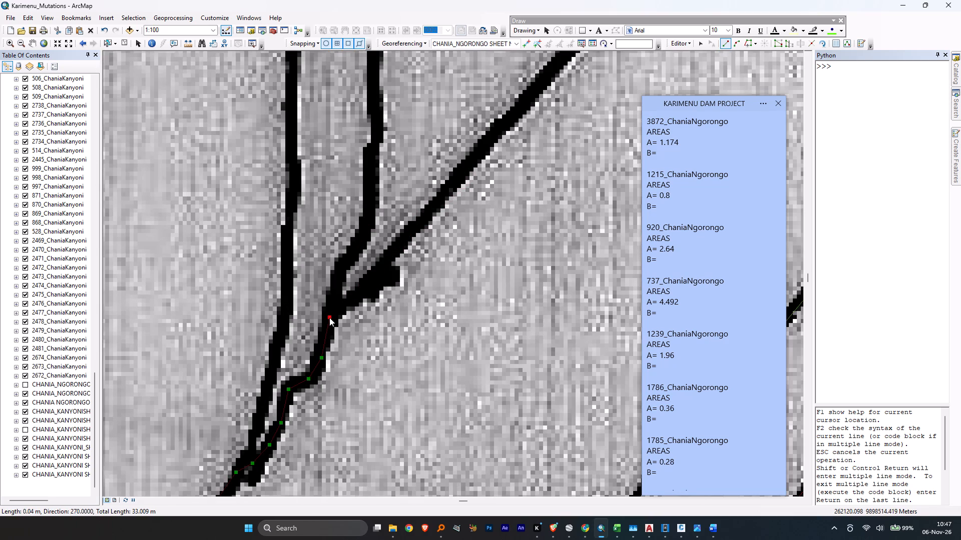
left_click(361, 346)
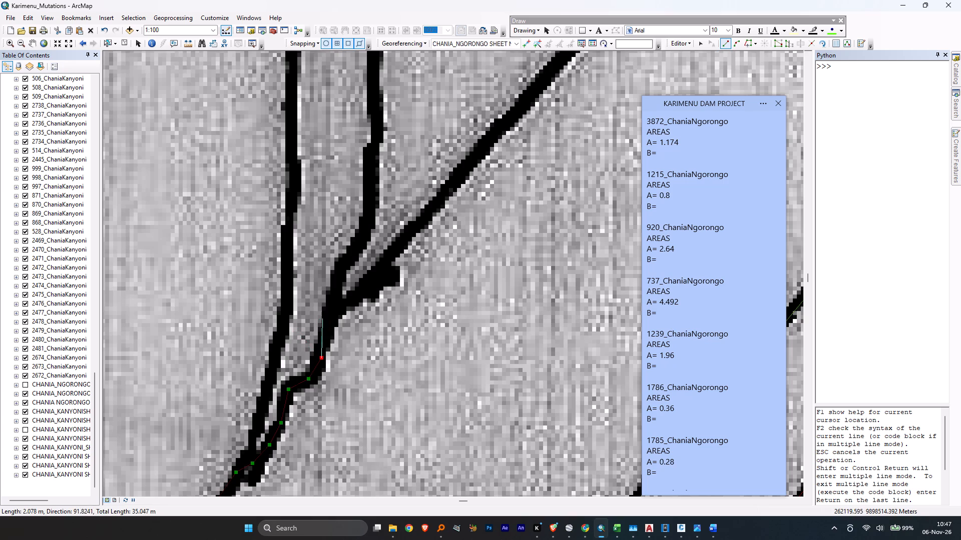
double_click(328, 323)
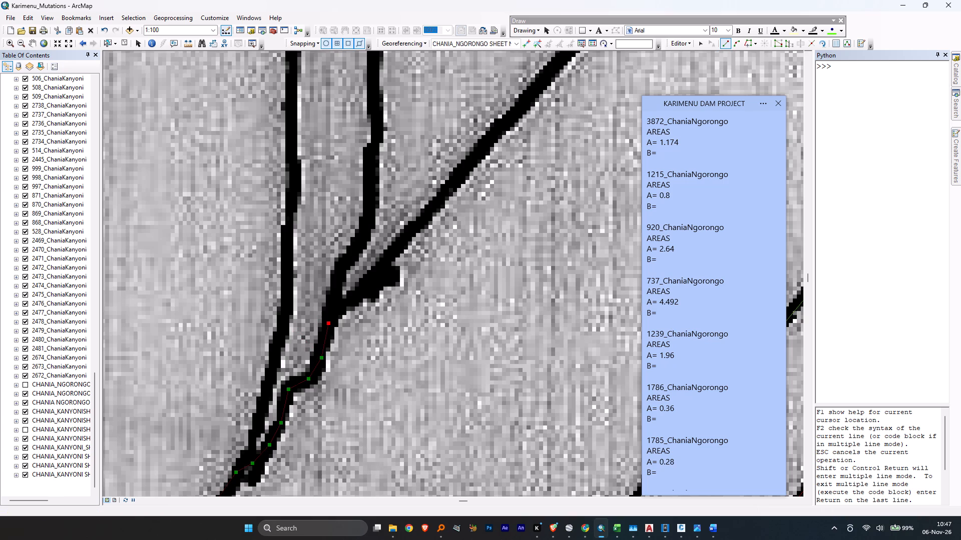
Draw 1784's boundary with 1361 as one straight line about 397 m long from the river corner to the road edge.
left_click(327, 321)
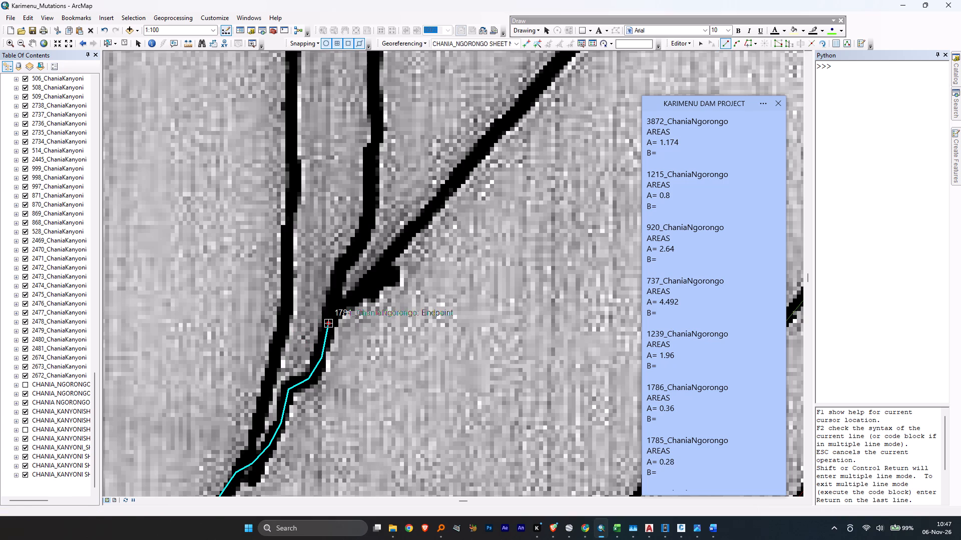
scroll(312, 329, "down", 4)
scroll(312, 329, "up", 8)
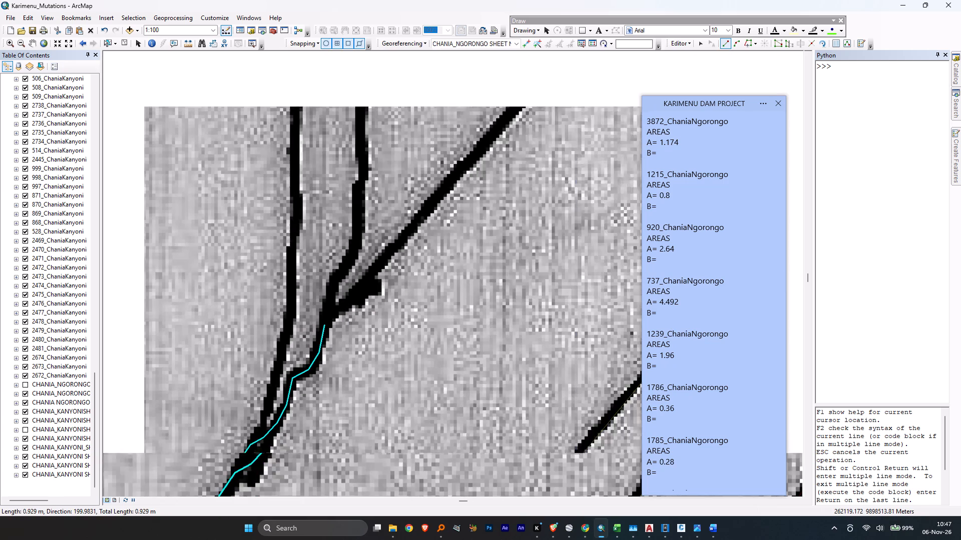
scroll(260, 322, "up", 3)
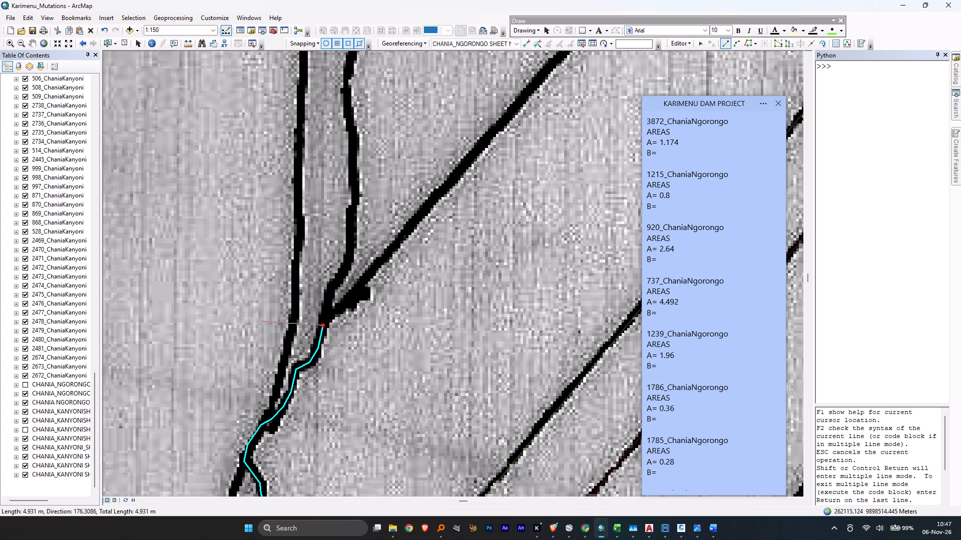
scroll(260, 322, "up", 7)
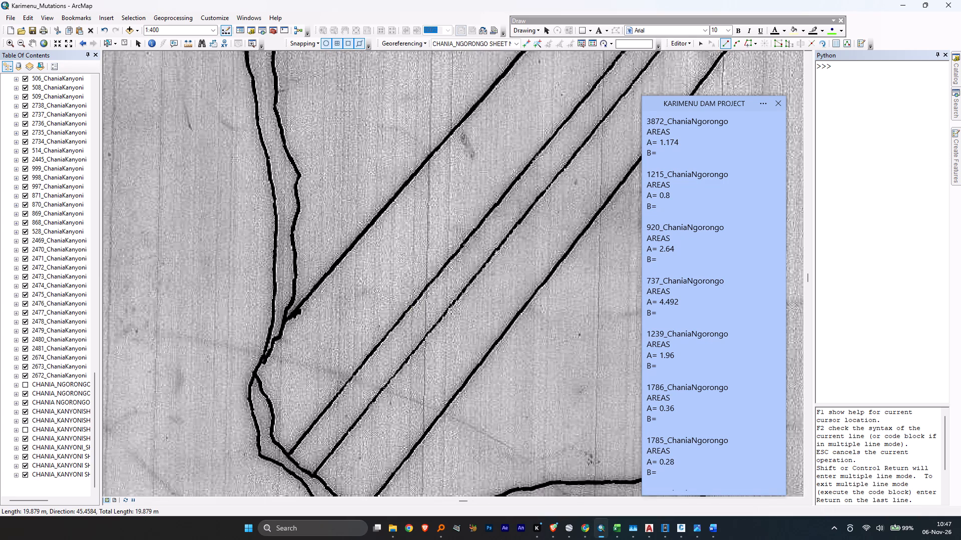
middle_click_drag(423, 152, 299, 397)
middle_click_drag(489, 246, 307, 433)
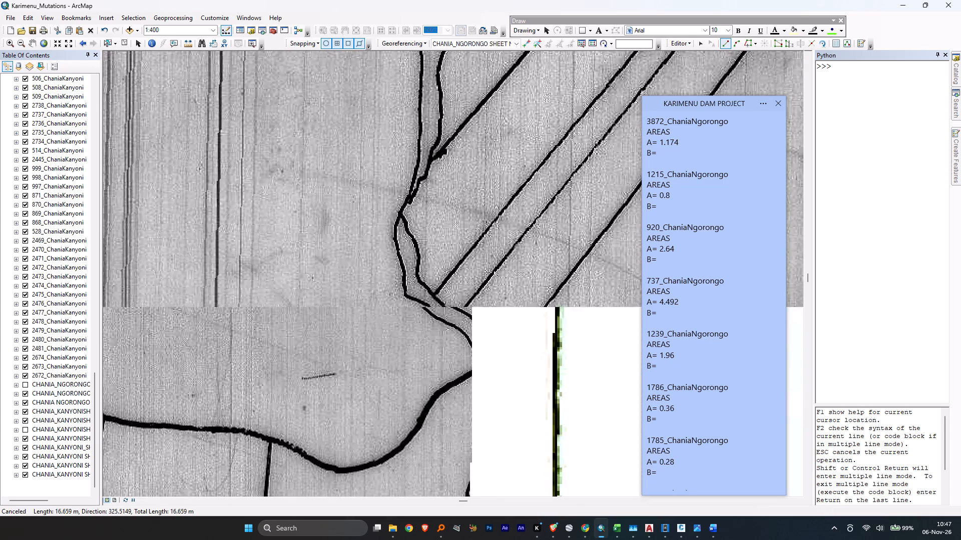
middle_click_drag(538, 125, 390, 342)
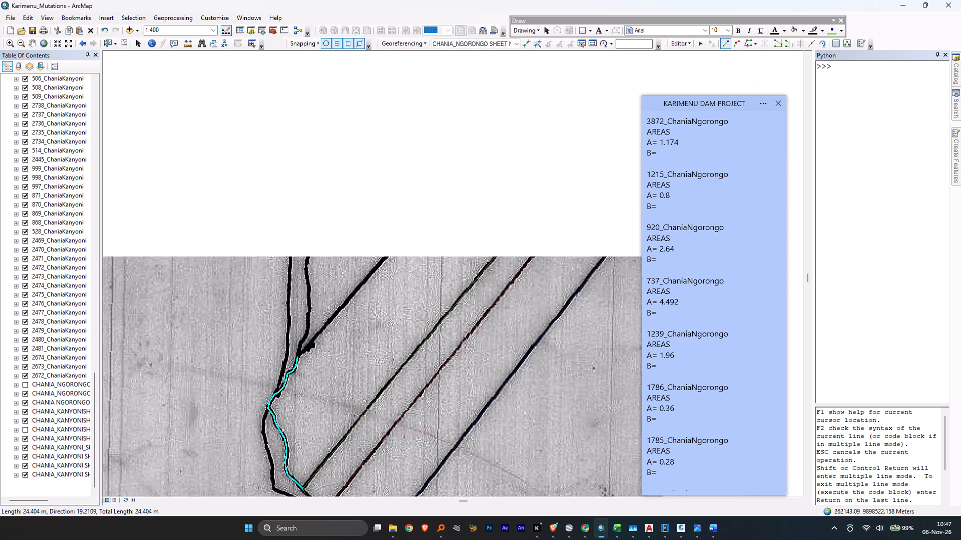
middle_click_drag(390, 342, 348, 406)
middle_click_drag(507, 164, 447, 282)
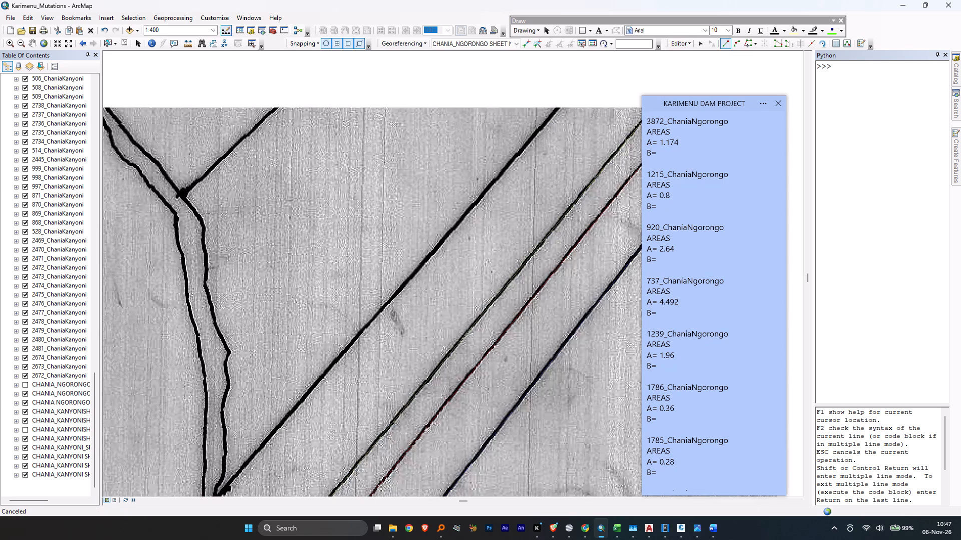
middle_click_drag(447, 282, 385, 389)
middle_click_drag(557, 150, 528, 170)
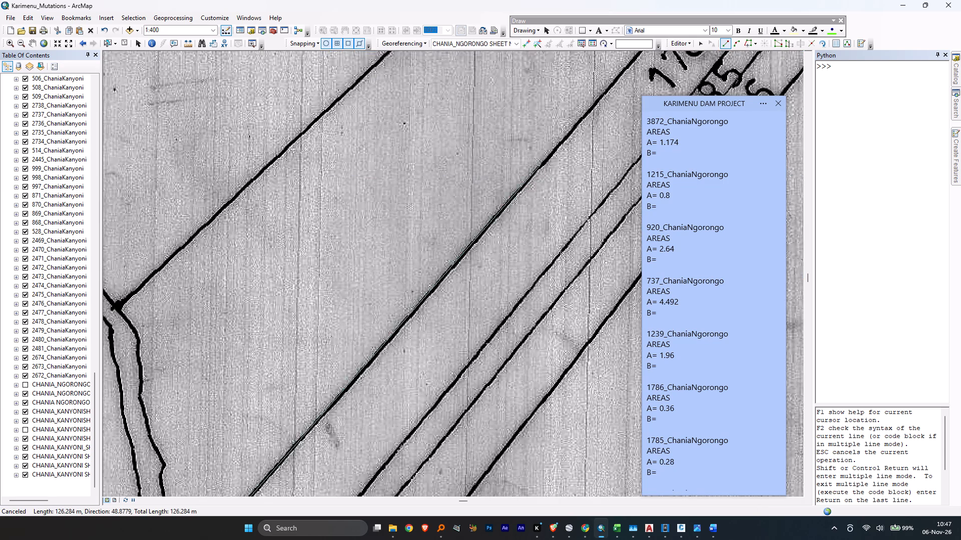
middle_click_drag(528, 170, 307, 343)
middle_click_drag(475, 161, 476, 161)
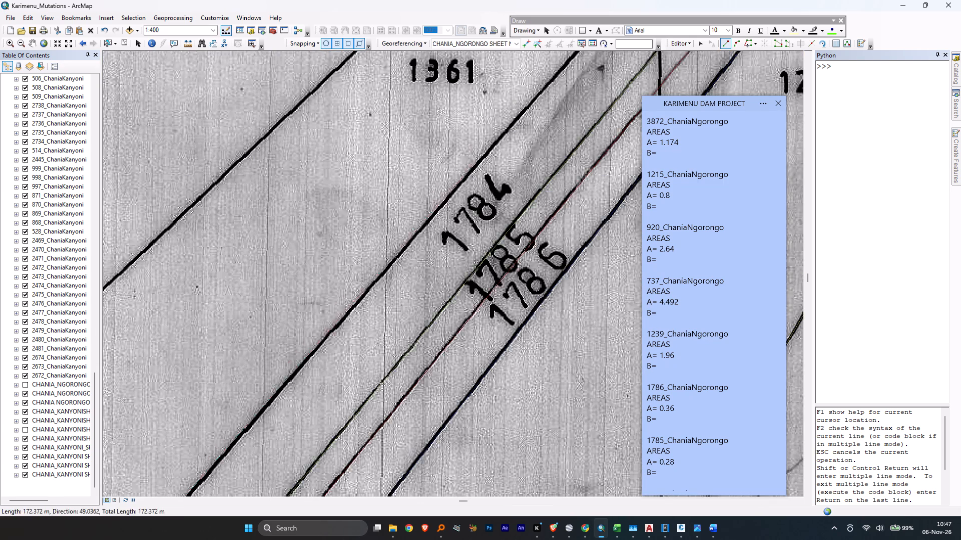
middle_click_drag(476, 161, 264, 430)
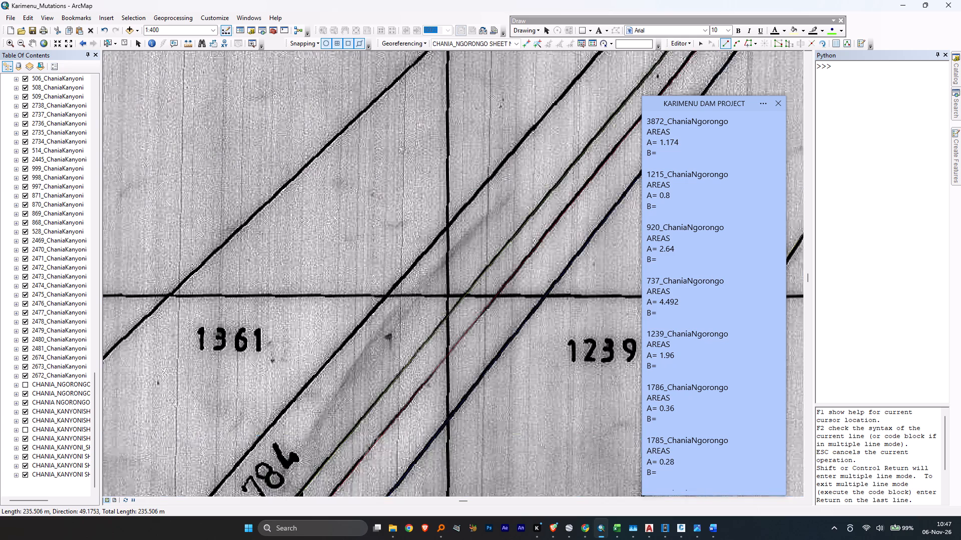
middle_click_drag(487, 181, 302, 401)
middle_click_drag(479, 184, 313, 391)
middle_click_drag(499, 197, 409, 276)
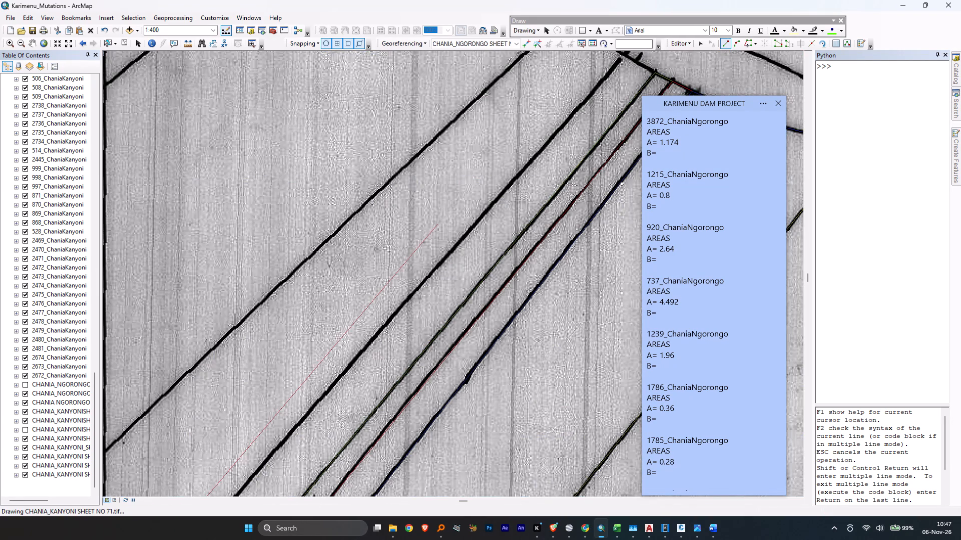
middle_click_drag(409, 276, 310, 405)
middle_click_drag(552, 165, 405, 349)
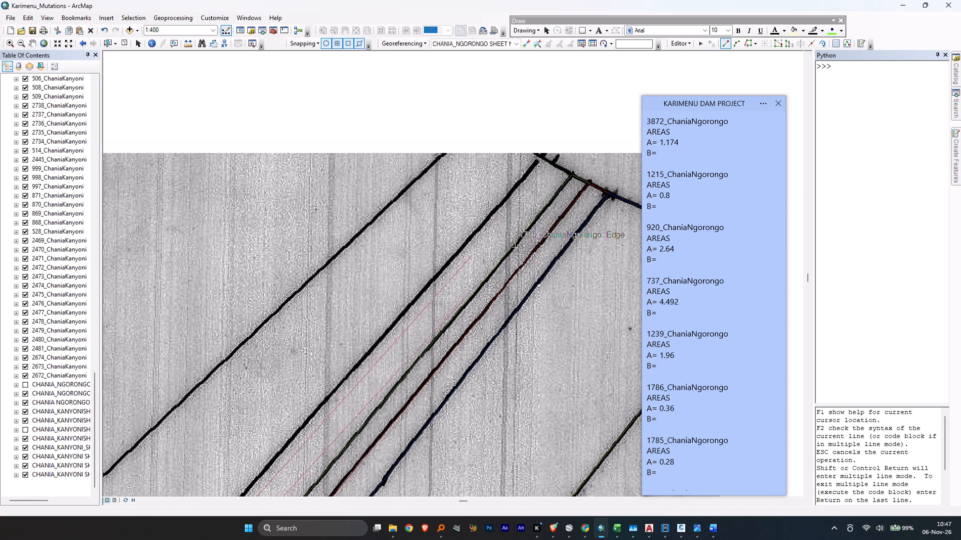
scroll(549, 149, "down", 6)
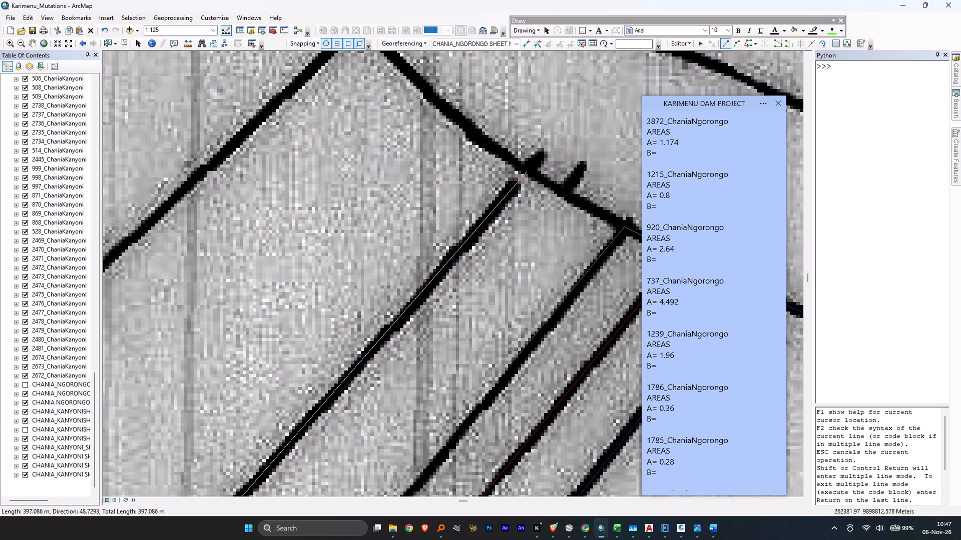
double_click(527, 171)
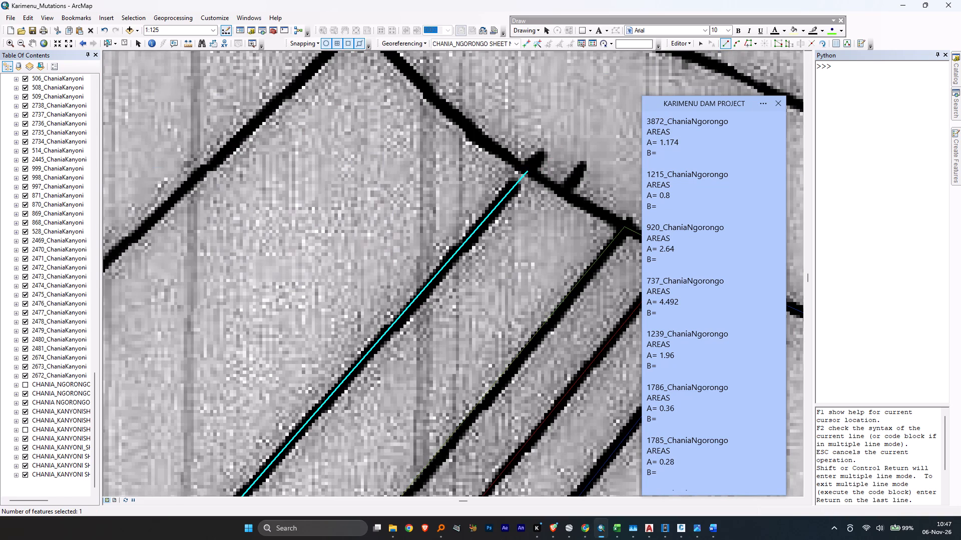
Draw 1784's road edge about 6.9 m from the 1361 boundary corner to 1785's road corner.
left_click(528, 171)
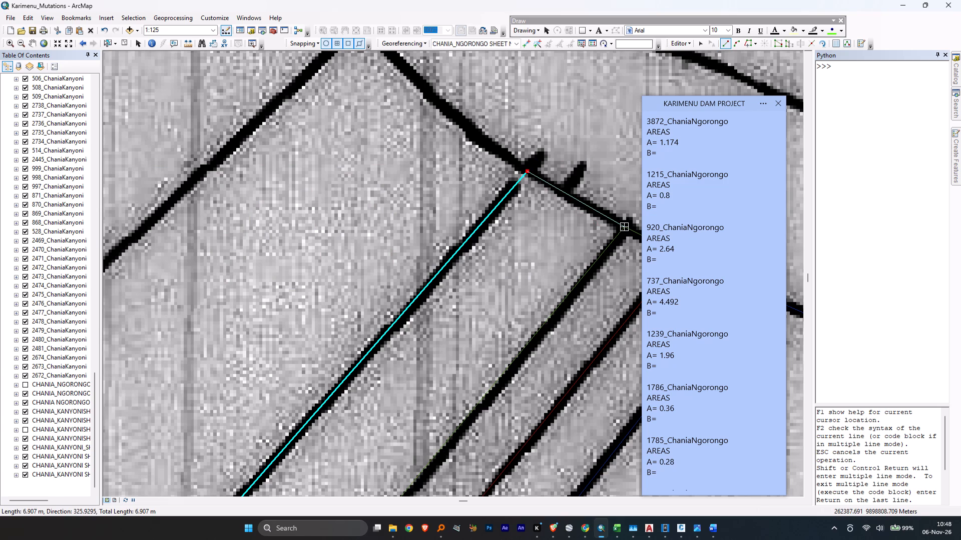
double_click(625, 228)
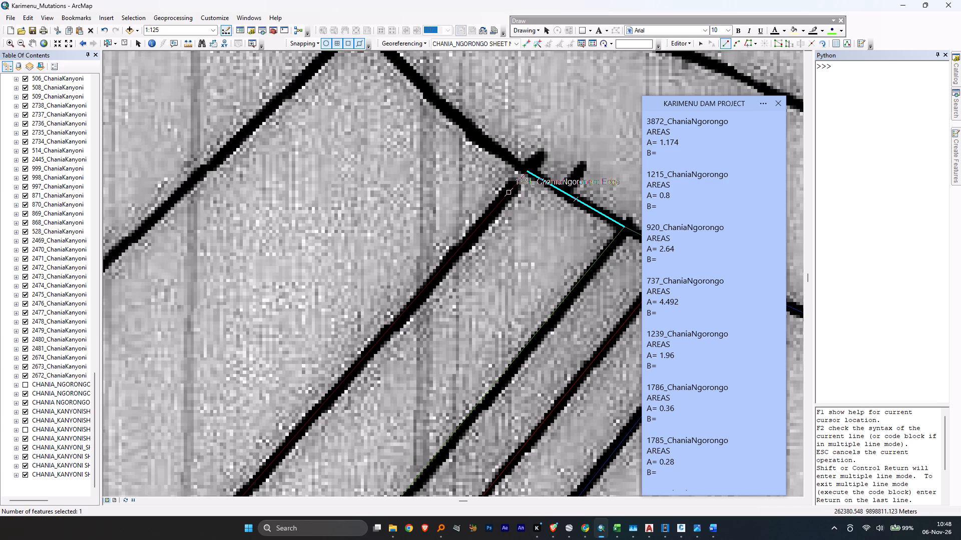
Using the 1361_ChaniaNgorongo line template, trace 1361's road edge about 15 m from 1784's road corner to the 1220 boundary corner.
scroll(434, 195, "up", 3)
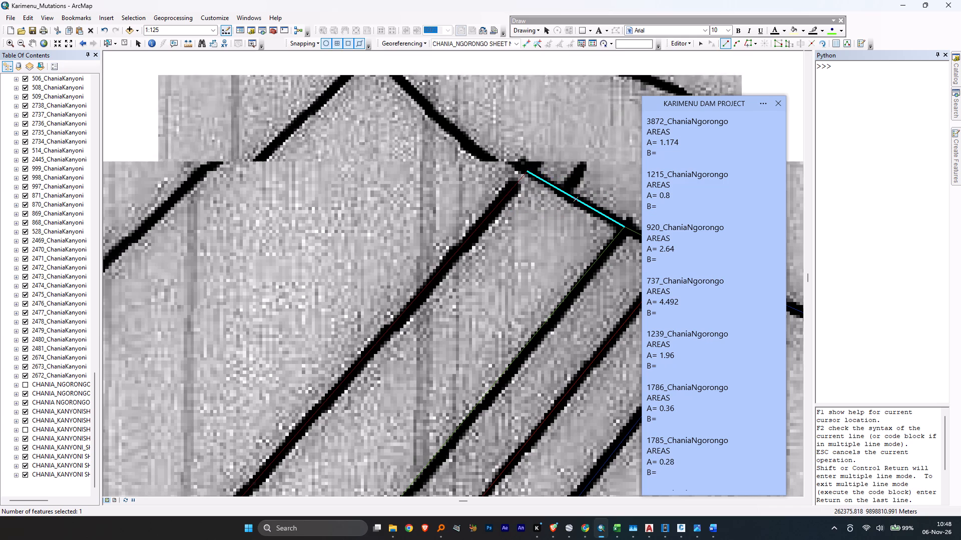
scroll(434, 195, "up", 20)
scroll(434, 195, "up", 4)
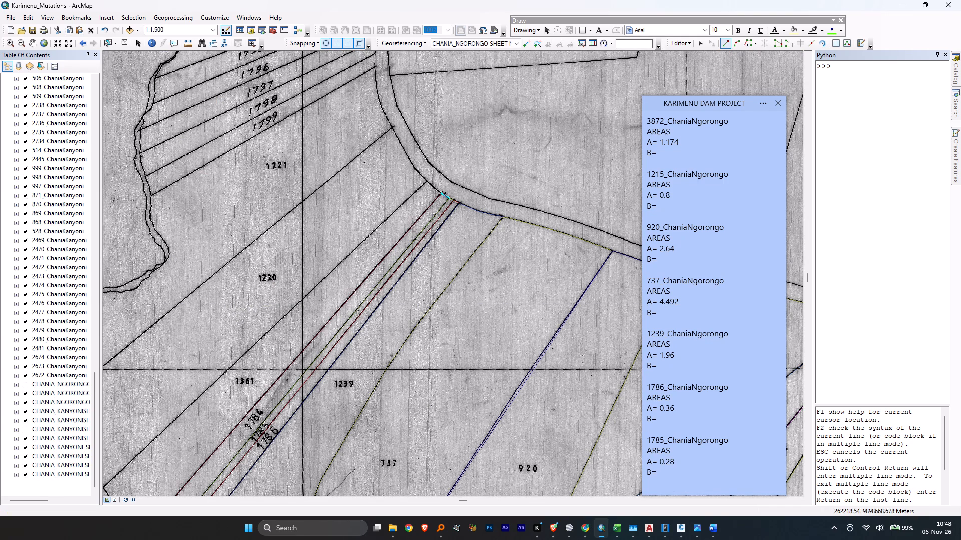
scroll(235, 378, "down", 11)
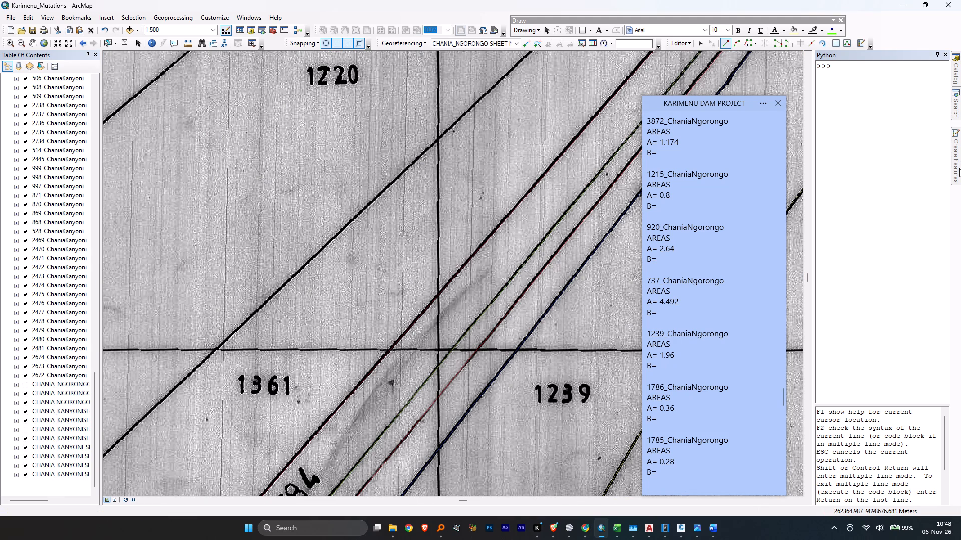
left_click(958, 167)
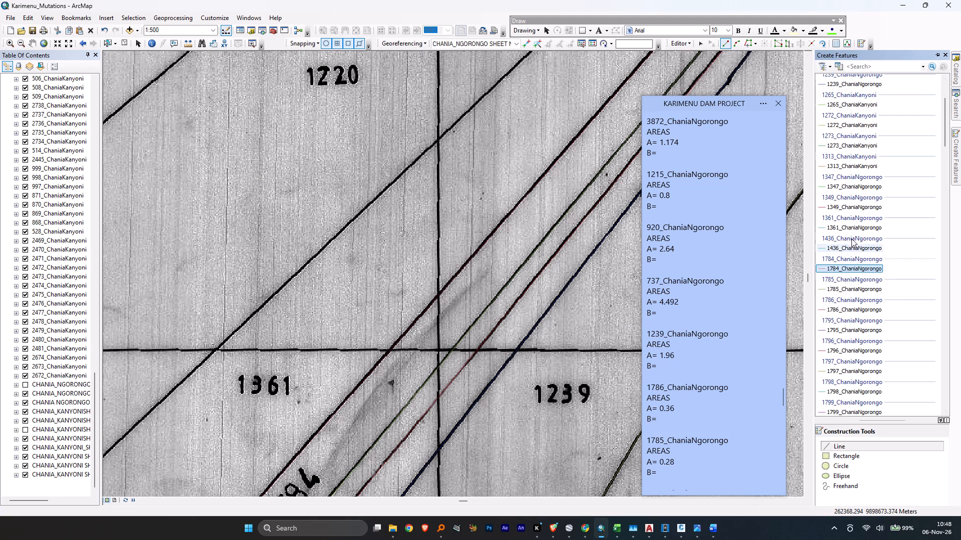
left_click(851, 229)
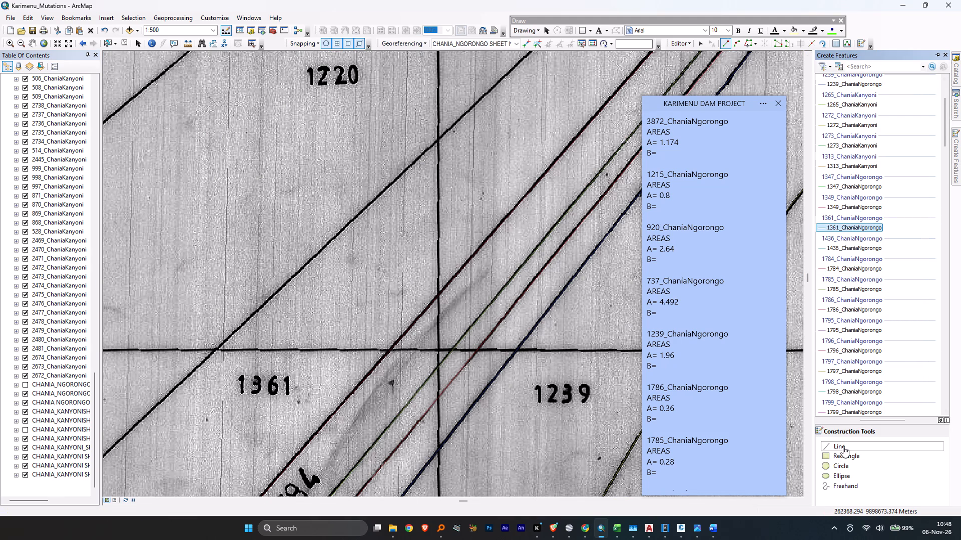
left_click(844, 444)
scroll(427, 332, "up", 5)
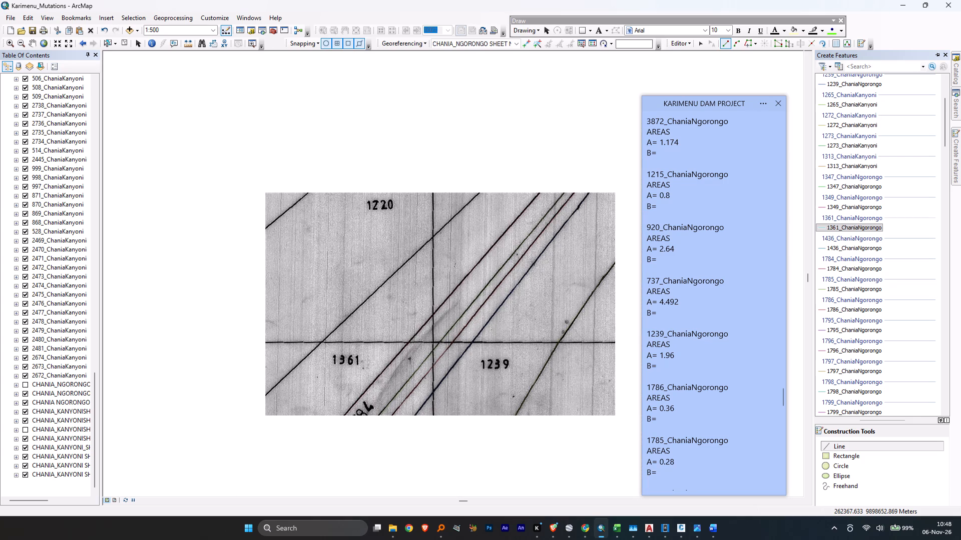
middle_click_drag(547, 130, 423, 235)
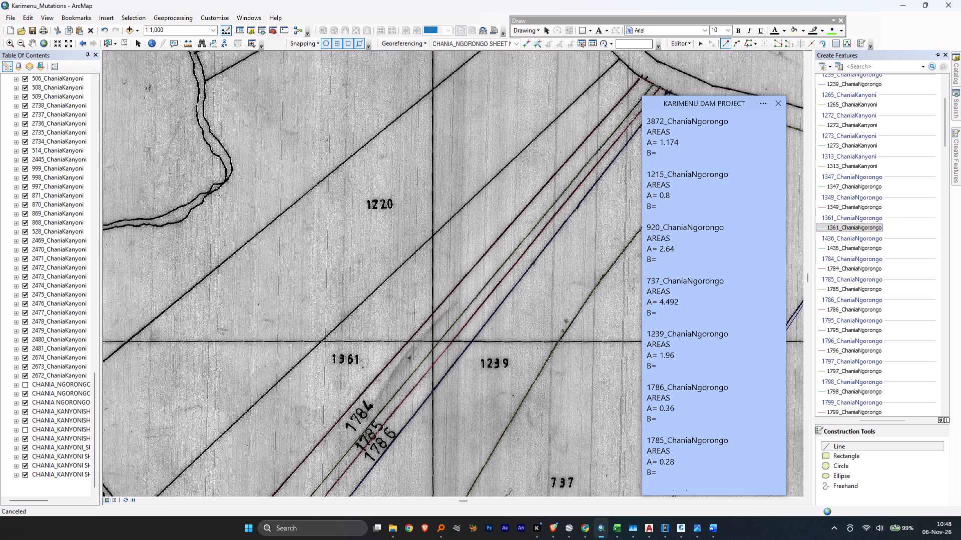
middle_click_drag(573, 131, 463, 263)
scroll(580, 154, "down", 1)
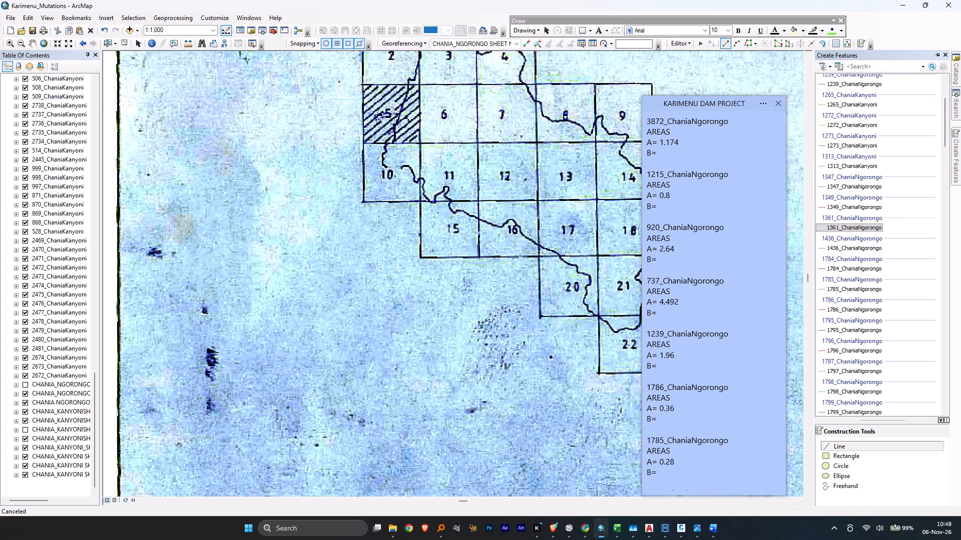
scroll(580, 154, "down", 8)
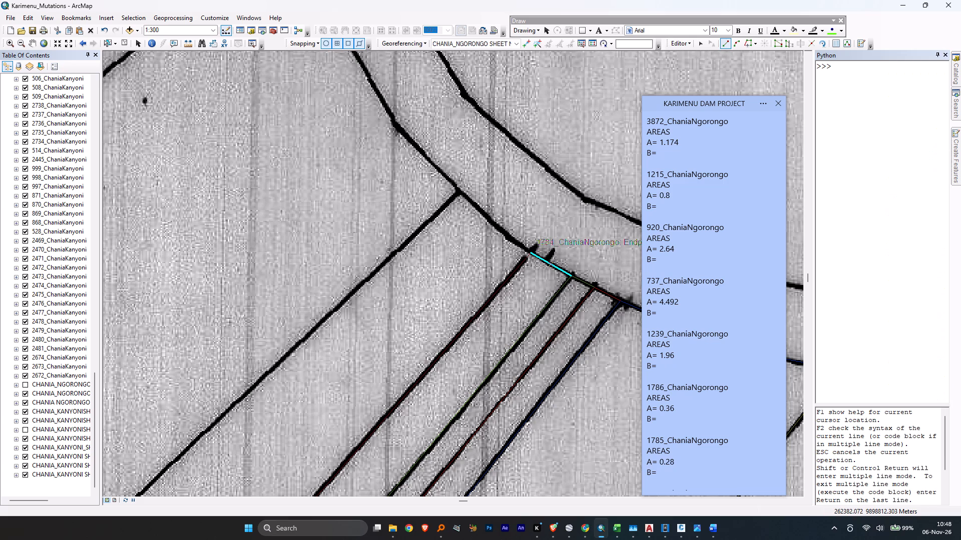
left_click(531, 254)
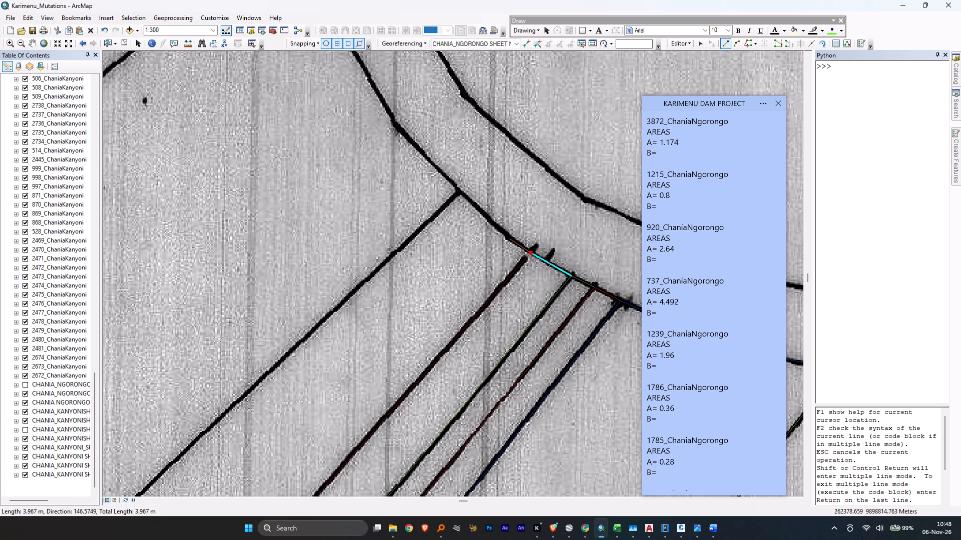
left_click(510, 238)
left_click(490, 222)
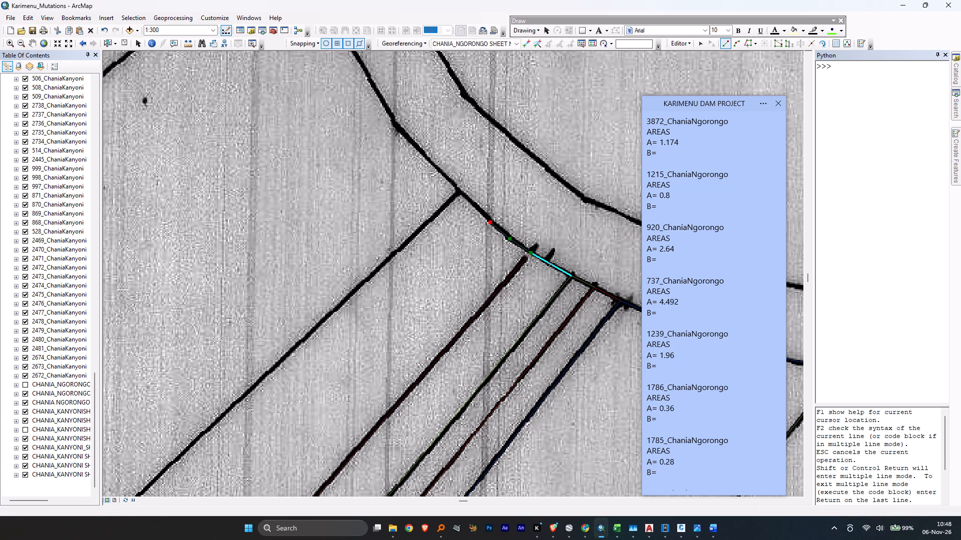
double_click(459, 192)
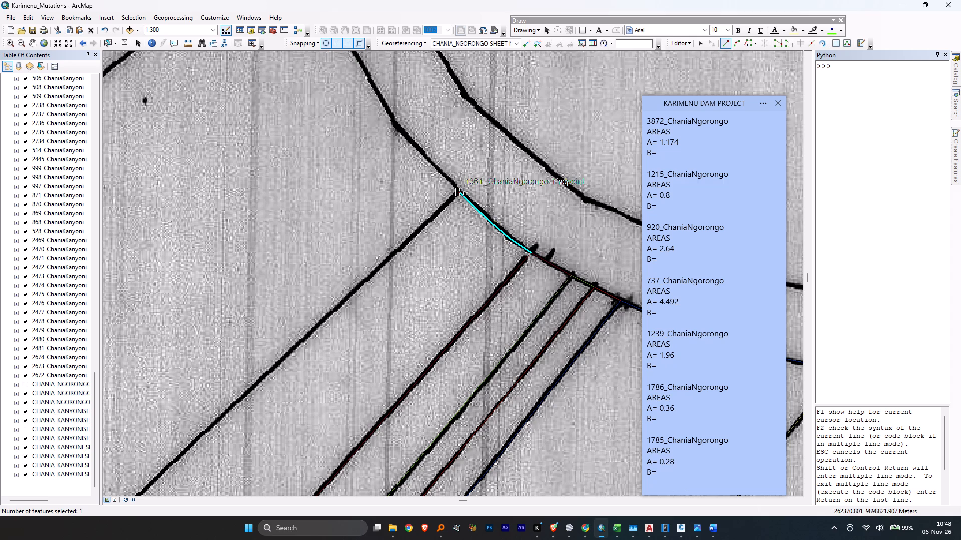
Draw 1361's boundary with 1220 as one straight line about 354 m long from the road corner to the river bank.
left_click(460, 193)
middle_click_drag(330, 359, 567, 90)
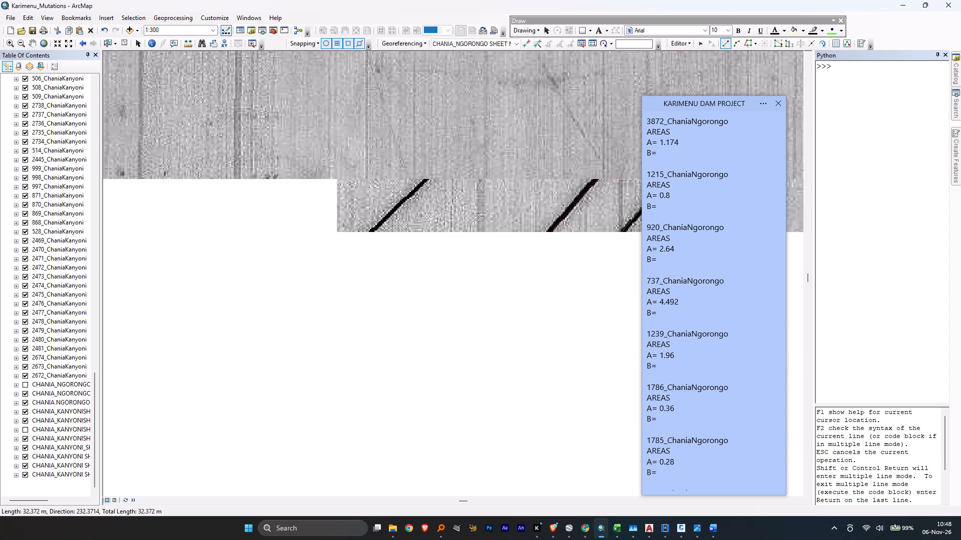
scroll(379, 251, "up", 6)
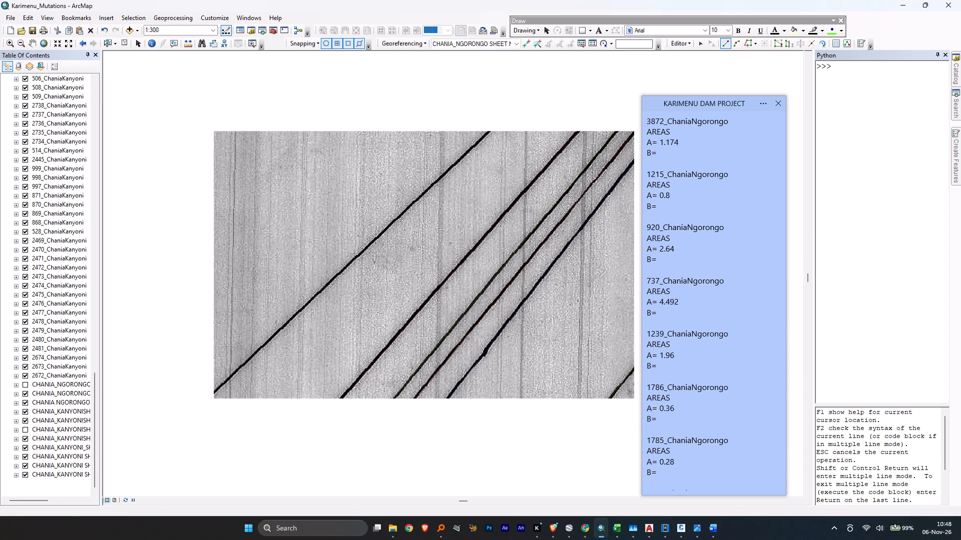
middle_click_drag(218, 441, 257, 410)
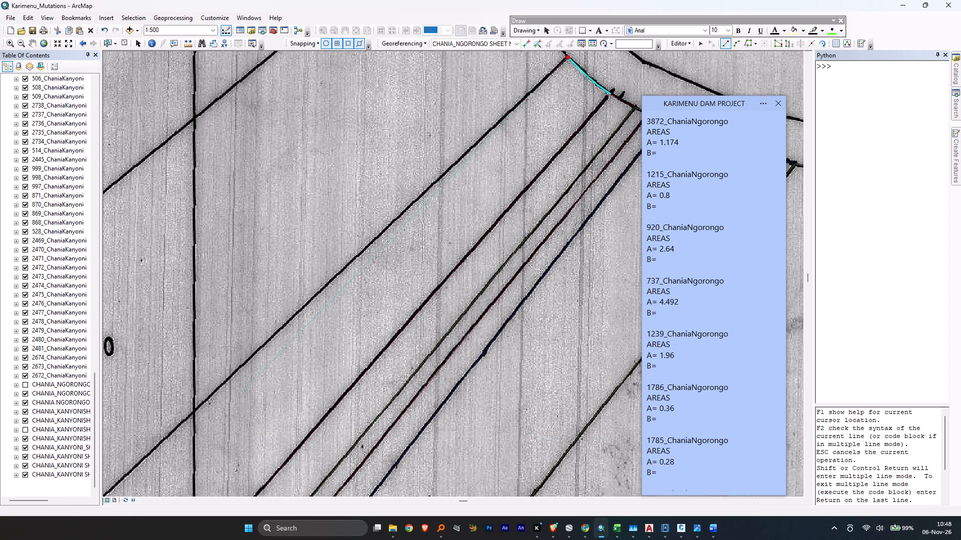
middle_click_drag(257, 410, 445, 218)
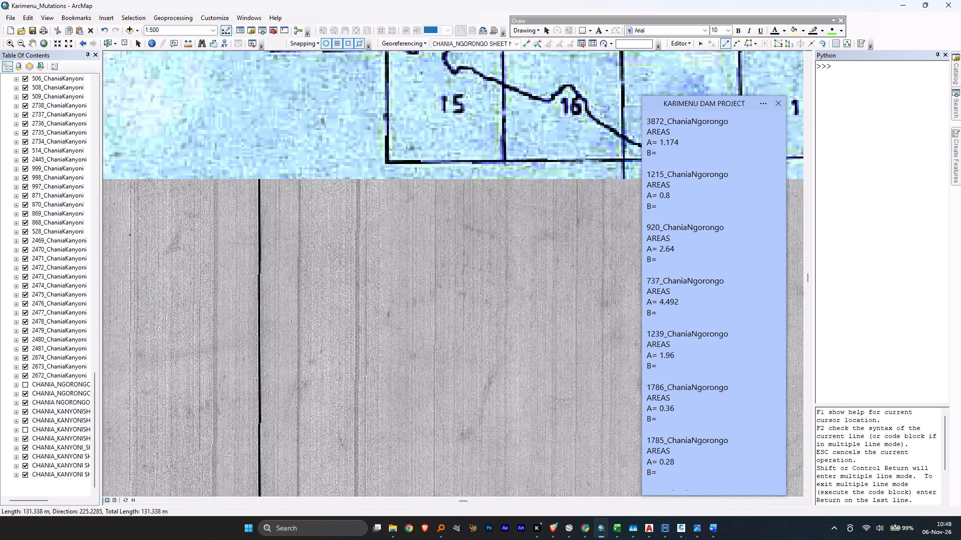
middle_click_drag(215, 388, 471, 148)
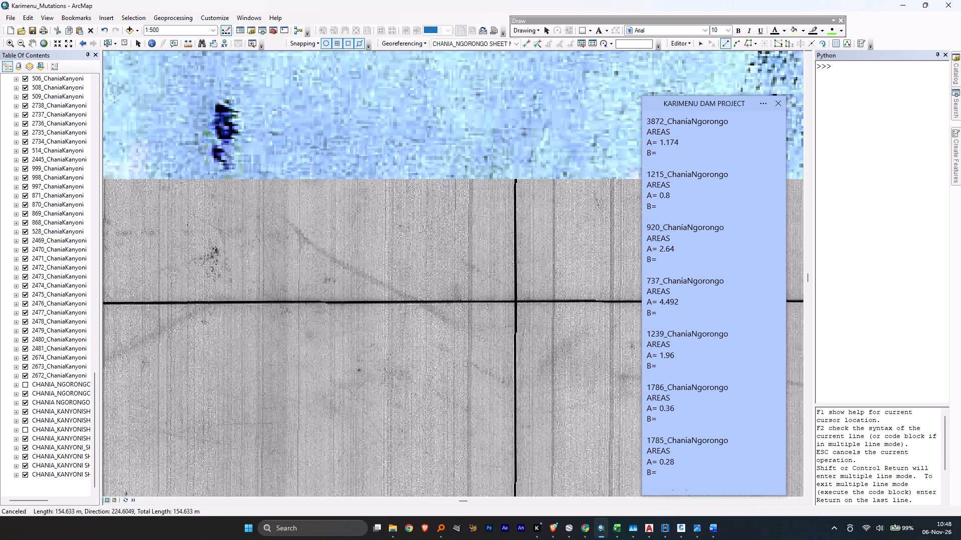
middle_click_drag(283, 325, 507, 154)
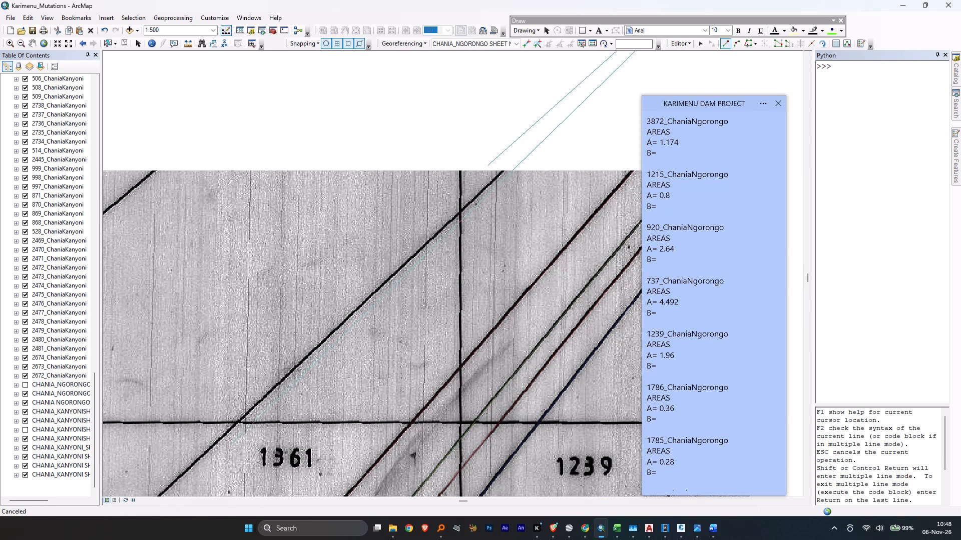
scroll(412, 231, "down", 3)
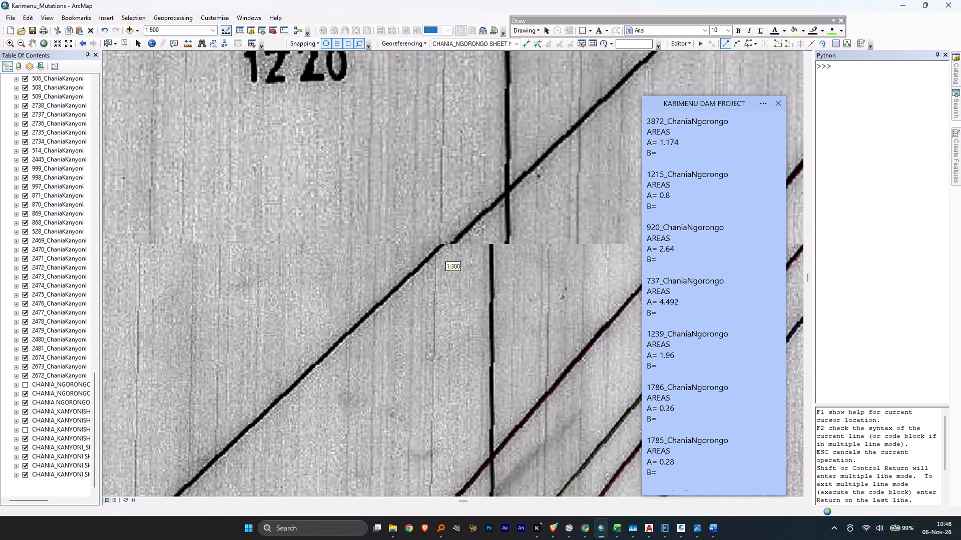
scroll(412, 231, "up", 20)
scroll(412, 231, "up", 11)
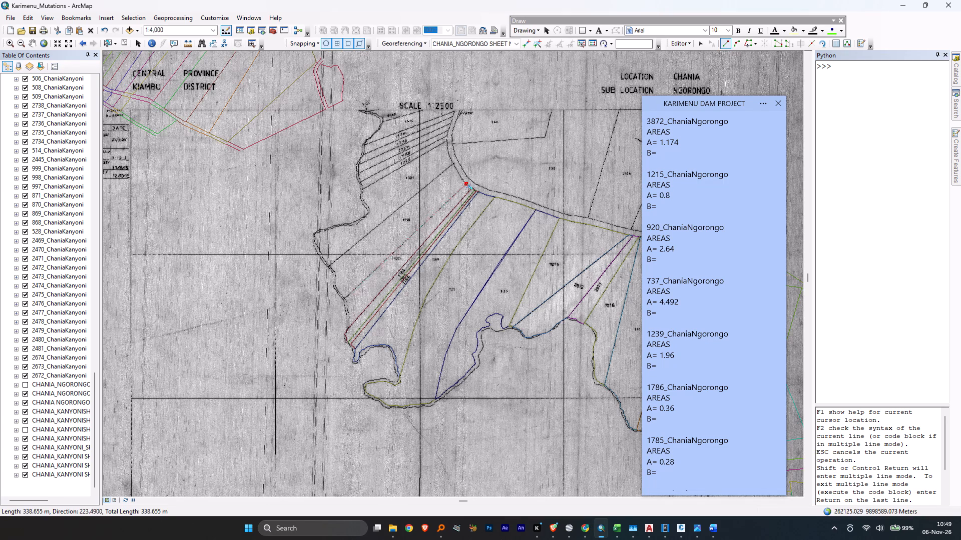
scroll(343, 300, "down", 20)
scroll(343, 300, "down", 6)
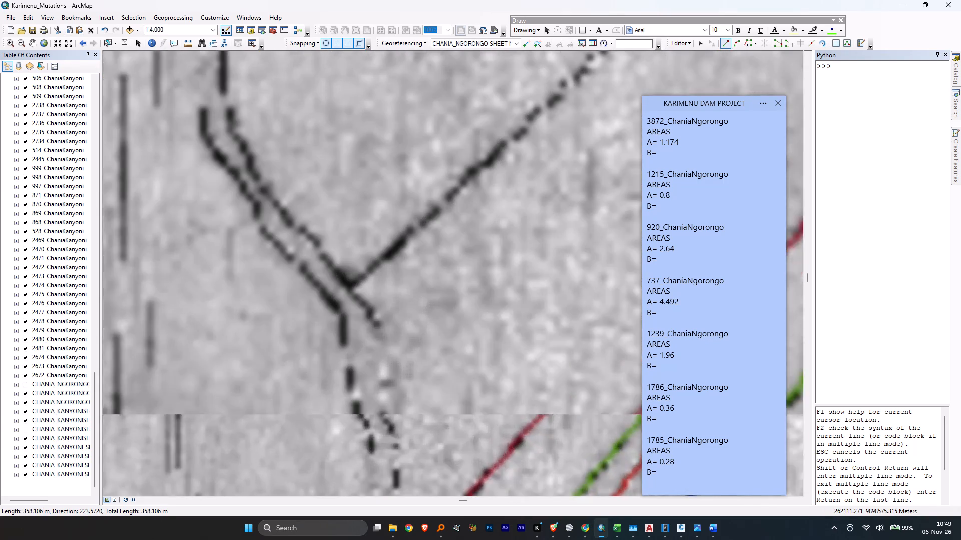
scroll(344, 293, "down", 4)
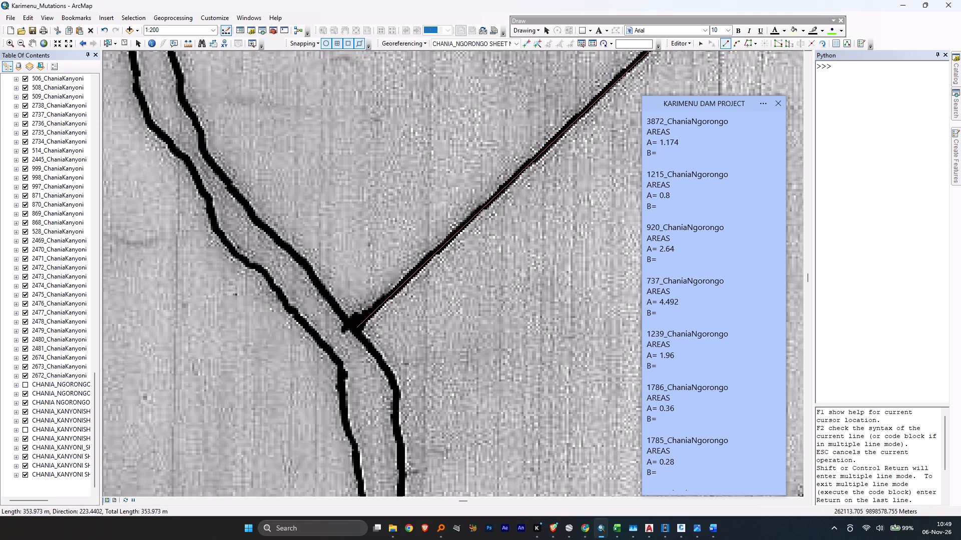
double_click(355, 328)
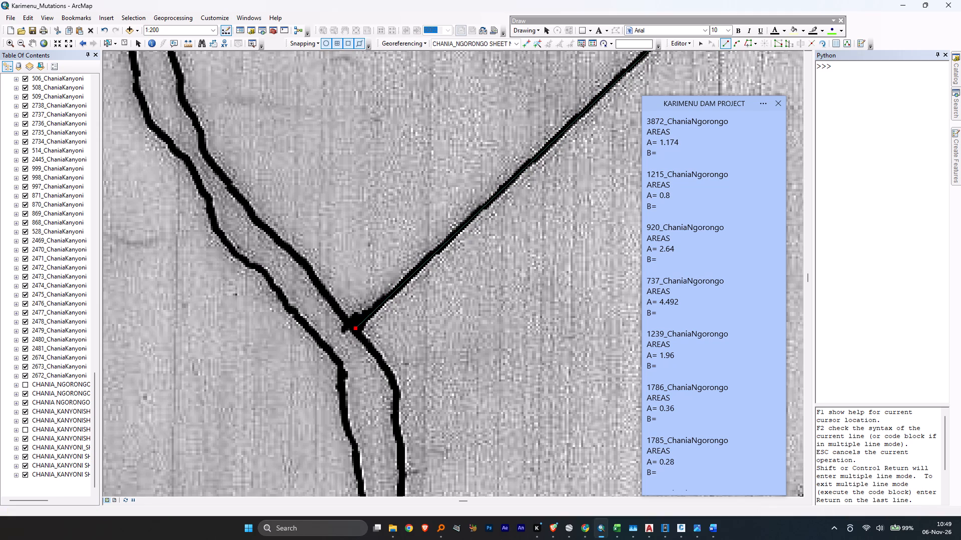
Trace 1361's river edge along the inner bank line from the 1220 boundary corner for about 20 m, up to the small kink.
left_click(357, 329)
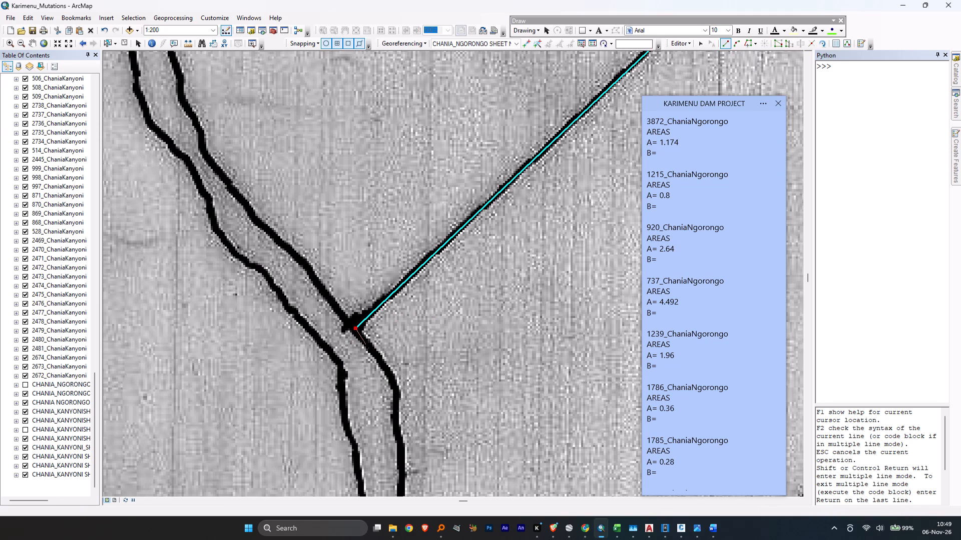
left_click(377, 356)
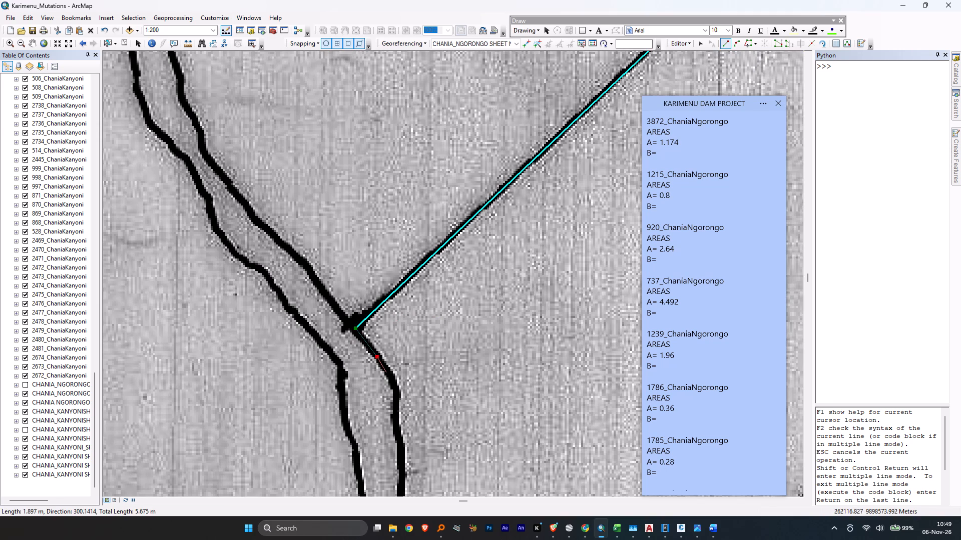
left_click(386, 372)
left_click(393, 385)
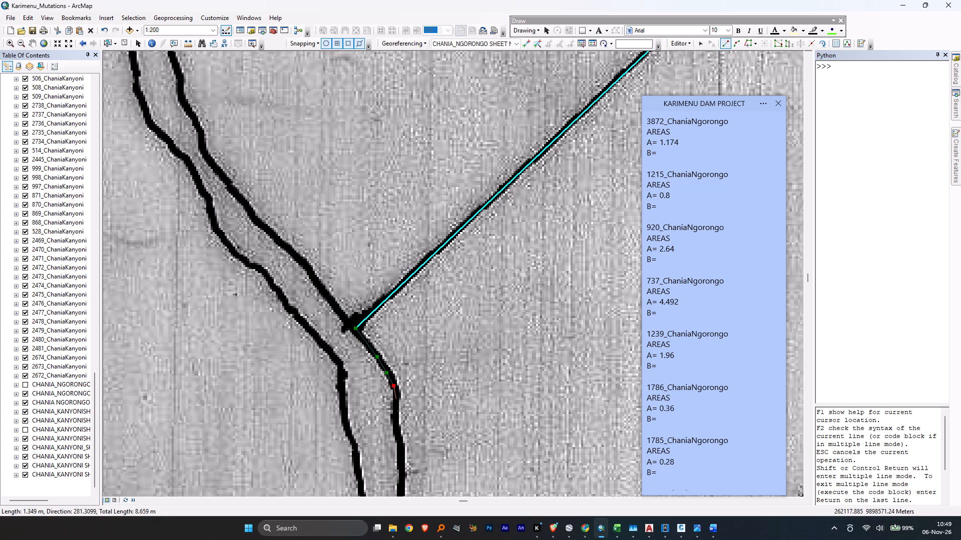
left_click(396, 398)
left_click(395, 416)
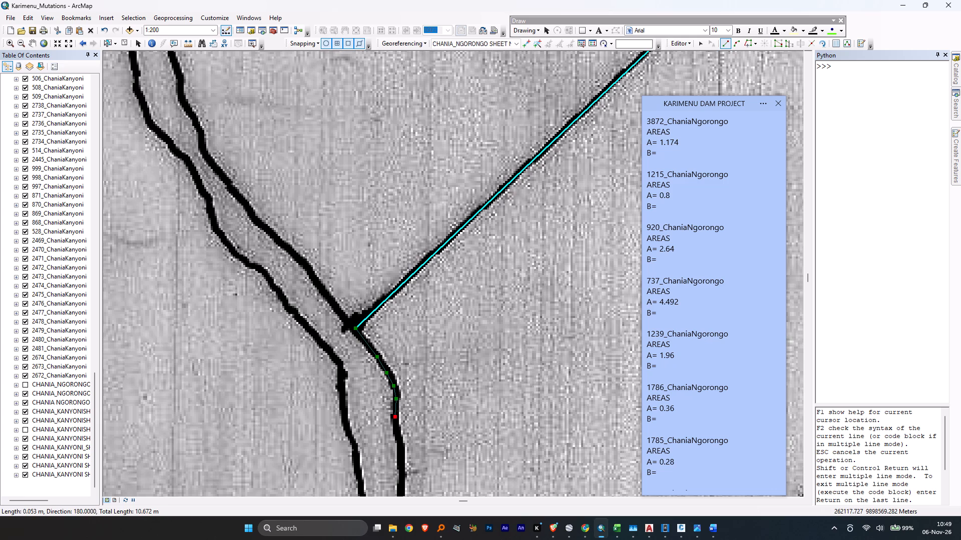
middle_click_drag(395, 460, 382, 265)
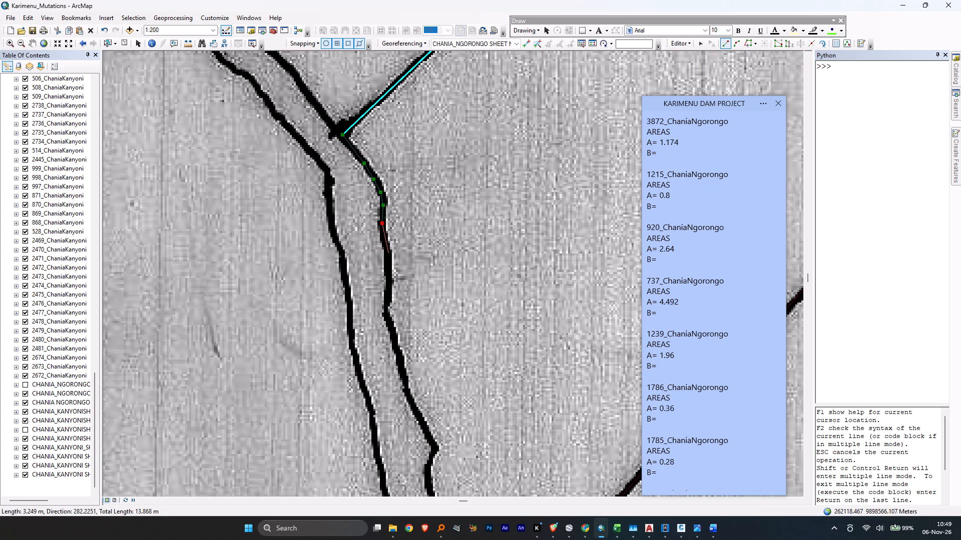
left_click(386, 251)
left_click(388, 266)
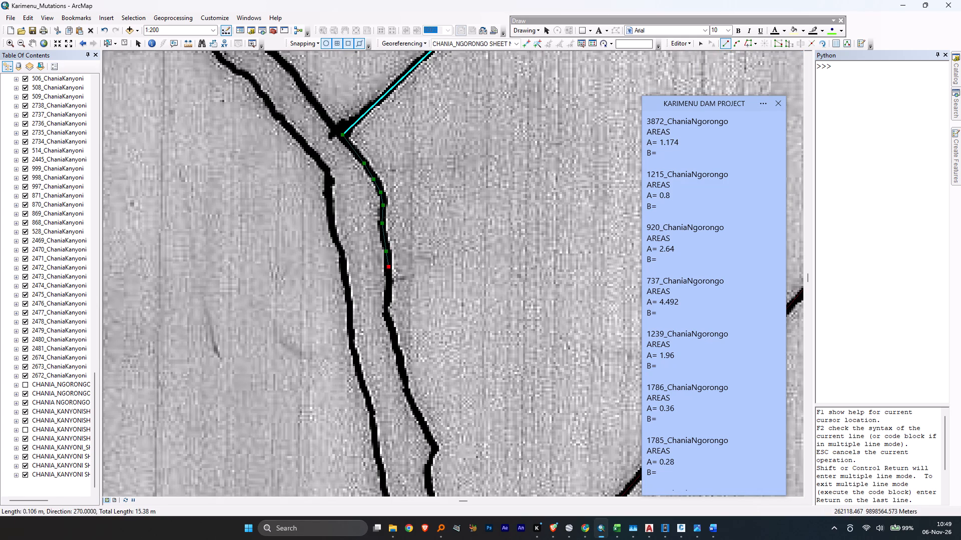
left_click(388, 282)
left_click(387, 297)
left_click(385, 312)
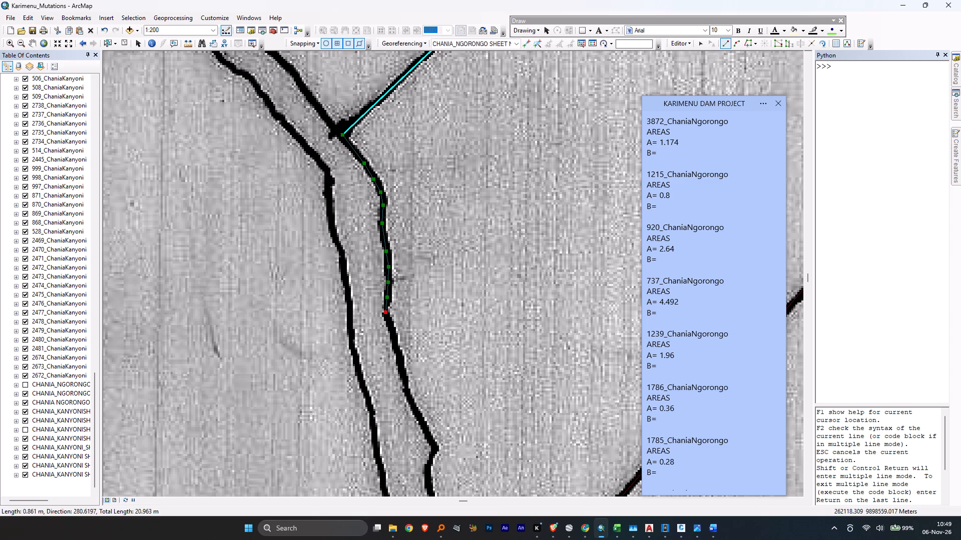
Continue 1361's river edge along the inner bank line from the small kink for about 16 m to the sharp bend.
left_click(389, 323)
left_click(393, 336)
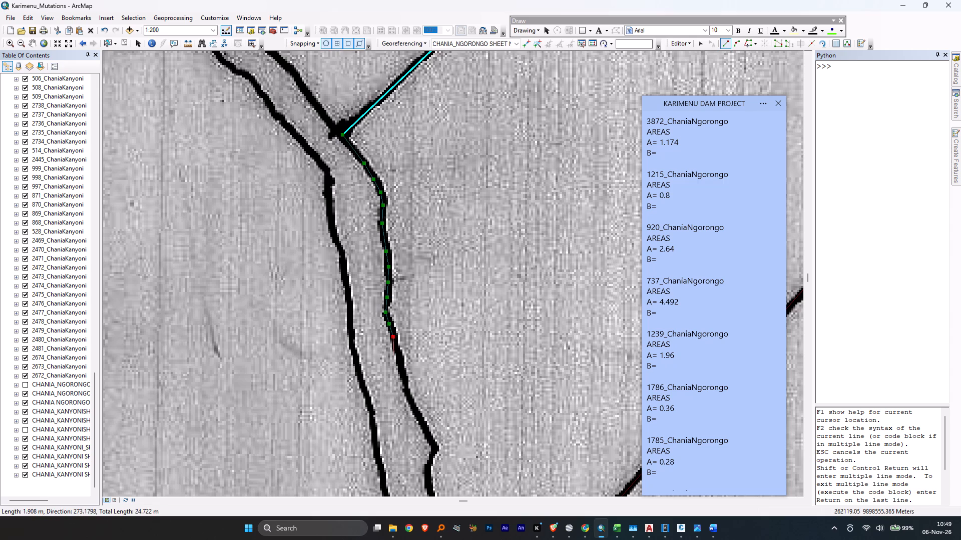
left_click(398, 359)
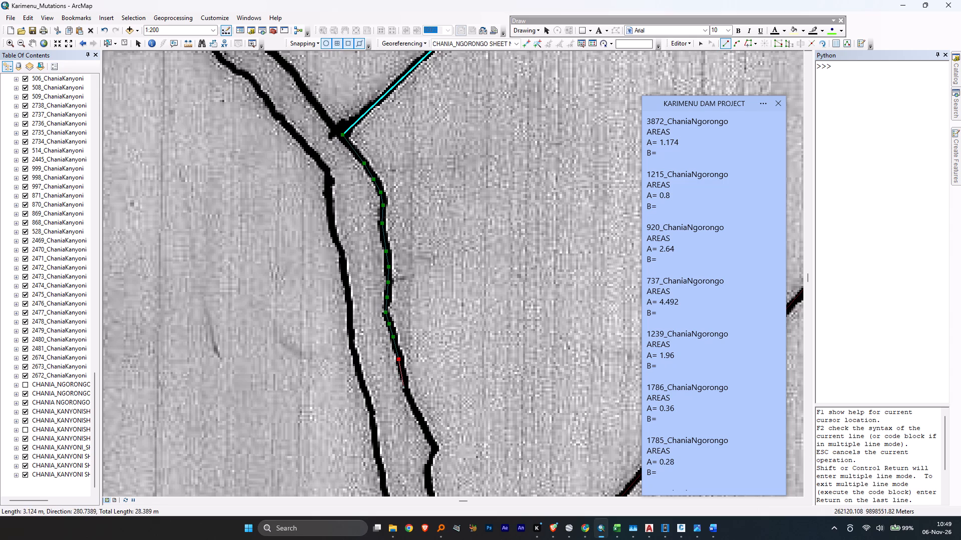
left_click(404, 388)
left_click(413, 408)
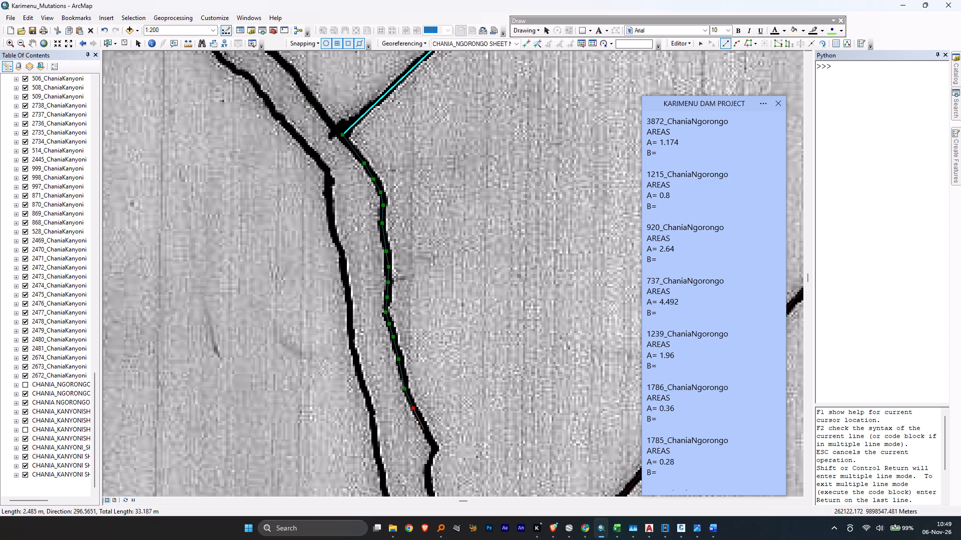
left_click(424, 430)
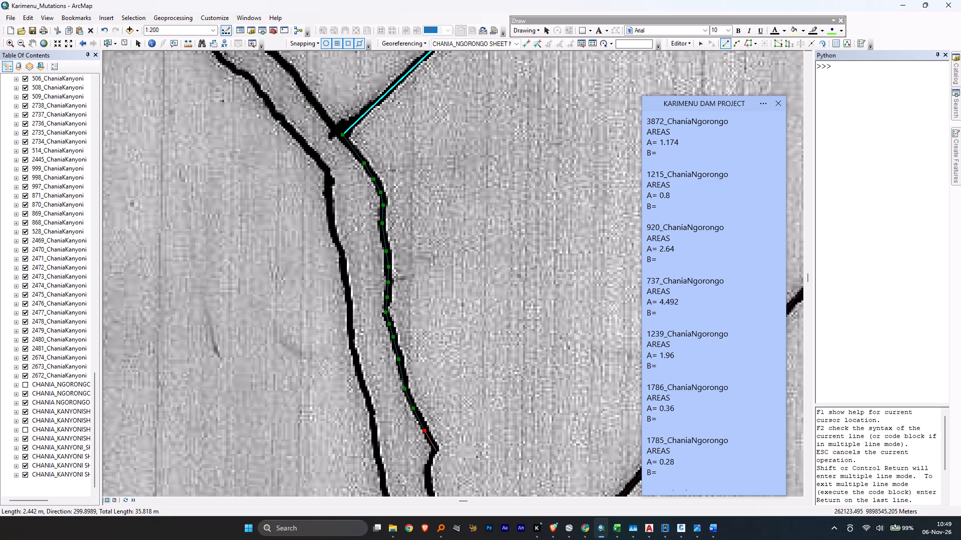
left_click(436, 450)
Continue 1361's river edge along the inner bank line from the sharp bend for about 13 m to the next inward bend.
middle_click_drag(434, 448, 511, 201)
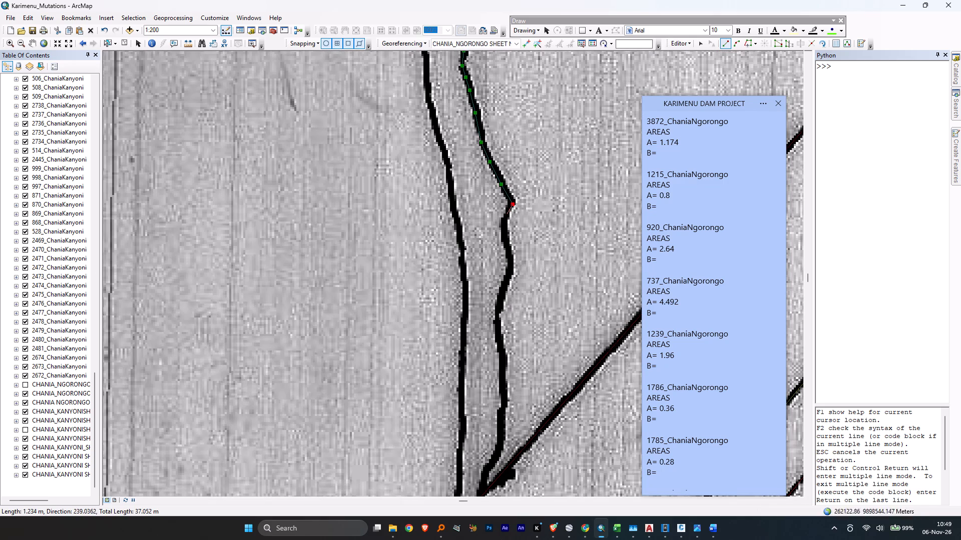
left_click(506, 217)
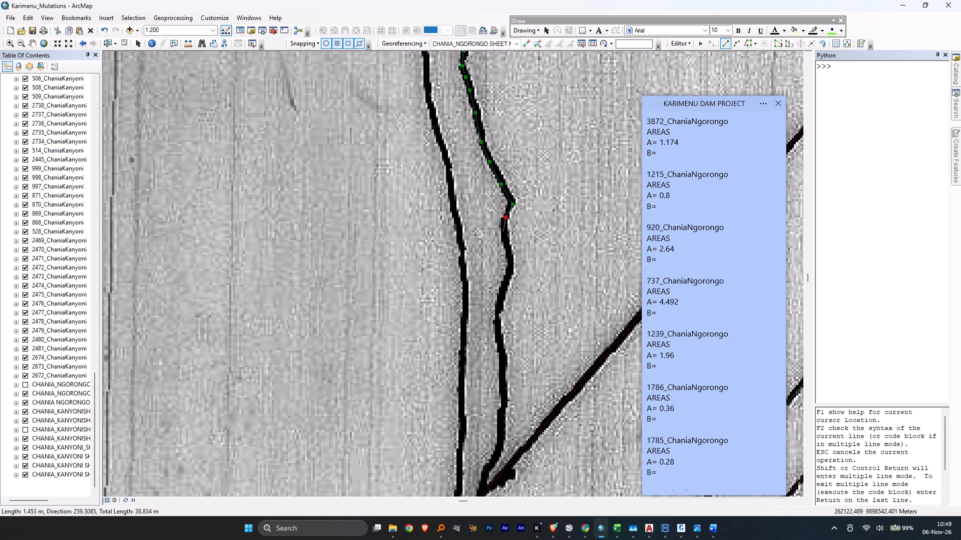
left_click(504, 231)
left_click(508, 252)
left_click(508, 264)
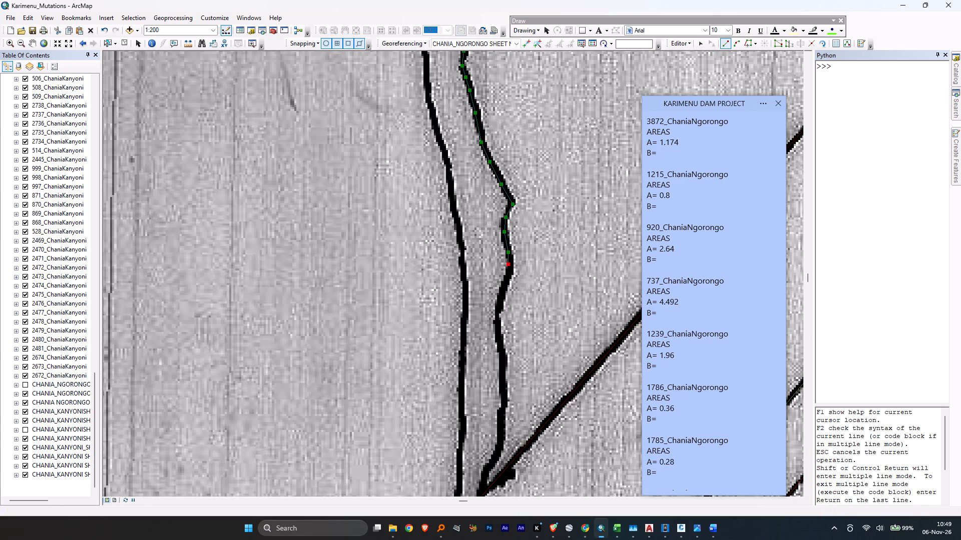
left_click(504, 286)
left_click(499, 306)
left_click(496, 322)
Finish 1361's river edge from the inward bend to 1784's river corner, about 68 m in total.
left_click(500, 346)
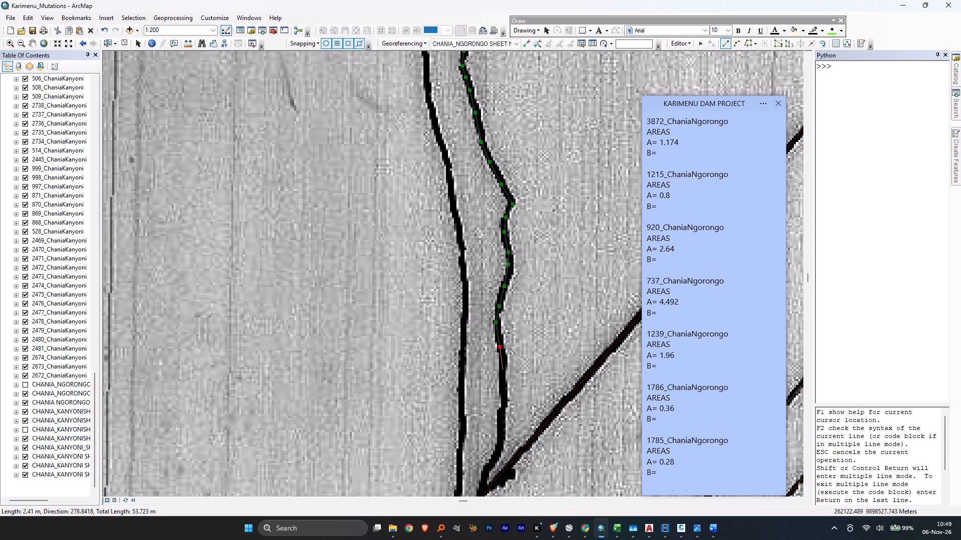
left_click(501, 371)
left_click(504, 398)
left_click(501, 420)
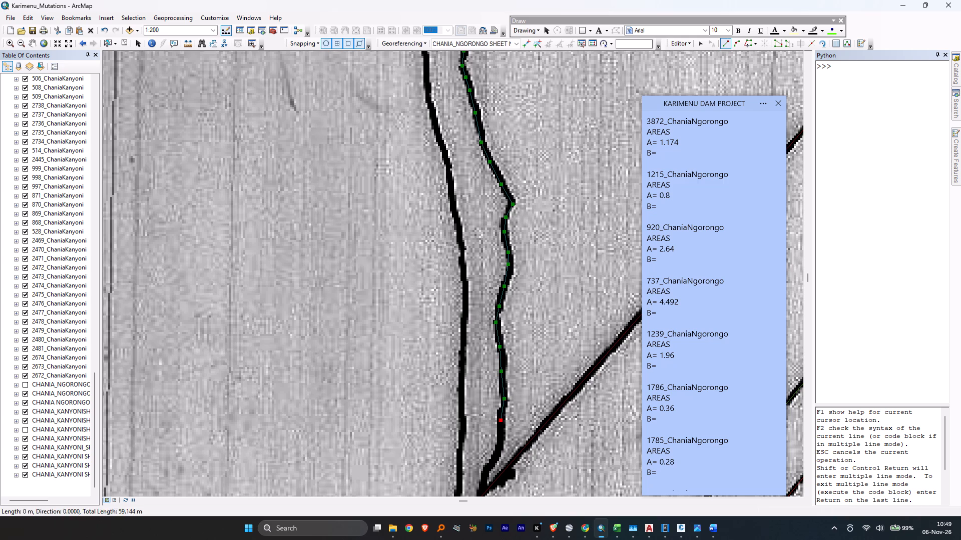
left_click(499, 445)
left_click(491, 464)
middle_click_drag(487, 461, 548, 288)
left_click(542, 307)
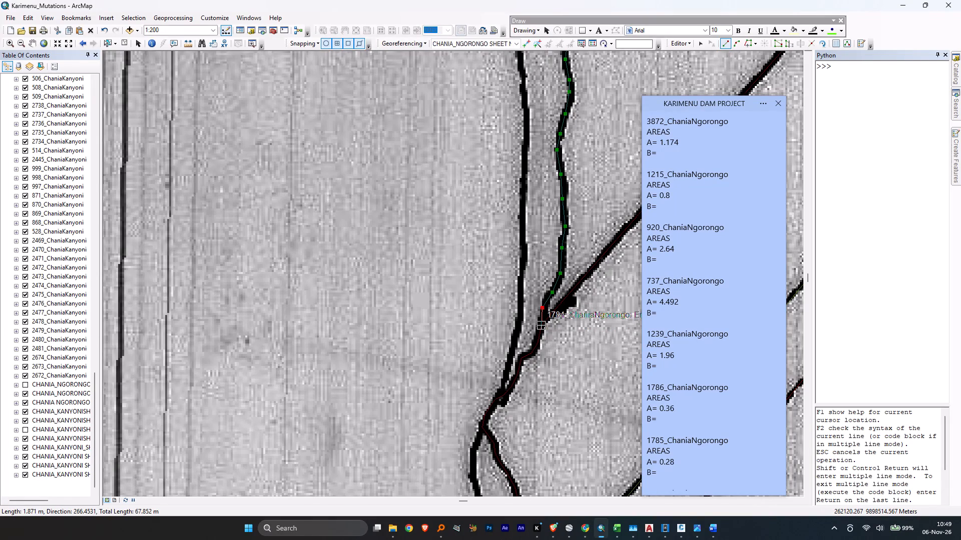
scroll(543, 322, "down", 5)
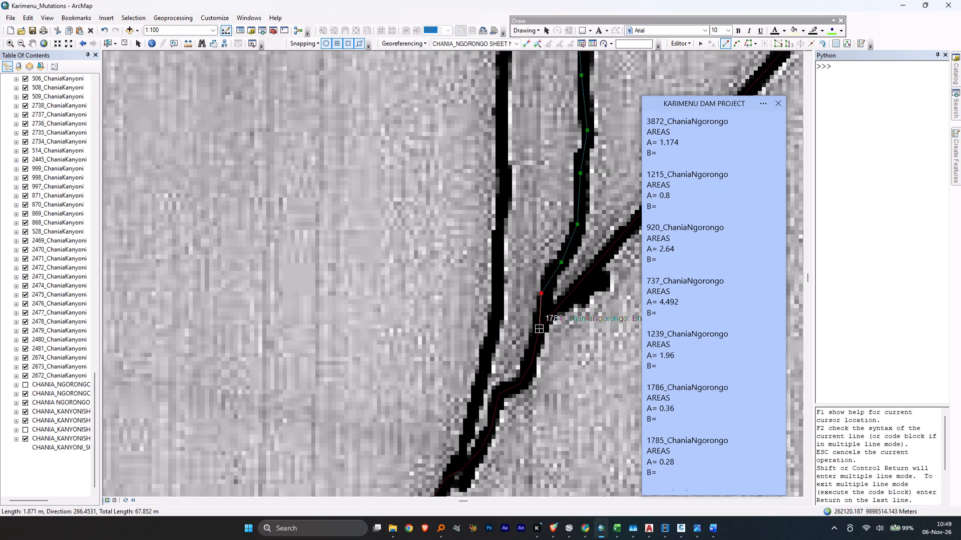
double_click(541, 328)
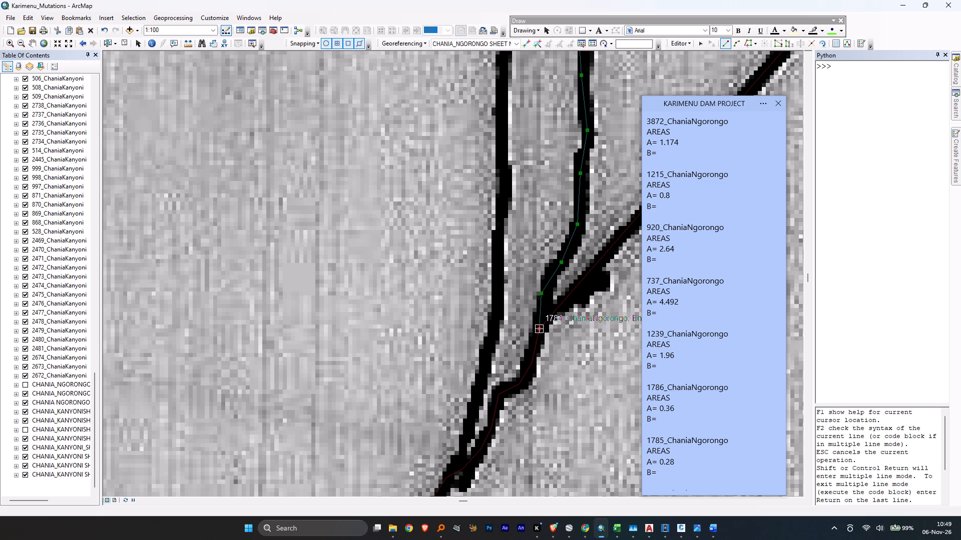
Using the 1220_ChaniaNgorongo line template, trace 1220's river edge from the 1361 boundary corner along the inner bank line for about 17 m.
scroll(515, 274, "up", 20)
scroll(515, 274, "up", 8)
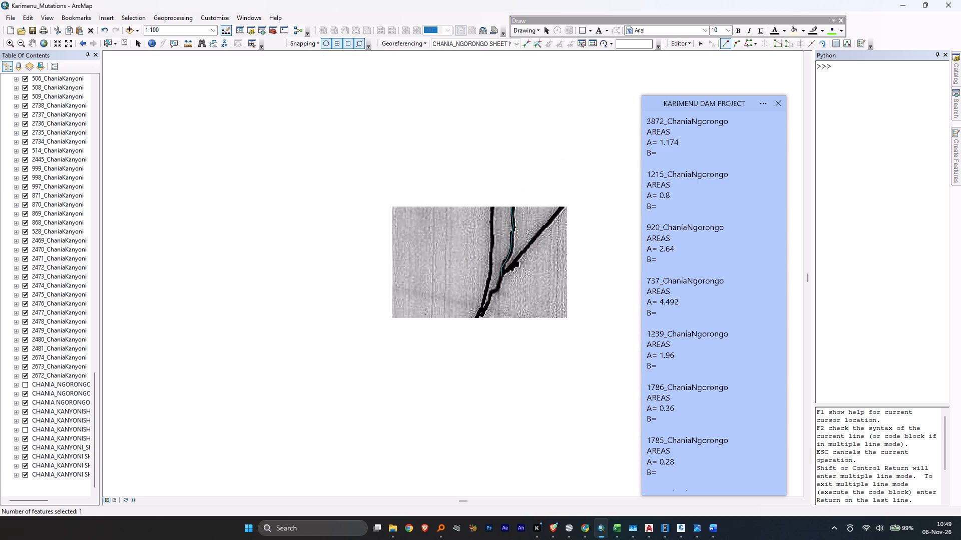
scroll(465, 236, "up", 9)
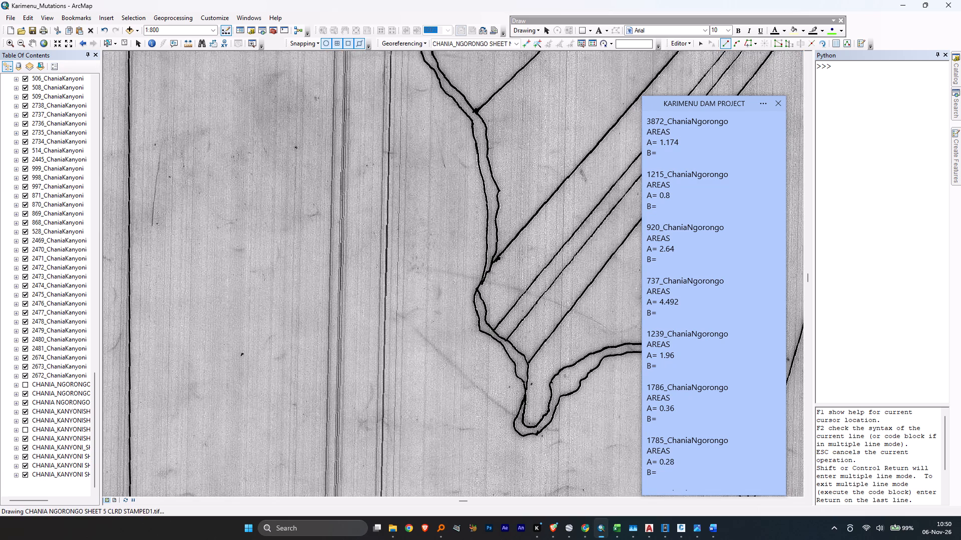
middle_click_drag(505, 127, 429, 359)
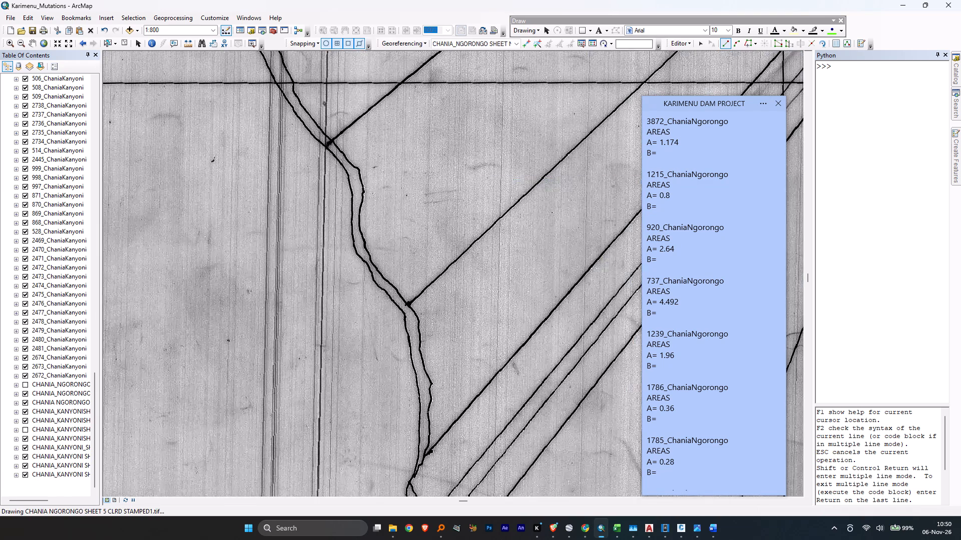
middle_click_drag(527, 201, 288, 434)
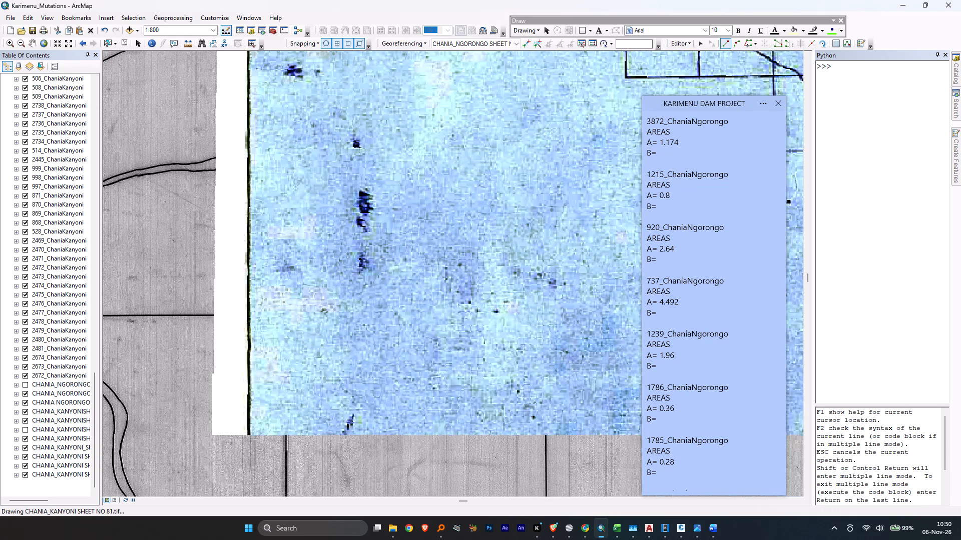
middle_click_drag(305, 365, 412, 249)
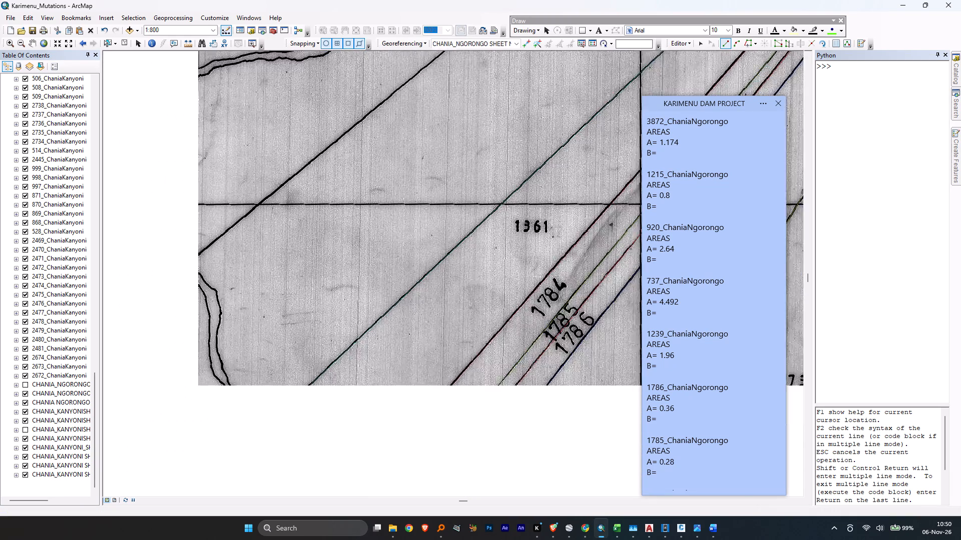
middle_click_drag(412, 249, 474, 187)
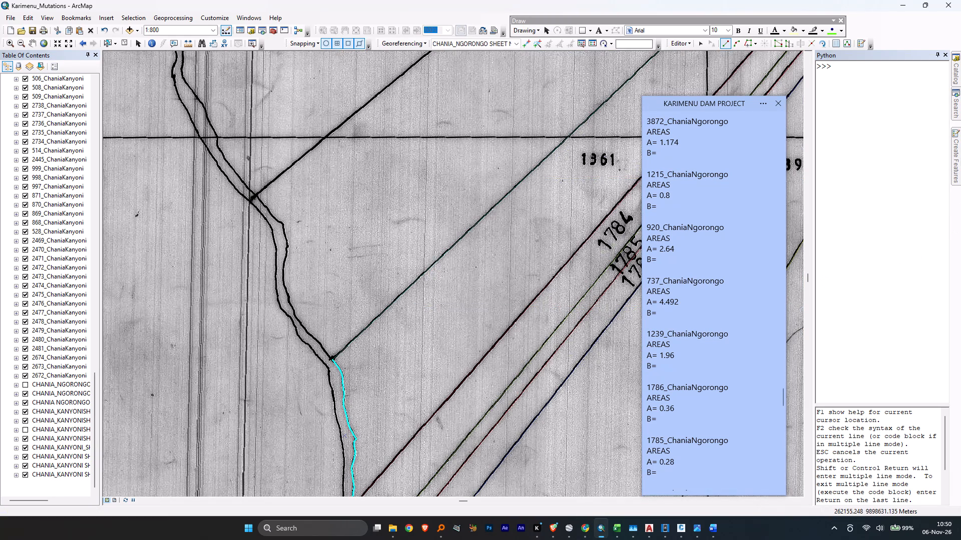
left_click(958, 162)
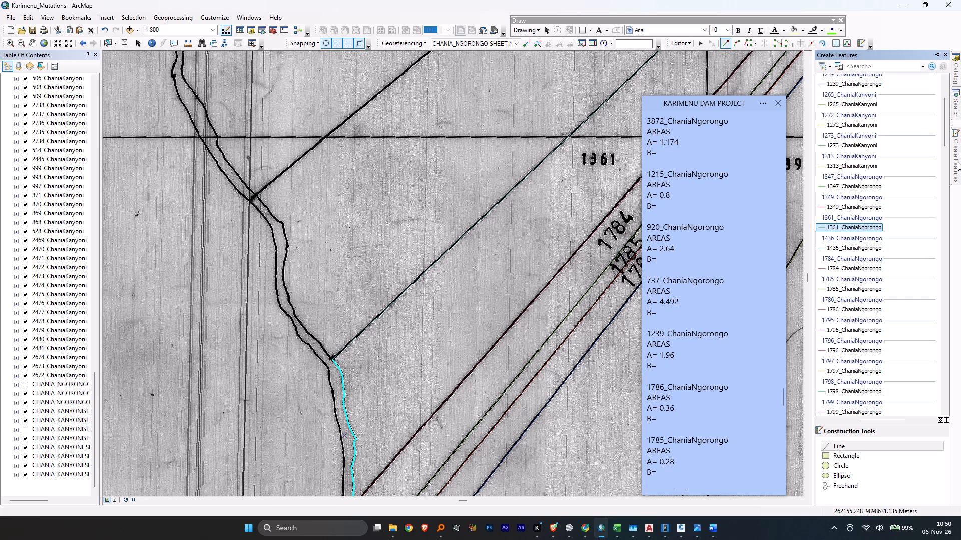
scroll(727, 387, "down", 1)
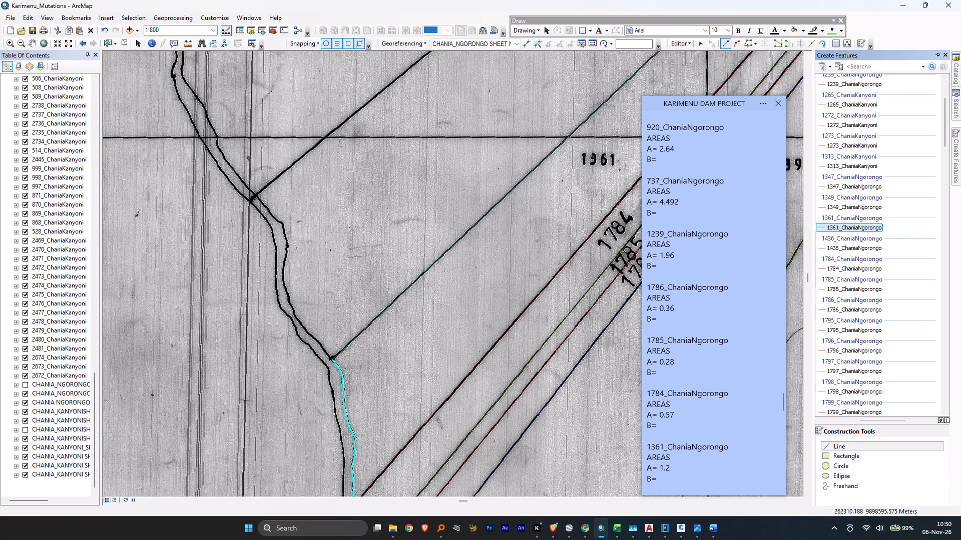
scroll(727, 387, "down", 1)
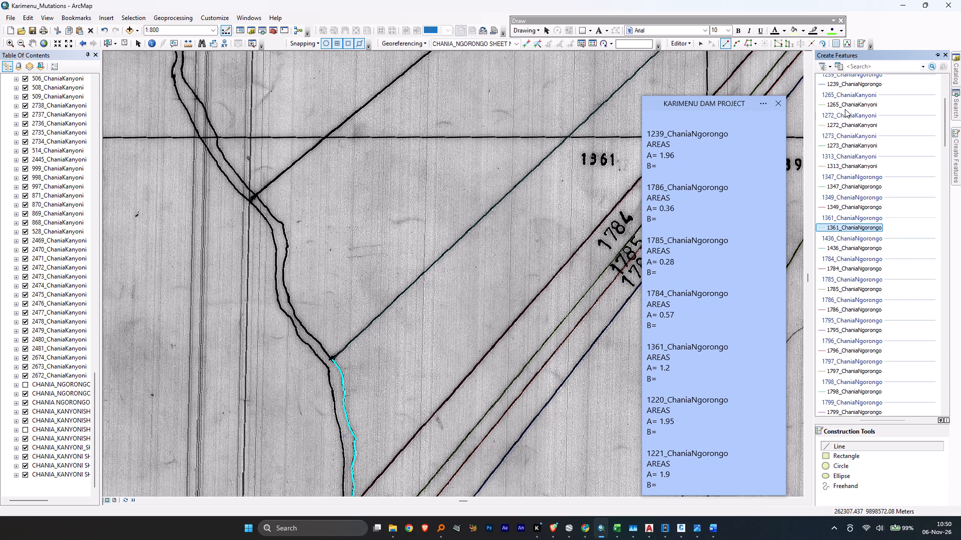
scroll(853, 134, "up", 1)
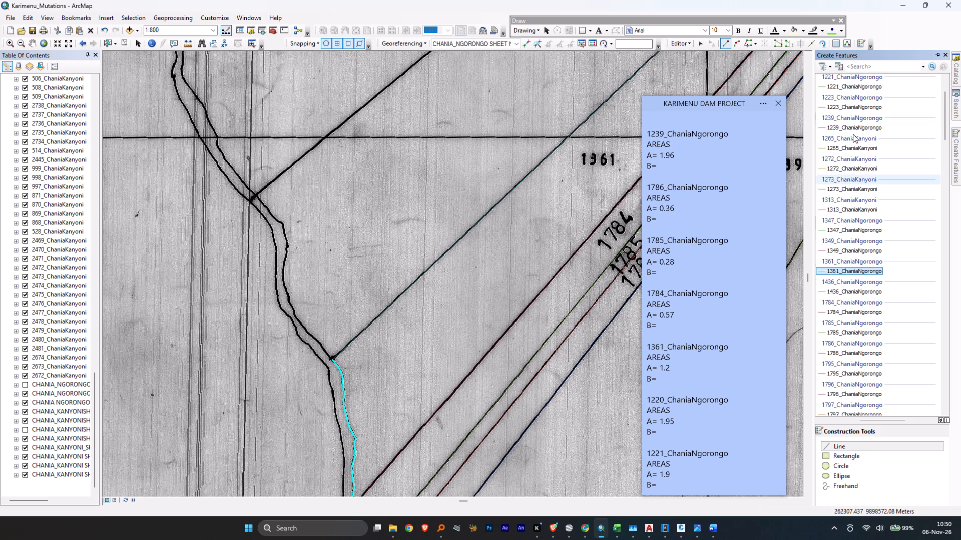
scroll(846, 118, "up", 1)
left_click(850, 108)
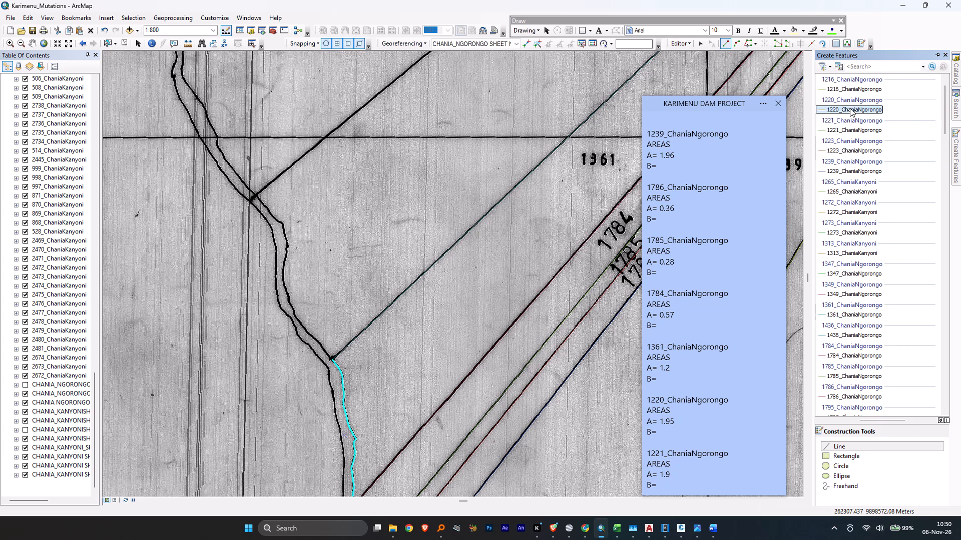
left_click(838, 444)
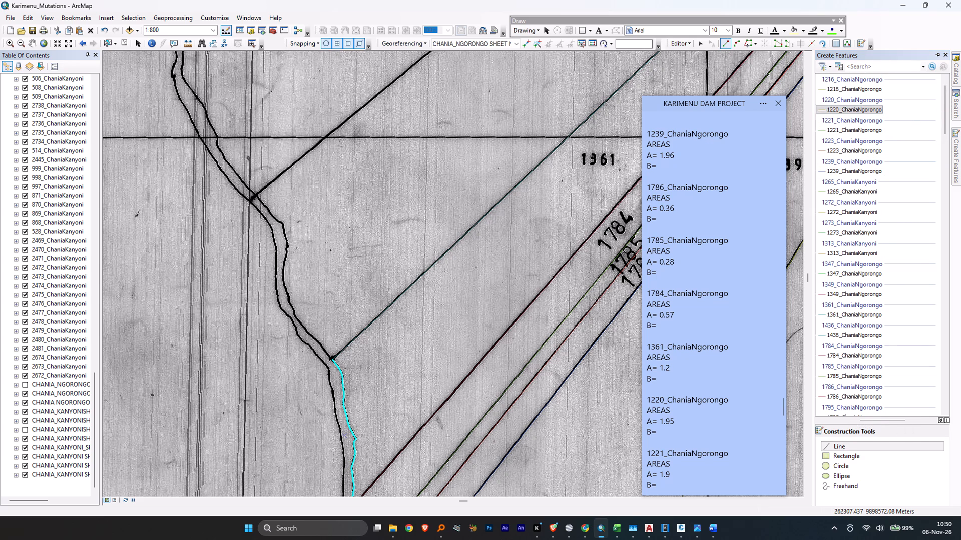
scroll(269, 338, "down", 7)
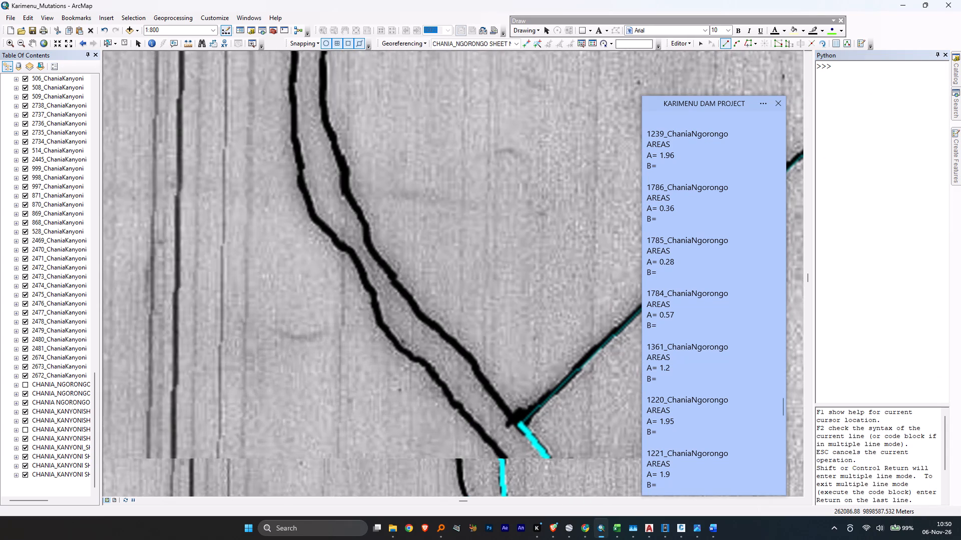
left_click(521, 422)
left_click(509, 412)
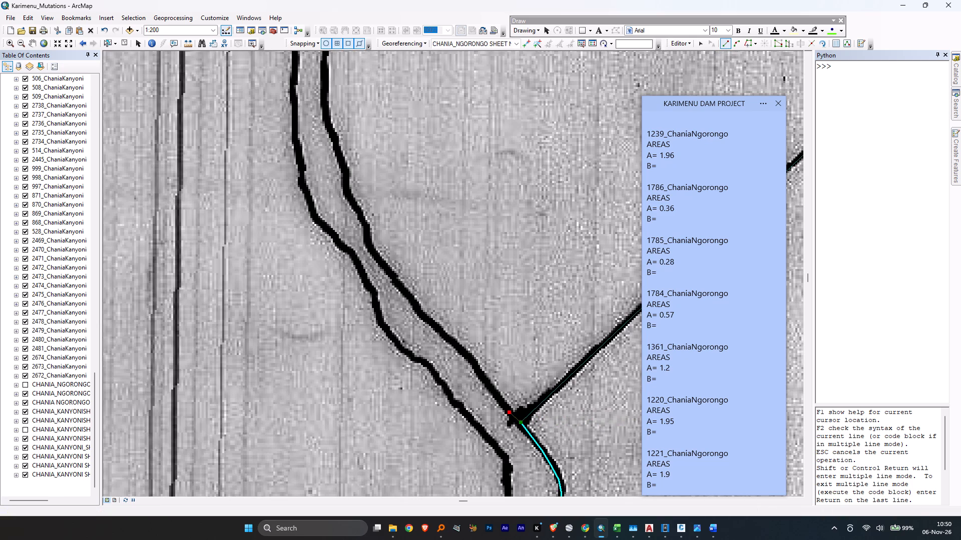
left_click(499, 397)
left_click(486, 381)
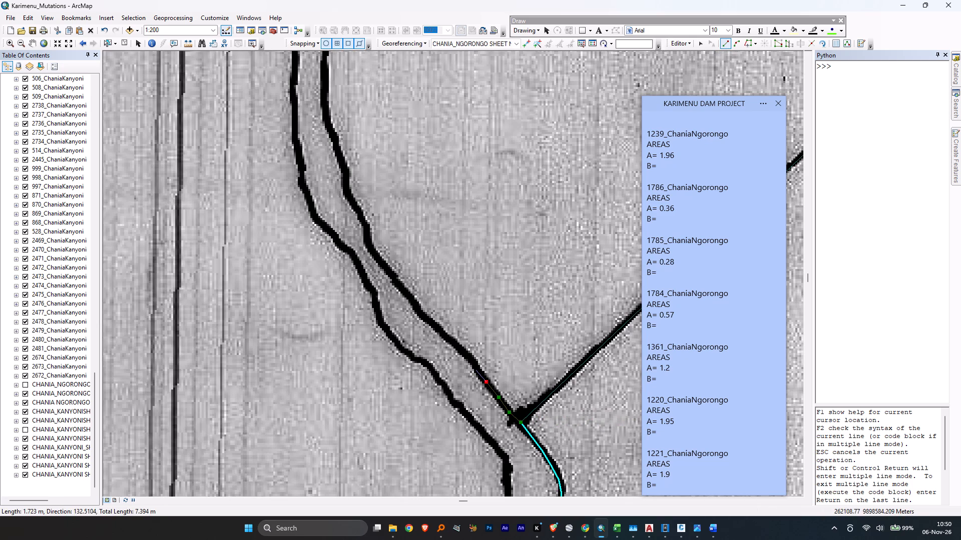
left_click(477, 370)
left_click(472, 361)
left_click(459, 346)
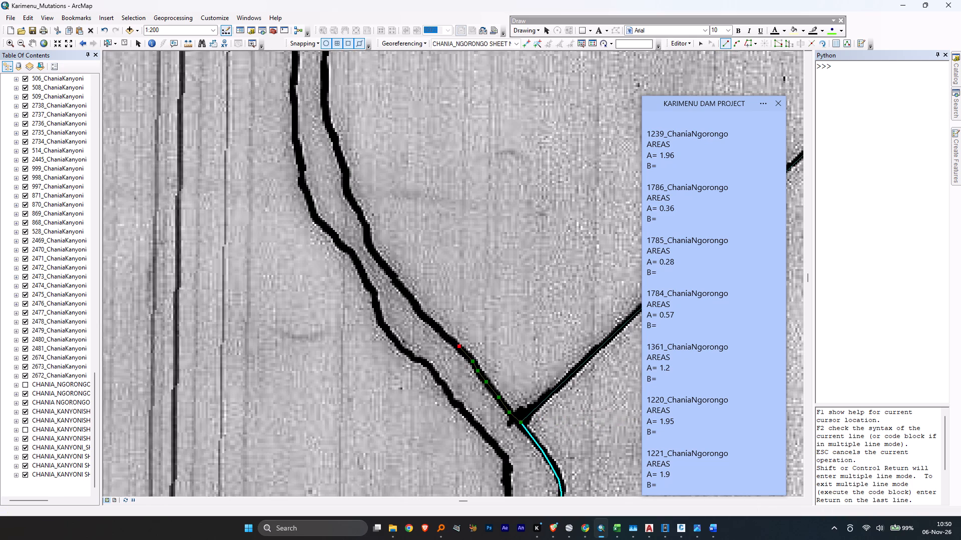
left_click(439, 329)
left_click(415, 307)
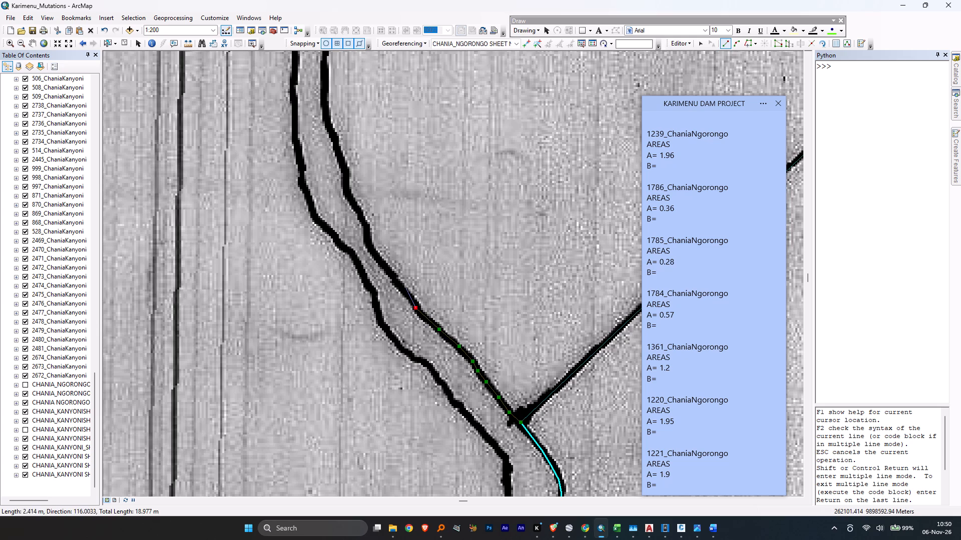
Continue 1220's river edge along the inner bank line for about 23 m to the bend where the bank turns straight north.
left_click(394, 276)
left_click(379, 260)
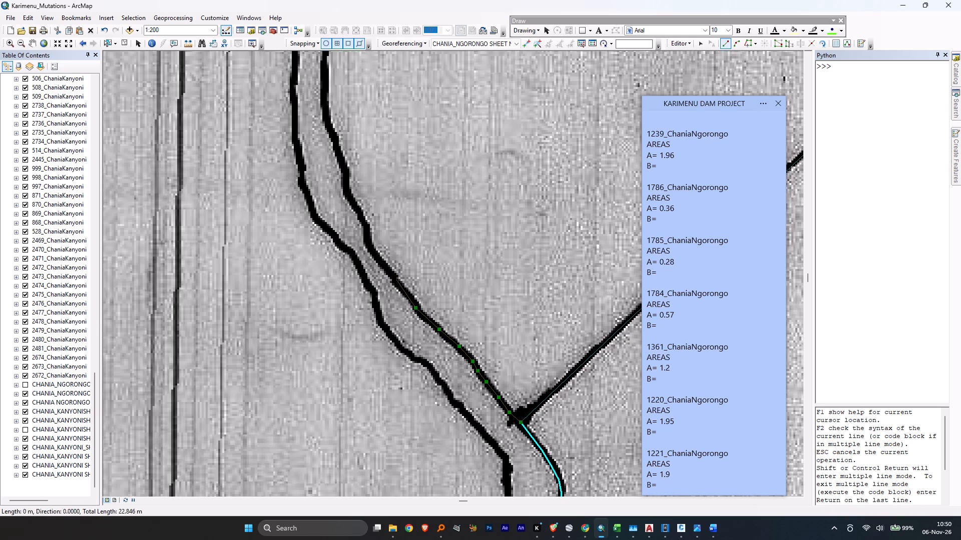
middle_click_drag(360, 243, 418, 403)
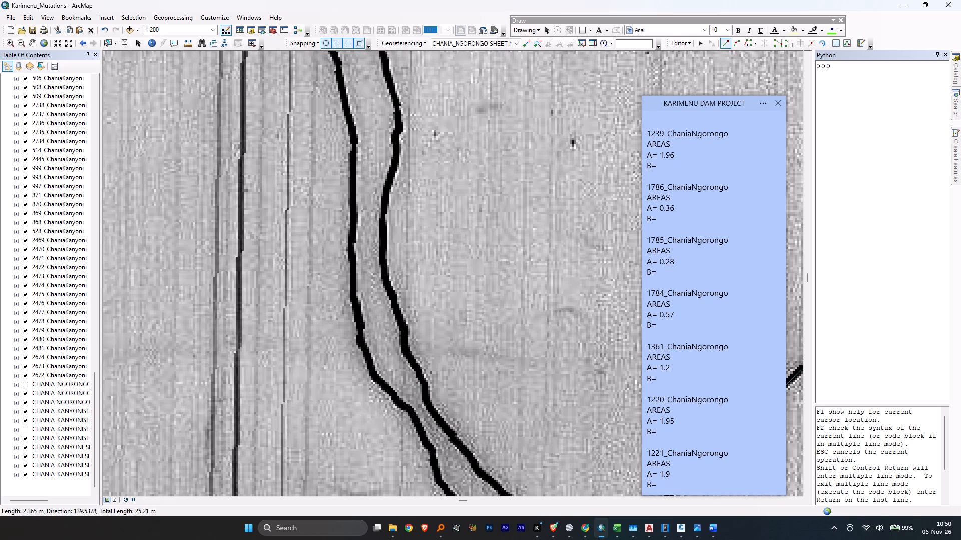
left_click(427, 404)
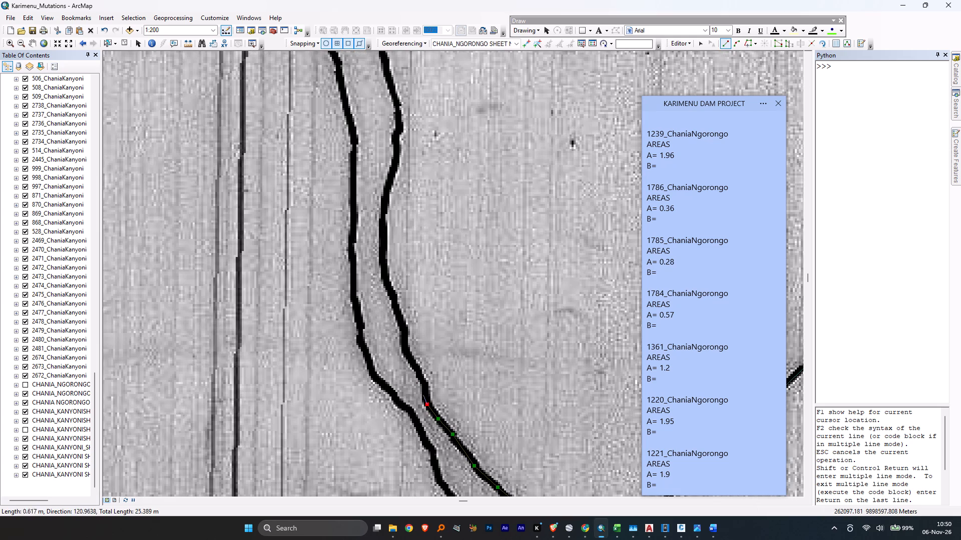
left_click(425, 384)
left_click(413, 361)
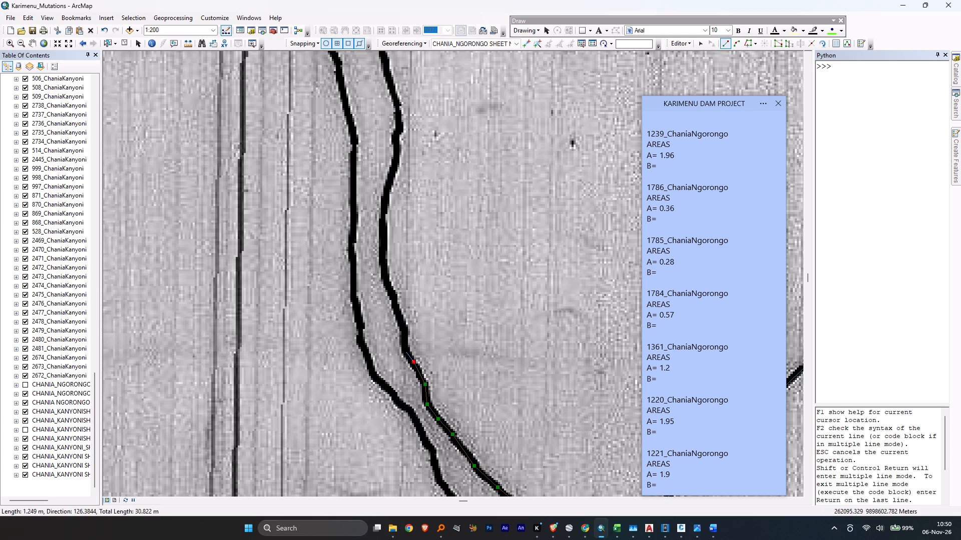
left_click(404, 349)
left_click(405, 329)
left_click(398, 311)
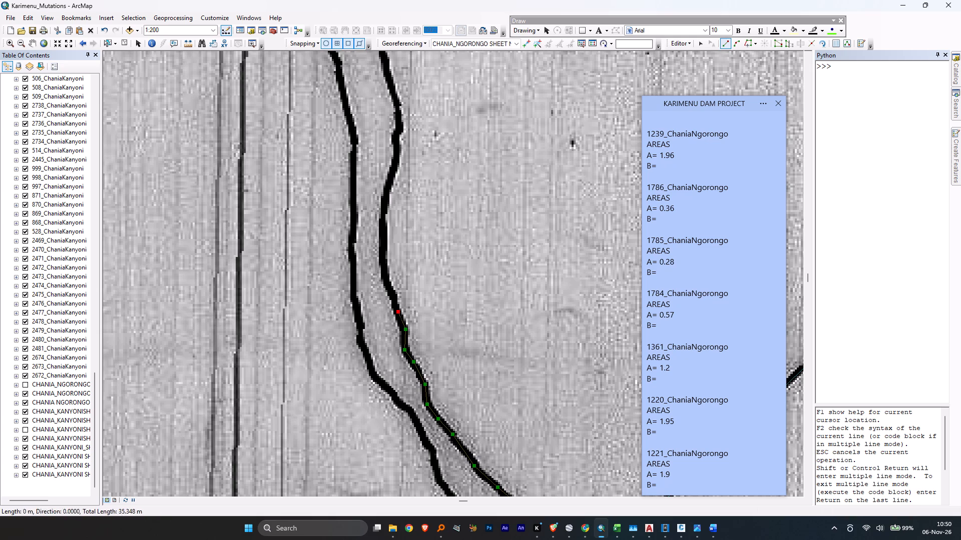
left_click(395, 297)
left_click(384, 277)
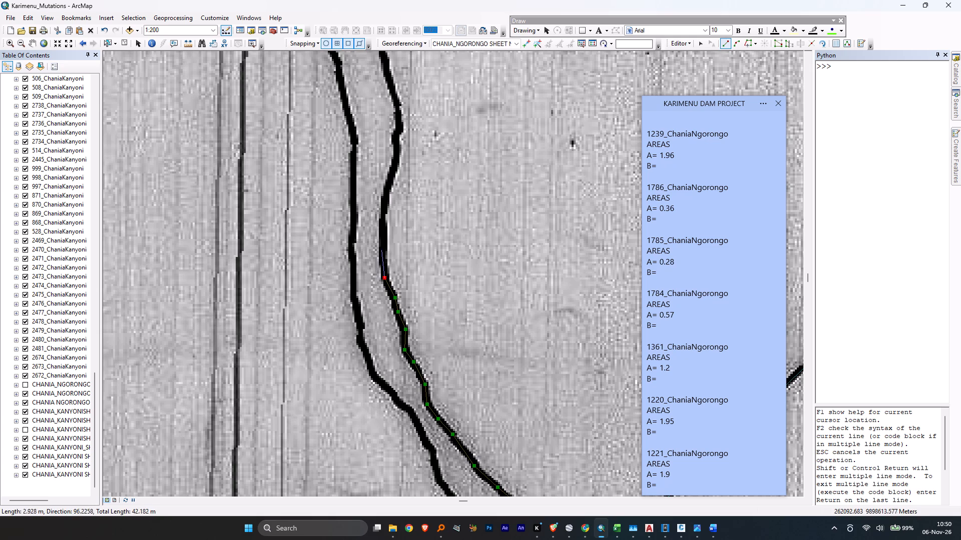
Continue 1220's river edge along the inner bank line for about 27 m, around the outward bulge to the sharp bend.
left_click(381, 247)
middle_click_drag(410, 214, 413, 392)
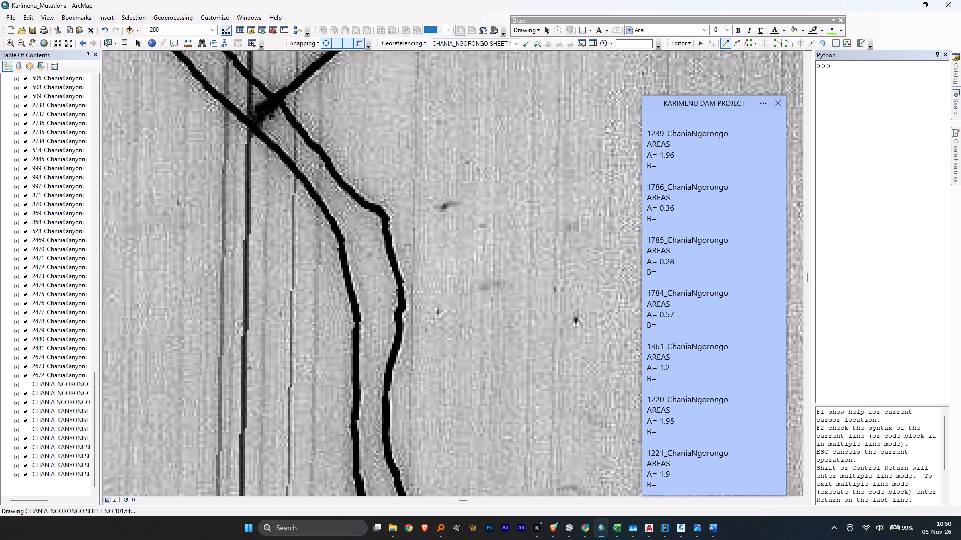
left_click(387, 379)
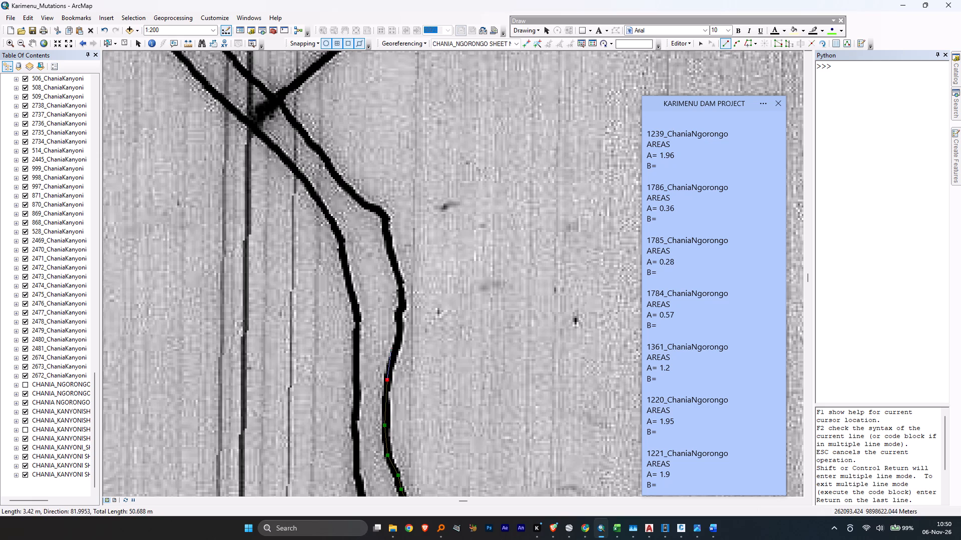
left_click(395, 346)
left_click(400, 327)
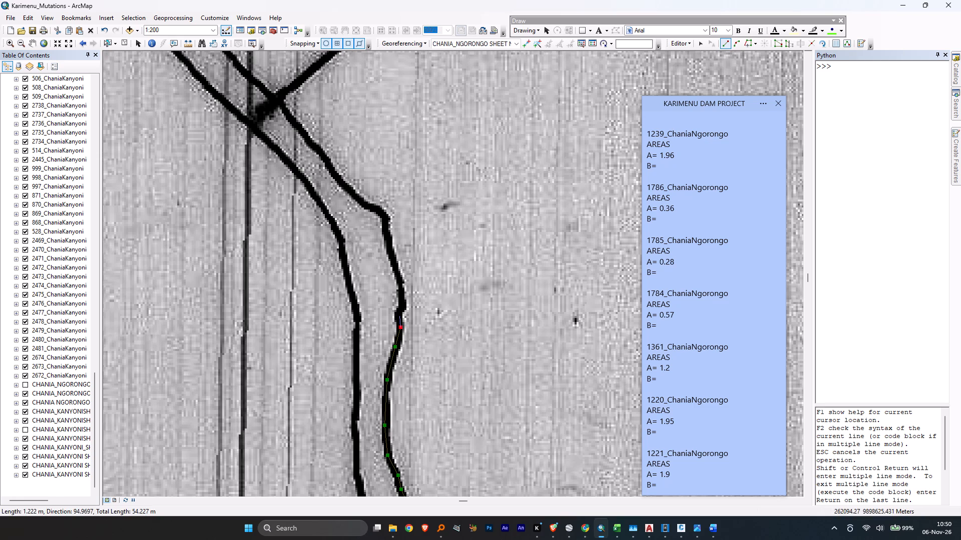
left_click(399, 315)
left_click(403, 305)
left_click(400, 284)
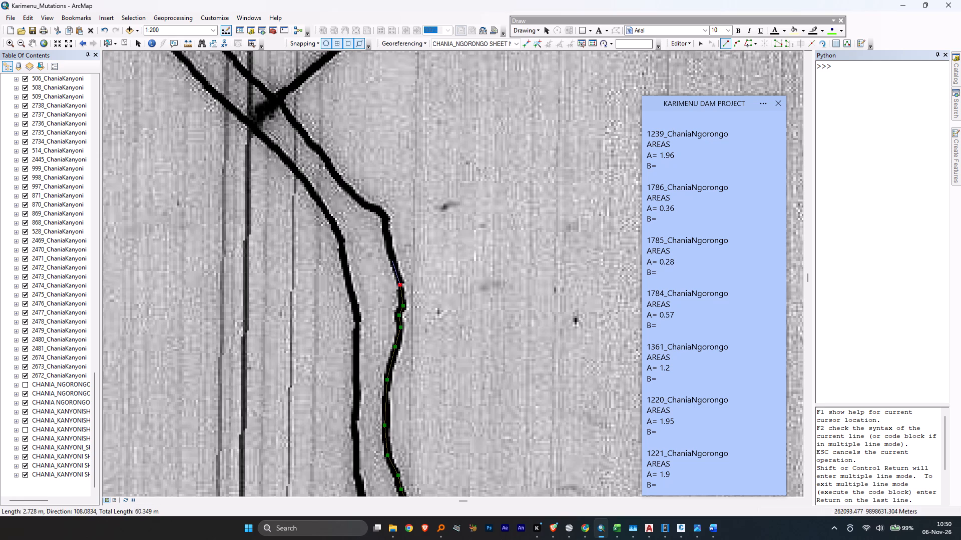
left_click(392, 259)
left_click(388, 240)
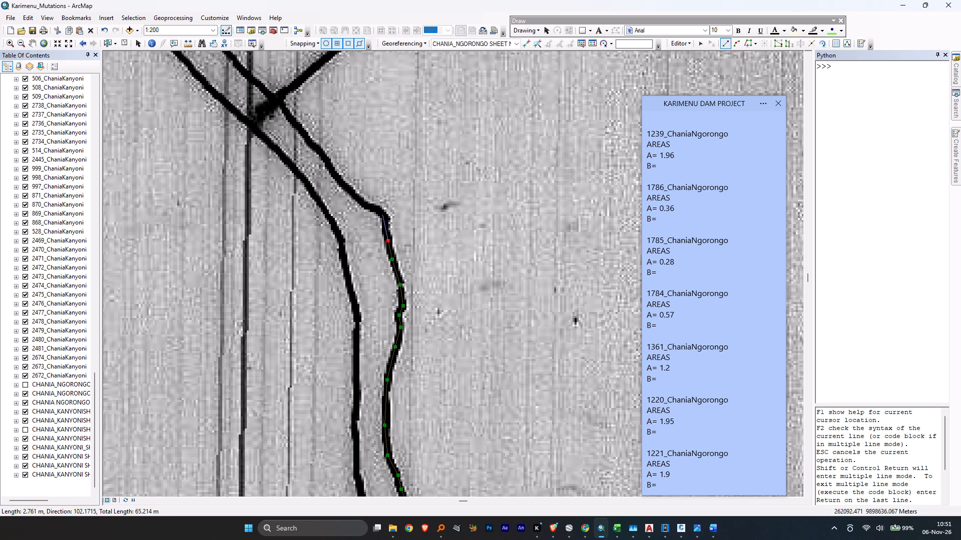
left_click(386, 218)
left_click(378, 209)
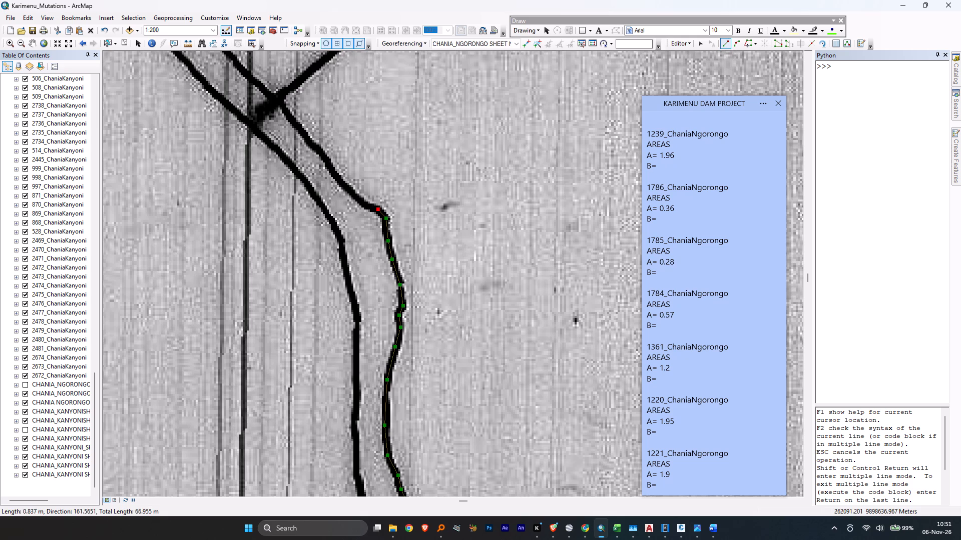
Finish 1220's river edge from the sharp bend to the river corner shared with 1221, about 82 m in total.
left_click(365, 204)
left_click(351, 191)
left_click(335, 175)
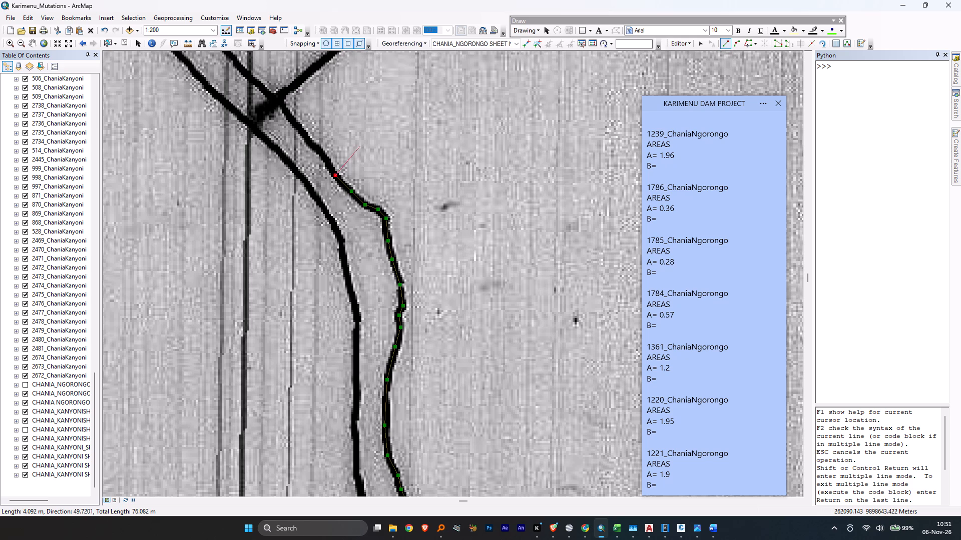
left_click(322, 154)
left_click(307, 140)
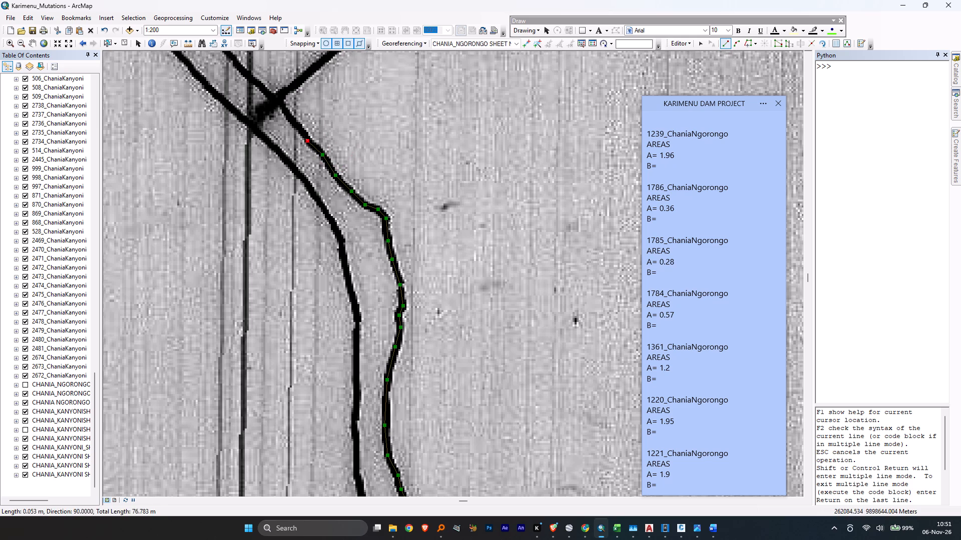
left_click(292, 121)
double_click(276, 100)
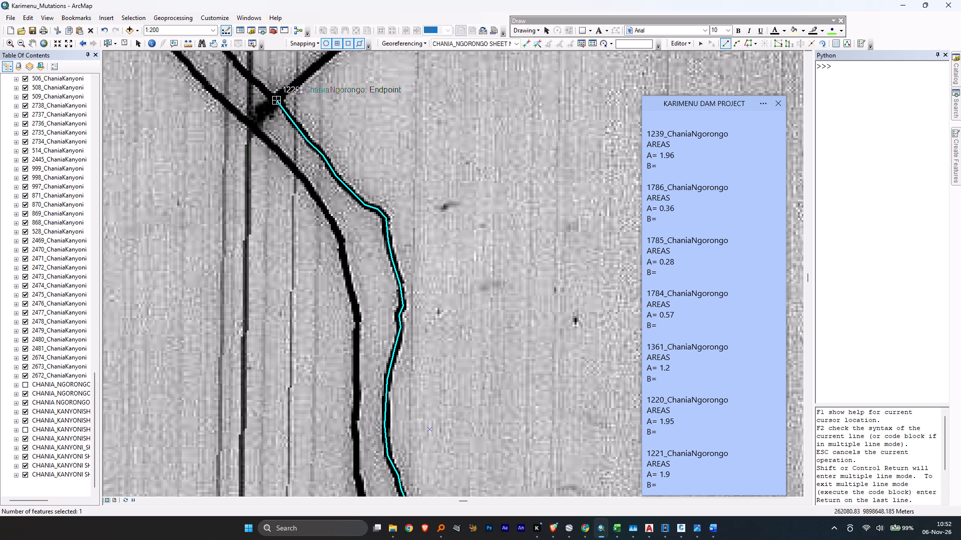
Trace the straight boundary between 1220 and 1221 from the river corner to the road edge, about 340 m long.
left_click(274, 100)
scroll(248, 201, "up", 9)
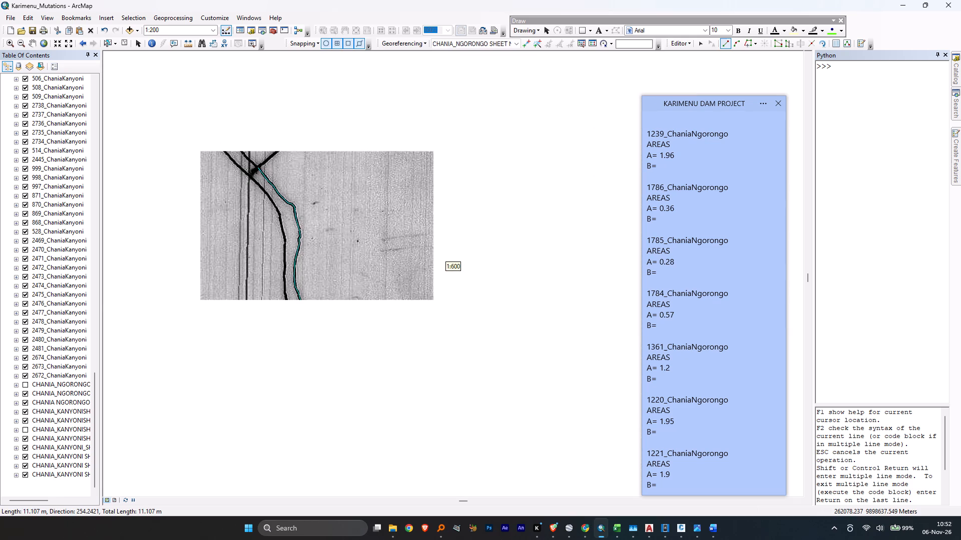
middle_click_drag(387, 90, 348, 307)
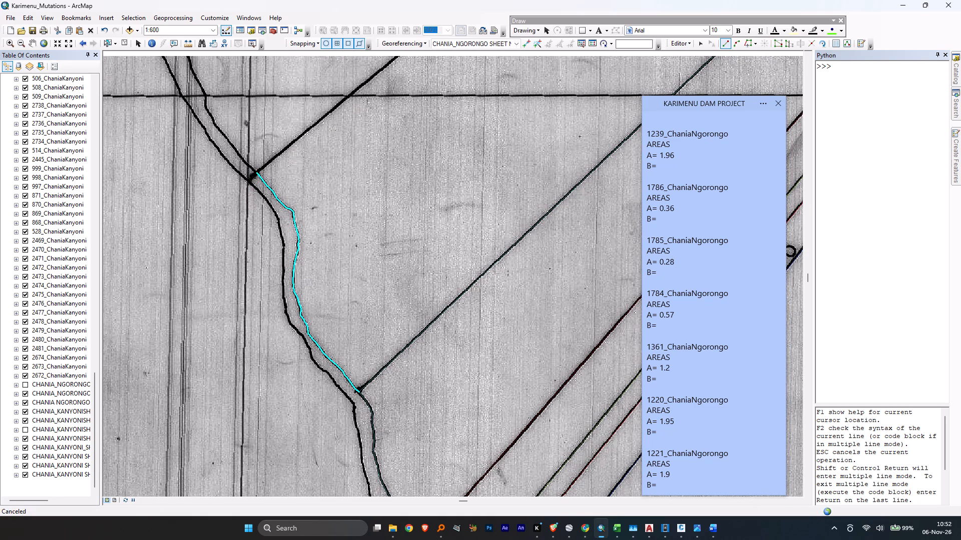
middle_click_drag(441, 170, 376, 335)
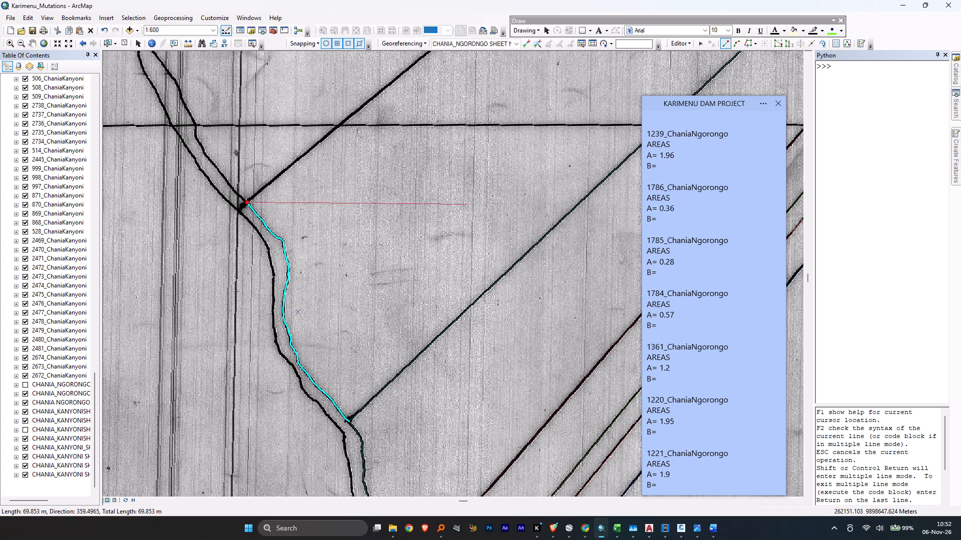
middle_click_drag(459, 199, 452, 222)
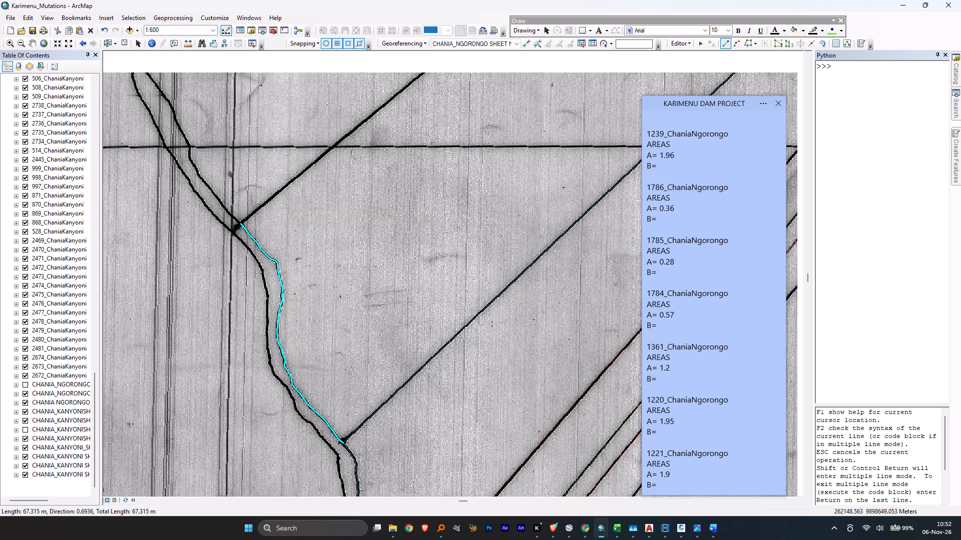
middle_click_drag(452, 222, 352, 432)
middle_click_drag(514, 168, 360, 352)
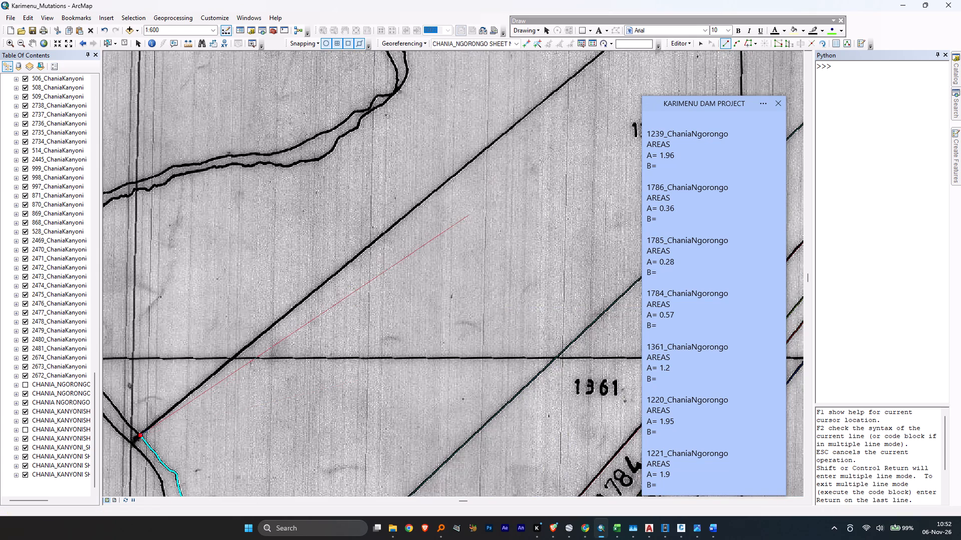
middle_click_drag(545, 151, 327, 390)
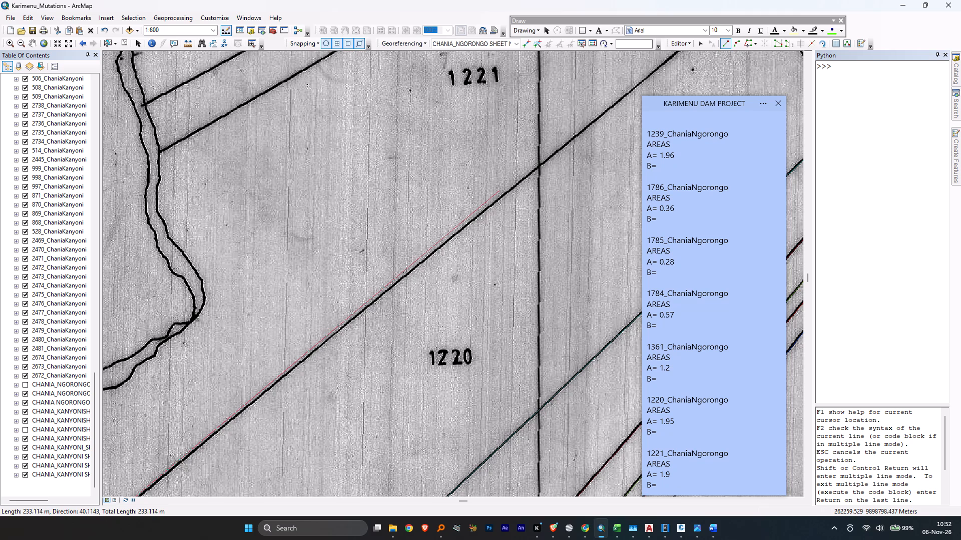
middle_click_drag(567, 184, 307, 404)
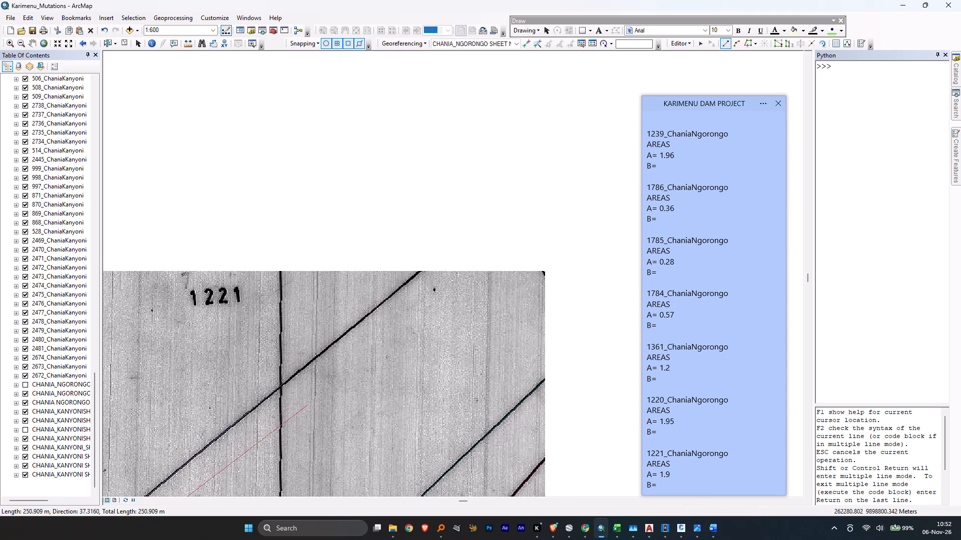
scroll(506, 196, "down", 3)
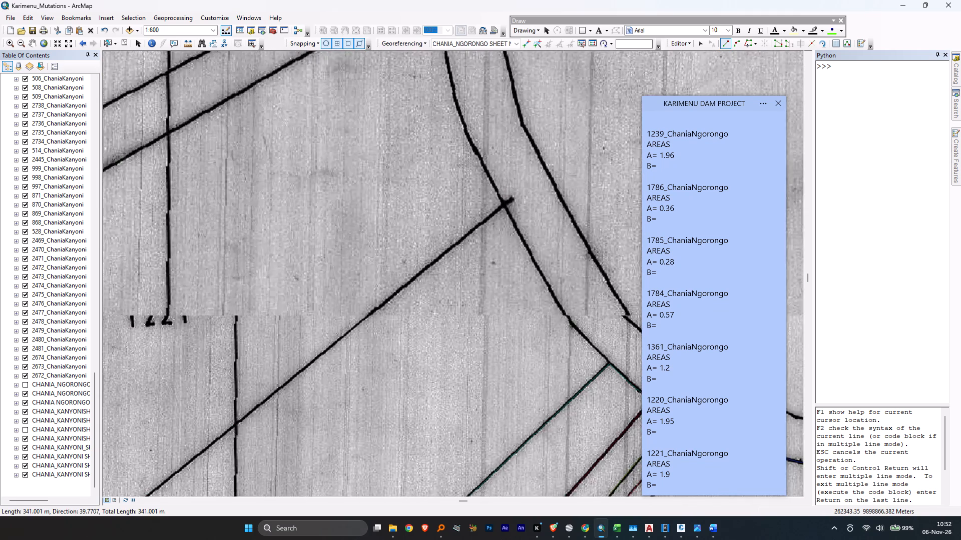
scroll(506, 196, "down", 4)
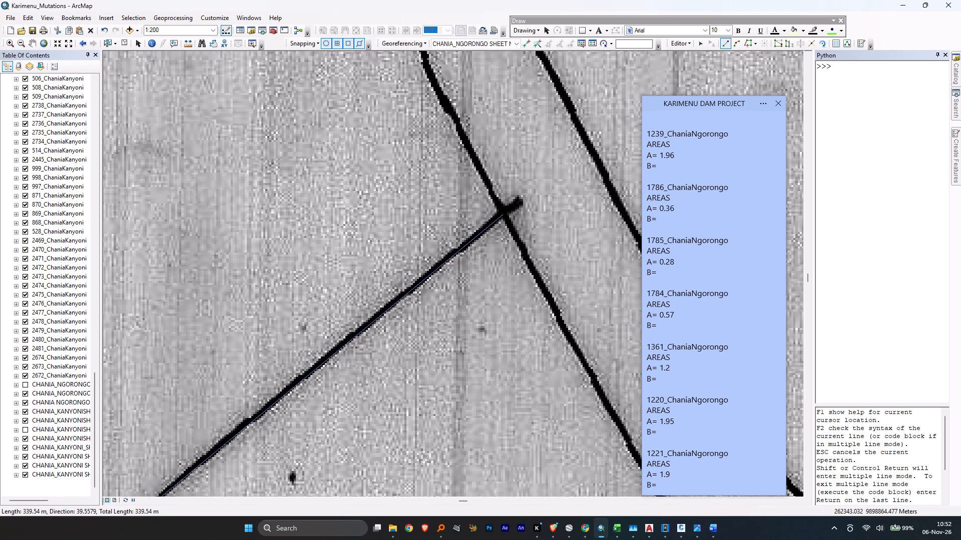
double_click(503, 213)
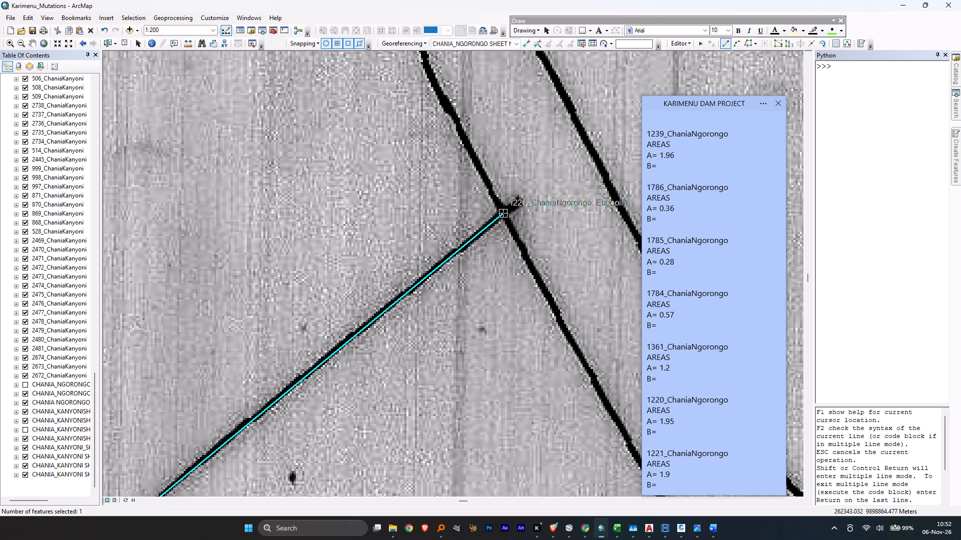
Trace 1220's road frontage from the 1221 boundary corner through the bend to 1361's road corner.
left_click(503, 213)
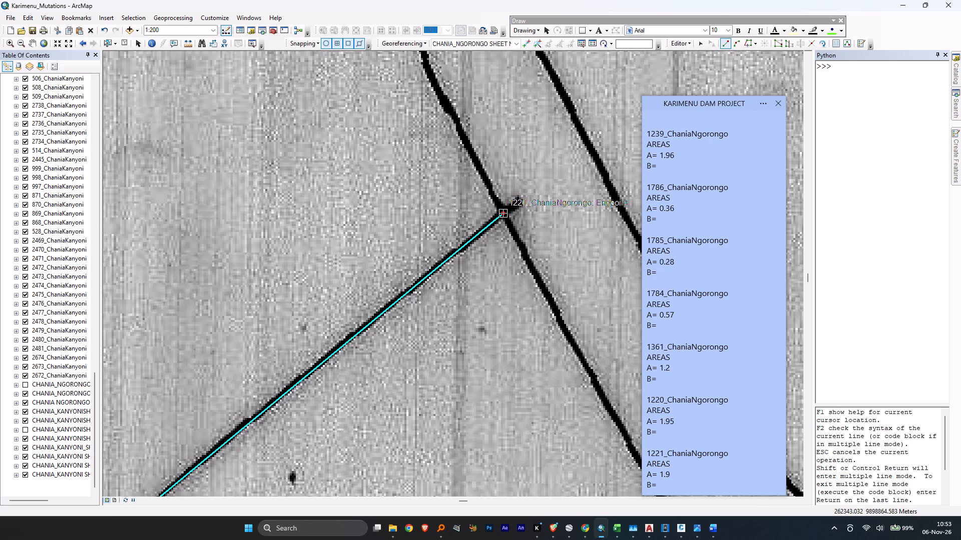
middle_click_drag(540, 305, 469, 212)
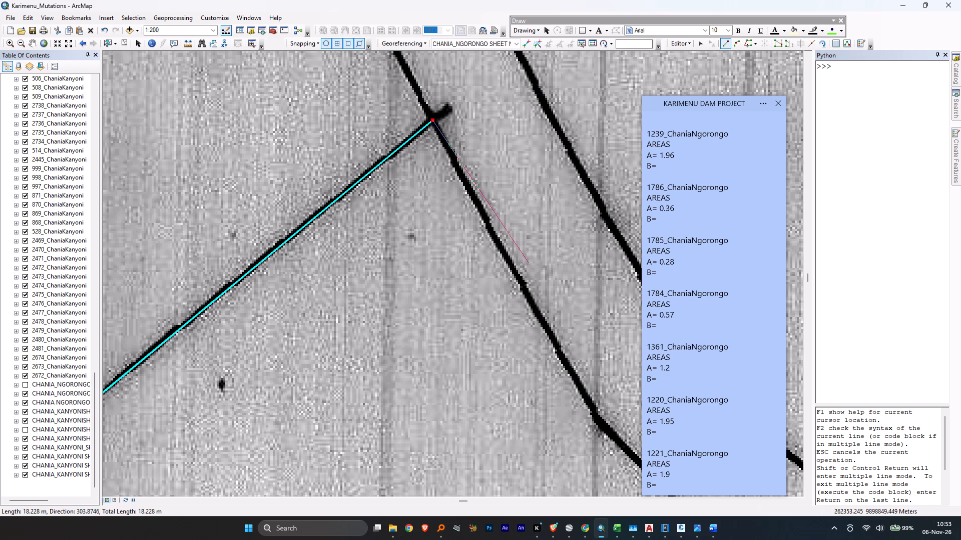
middle_click_drag(530, 307, 441, 201)
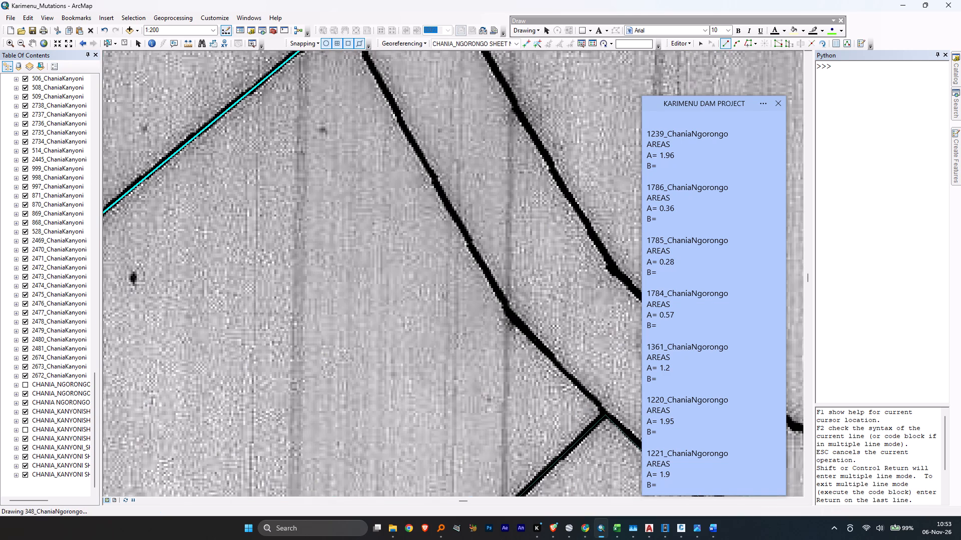
left_click(509, 314)
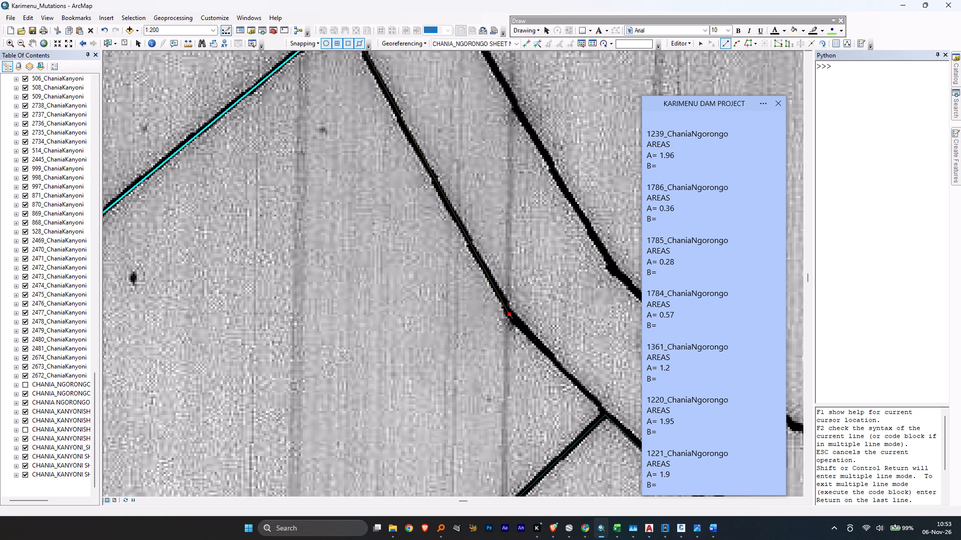
double_click(606, 414)
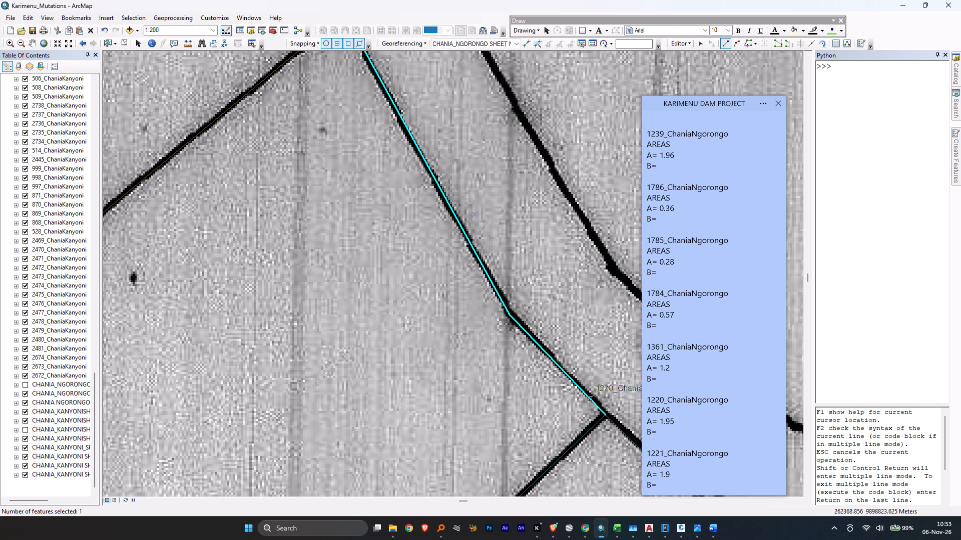
On the 1221_ChaniaNgorongo layer, trace about 26 m of 1221's road frontage as a line from the corner shared with 1220 toward 1799.
middle_click_drag(423, 247, 498, 382)
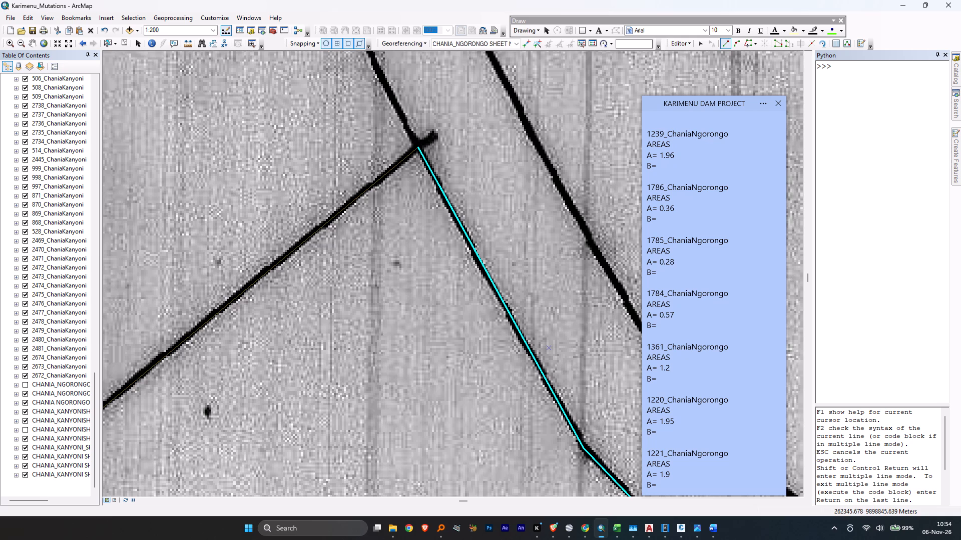
scroll(441, 305, "up", 11)
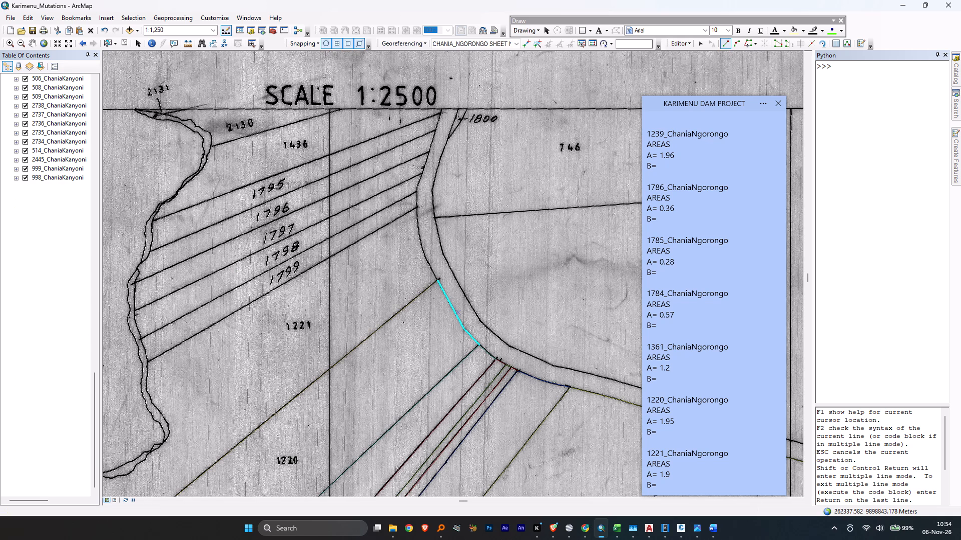
middle_click_drag(401, 302, 473, 355)
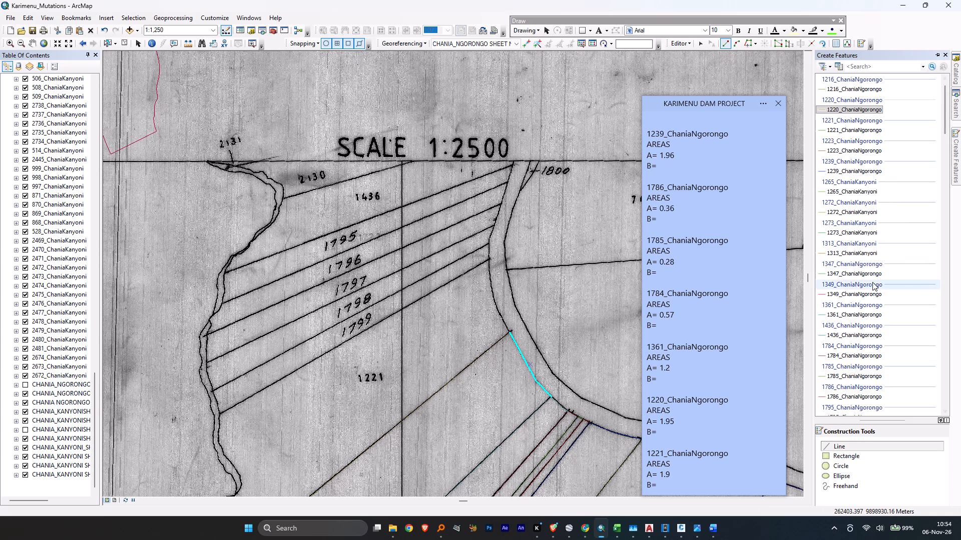
left_click(853, 126)
left_click(849, 445)
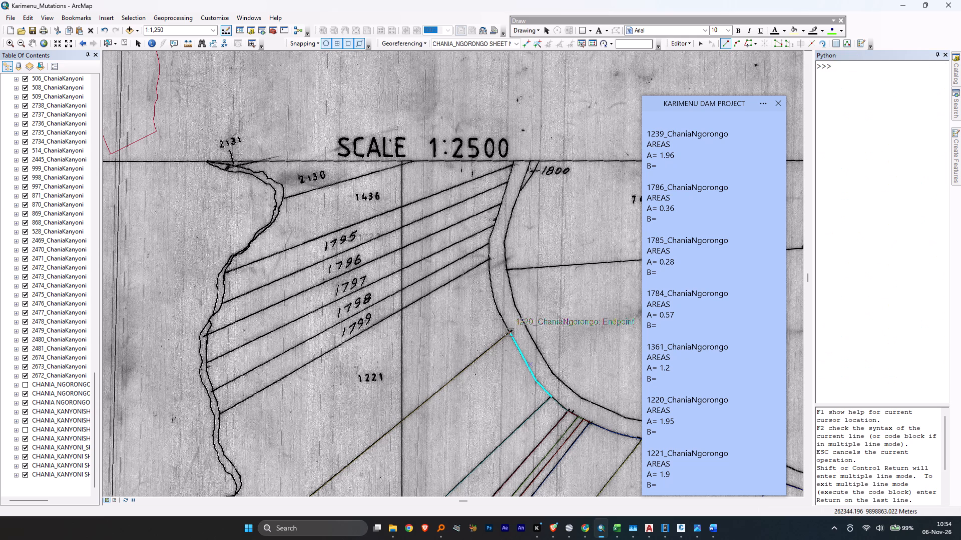
scroll(511, 334, "down", 7)
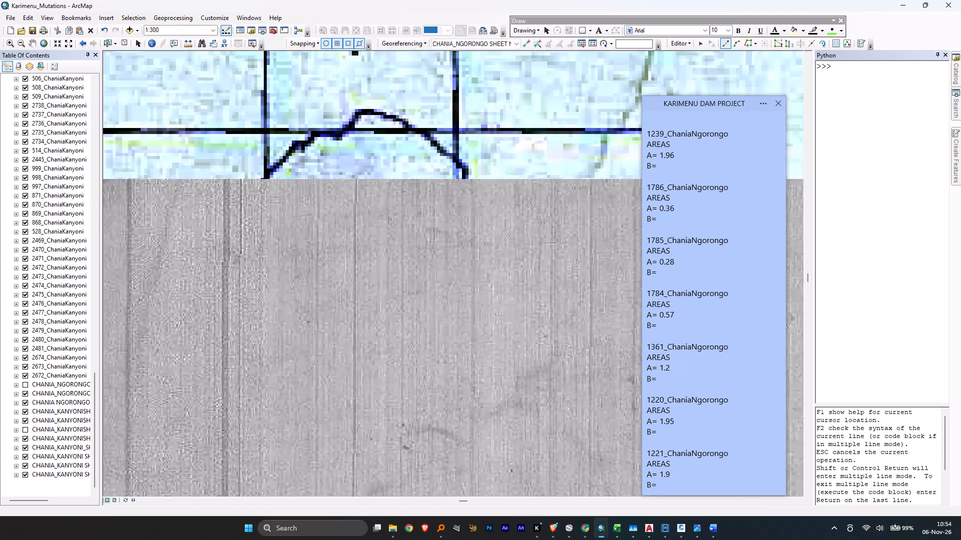
scroll(511, 334, "down", 2)
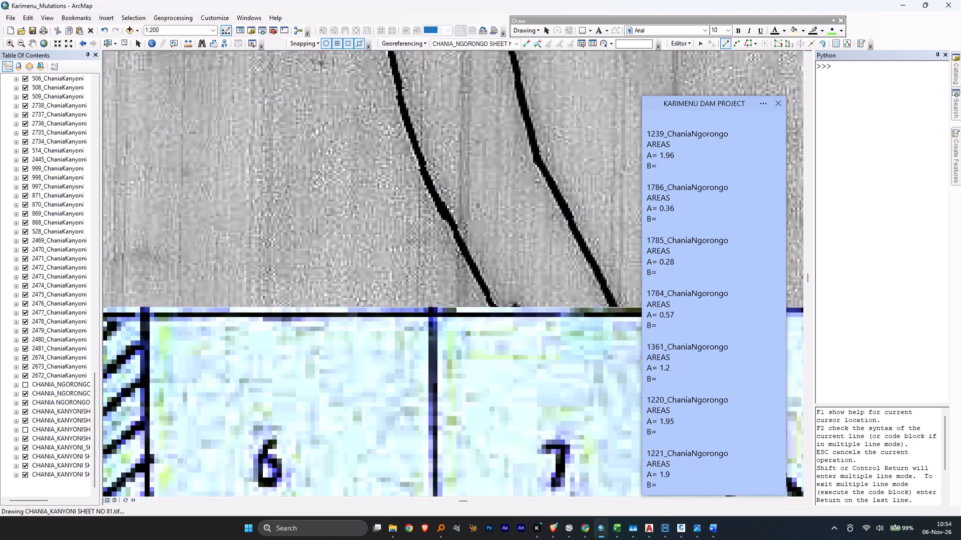
left_click(502, 323)
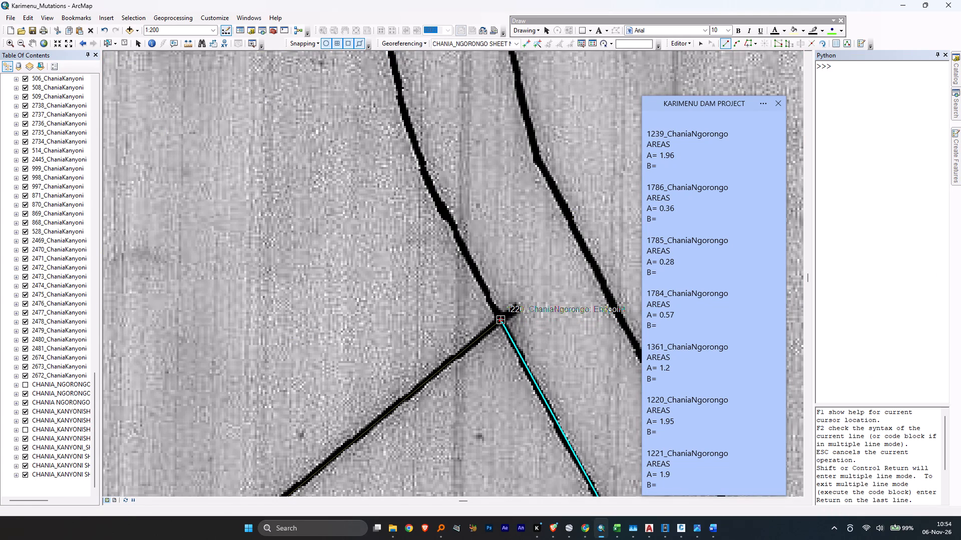
left_click(465, 252)
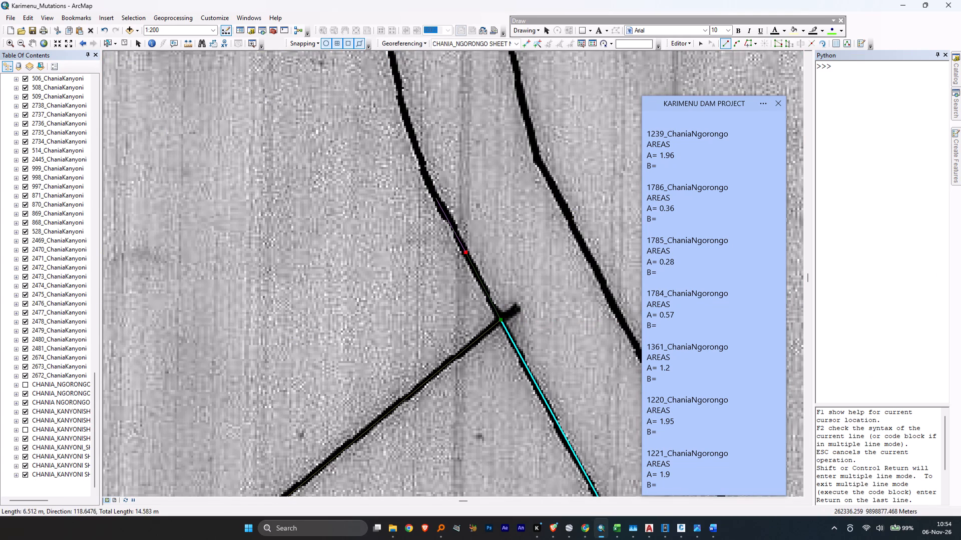
left_click(429, 184)
middle_click_drag(392, 137, 459, 365)
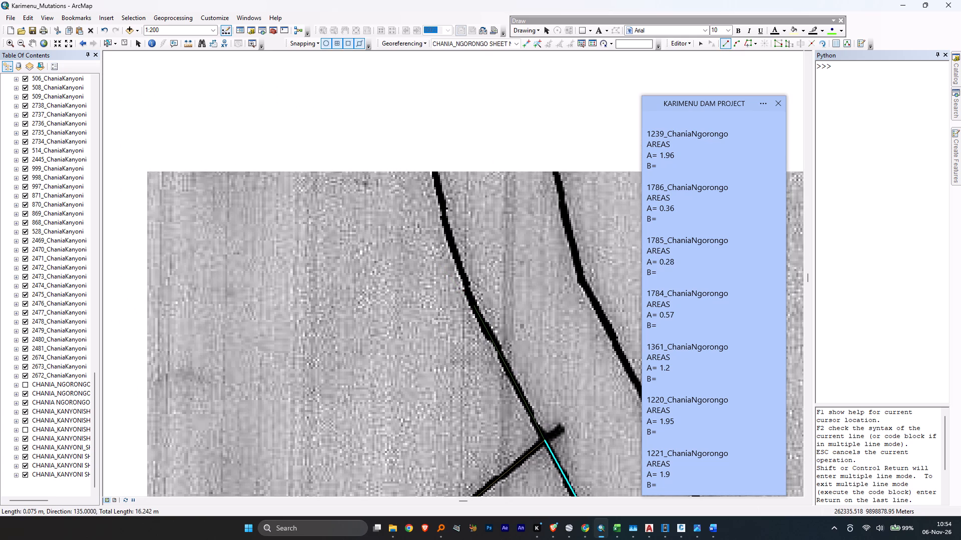
middle_click_drag(459, 365, 459, 366)
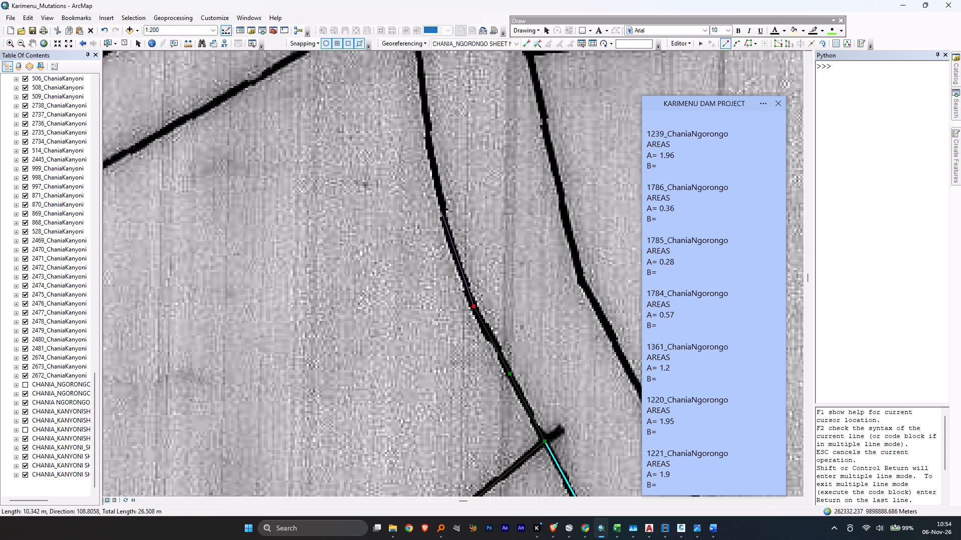
left_click(445, 217)
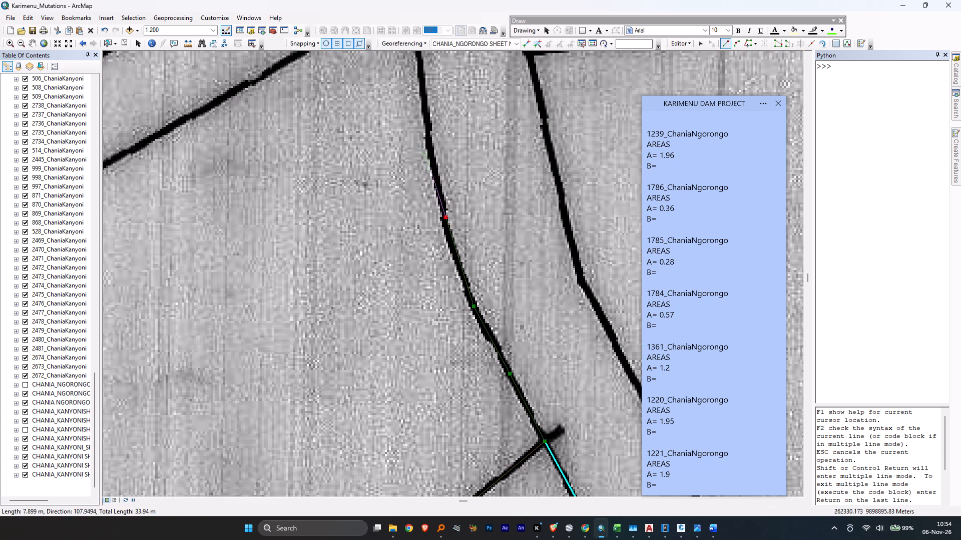
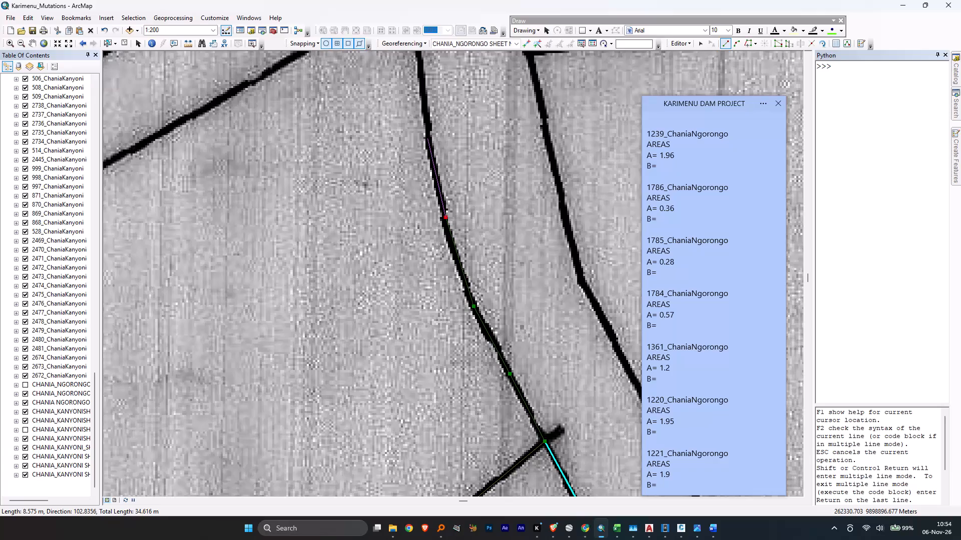
Finish tracing parcel 1221's curved roadside boundary up to its corner with parcel 1799, a line about 51 m long.
left_click(428, 138)
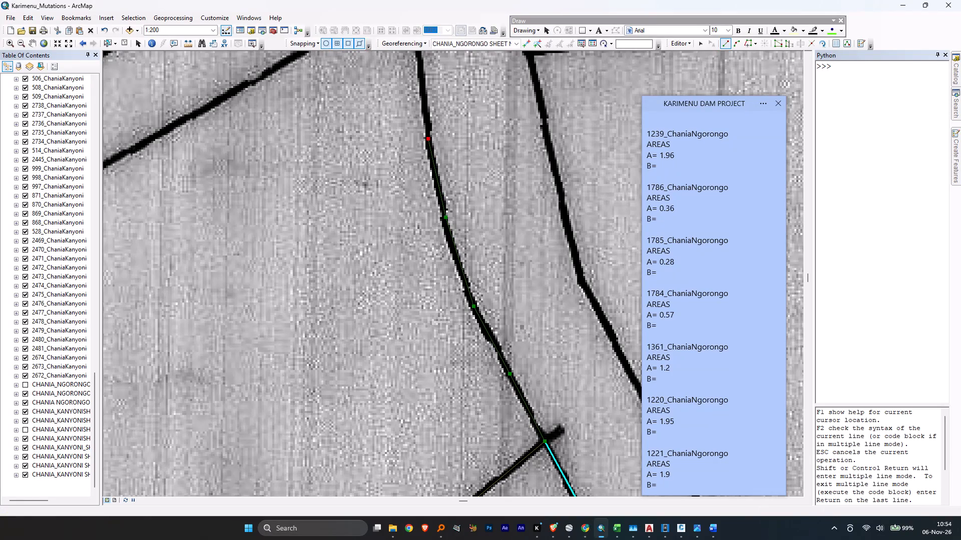
middle_click_drag(428, 138, 429, 301)
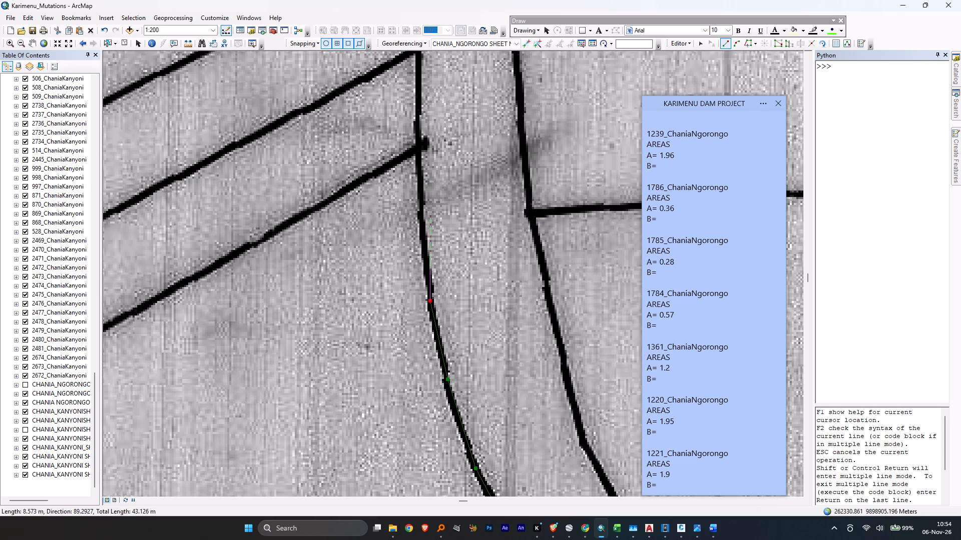
double_click(418, 148)
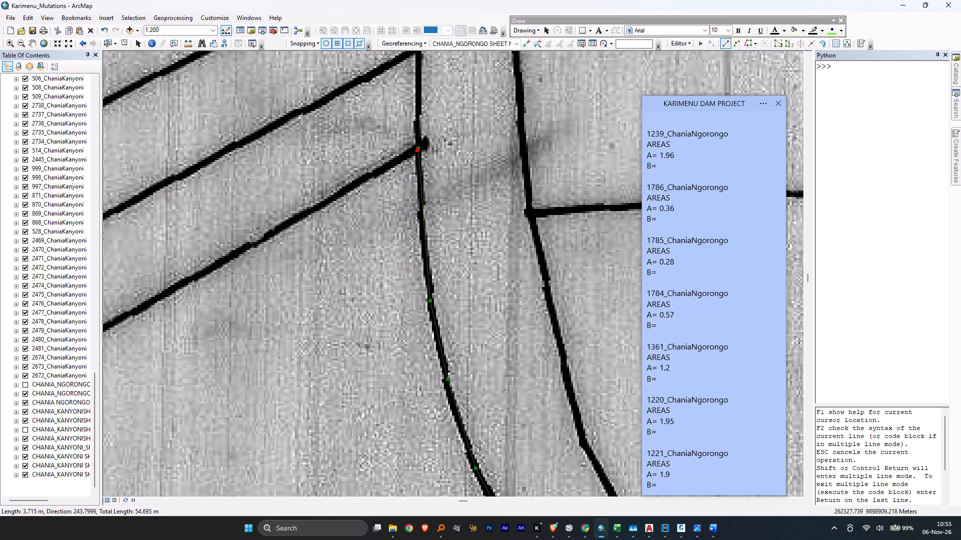
right_click(417, 150)
left_click(453, 181)
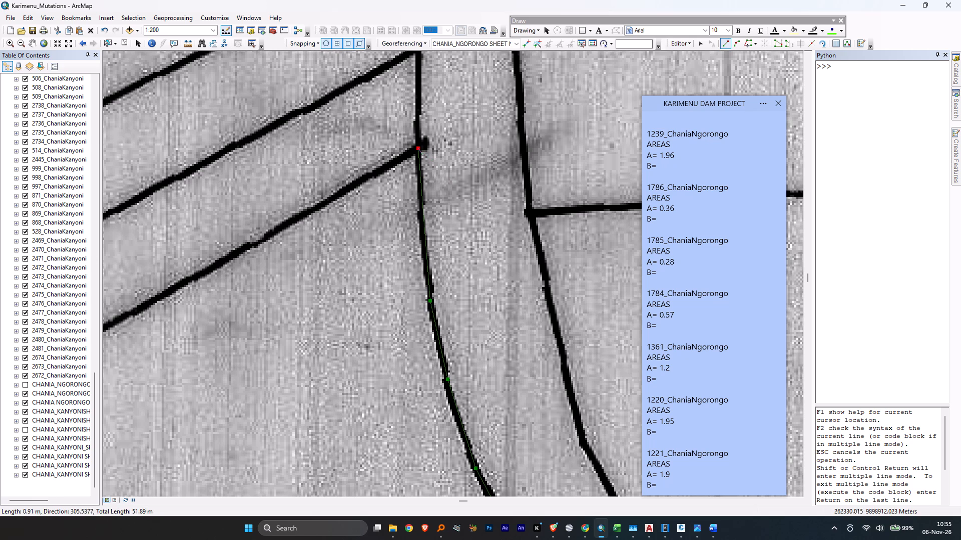
right_click(418, 148)
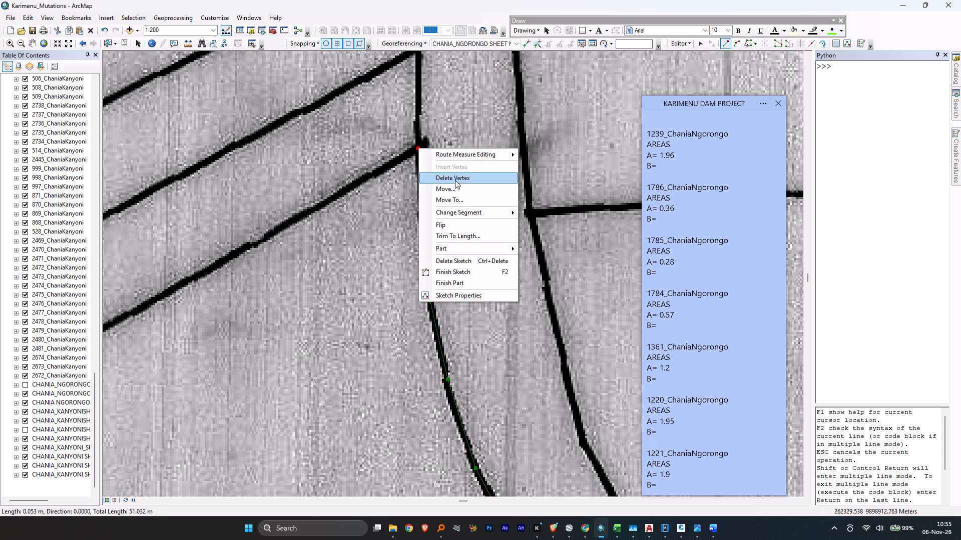
left_click(465, 178)
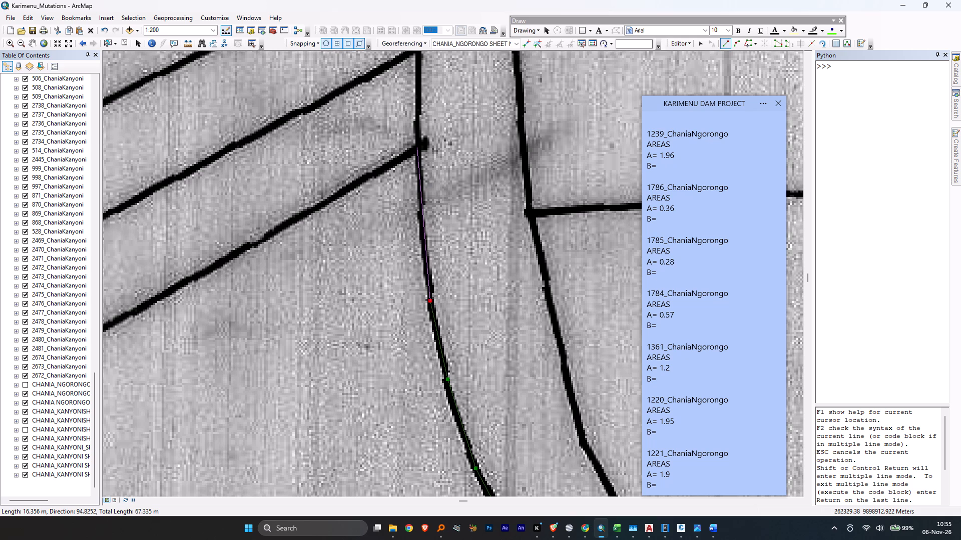
double_click(418, 147)
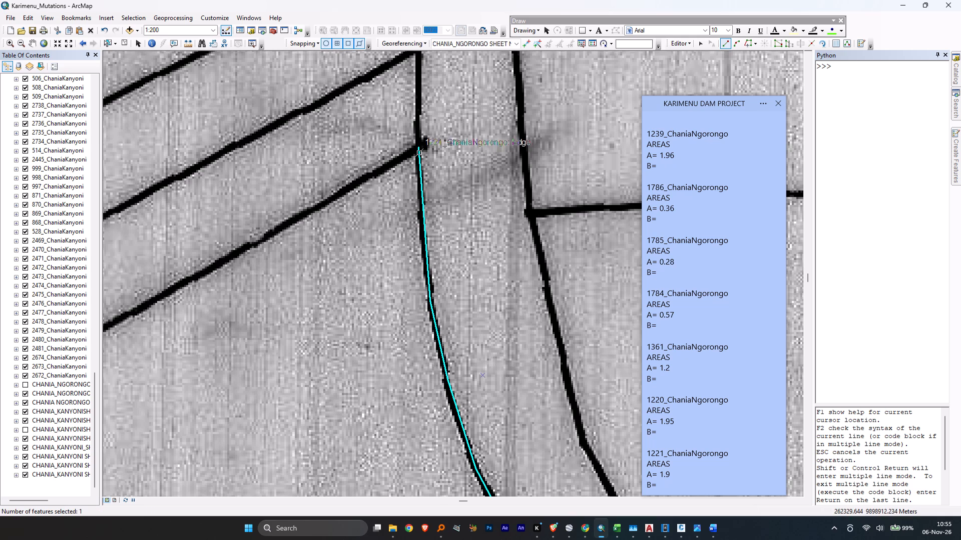
Digitize the straight boundary between parcels 1799 and 1221 from the road corner to the river's east bank, about 206 m long.
left_click(420, 148)
scroll(377, 264, "up", 9)
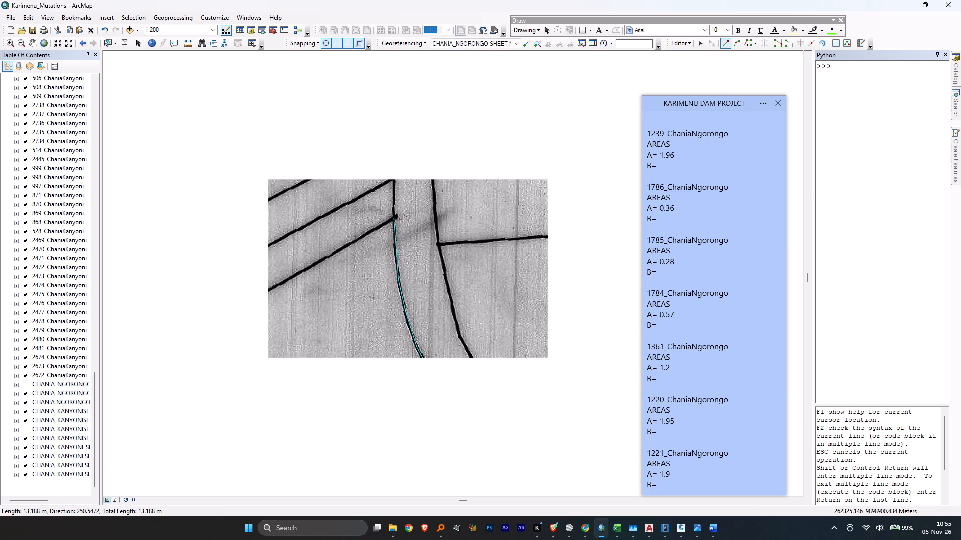
scroll(377, 264, "up", 3)
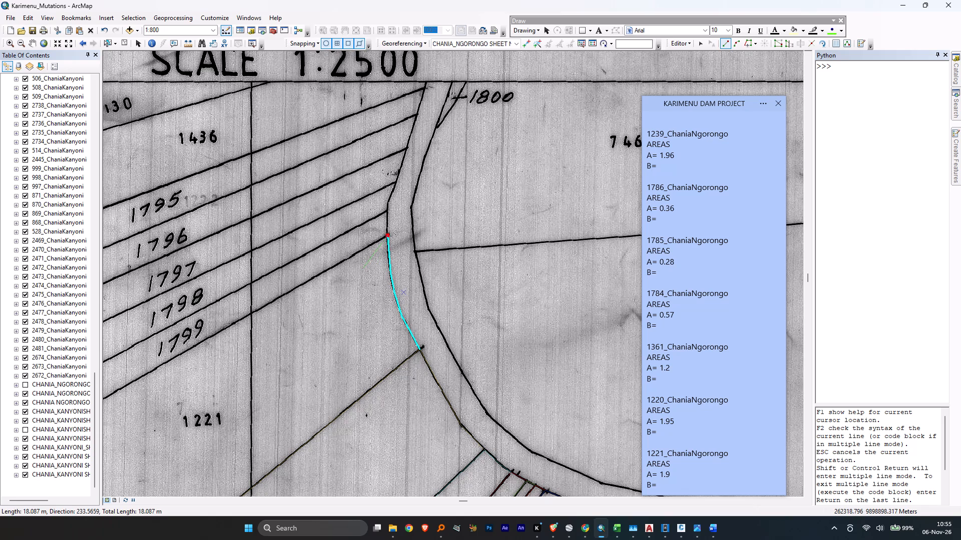
middle_click_drag(264, 314, 455, 221)
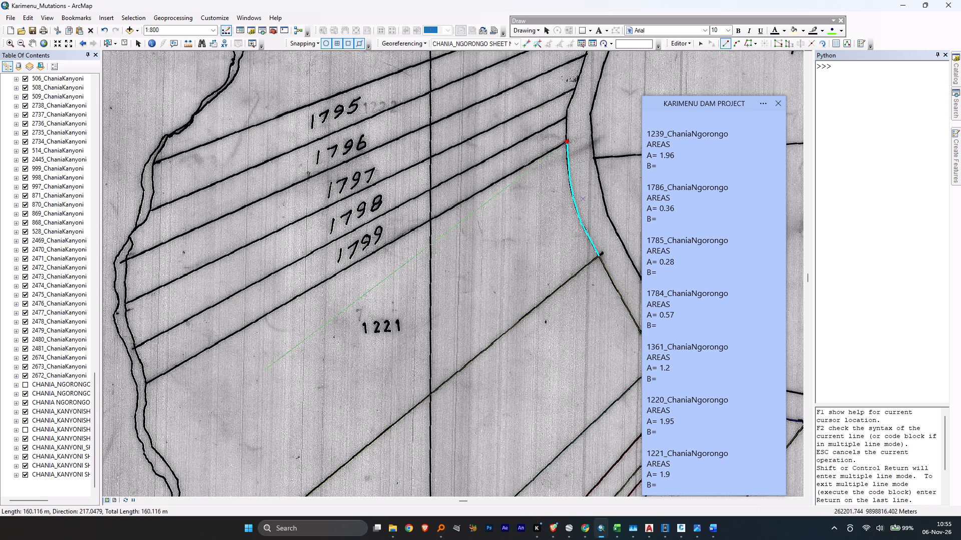
middle_click_drag(247, 383, 406, 242)
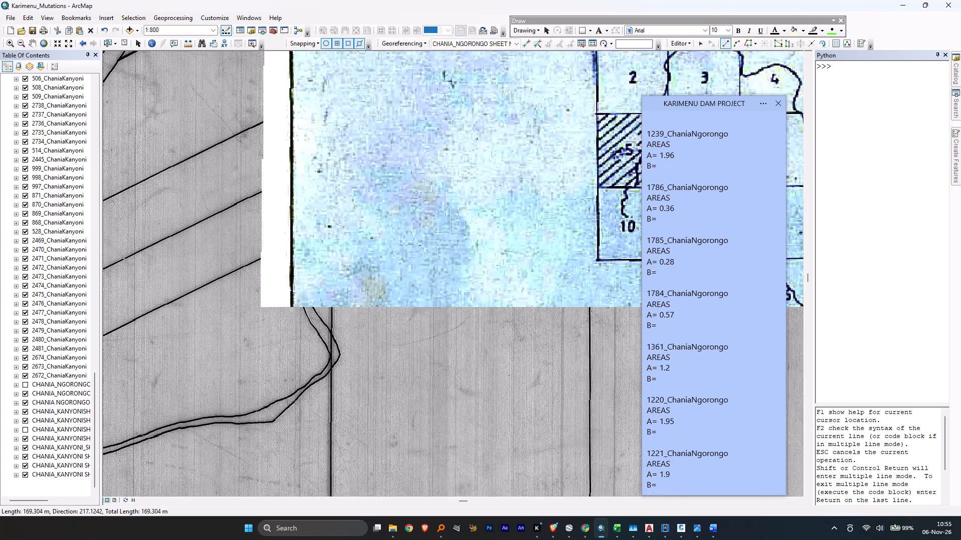
scroll(302, 243, "down", 7)
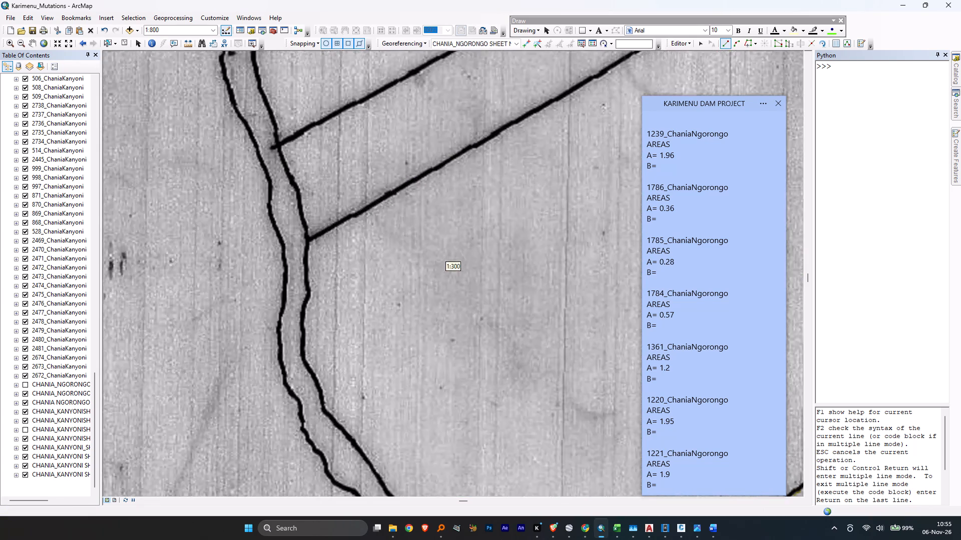
scroll(302, 243, "down", 2)
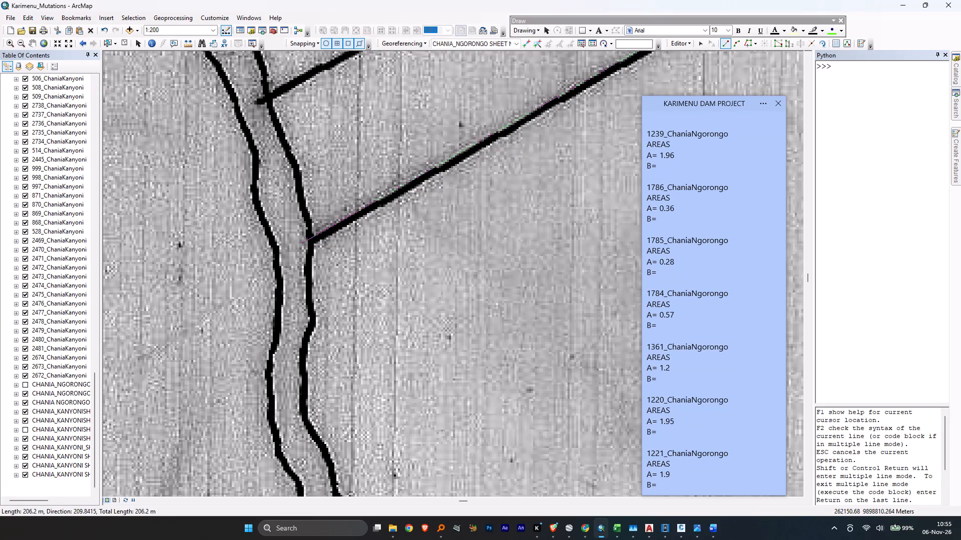
double_click(311, 241)
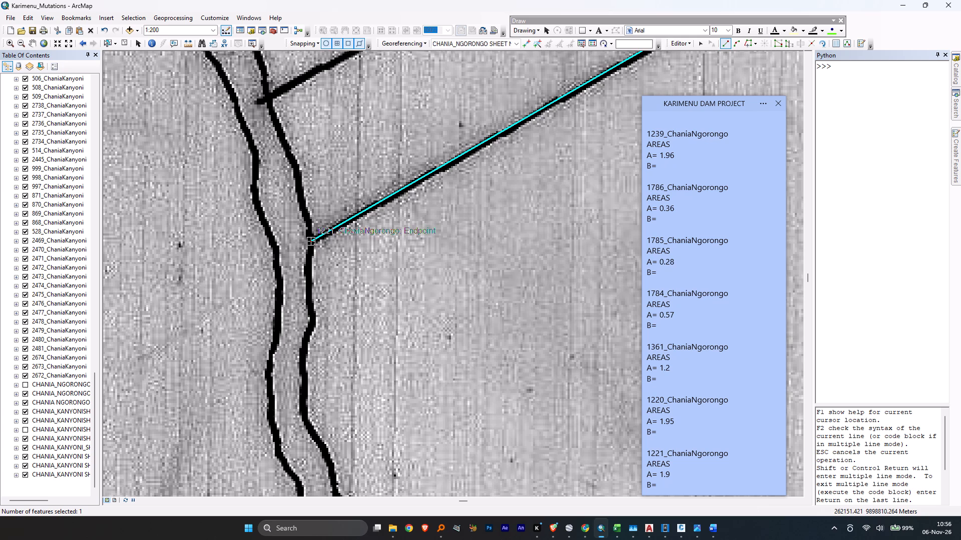
Start tracing parcel 1221's river boundary from the 1799 corner, following the east bank's bends southward for about 26 m.
left_click(309, 243)
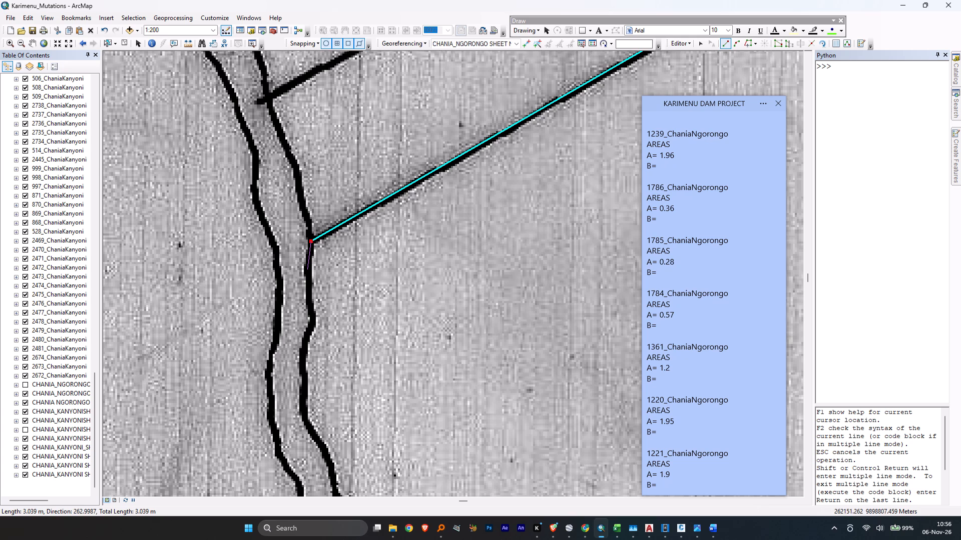
left_click(307, 269)
left_click(308, 290)
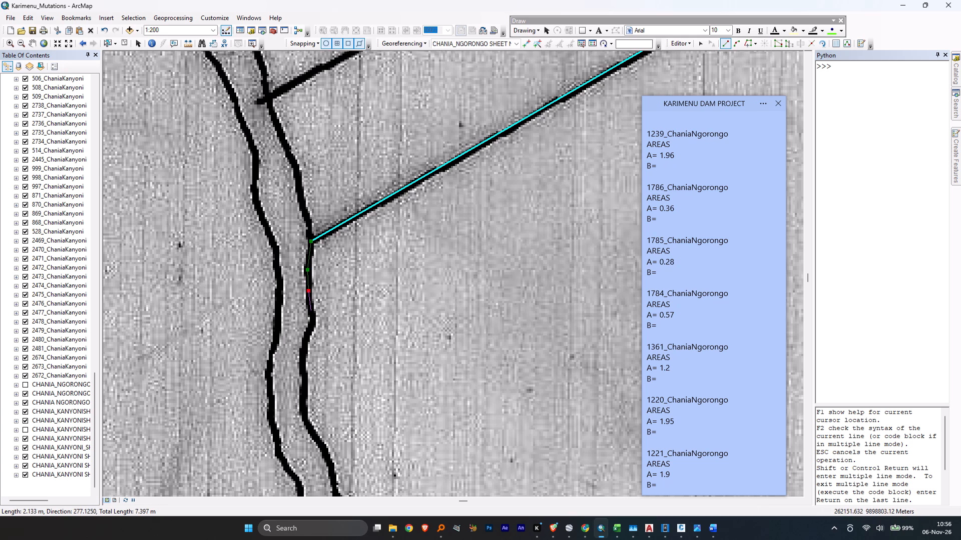
left_click(311, 309)
left_click(312, 320)
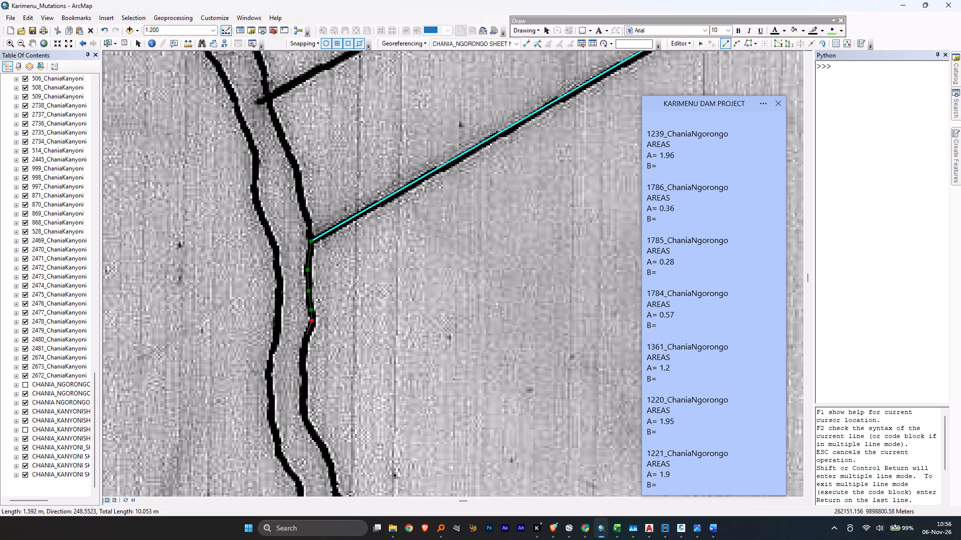
left_click(306, 335)
left_click(305, 345)
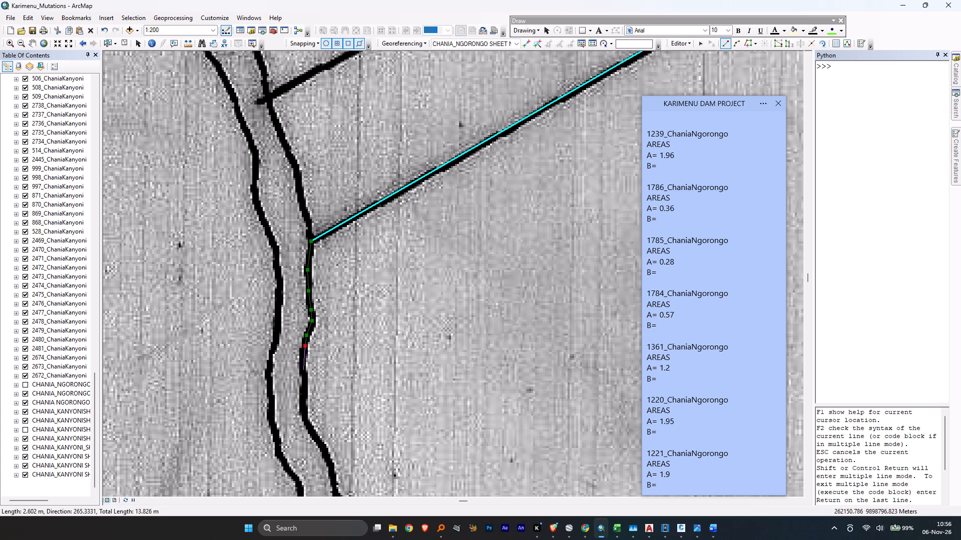
left_click(301, 370)
left_click(303, 394)
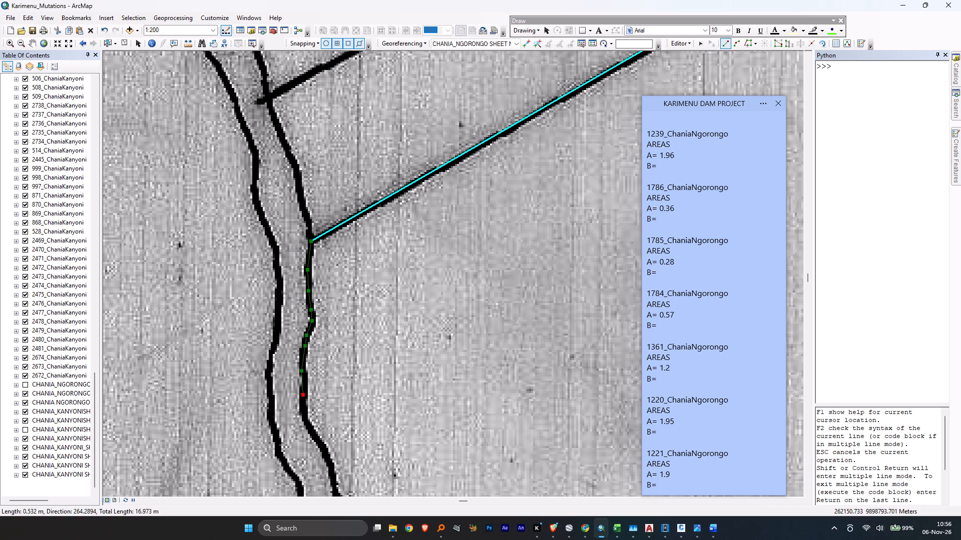
left_click(304, 420)
left_click(317, 441)
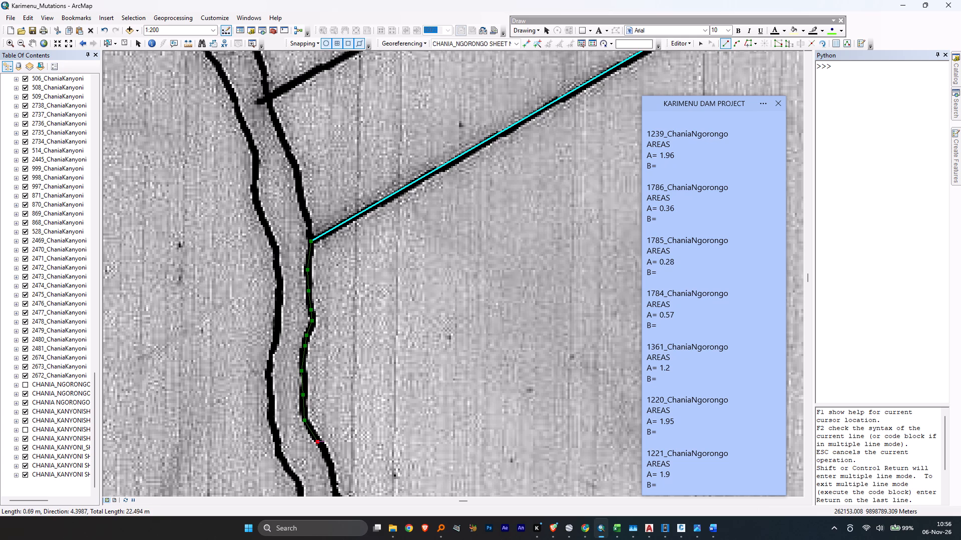
left_click(328, 458)
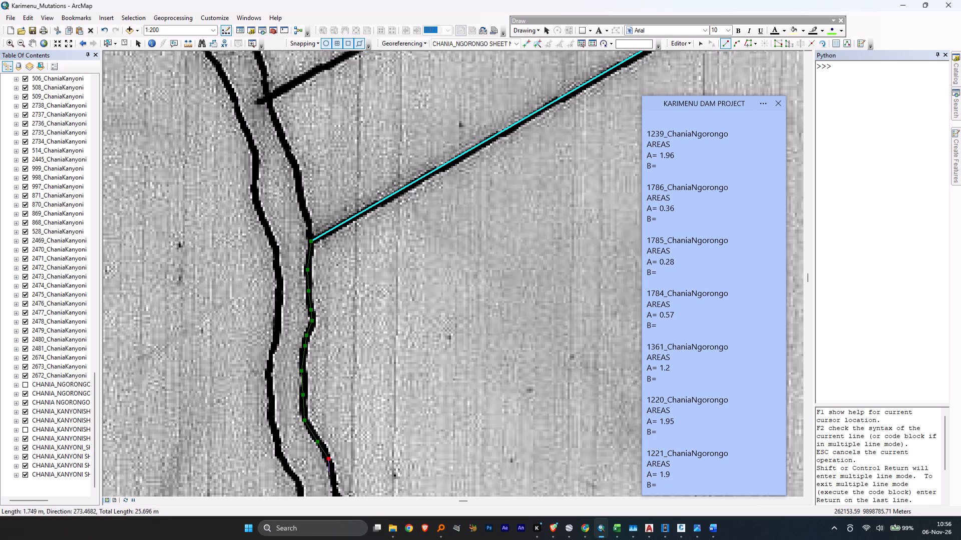
left_click(332, 479)
Continue the river boundary southeast along the east bank to just past the sharp bend, bringing the line to about 48 m.
middle_click_drag(332, 479, 319, 296)
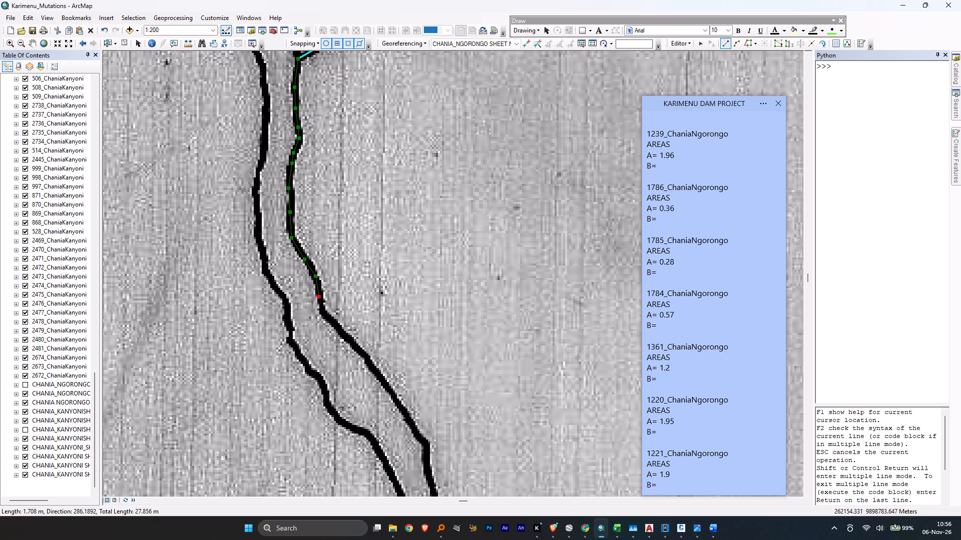
left_click(322, 314)
left_click(337, 325)
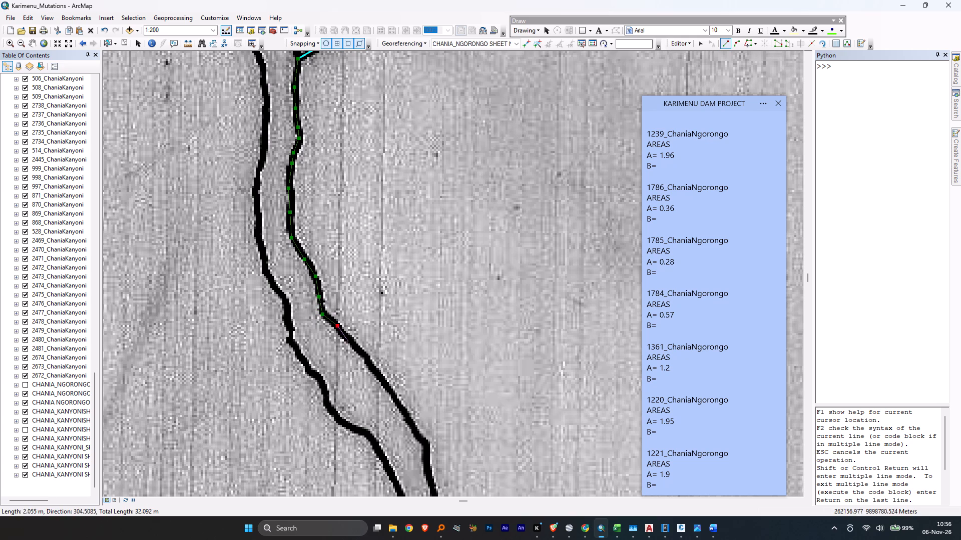
left_click(351, 341)
left_click(362, 353)
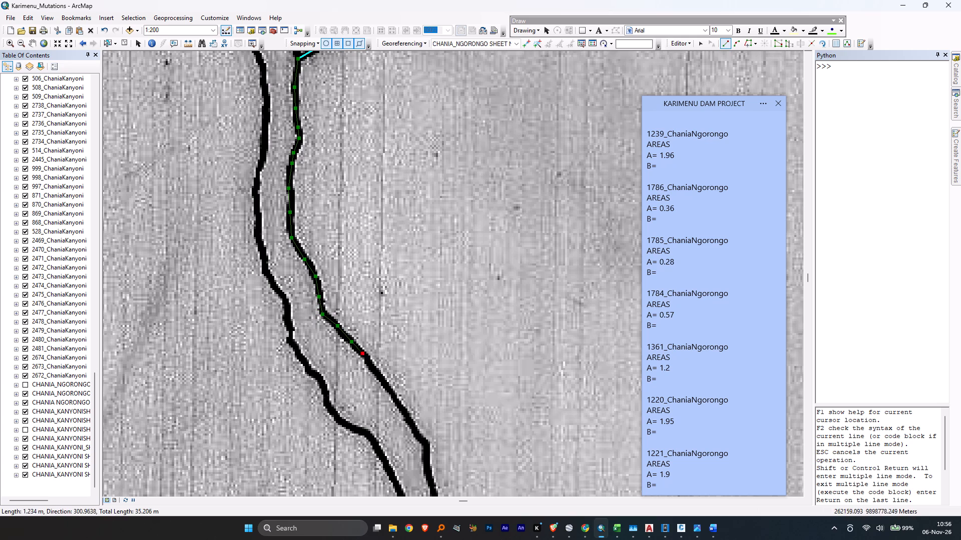
left_click(368, 363)
left_click(379, 378)
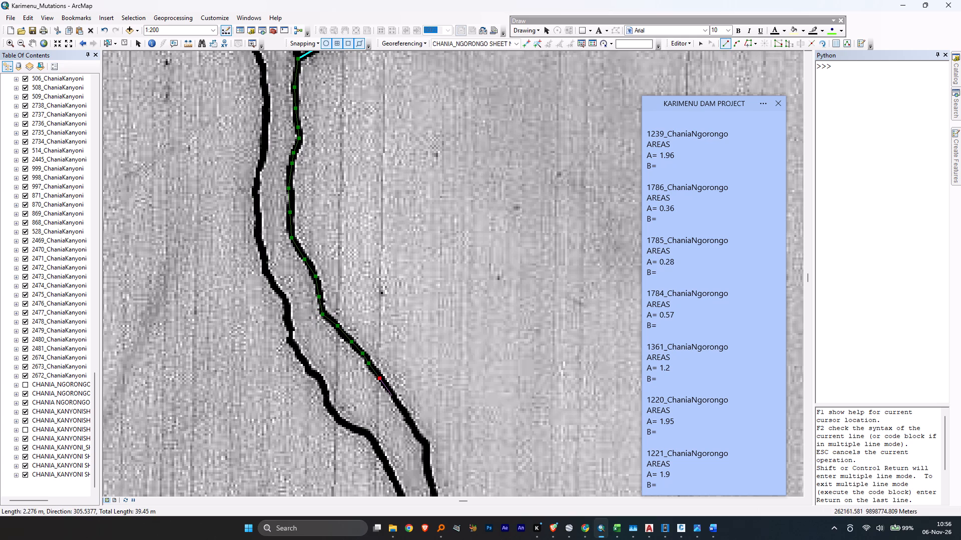
left_click(392, 395)
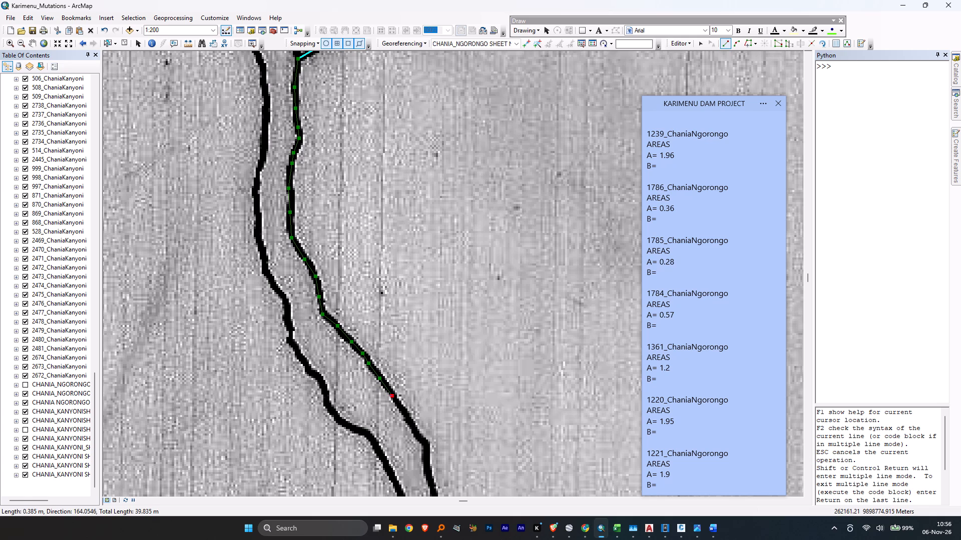
left_click(405, 414)
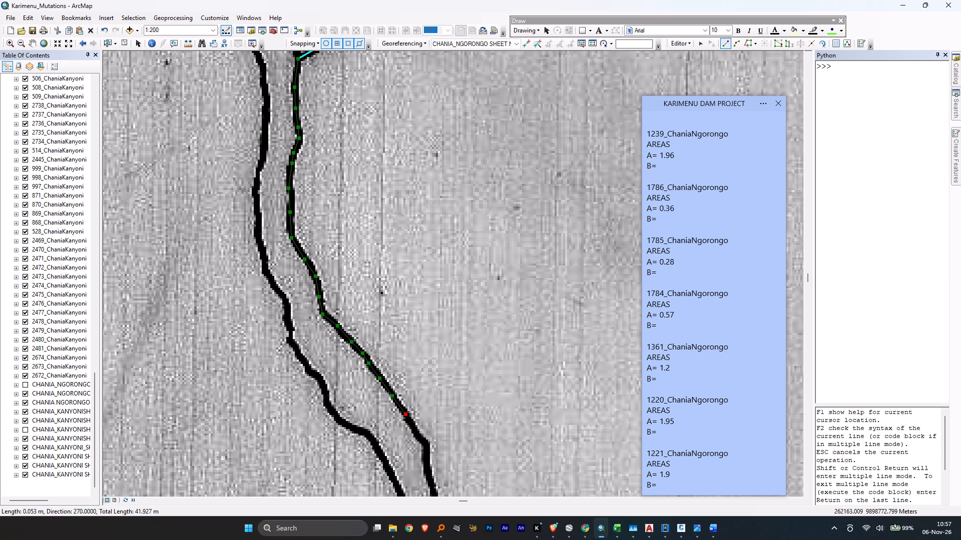
left_click(416, 436)
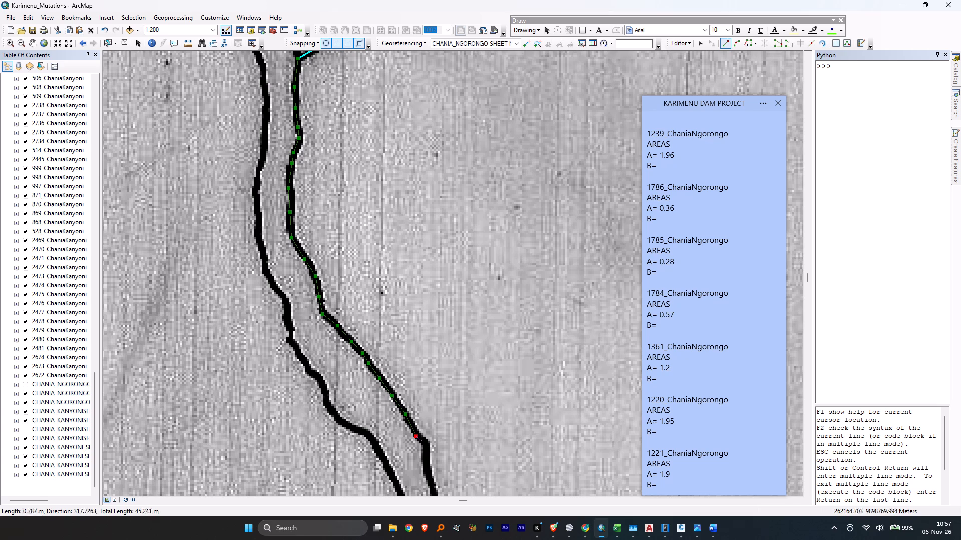
left_click(424, 443)
left_click(424, 462)
Continue parcel 1221's river boundary around the eastern bulge to where the two bank lines meet, bringing the line to about 61 m.
middle_click_drag(430, 473, 350, 313)
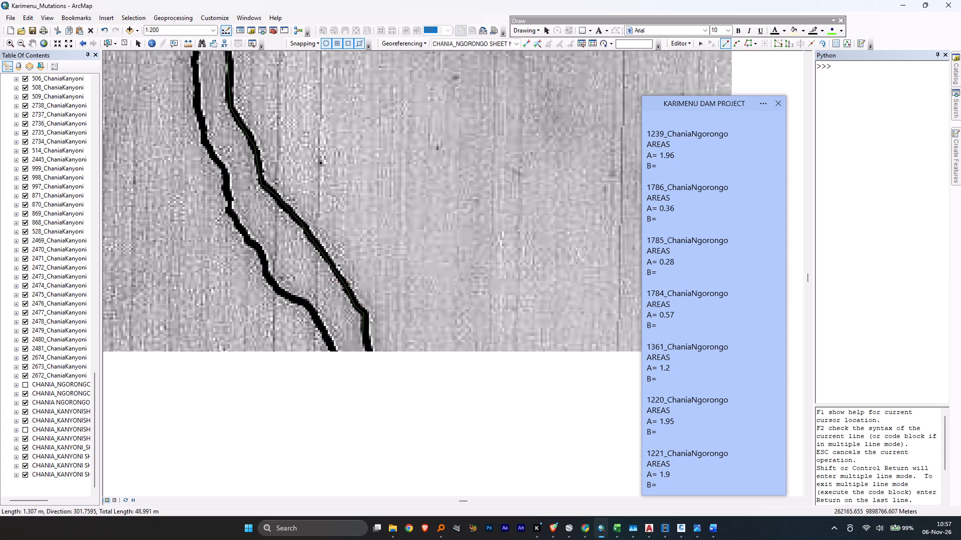
middle_click_drag(350, 313, 296, 230)
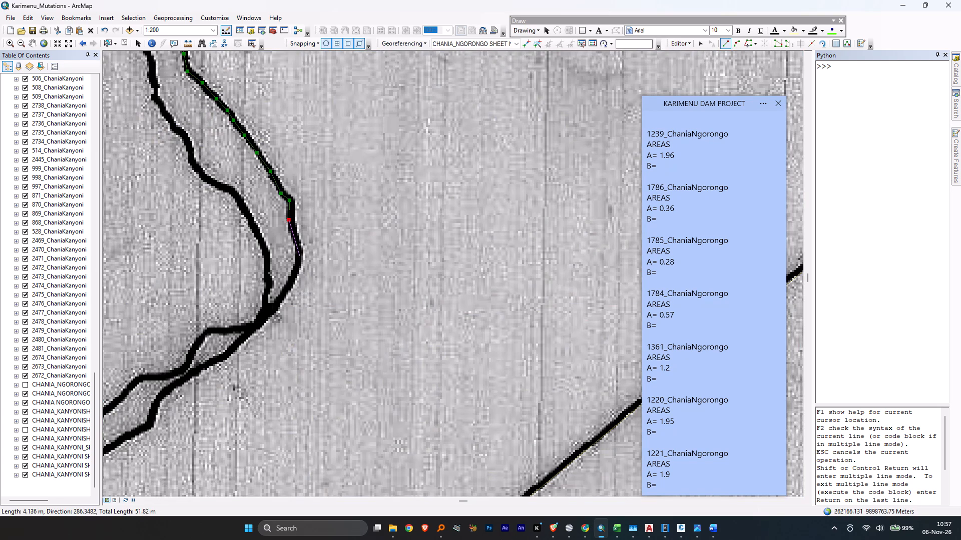
left_click(300, 255)
left_click(293, 279)
left_click(281, 296)
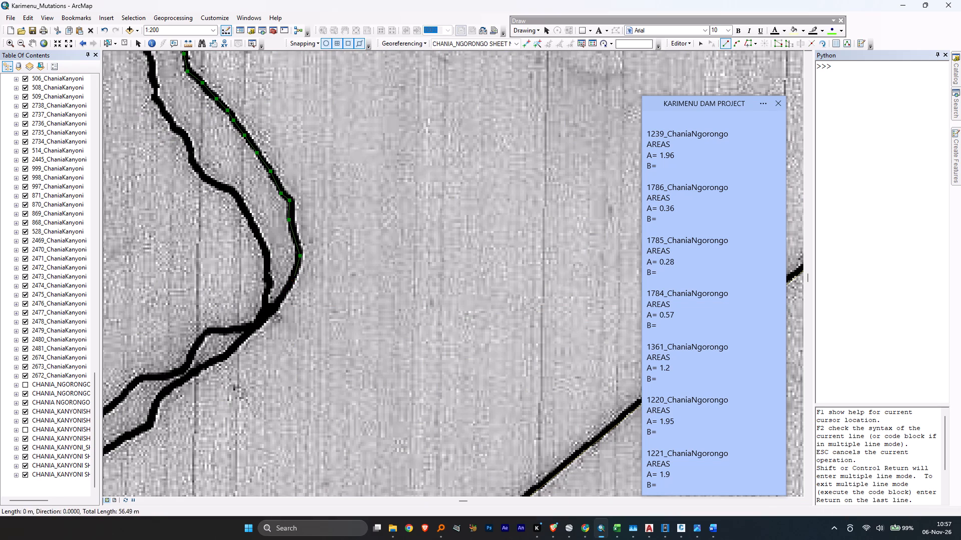
left_click(272, 309)
left_click(256, 325)
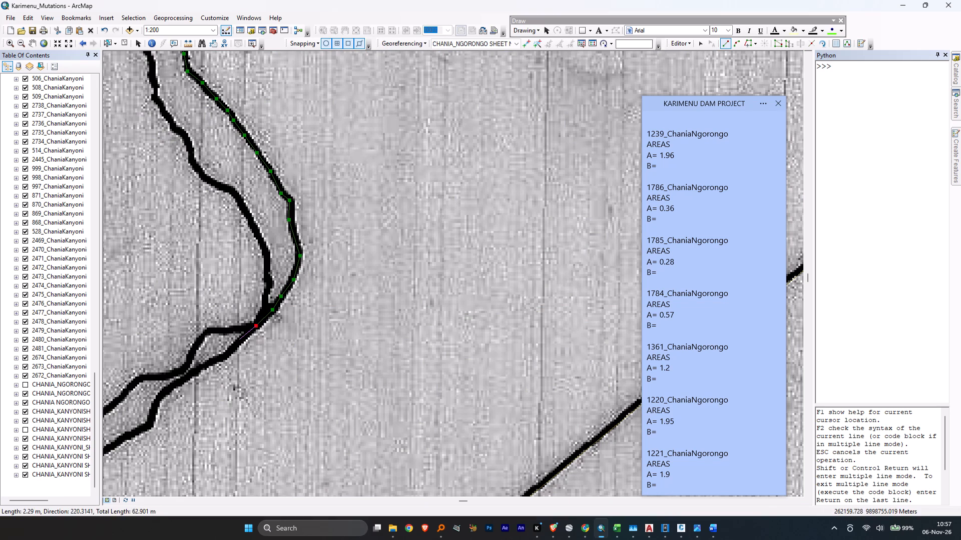
Extend the river boundary southwest along the southern bank from the meeting point to just past the short steep bend, reaching about 79 m.
left_click(239, 339)
left_click(230, 351)
left_click(216, 359)
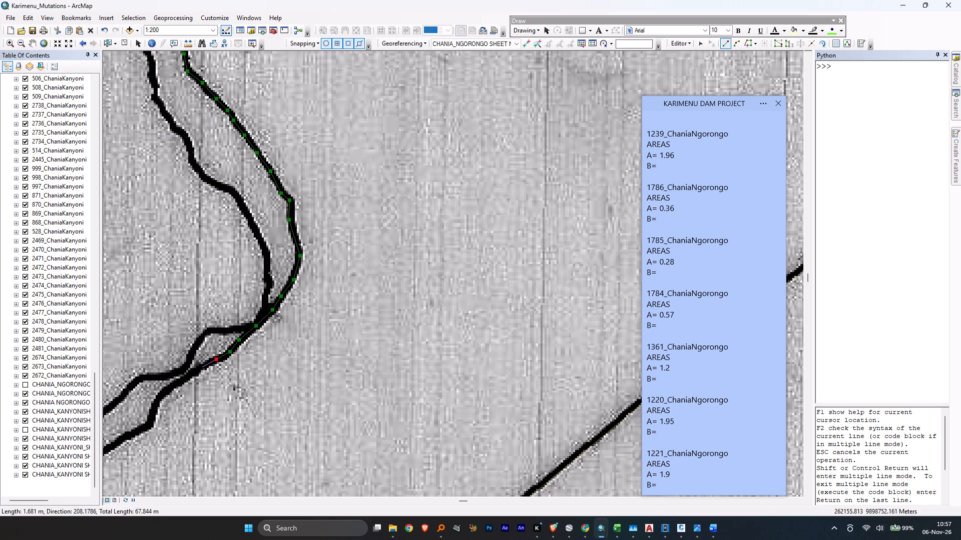
left_click(202, 367)
left_click(186, 377)
left_click(171, 386)
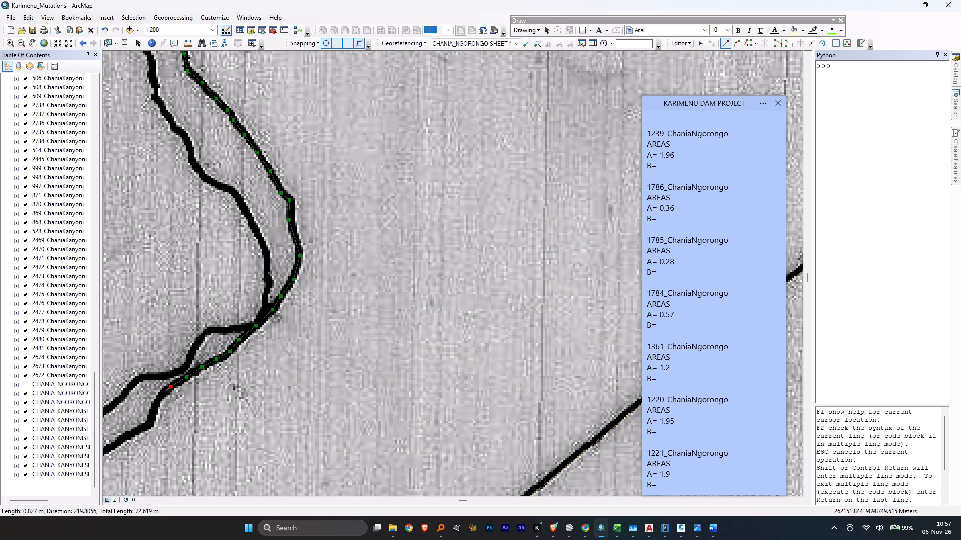
left_click(157, 396)
left_click(152, 410)
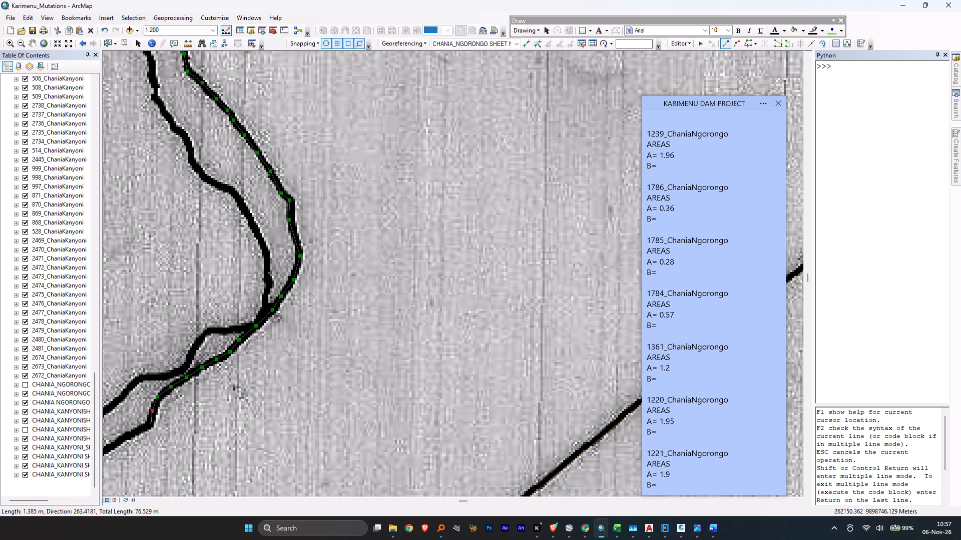
left_click(149, 424)
left_click(132, 434)
Continue the river boundary southwest down the bank's curve to where it flattens westward, bringing the line to about 96 m.
middle_click_drag(153, 406, 371, 219)
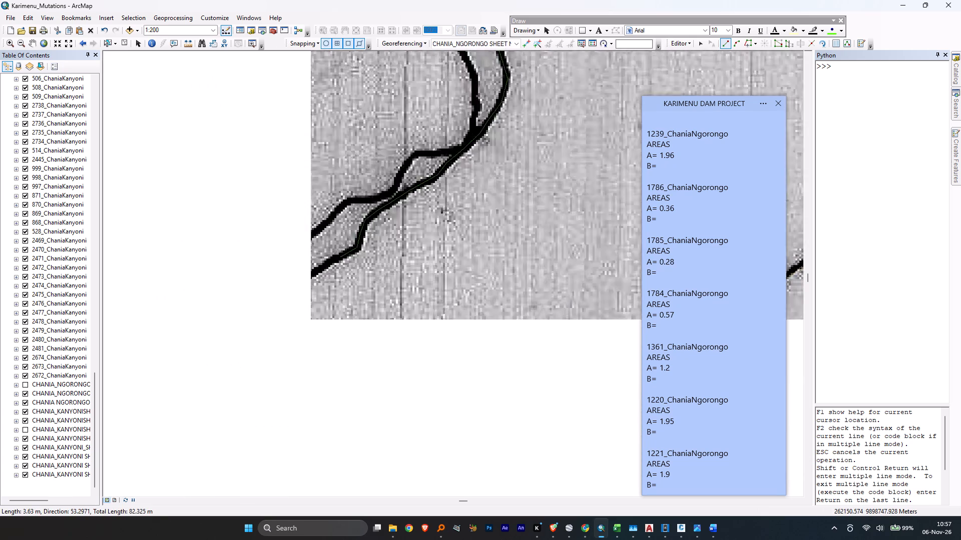
middle_click_drag(371, 219, 456, 153)
left_click(418, 190)
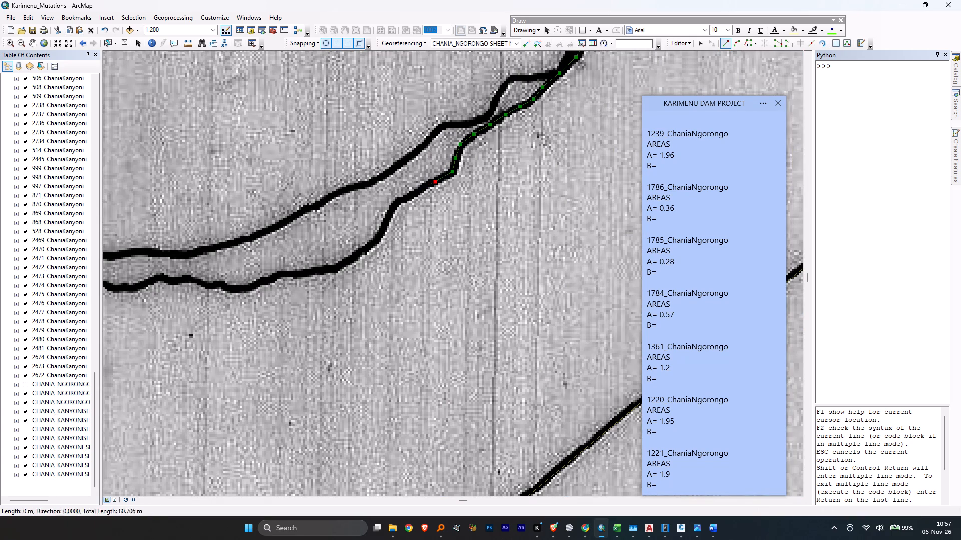
left_click(407, 198)
left_click(397, 203)
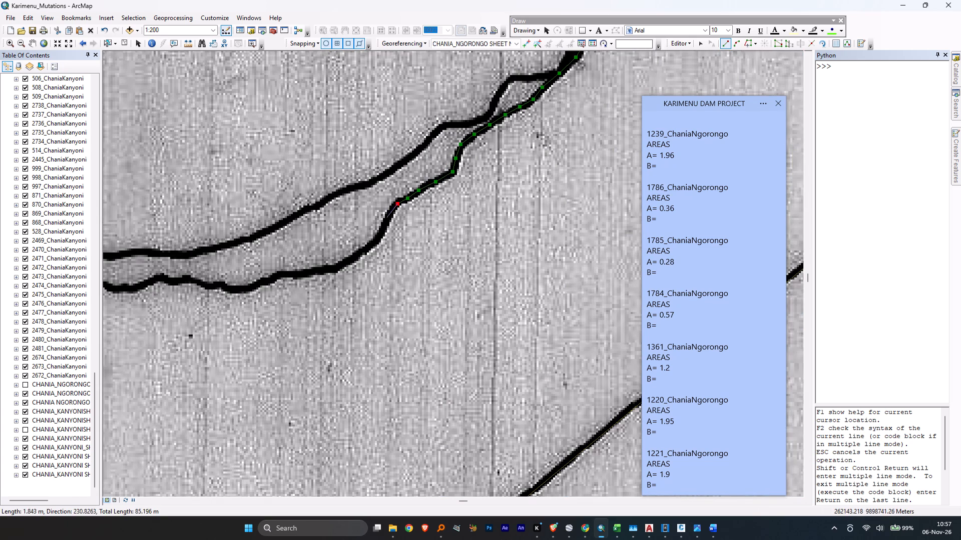
left_click(387, 218)
left_click(376, 240)
left_click(356, 256)
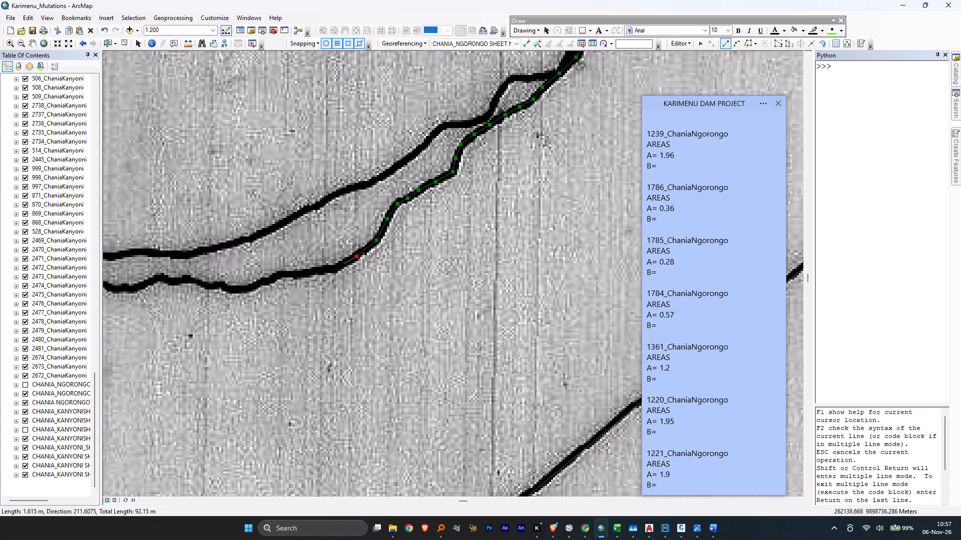
left_click(343, 264)
left_click(328, 269)
left_click(306, 272)
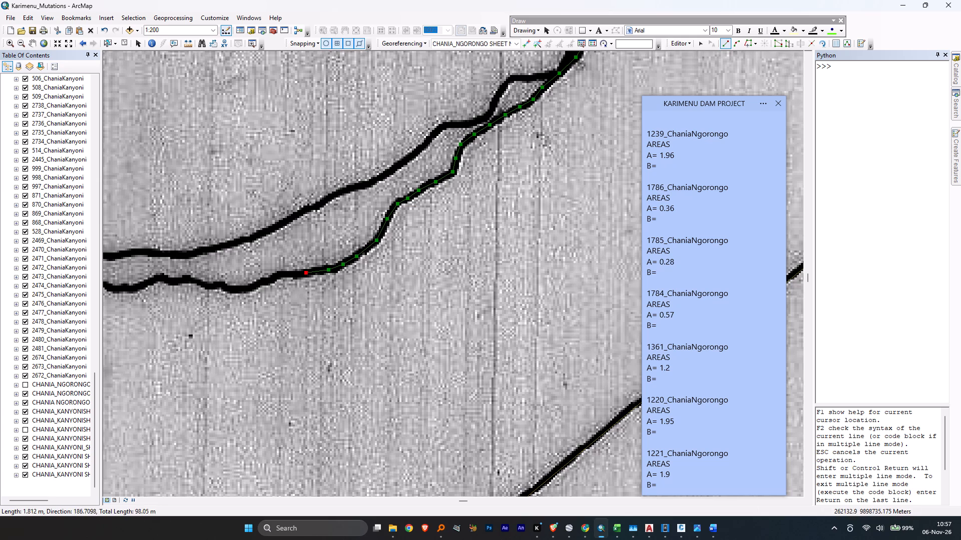
Trace the southern bank west through its shallow dip to the next small crest, bringing the river boundary to about 112 m.
left_click(282, 274)
left_click(271, 279)
left_click(257, 285)
left_click(243, 289)
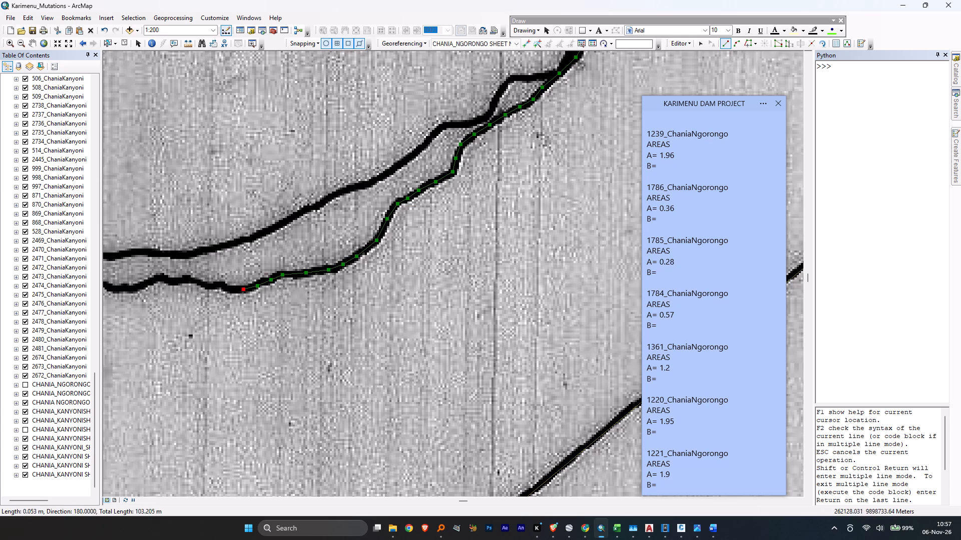
left_click(220, 287)
left_click(201, 281)
left_click(187, 279)
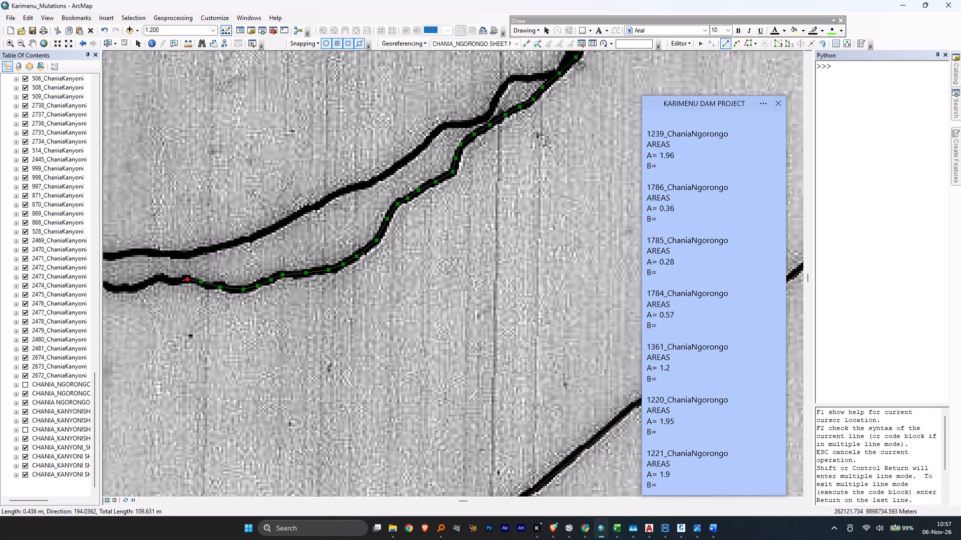
left_click(170, 279)
left_click(159, 277)
Continue the river boundary west along the southern bank's gentle undulations, bringing the line to about 132 m.
middle_click_drag(155, 279, 184, 269)
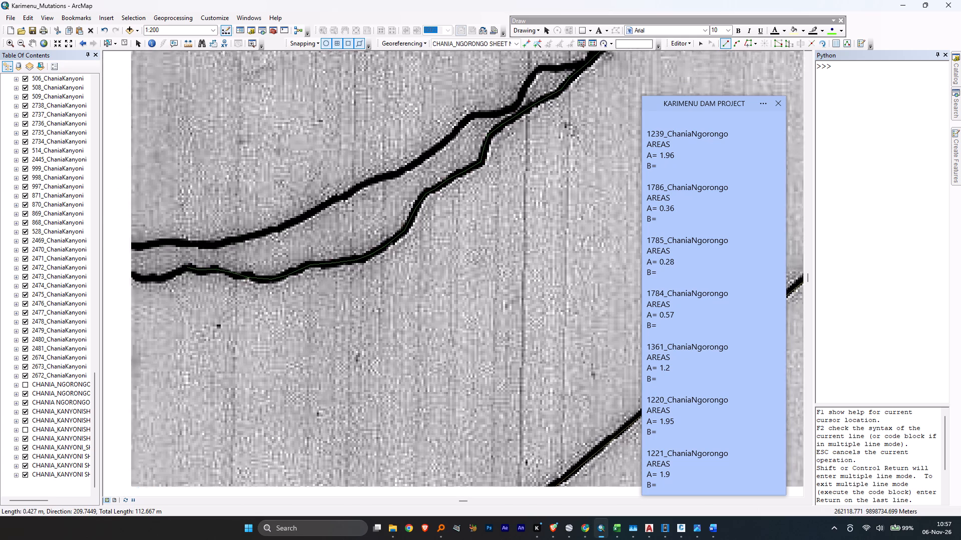
middle_click_drag(184, 269, 346, 193)
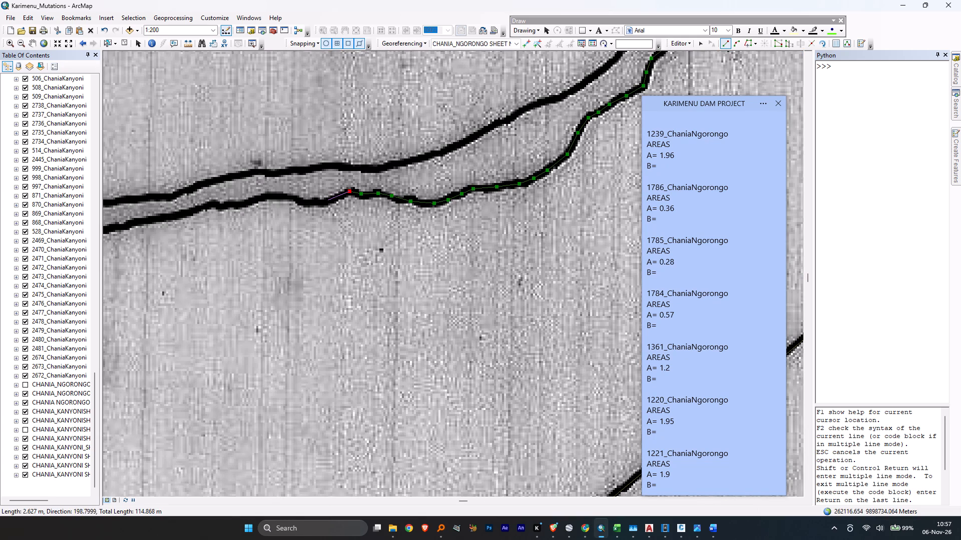
left_click(329, 200)
left_click(318, 204)
left_click(306, 201)
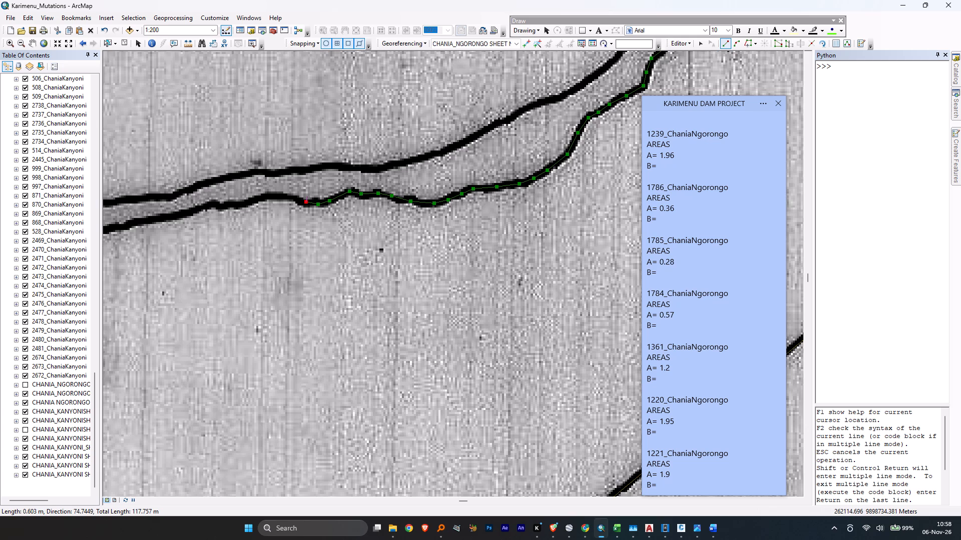
left_click(283, 197)
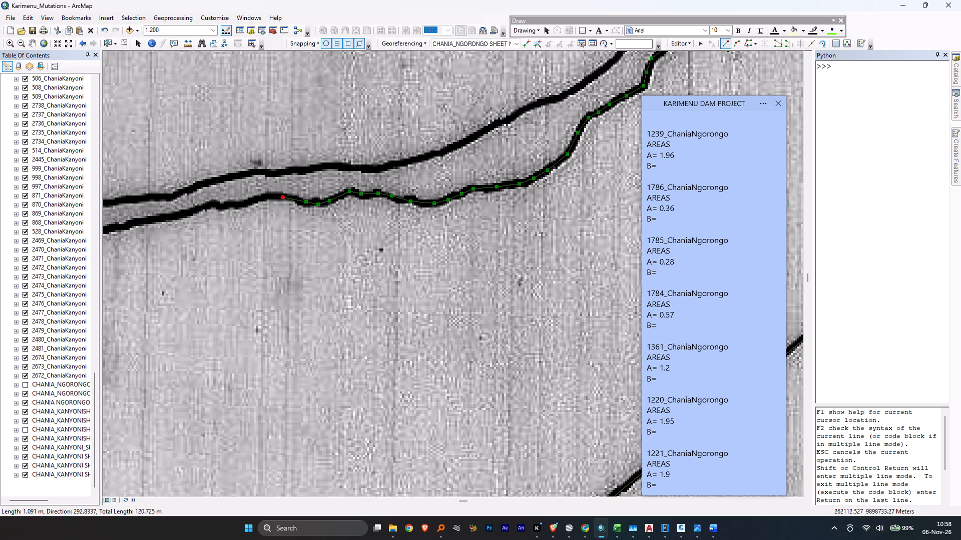
left_click(266, 195)
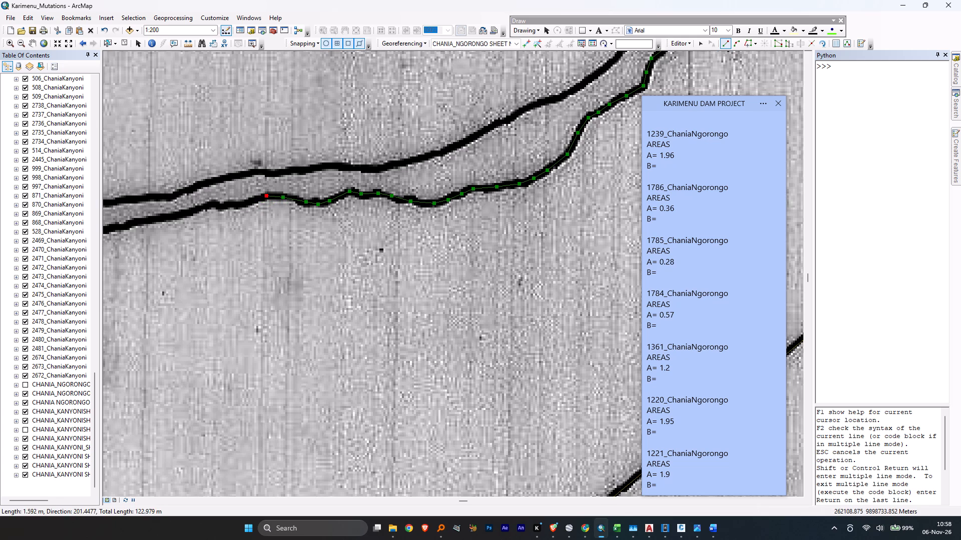
left_click(251, 201)
left_click(237, 205)
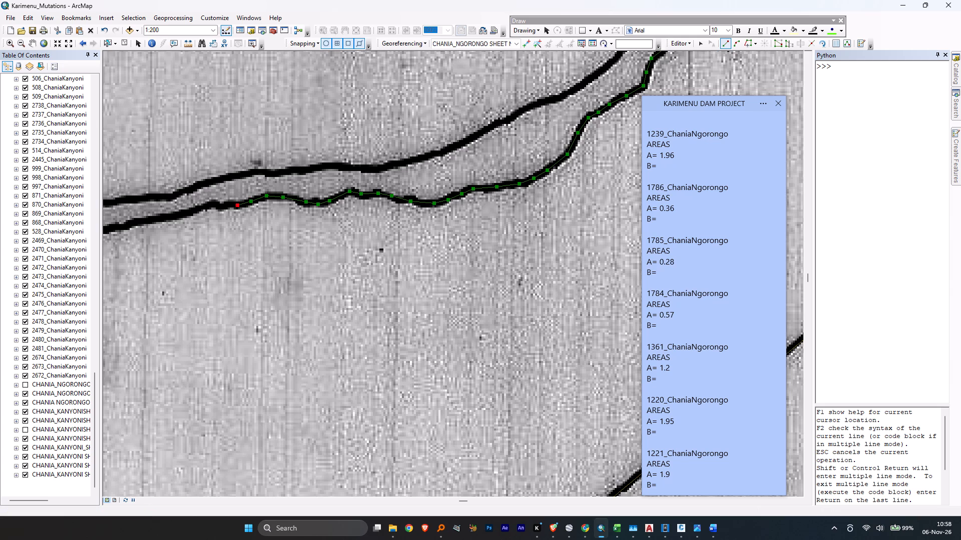
left_click(206, 206)
left_click(188, 213)
left_click(168, 217)
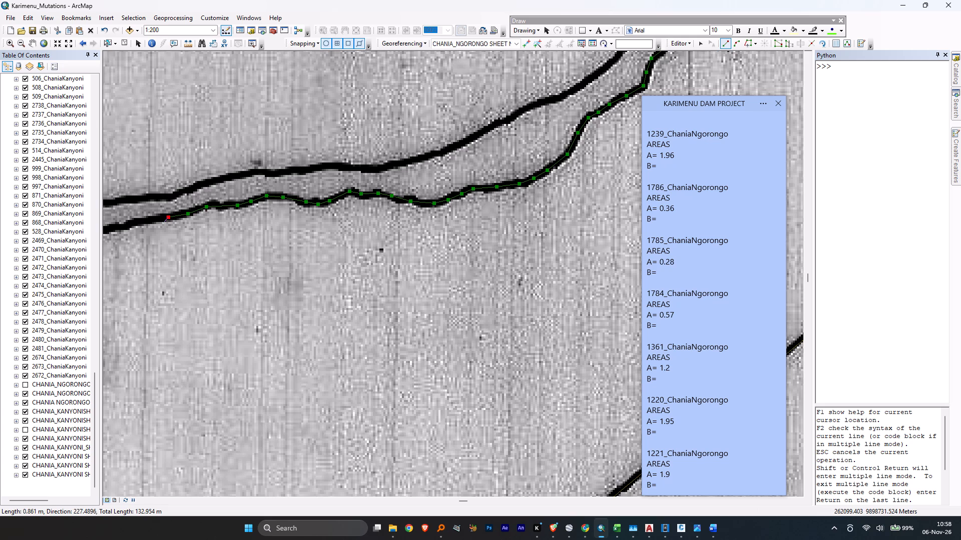
Extend the river boundary west-southwest down the southern bank's slope to the top of the next notch, reaching about 148 m.
middle_click_drag(161, 227, 161, 228)
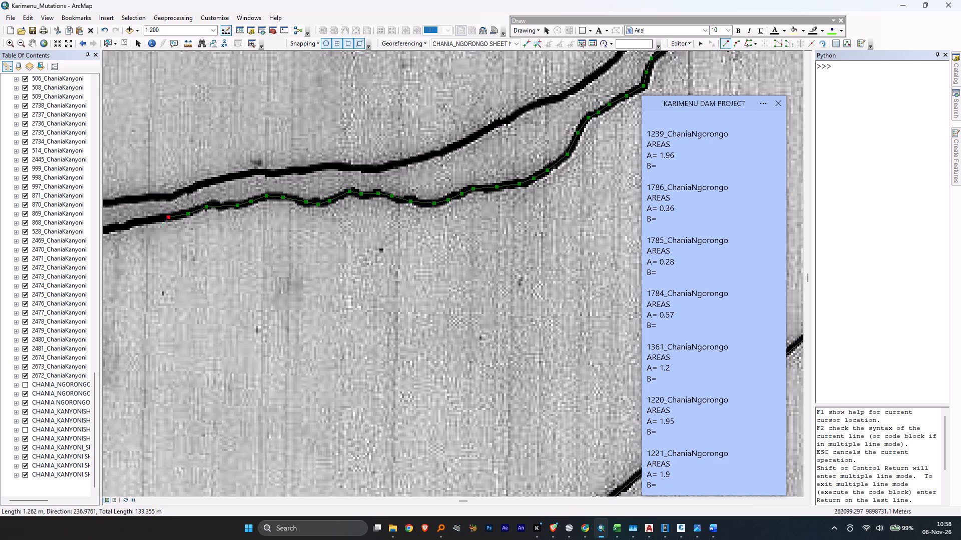
middle_click_drag(161, 228, 342, 224)
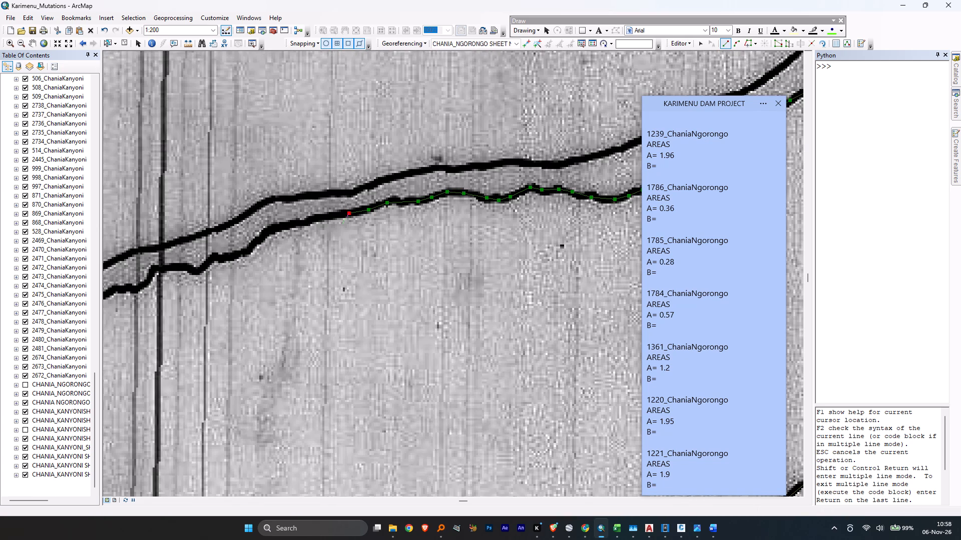
left_click(308, 221)
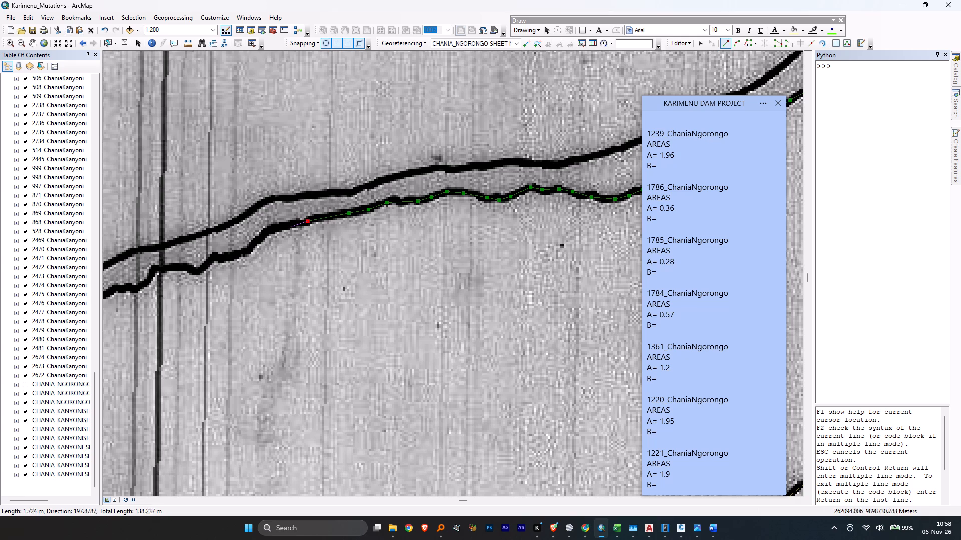
left_click(284, 226)
left_click(272, 230)
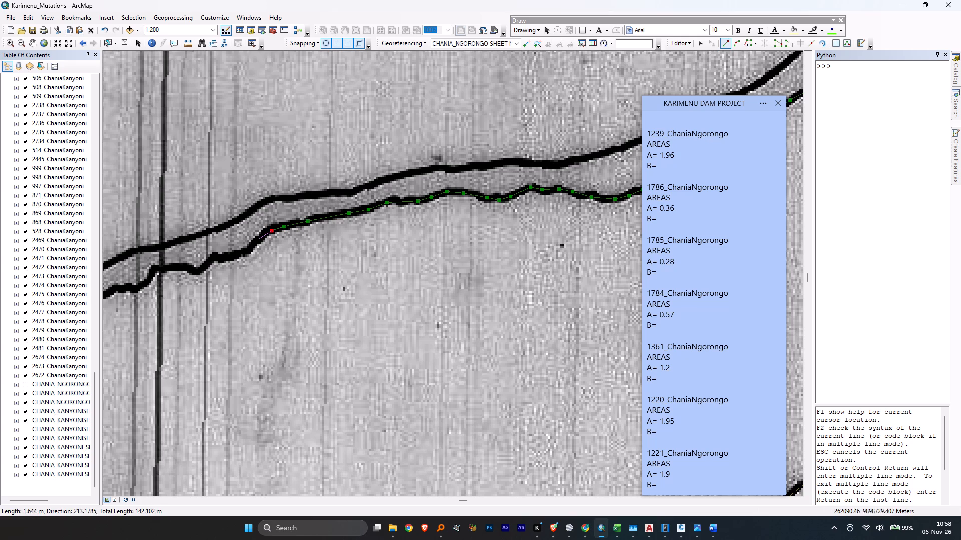
left_click(259, 239)
left_click(247, 251)
left_click(228, 258)
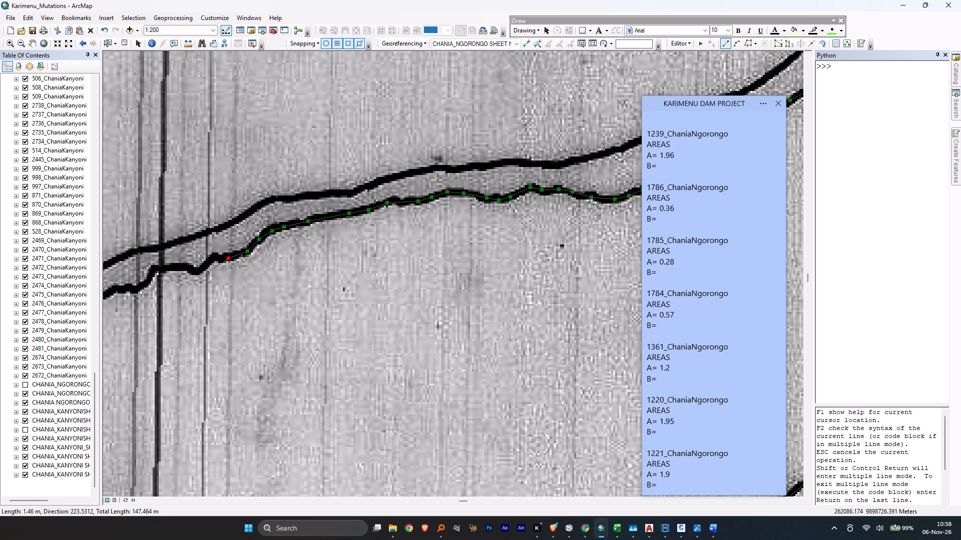
left_click(212, 258)
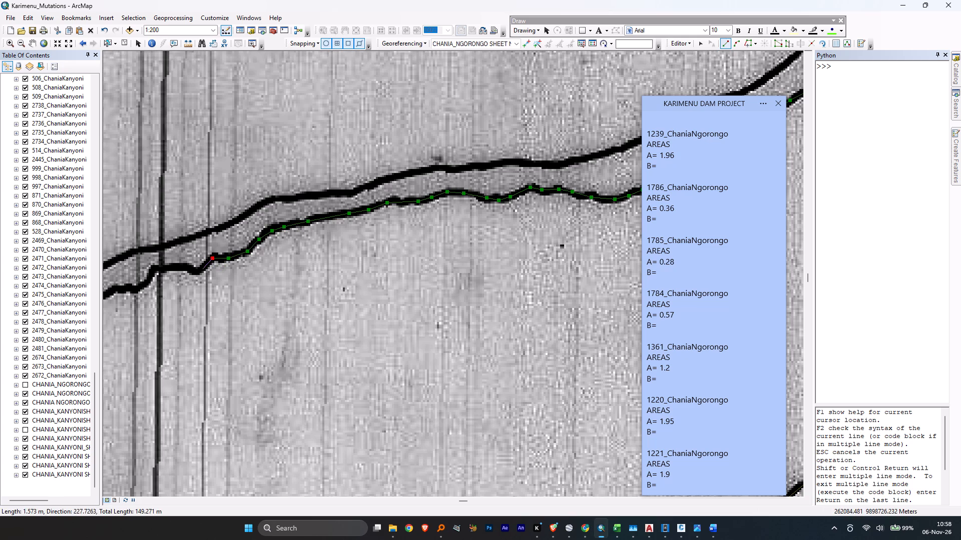
Trace the southern bank through the notch and stepped bend across the bold vertical scan line, bringing the line to about 159 m.
left_click(196, 272)
left_click(184, 266)
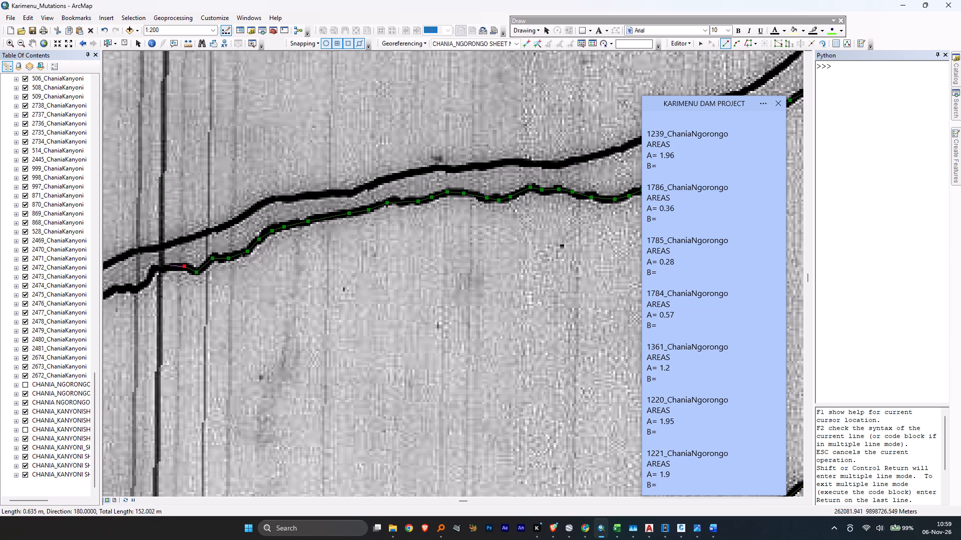
left_click(156, 267)
left_click(150, 274)
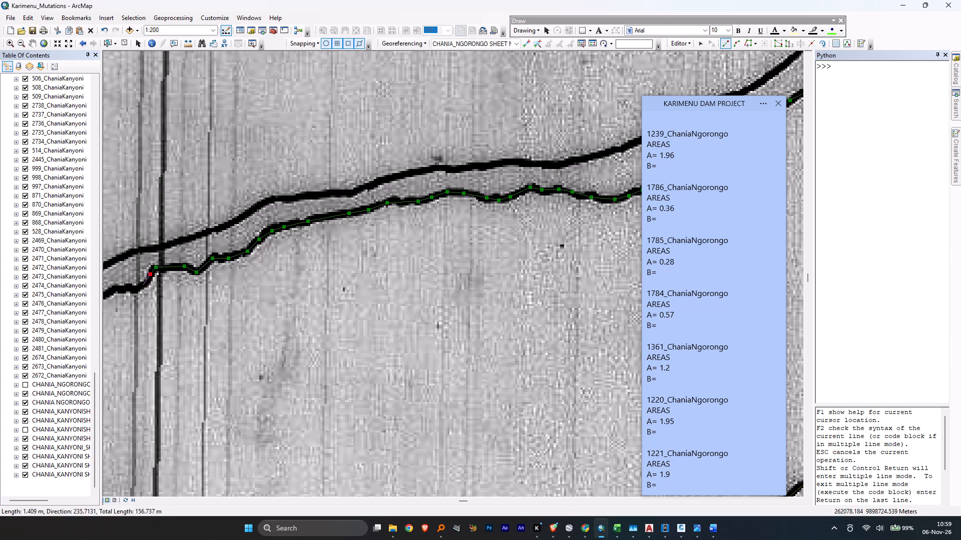
left_click(143, 285)
left_click(126, 290)
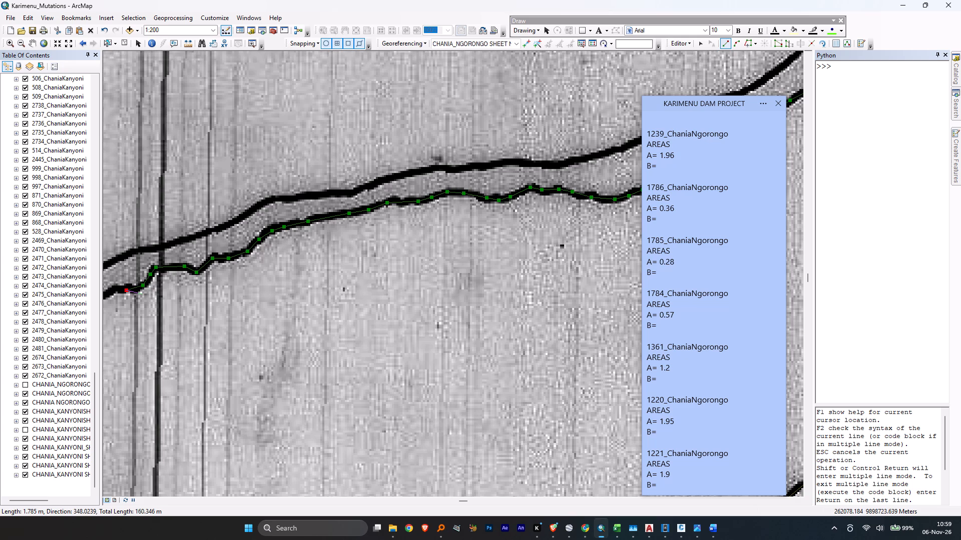
Continue the river boundary west-southwest down the southern bank's stepped slope to its foot, bringing the line to about 167 m.
middle_click_drag(145, 286, 336, 322)
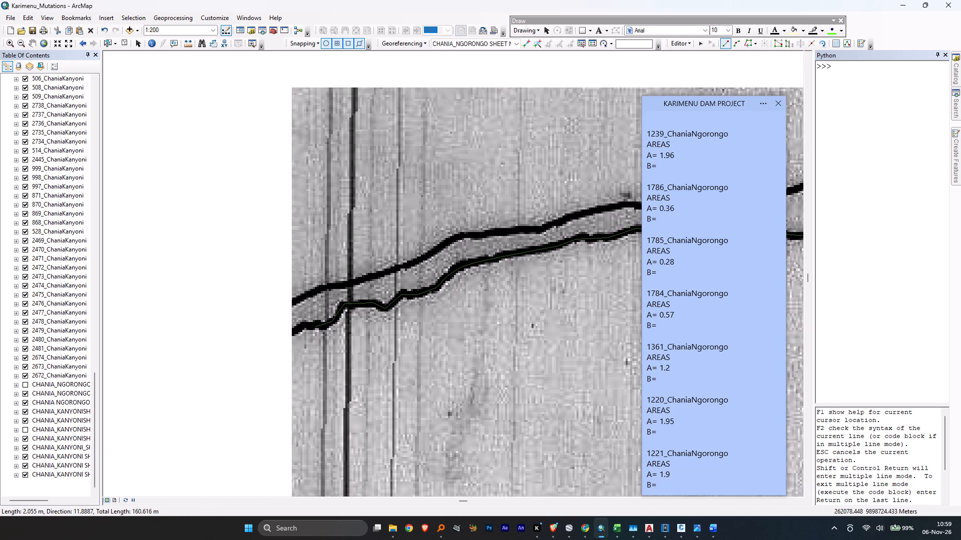
middle_click_drag(336, 322, 366, 315)
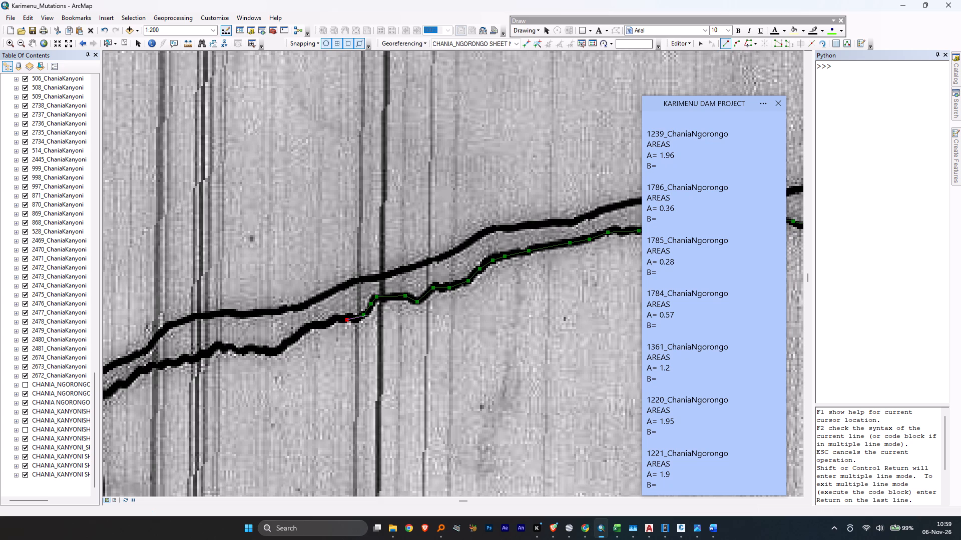
left_click(337, 319)
left_click(325, 326)
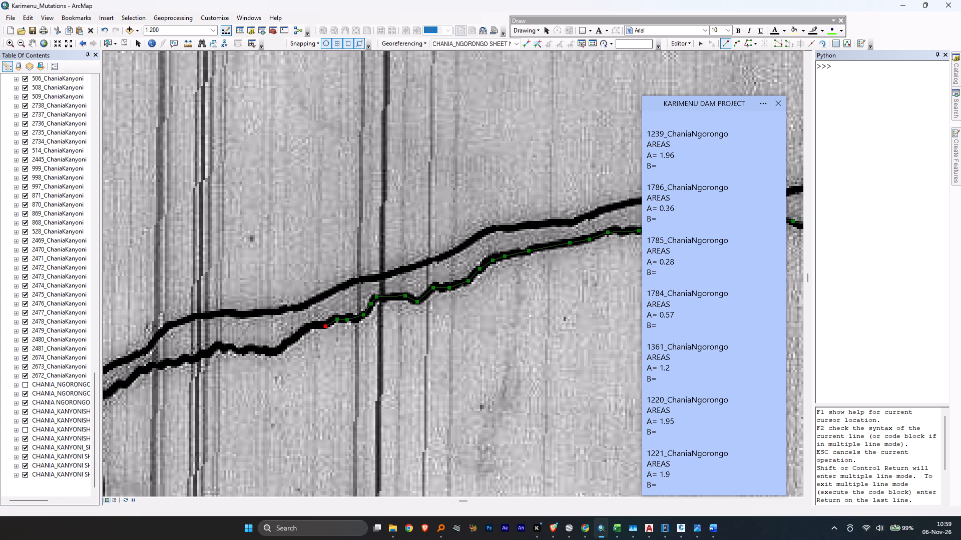
left_click(309, 326)
left_click(294, 337)
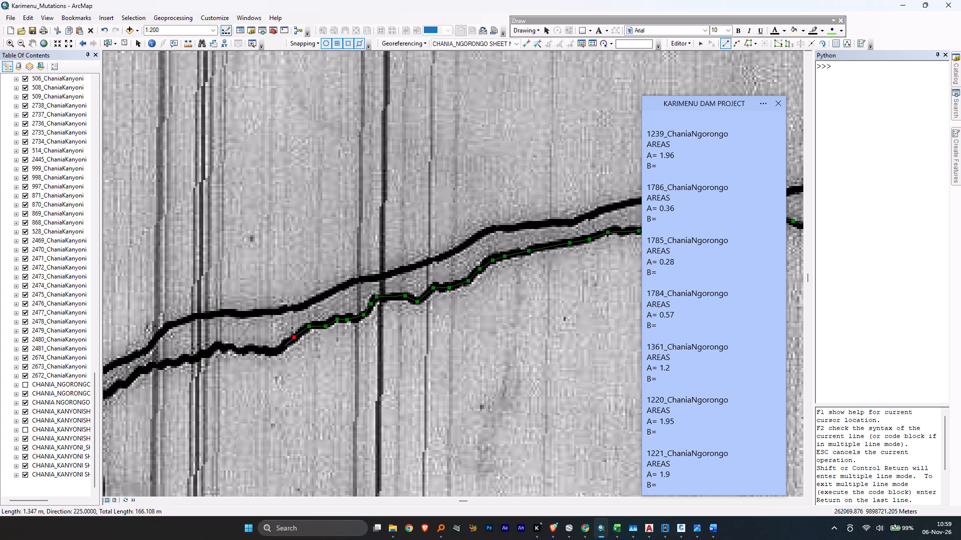
left_click(284, 346)
left_click(277, 351)
Trace the southern bank west along its flat stretch and over the small crest to the paired vertical scan lines, reaching about 176 m.
left_click(262, 349)
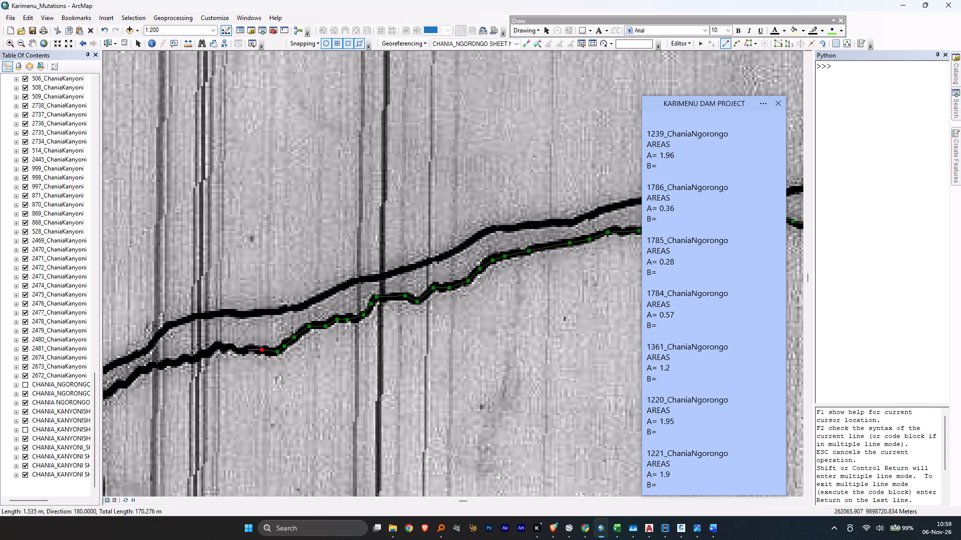
left_click(247, 348)
left_click(243, 350)
left_click(230, 347)
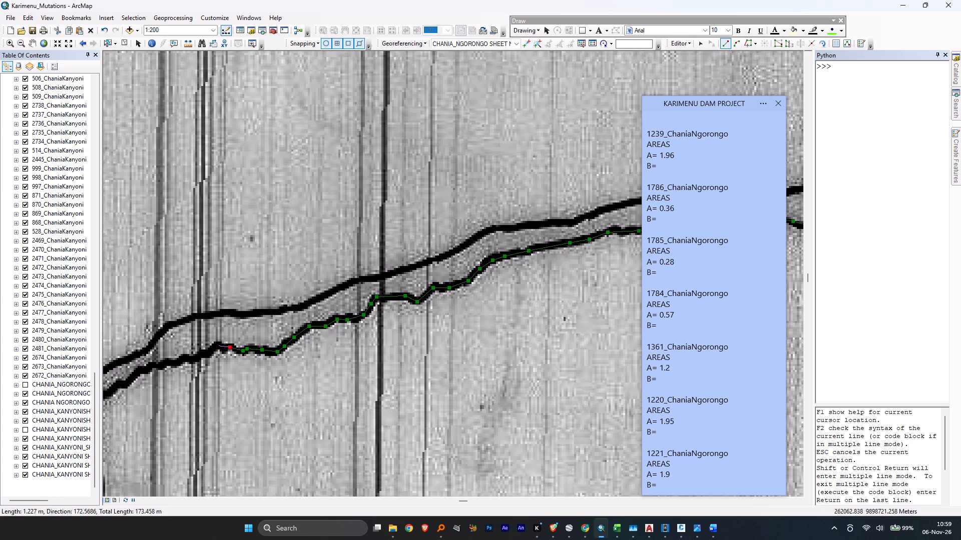
left_click(218, 345)
left_click(210, 350)
left_click(200, 355)
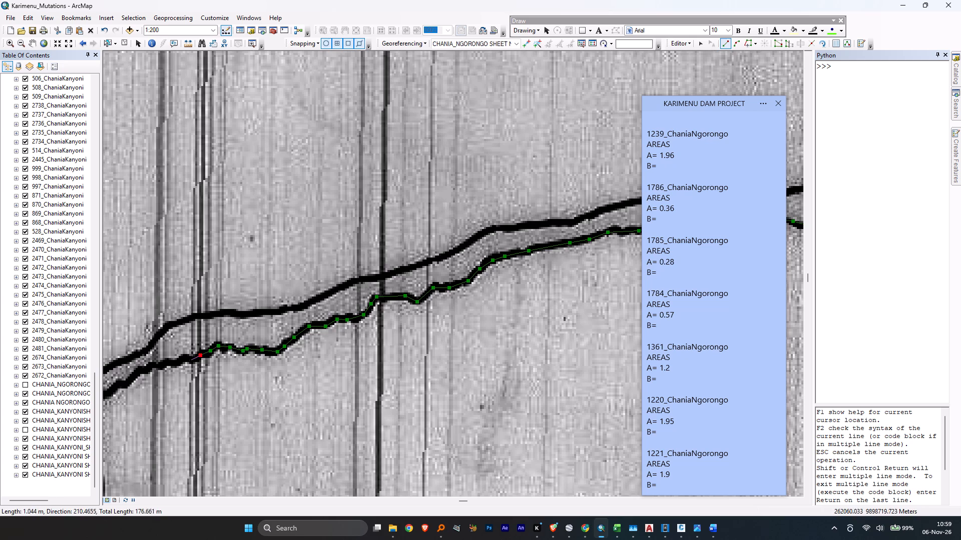
Extend the river boundary west-southwest down the small steps past the vertical scan lines to the start of the river bend, reaching about 185 m.
left_click(188, 358)
left_click(177, 362)
left_click(167, 363)
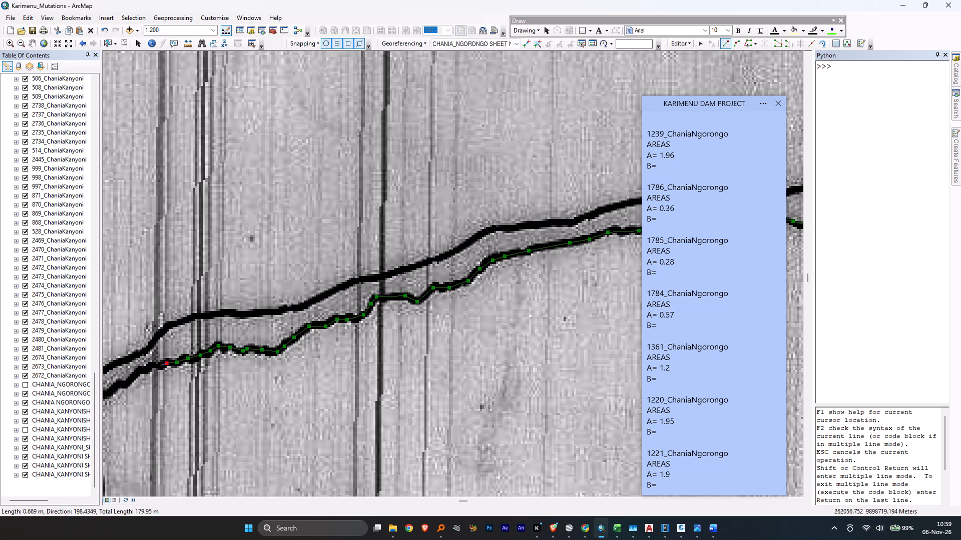
left_click(161, 365)
left_click(149, 365)
left_click(147, 370)
left_click(137, 370)
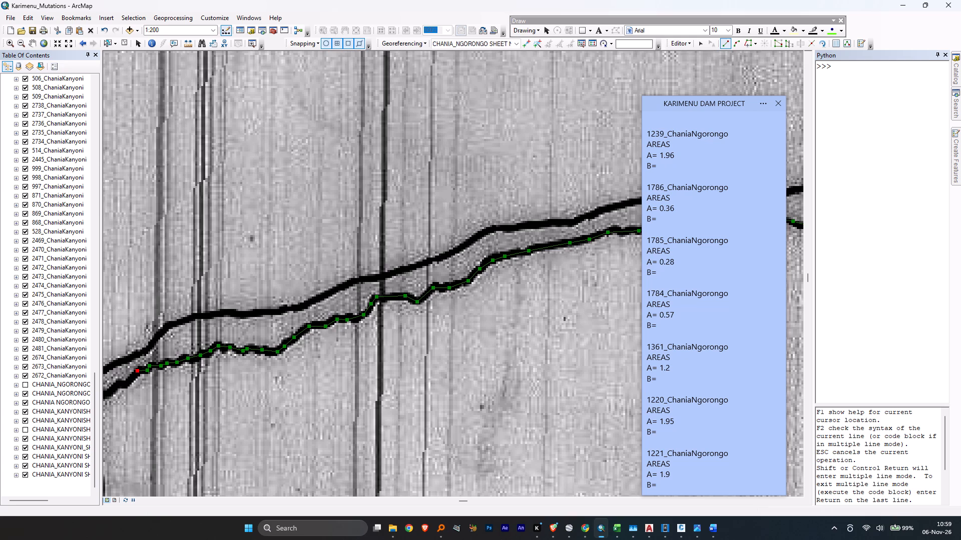
left_click(126, 385)
Trace the inner bank around the large river bend until it runs south, bringing the boundary to about 197 m.
middle_click_drag(152, 385, 408, 313)
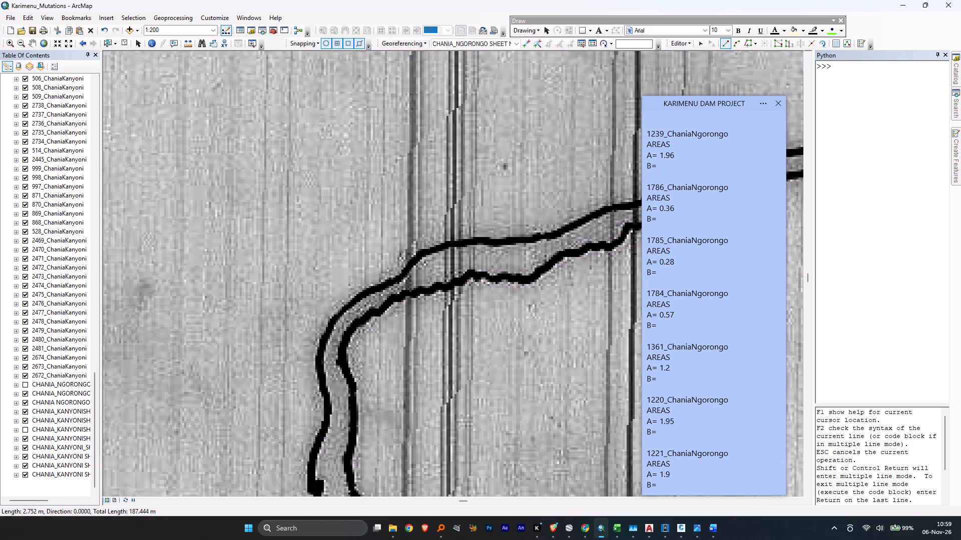
left_click(371, 312)
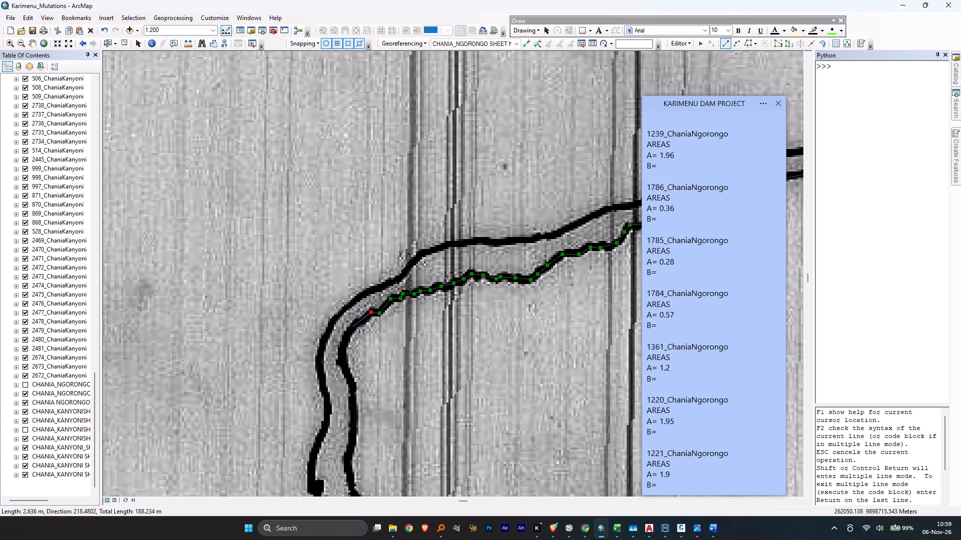
left_click(353, 326)
left_click(345, 339)
left_click(339, 355)
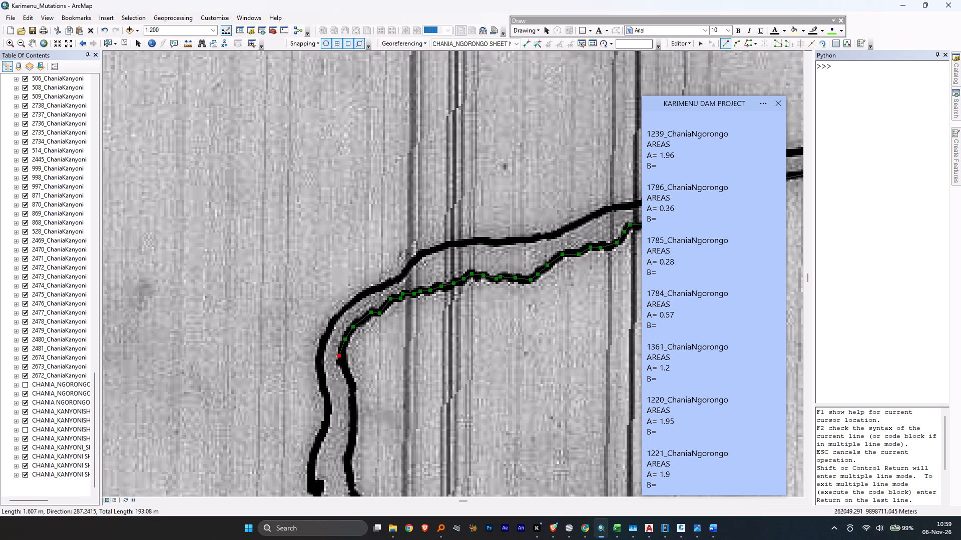
left_click(344, 371)
left_click(350, 384)
left_click(353, 407)
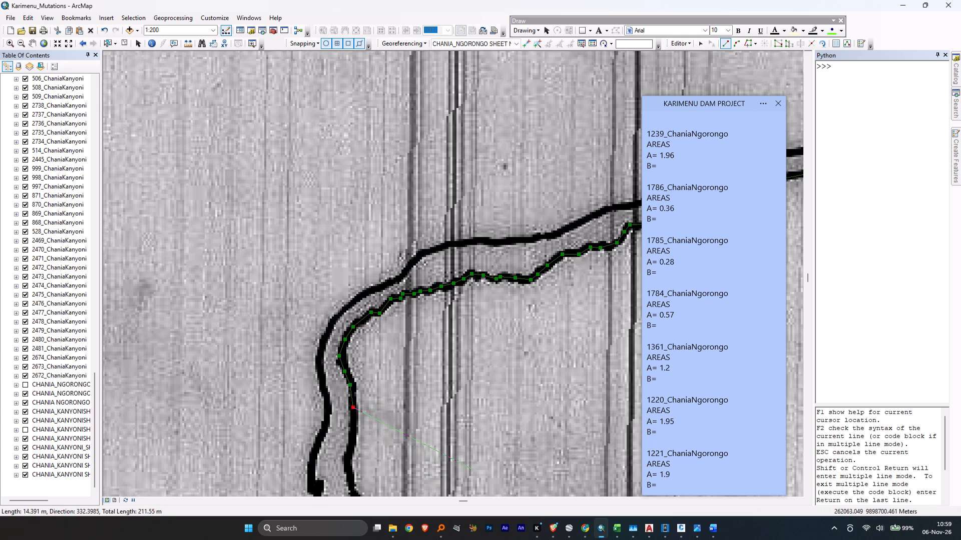
Continue the river boundary south along the inner bank to just past its turn southeast, bringing the line to about 208 m.
middle_click_drag(335, 428, 332, 335)
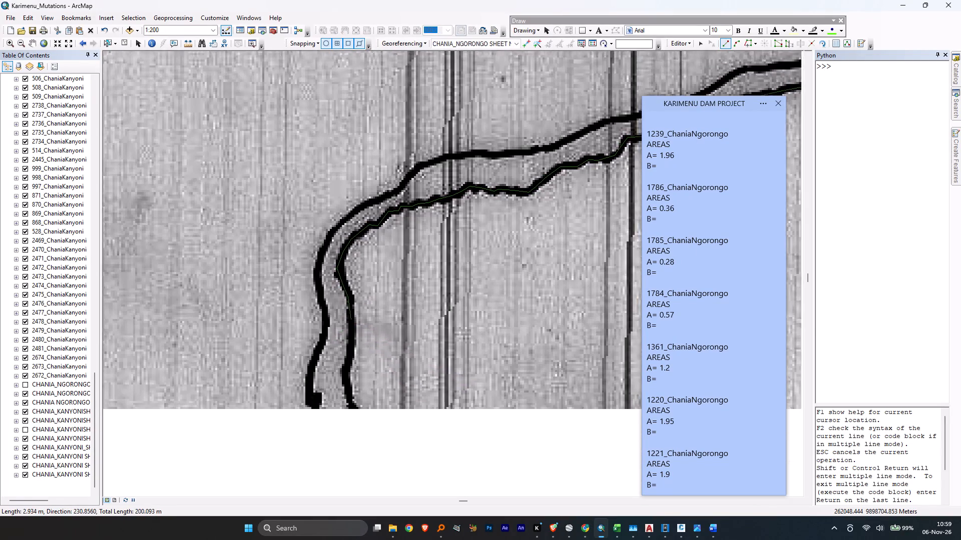
middle_click_drag(332, 335, 334, 311)
left_click(354, 311)
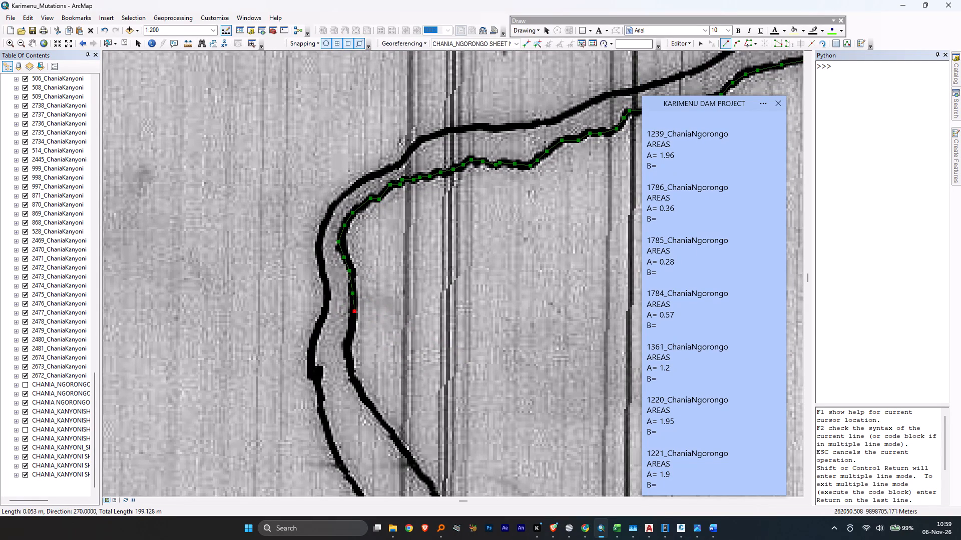
left_click(350, 331)
left_click(347, 347)
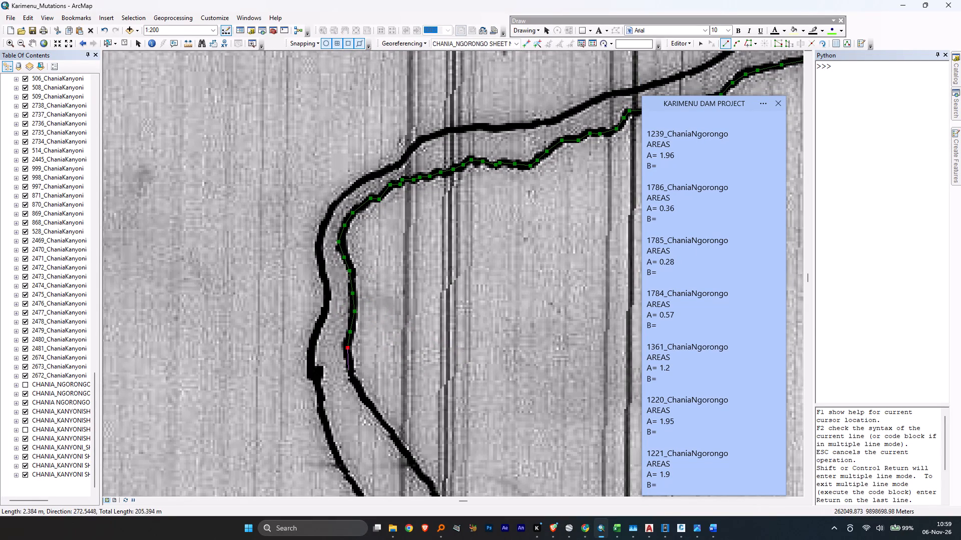
left_click(351, 377)
left_click(360, 394)
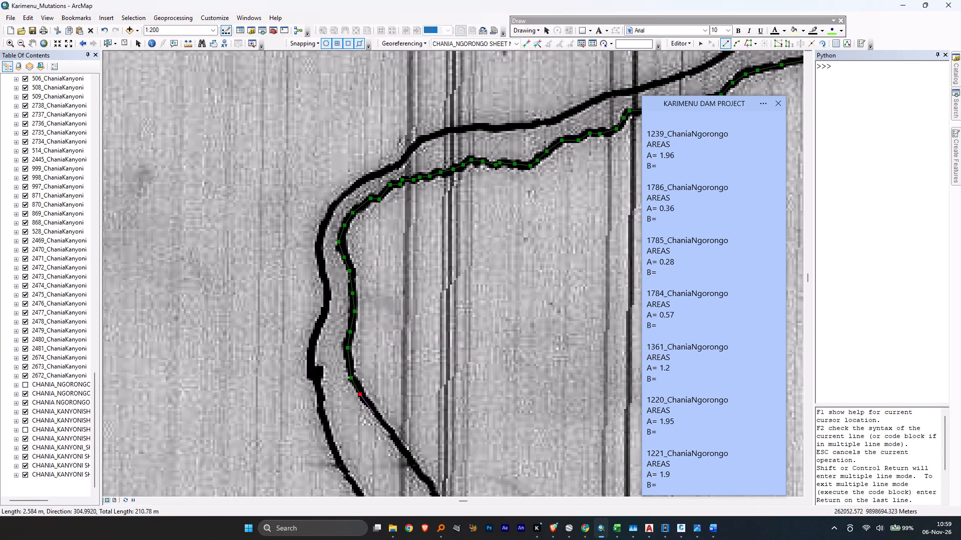
Trace the bank southeast through its slight kink to the crossing with the horizontal black grid line, reaching about 236 m.
left_click(376, 416)
left_click(395, 440)
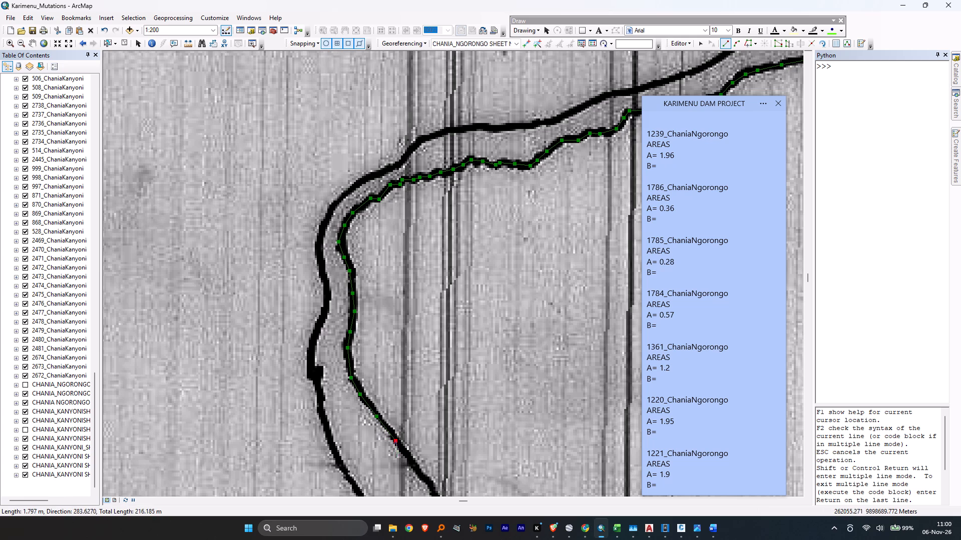
middle_click_drag(402, 456, 304, 299)
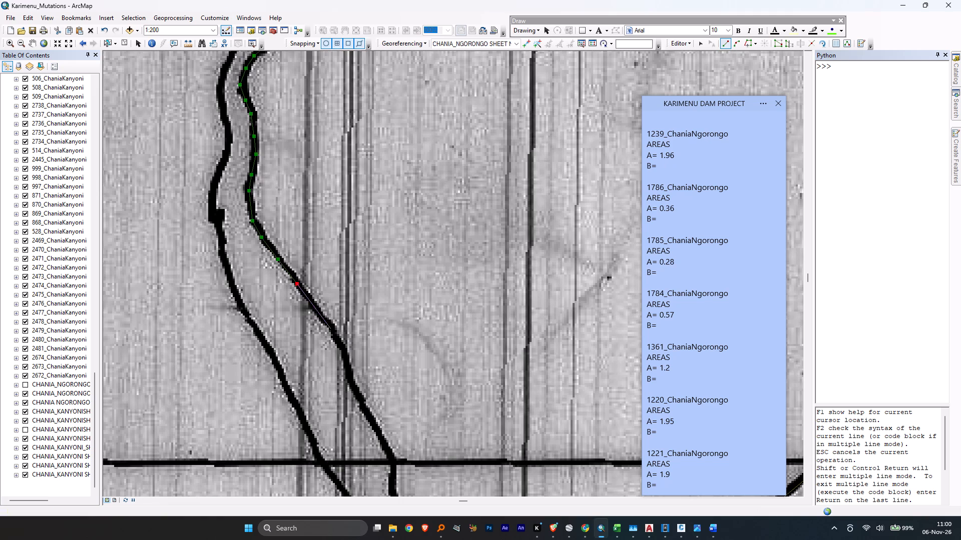
left_click(331, 326)
left_click(338, 343)
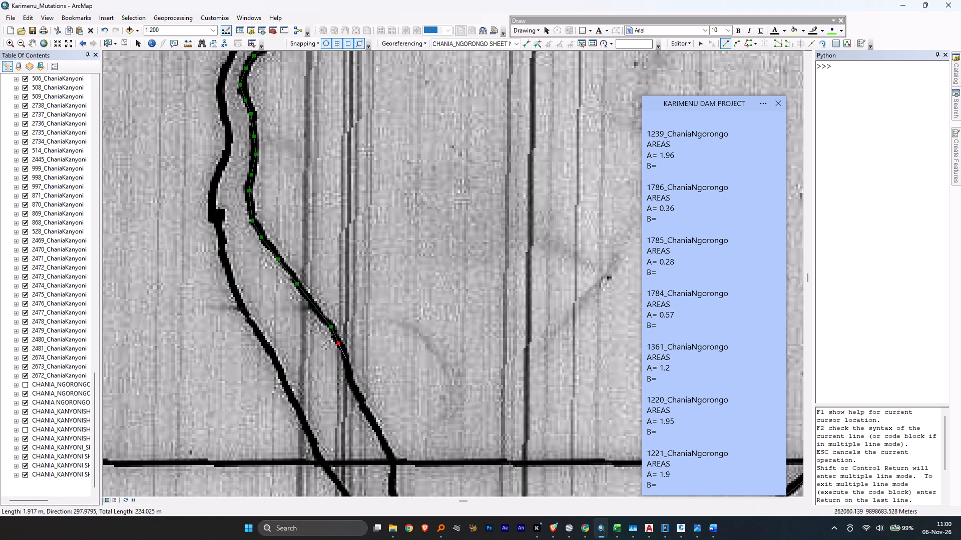
left_click(346, 358)
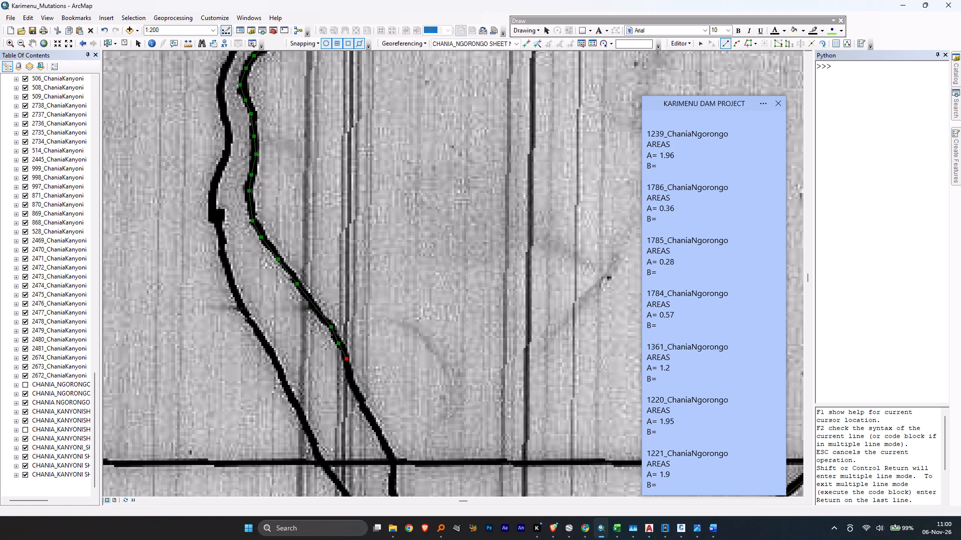
left_click(349, 379)
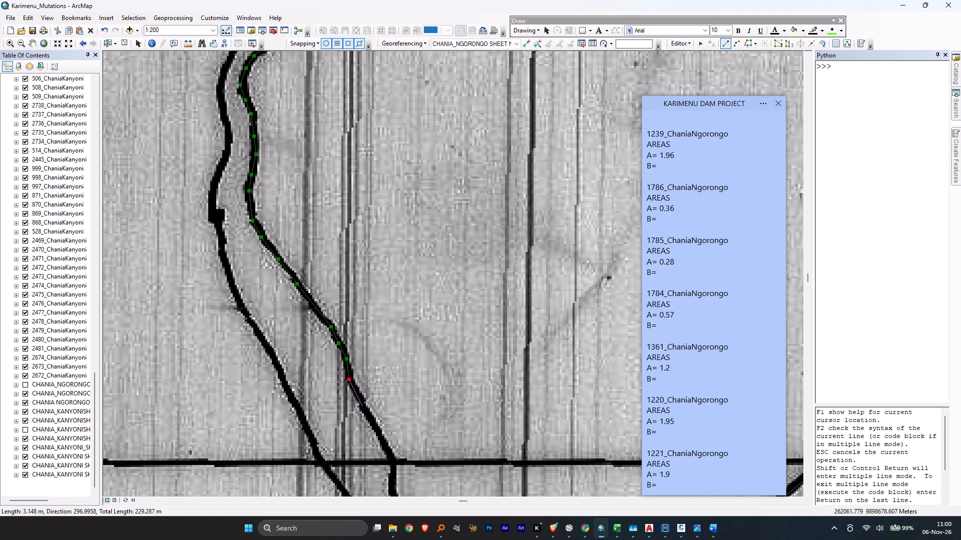
left_click(362, 406)
left_click(379, 437)
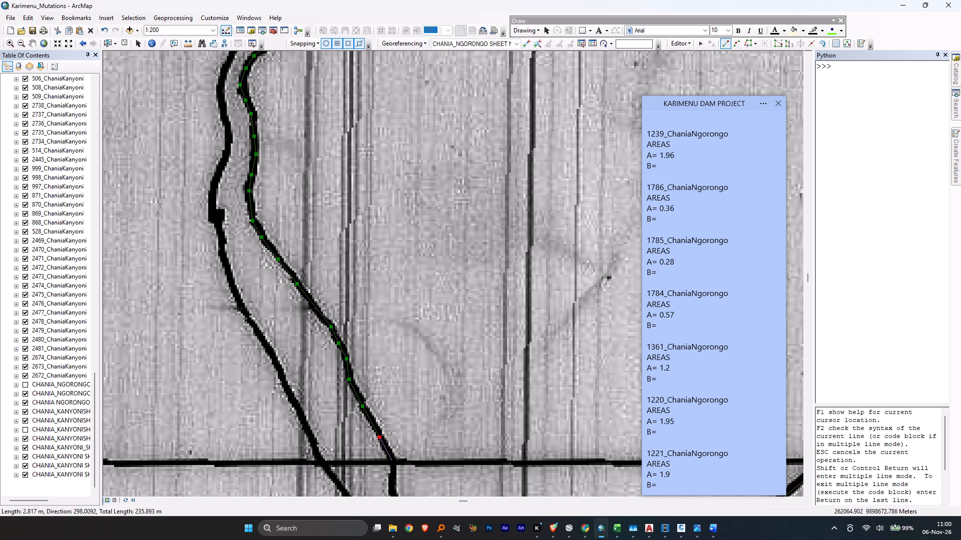
left_click(392, 461)
Extend the river boundary south of the grid line through the short vertical stretch and southeast bends, reaching about 251 m.
middle_click_drag(399, 462, 177, 175)
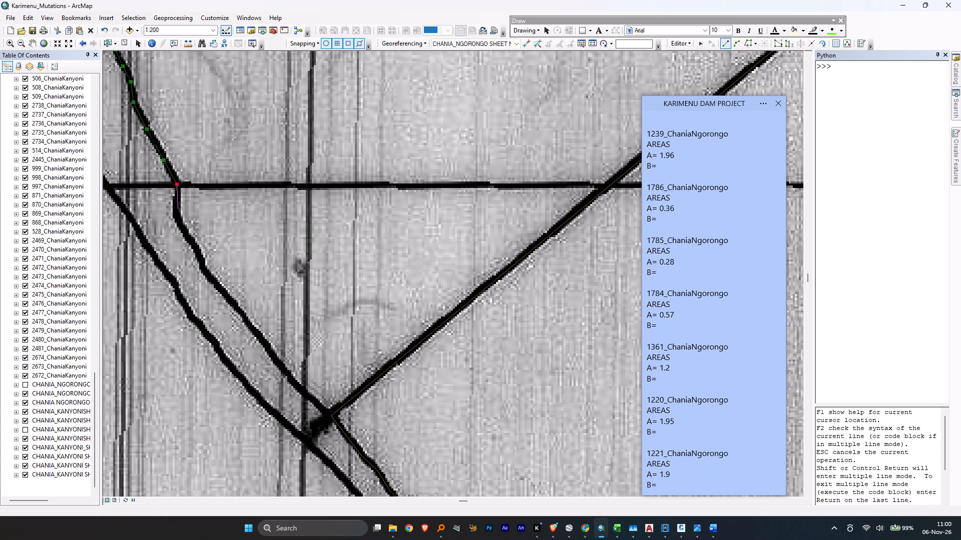
left_click(177, 213)
left_click(185, 234)
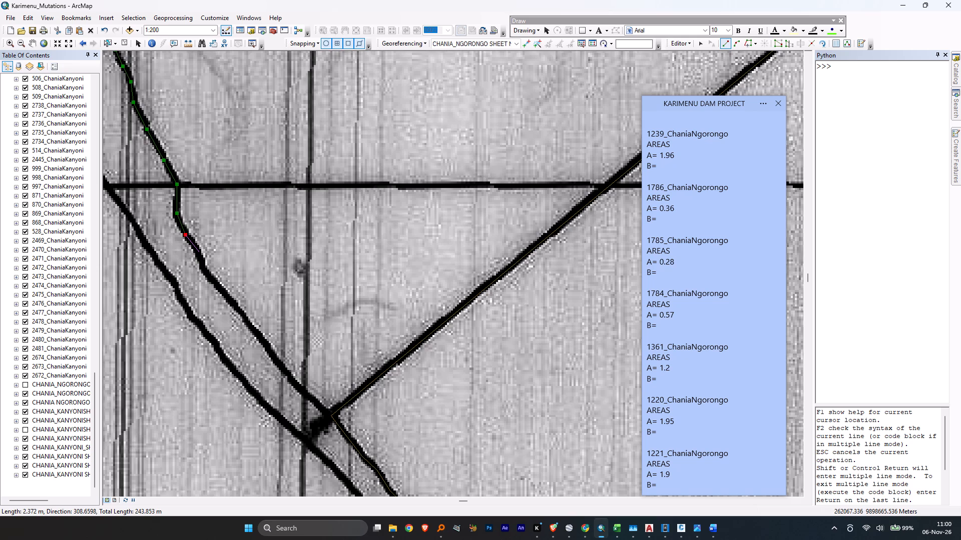
left_click(199, 253)
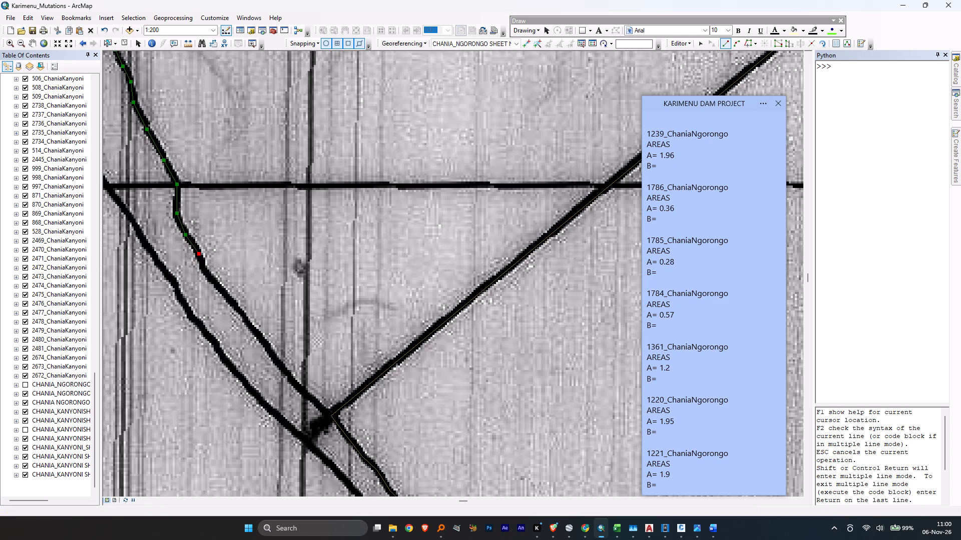
left_click(203, 269)
left_click(219, 288)
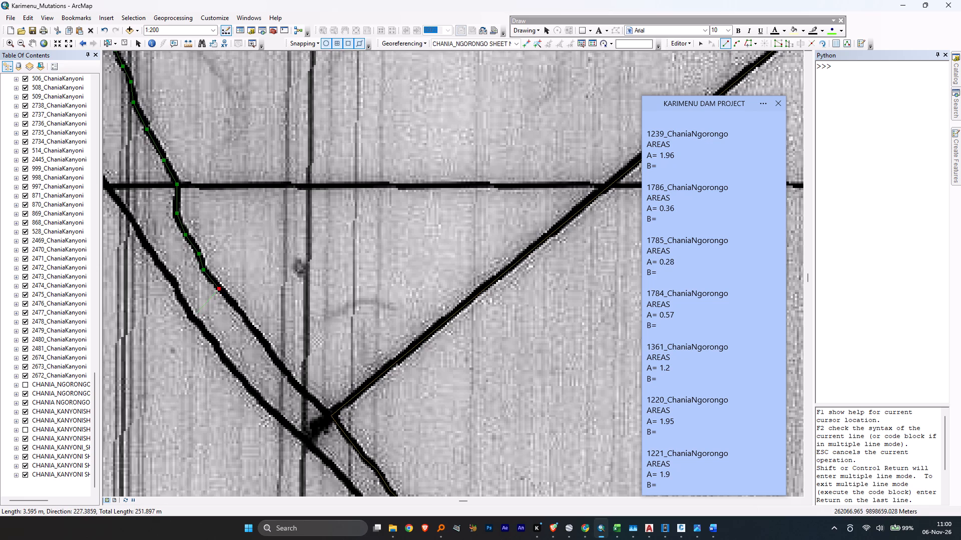
left_click(239, 309)
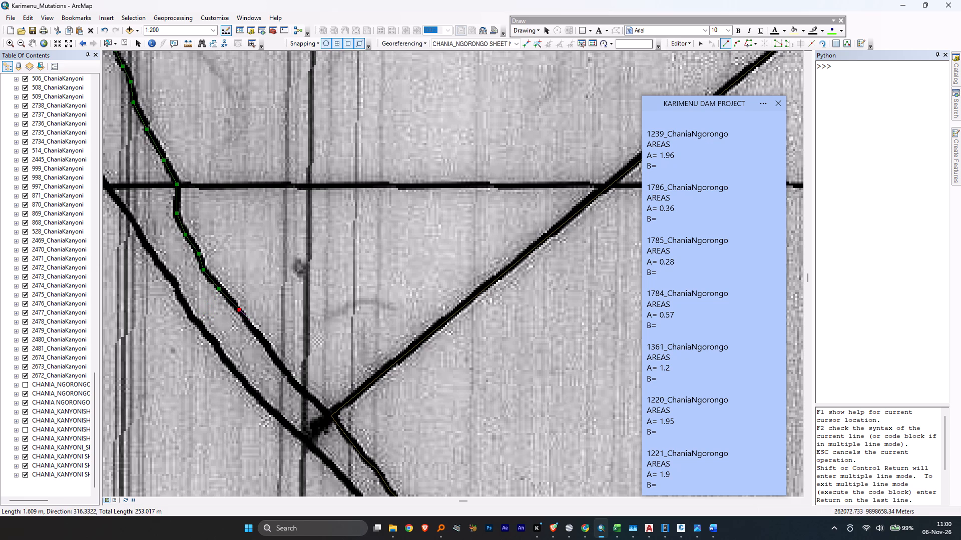
Trace the bank southeast to its junction with the diagonal 1220/1221 boundary and finish the river line there, at about 266 m.
left_click(250, 325)
left_click(265, 343)
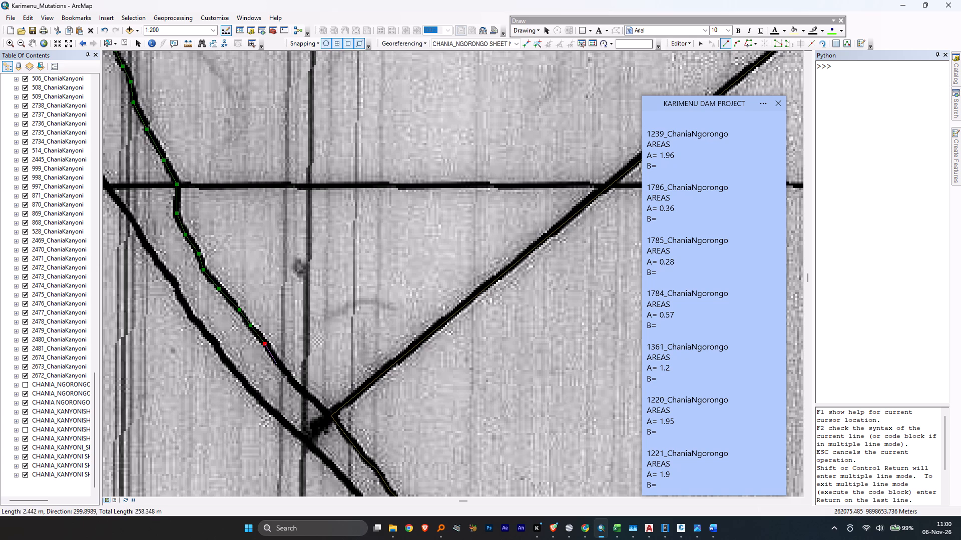
left_click(277, 364)
left_click(293, 380)
left_click(304, 392)
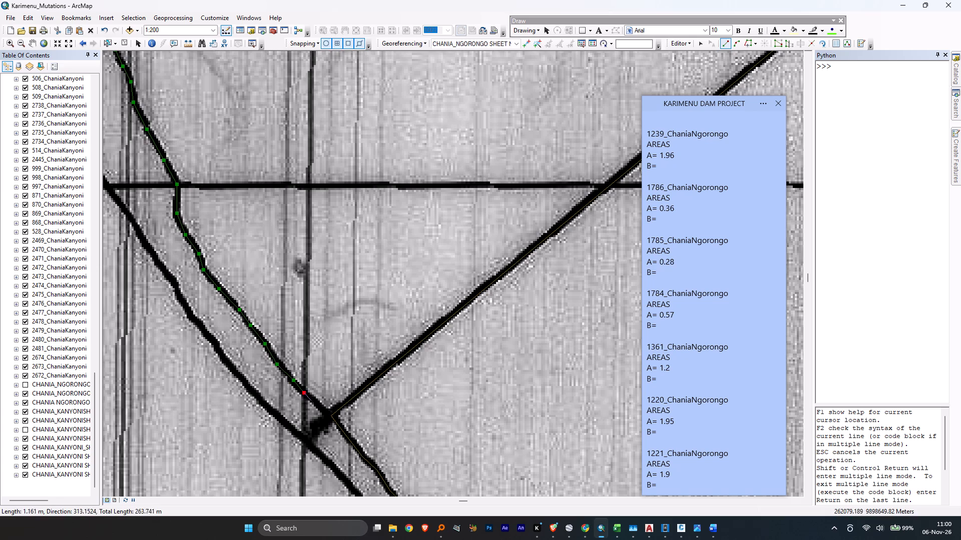
left_click(315, 402)
double_click(327, 417)
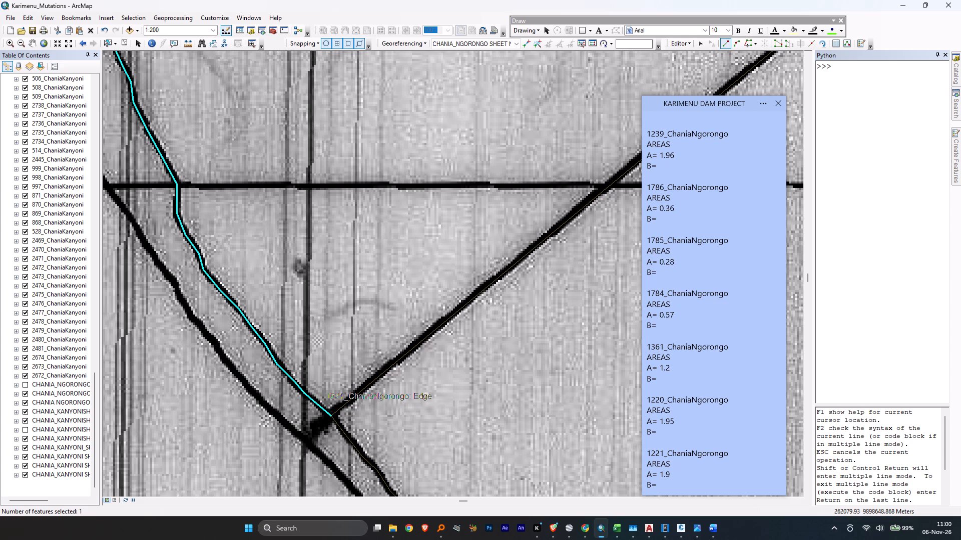
With the 1799_ChaniaNgorongo template, draw parcel 1799's road-side boundary from the 1221 corner north to the 1798/1799 corner, about 10.7 m long.
scroll(266, 364, "up", 9)
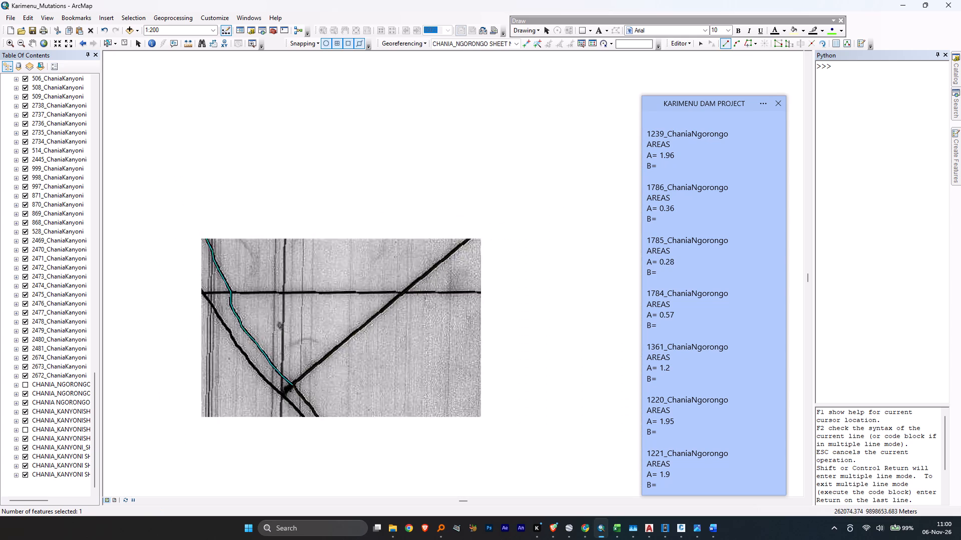
scroll(267, 364, "up", 8)
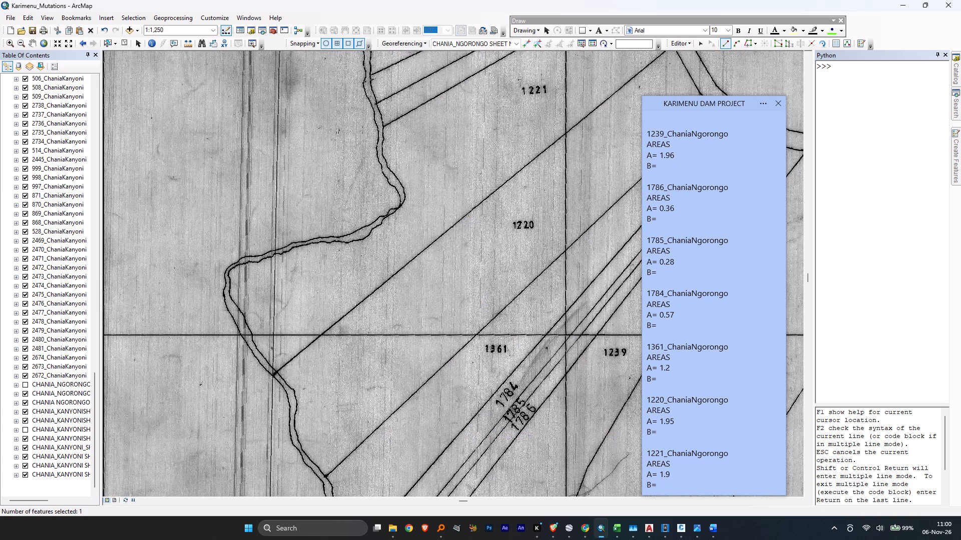
middle_click_drag(426, 187, 394, 346)
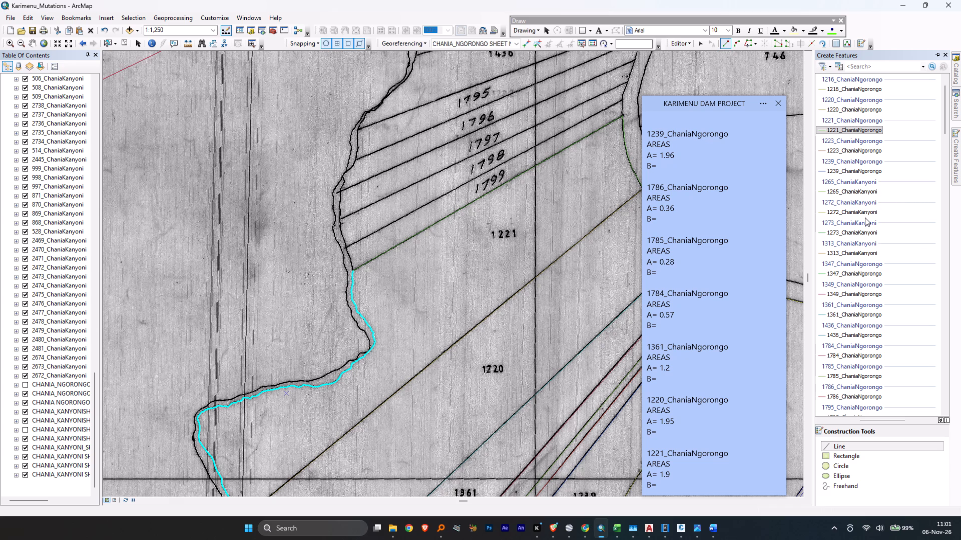
scroll(871, 241, "down", 1)
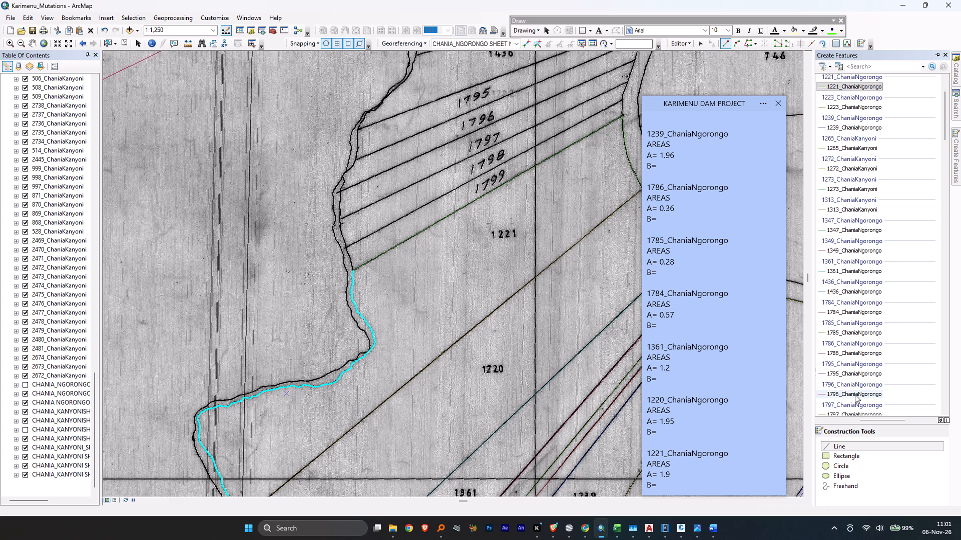
scroll(855, 394, "down", 1)
left_click(849, 411)
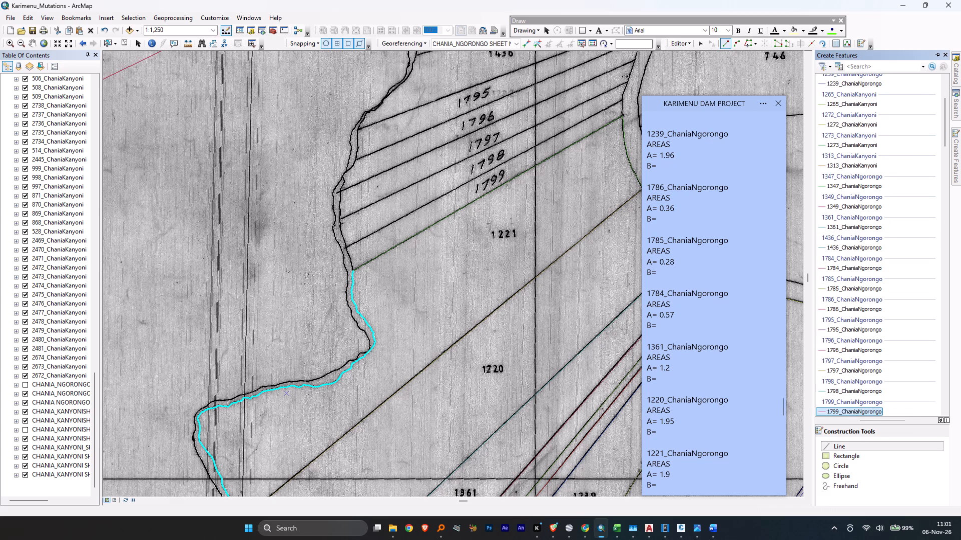
middle_click_drag(634, 108, 531, 161)
scroll(541, 140, "down", 2)
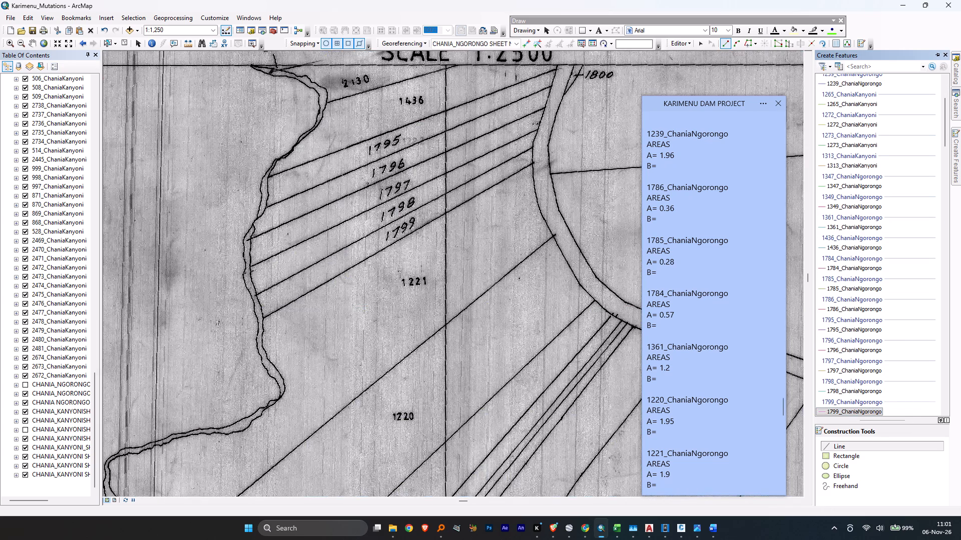
scroll(541, 139, "down", 7)
scroll(523, 188, "down", 3)
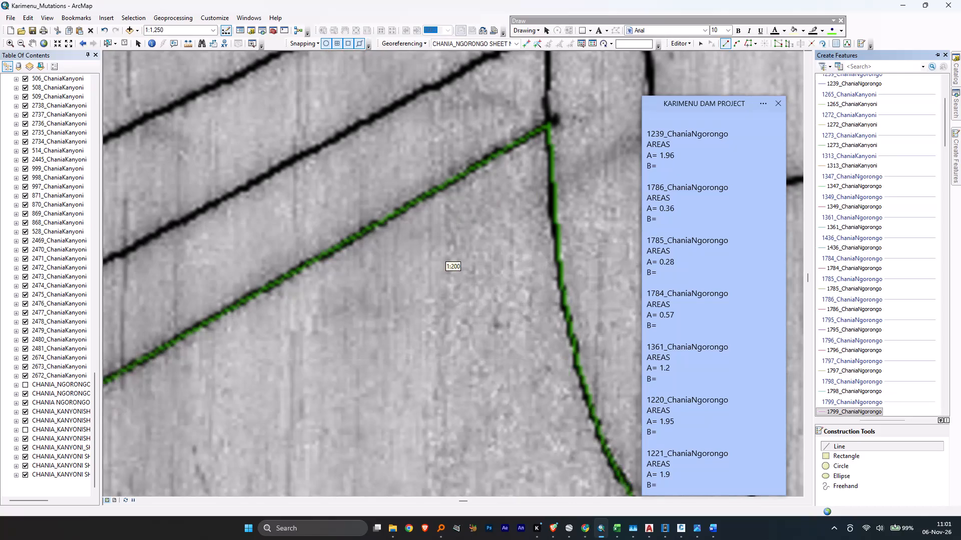
middle_click_drag(559, 126, 508, 307)
left_click(504, 299)
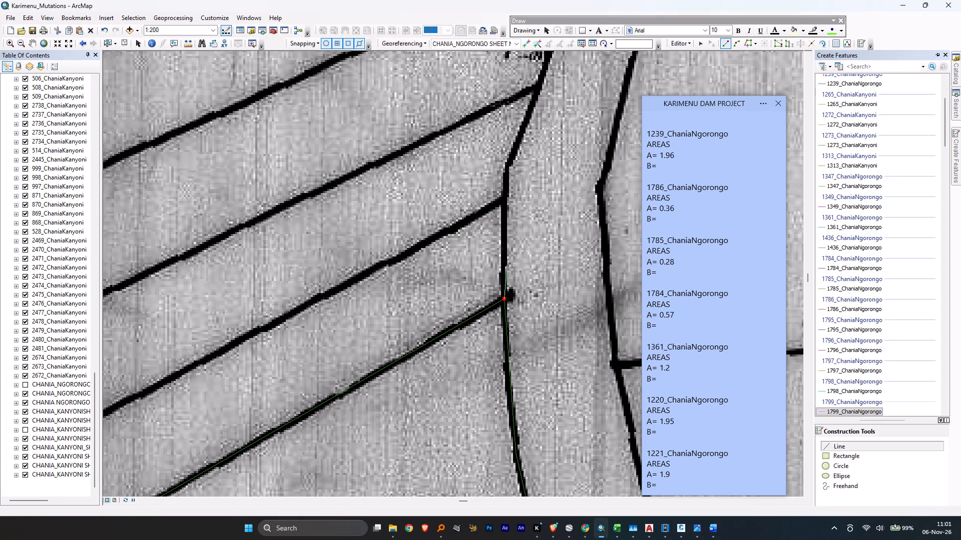
double_click(504, 197)
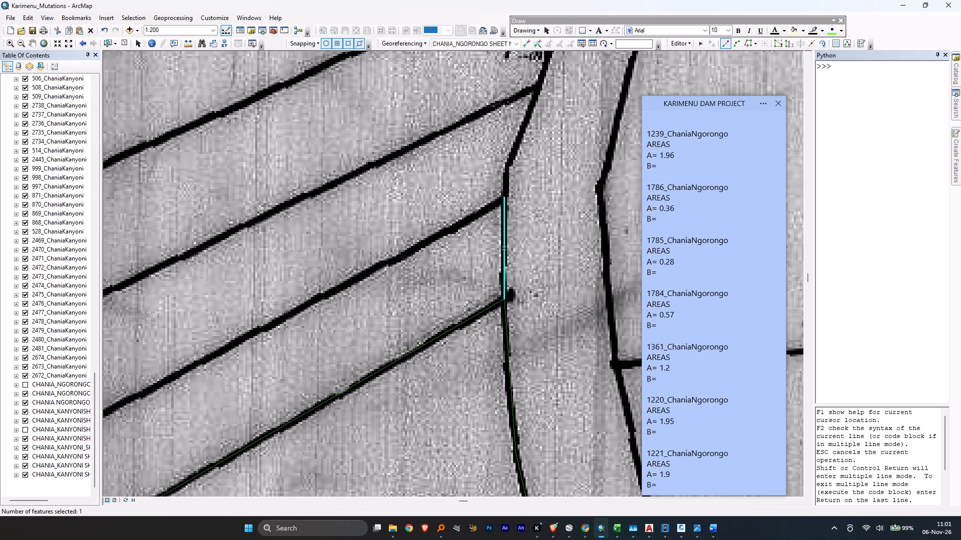
Draw the 1798/1799 boundary from the road-side corner southwest to the inner river bank, about 207 m long.
left_click(505, 196)
scroll(473, 238, "up", 10)
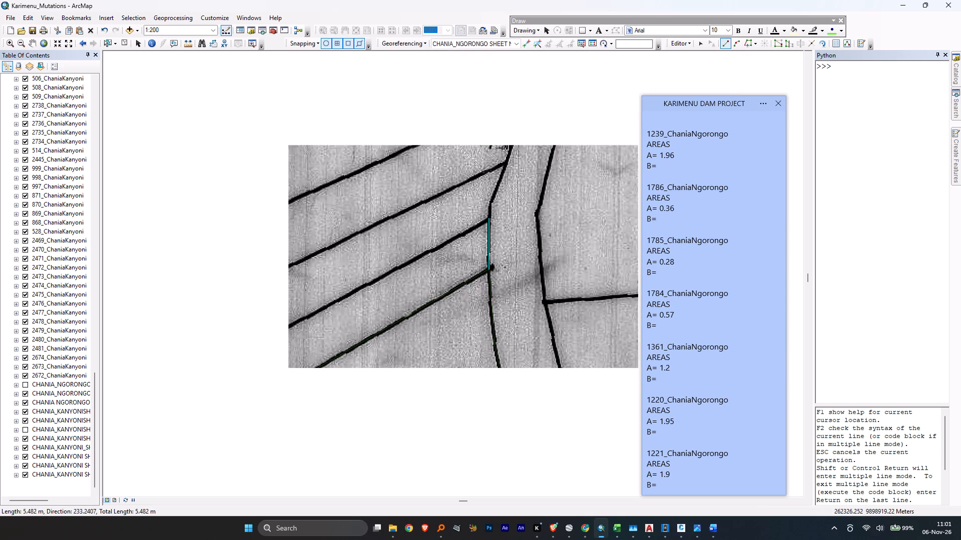
scroll(473, 238, "up", 6)
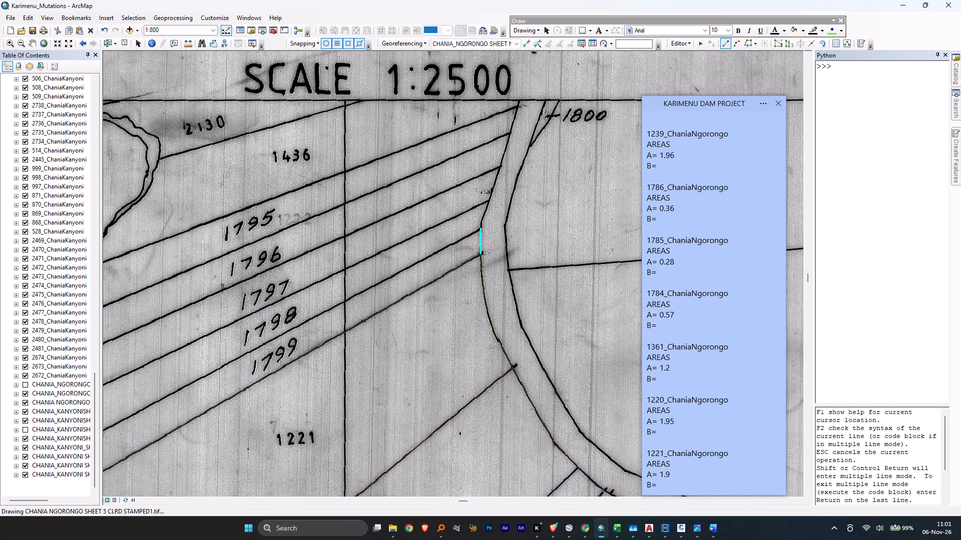
middle_click_drag(322, 315, 472, 226)
middle_click_drag(291, 291, 470, 195)
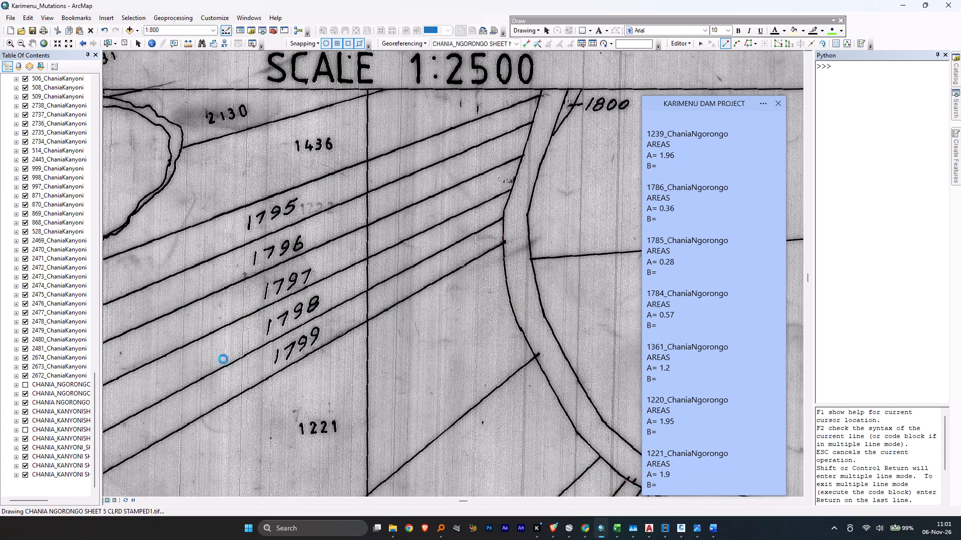
middle_click_drag(223, 360, 478, 196)
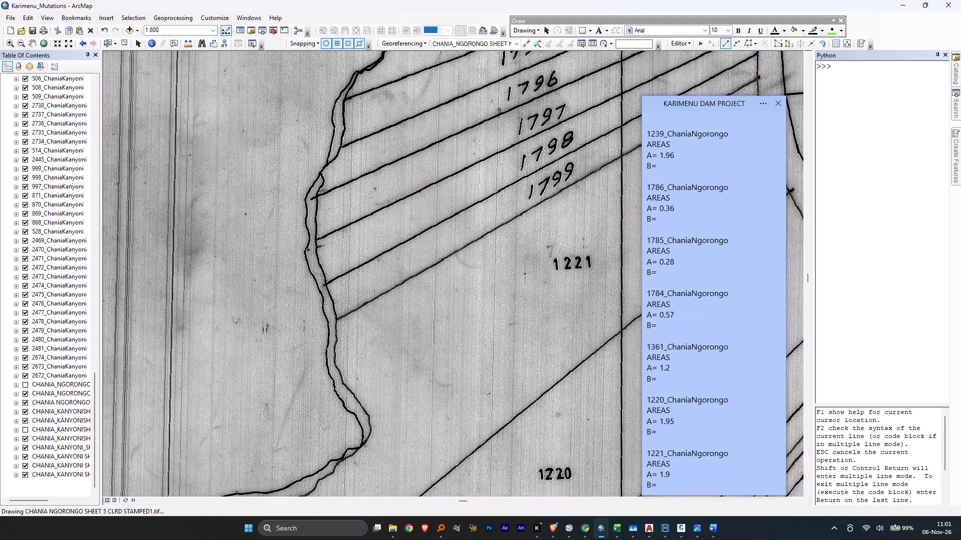
scroll(328, 286, "down", 9)
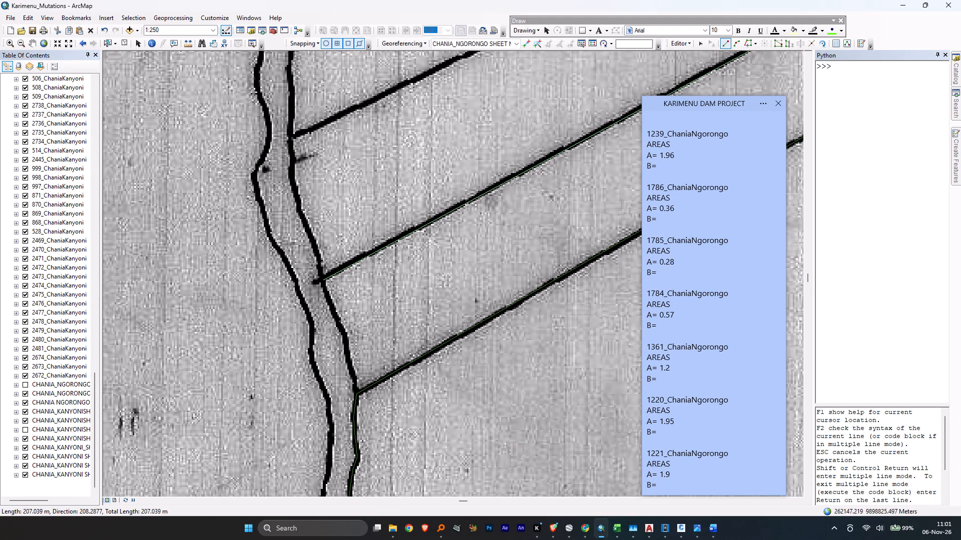
double_click(321, 278)
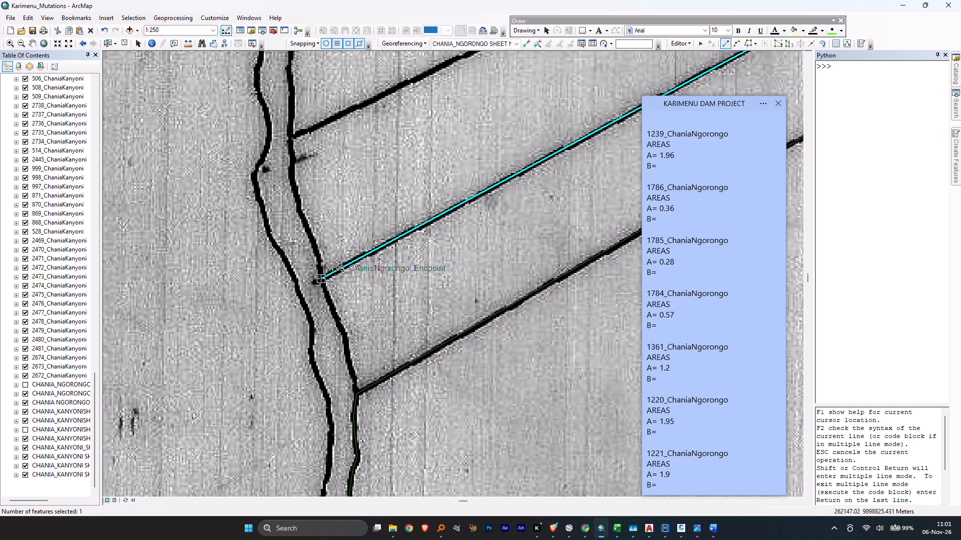
Trace parcel 1799's river boundary along the inner bank from the 1798/1799 line south to the endpoint of the 1221 boundary.
left_click(321, 278)
left_click(326, 295)
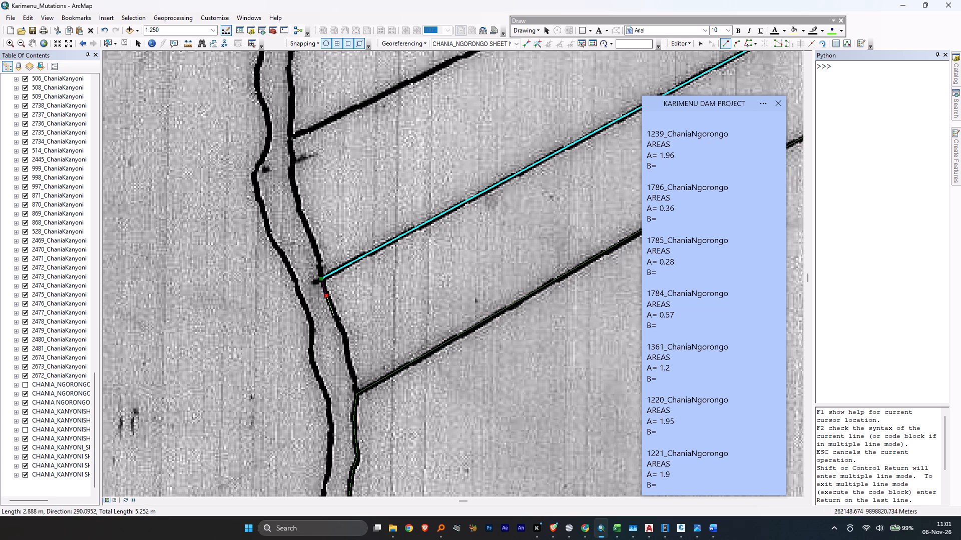
left_click(336, 317)
left_click(344, 333)
left_click(346, 344)
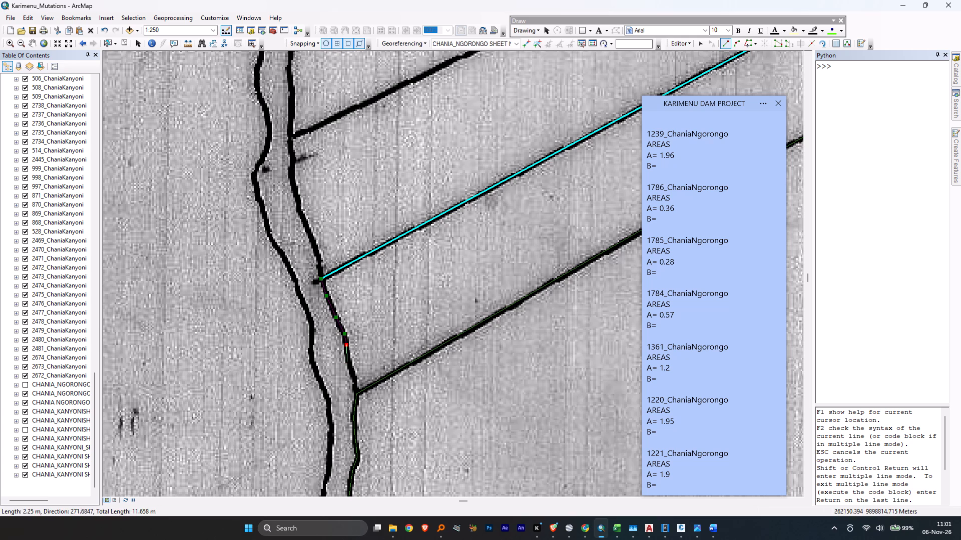
left_click(347, 362)
left_click(352, 375)
left_click(354, 385)
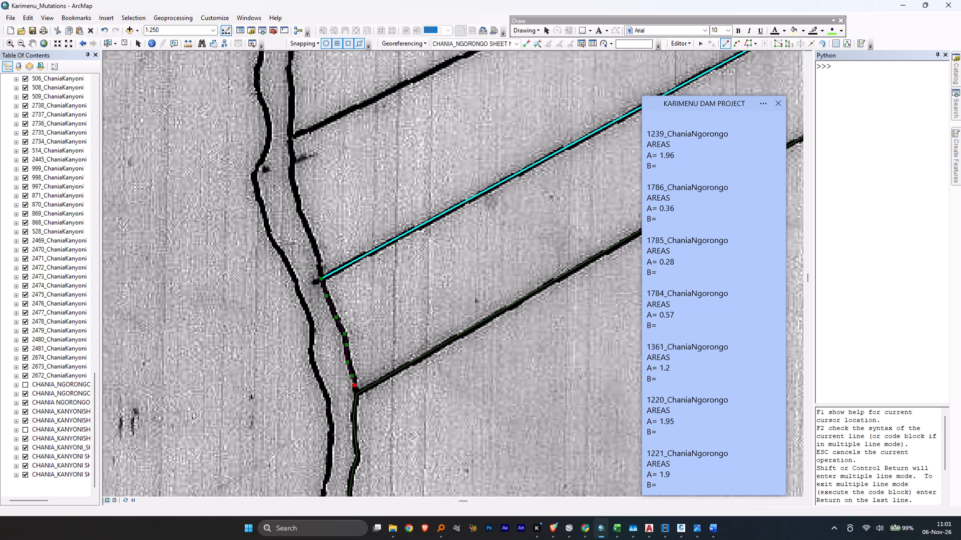
double_click(357, 393)
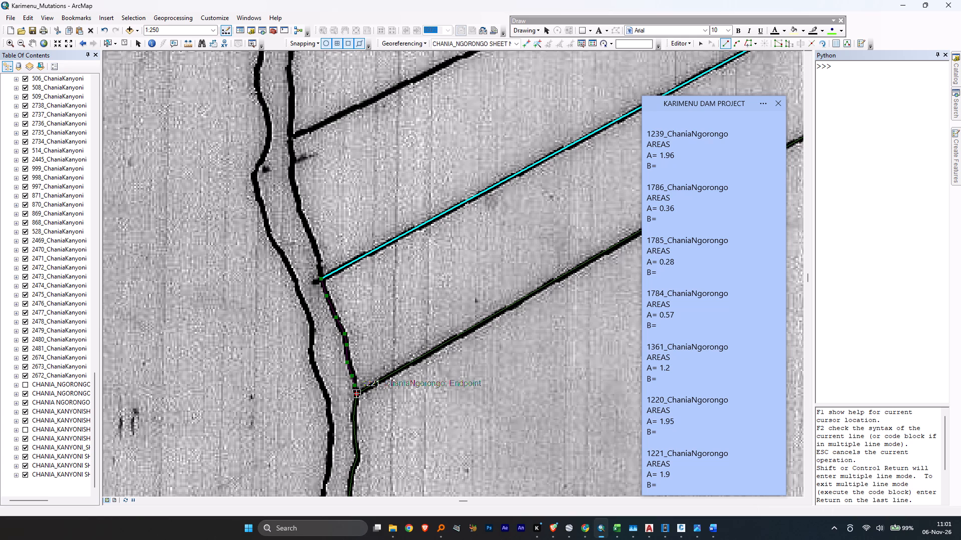
With the 1798_ChaniaNgorongo template, draw parcel 1798's road-side boundary from the 1799 corner through the bend to the 1797/1798 corner, about 12.5 m.
scroll(331, 291, "up", 7)
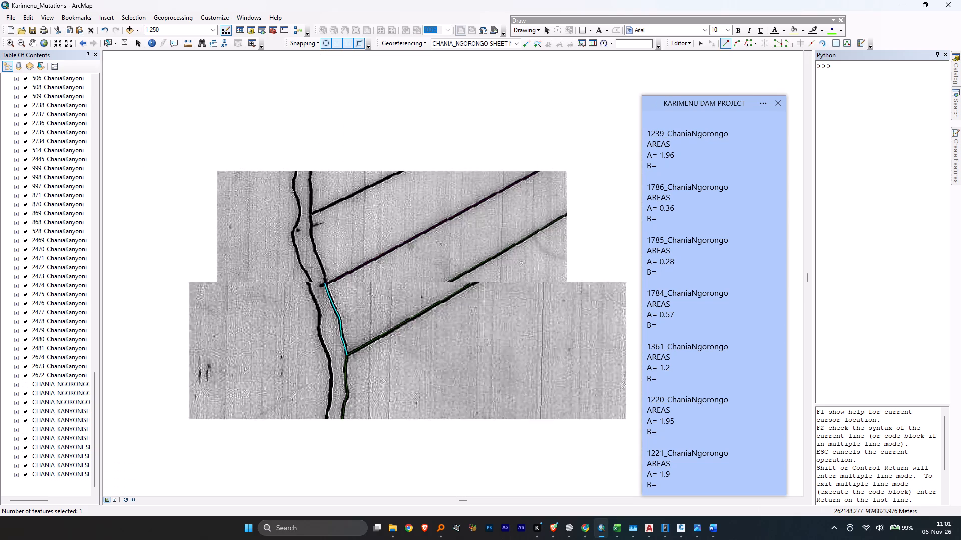
scroll(327, 291, "up", 9)
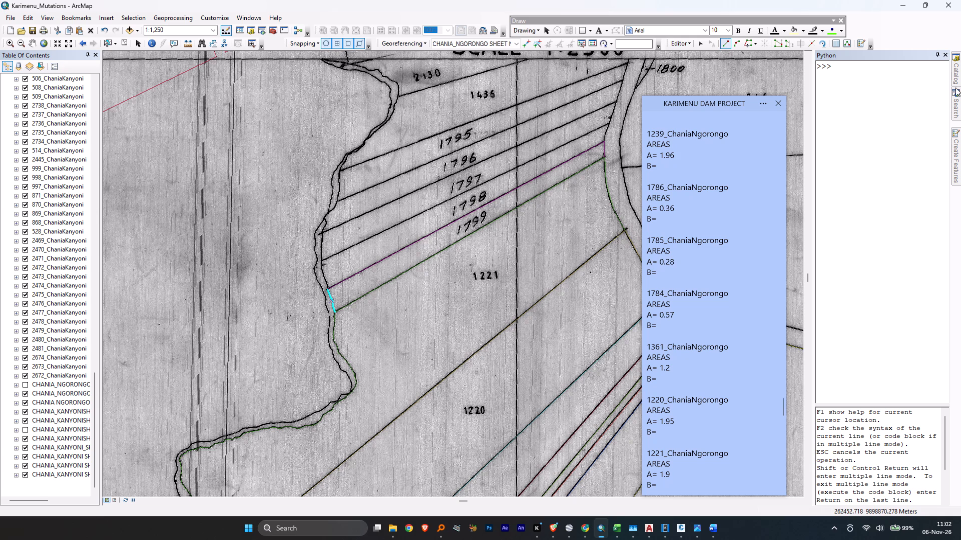
left_click(958, 166)
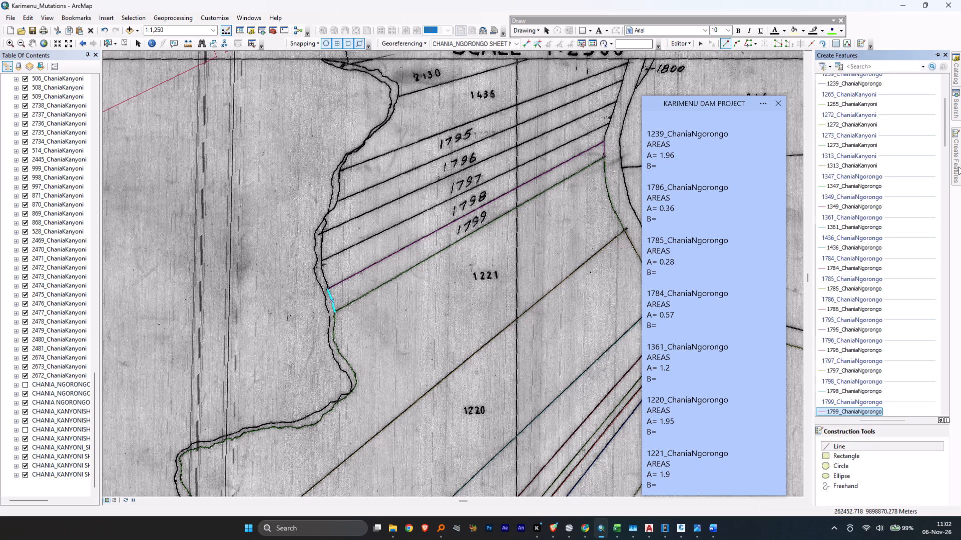
left_click(855, 391)
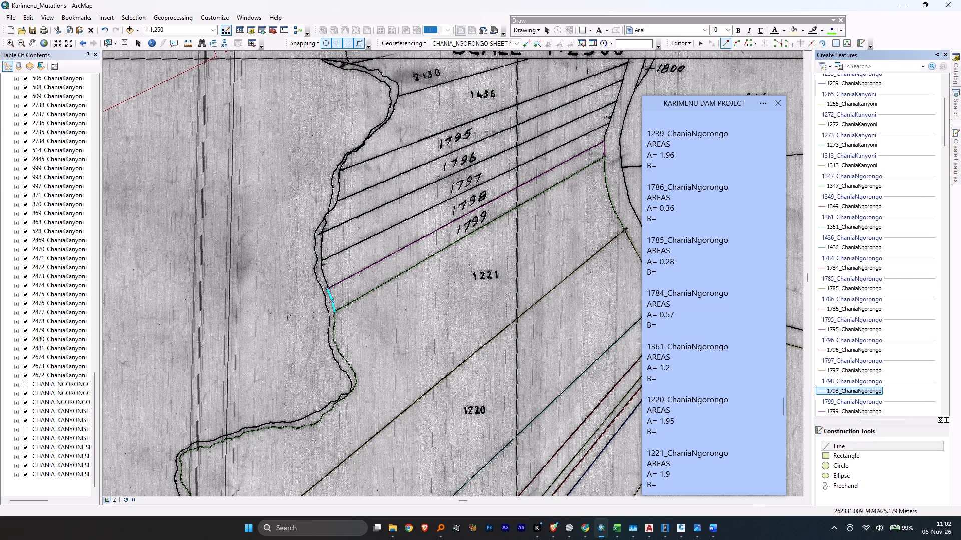
scroll(609, 113, "down", 8)
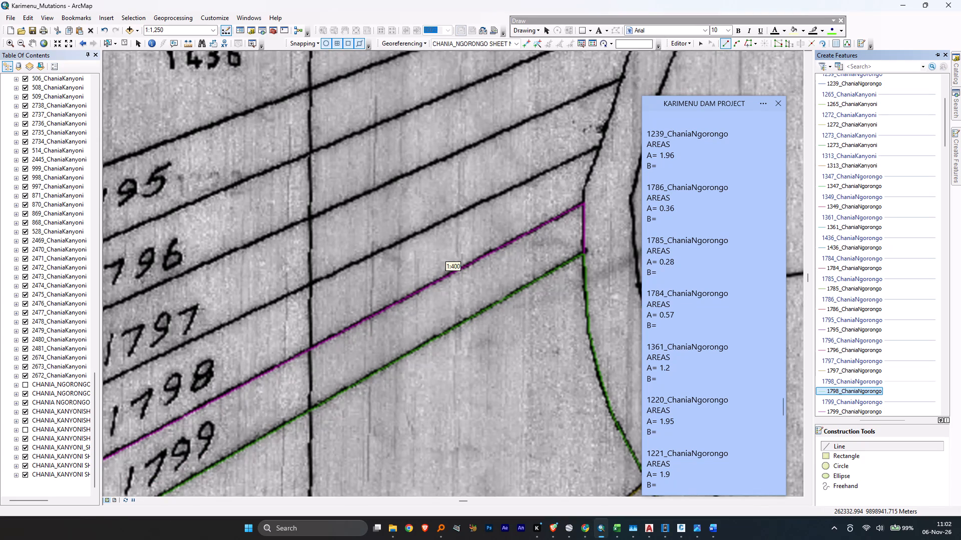
left_click(582, 206)
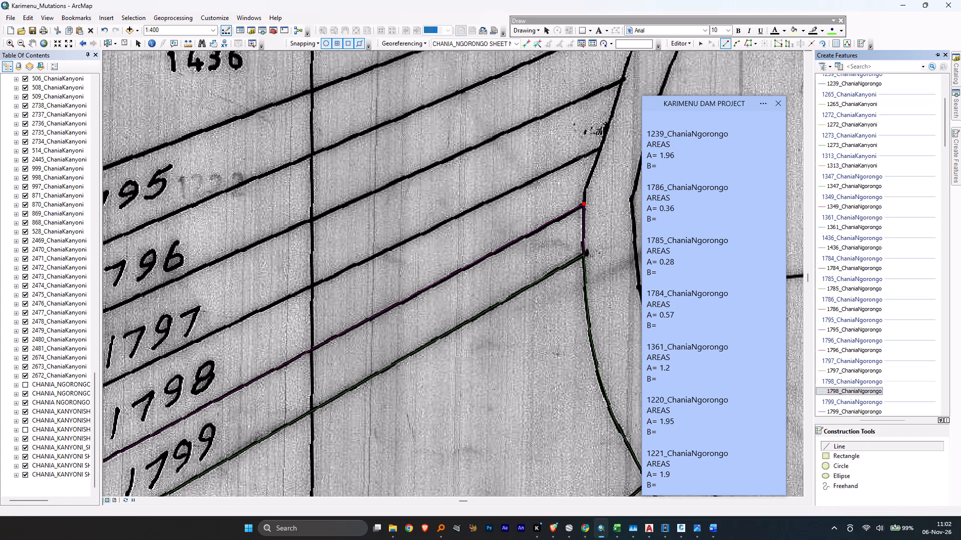
scroll(585, 189, "down", 2)
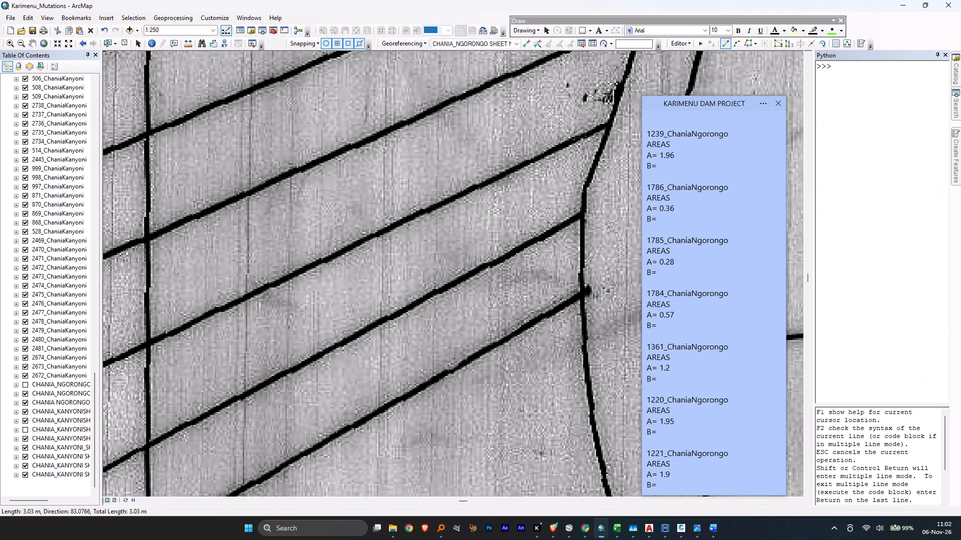
left_click(583, 191)
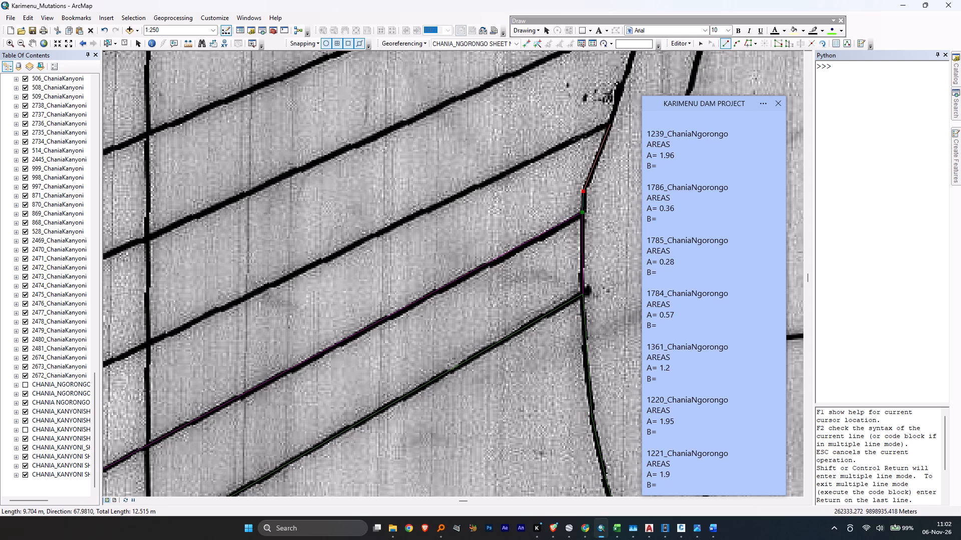
double_click(610, 123)
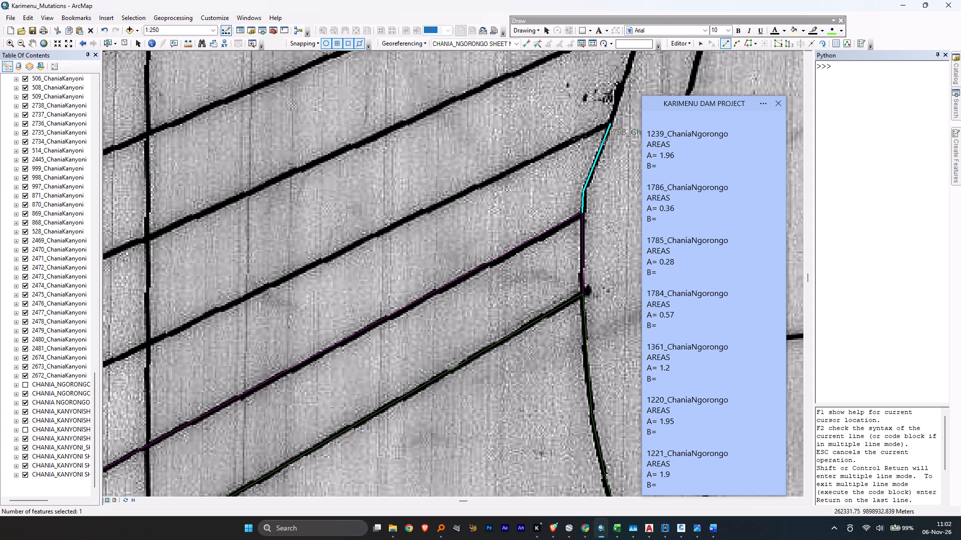
Draw the 1797/1798 boundary from the road-side corner southwest to the inner river bank, about 211 m long.
left_click(609, 123)
scroll(539, 150, "up", 2)
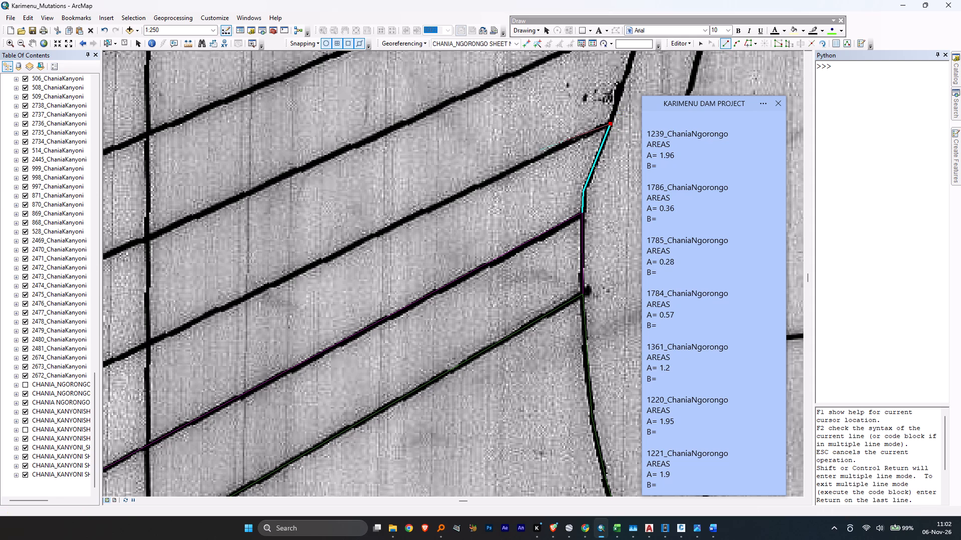
scroll(539, 150, "up", 14)
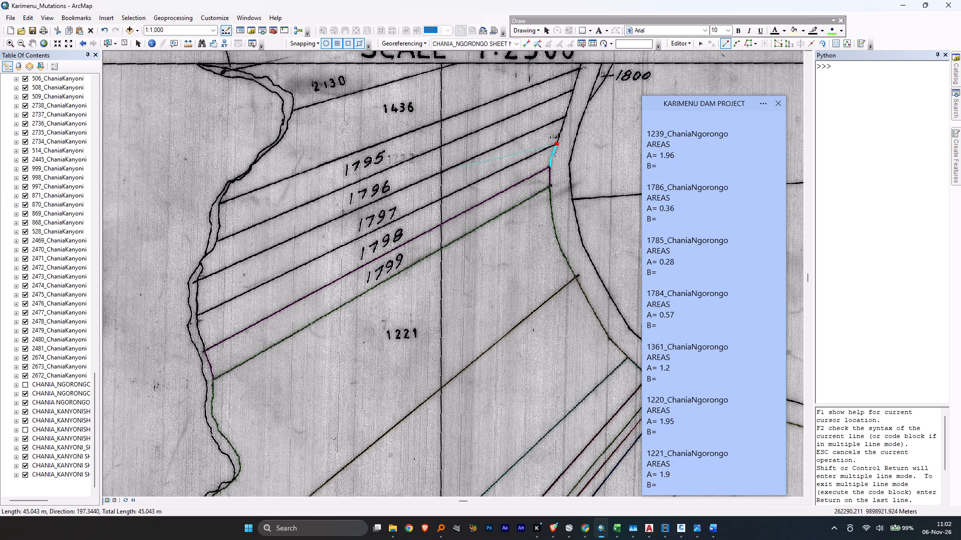
scroll(196, 319, "down", 5)
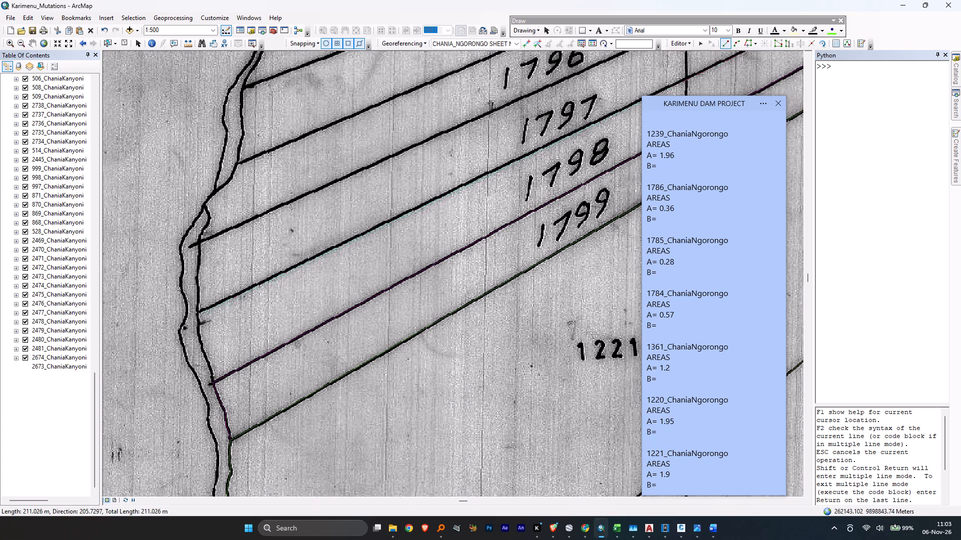
scroll(198, 314, "down", 7)
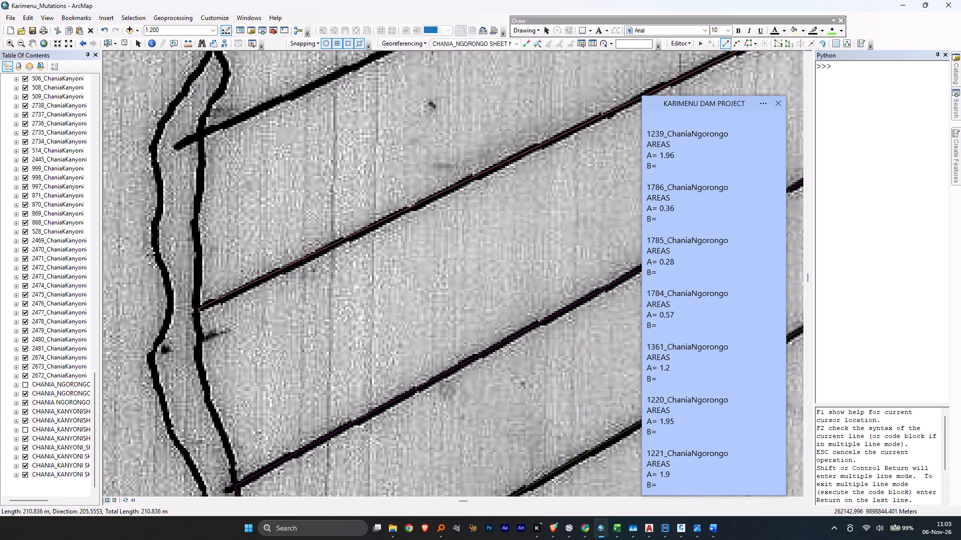
double_click(195, 310)
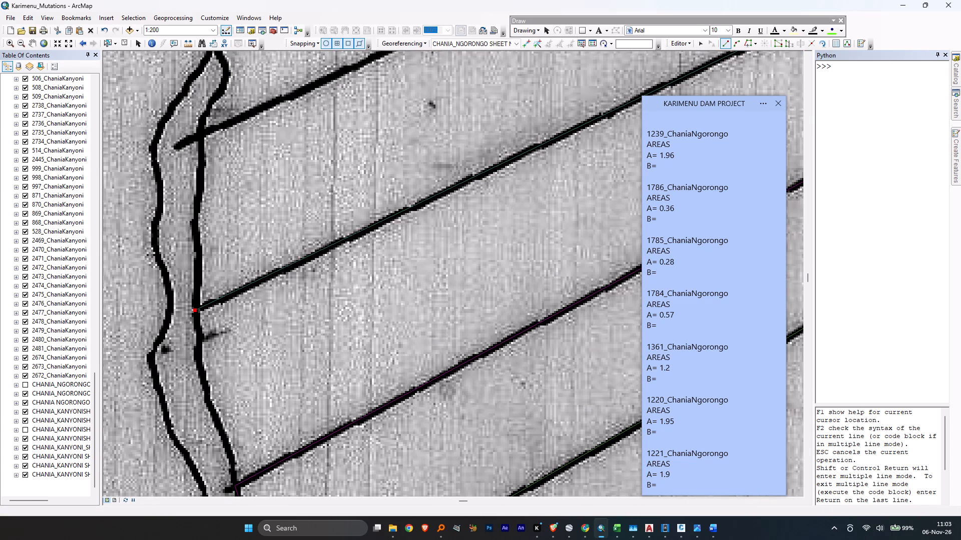
Trace parcel 1798's river boundary along the inner bank from the 1797/1798 line south to the endpoint of the 1798/1799 line.
left_click(195, 312)
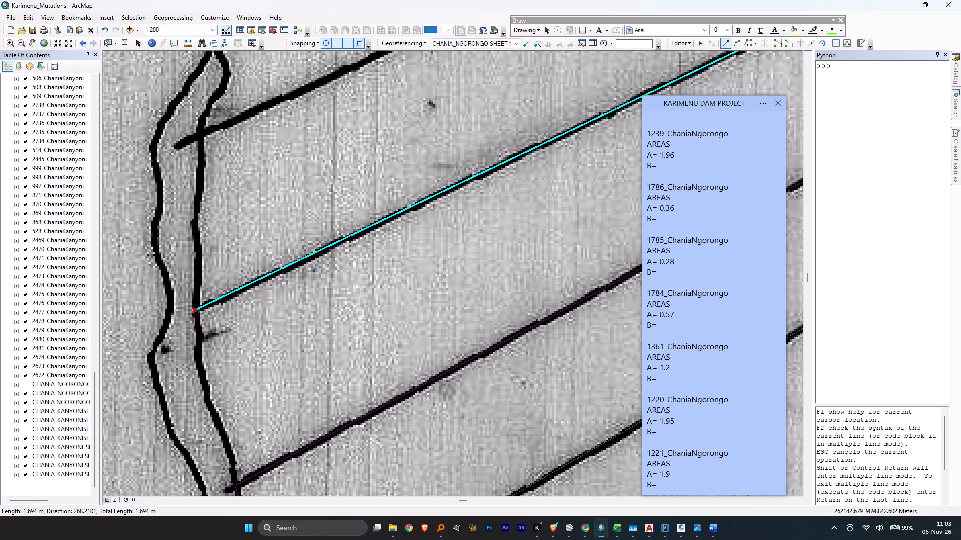
left_click(197, 330)
left_click(199, 341)
left_click(198, 358)
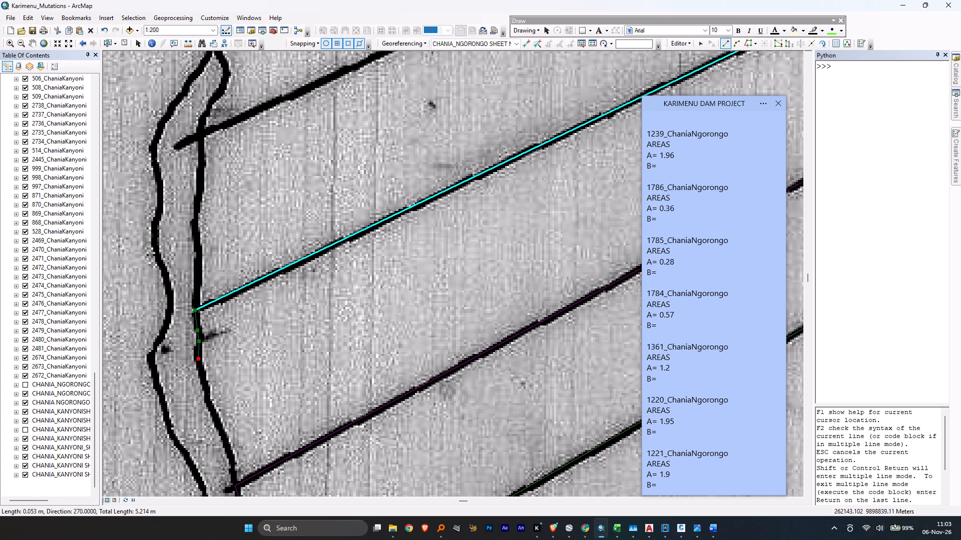
left_click(203, 381)
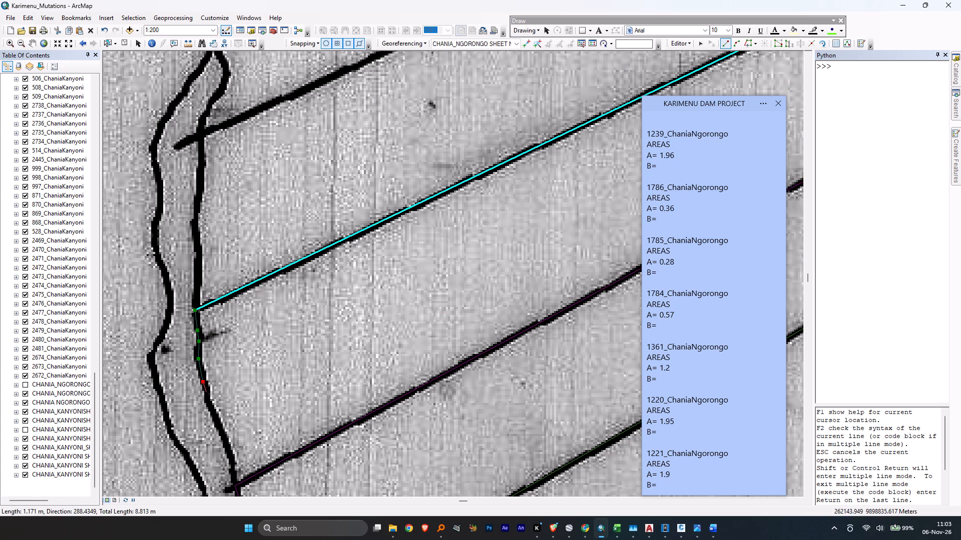
left_click(206, 392)
left_click(210, 404)
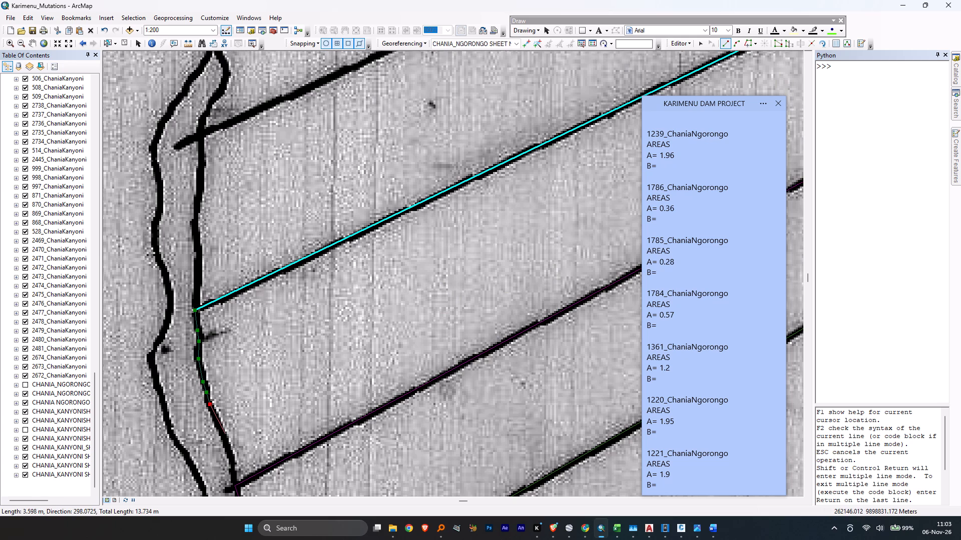
left_click(224, 435)
left_click(229, 450)
middle_click_drag(226, 453, 234, 386)
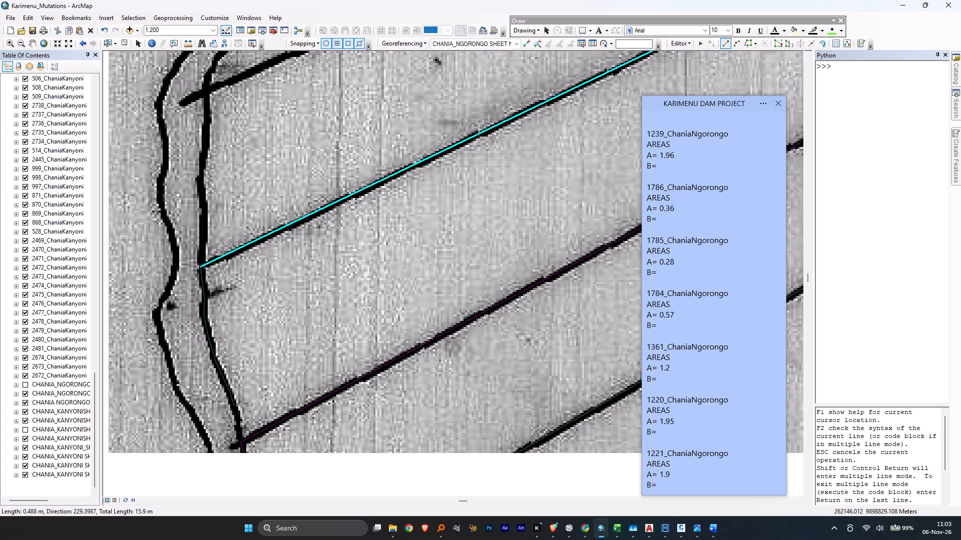
middle_click_drag(234, 386, 239, 349)
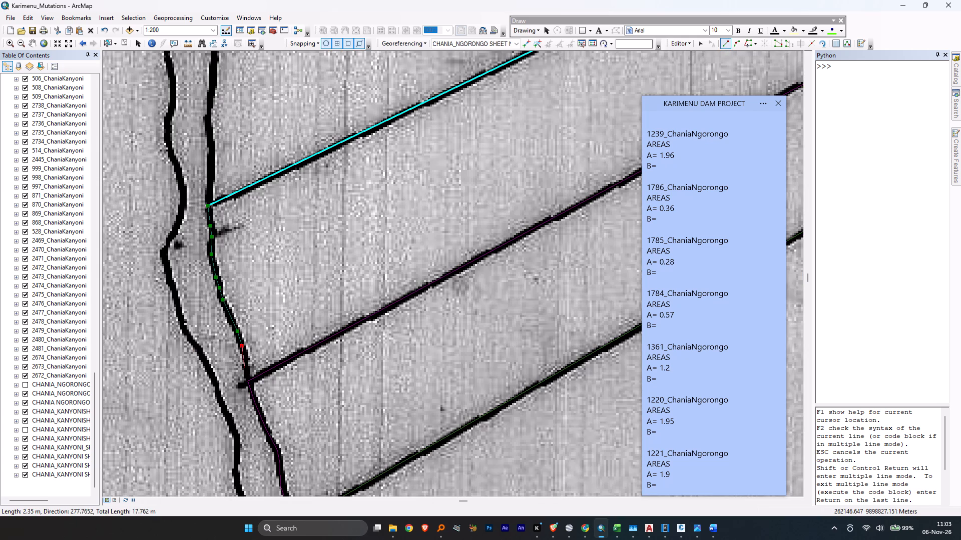
left_click(246, 364)
double_click(247, 381)
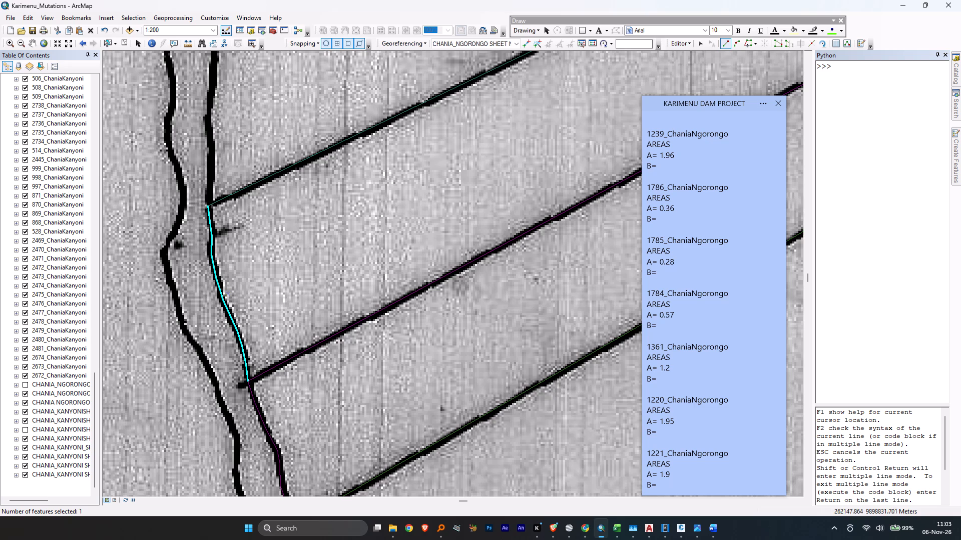
With the 1797_ChaniaNgorongo template, draw parcel 1797's road-side boundary from the 1797/1798 corner north to the 1796/1797 corner, about 15 m.
scroll(243, 271, "up", 6)
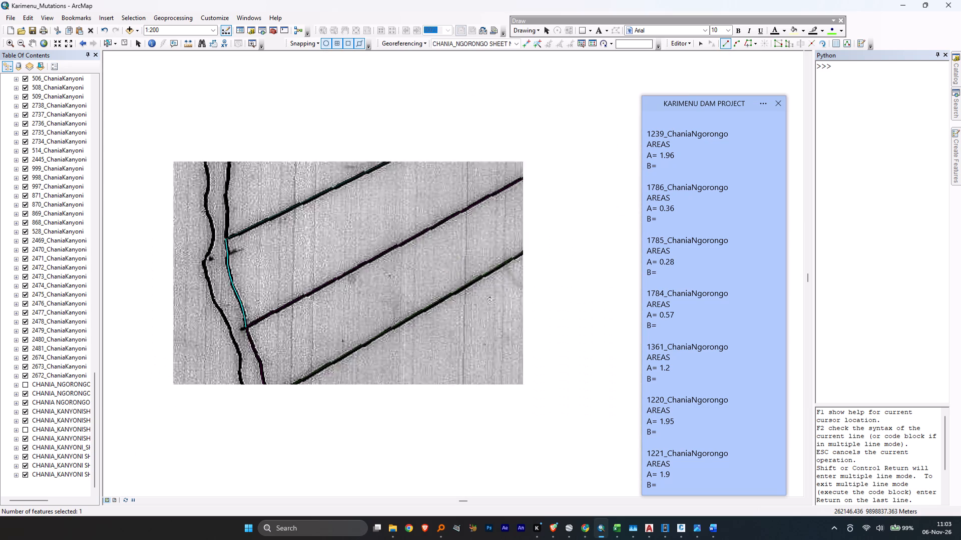
scroll(243, 273, "up", 6)
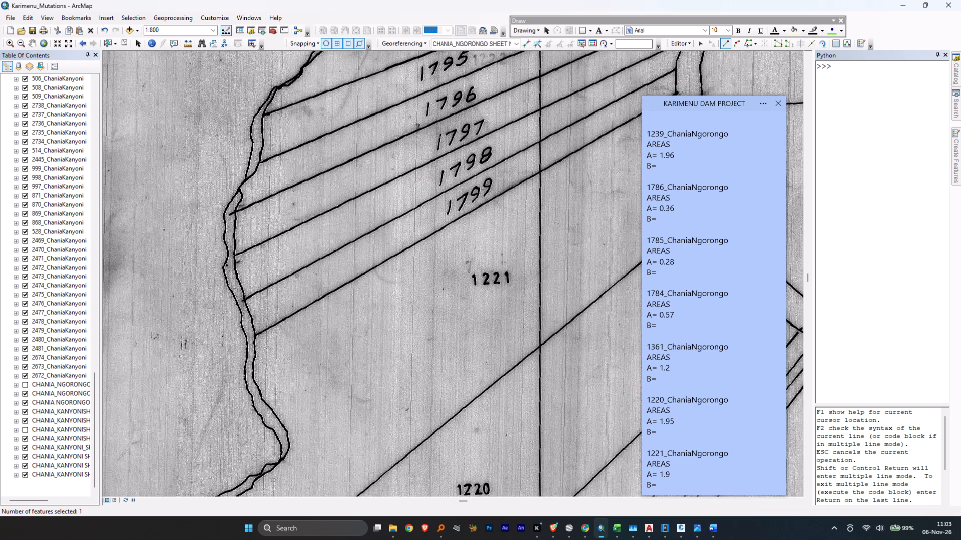
middle_click_drag(332, 186, 326, 206)
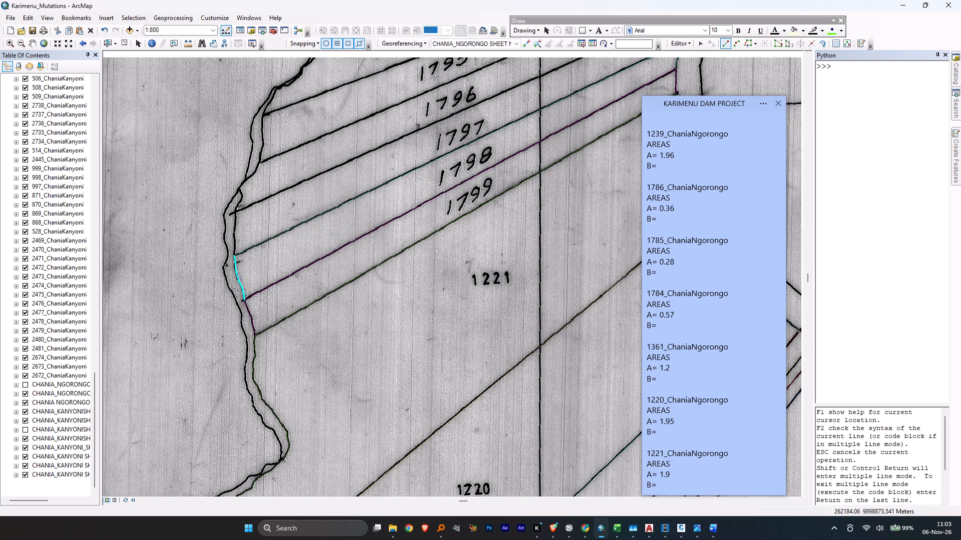
middle_click_drag(326, 206, 302, 318)
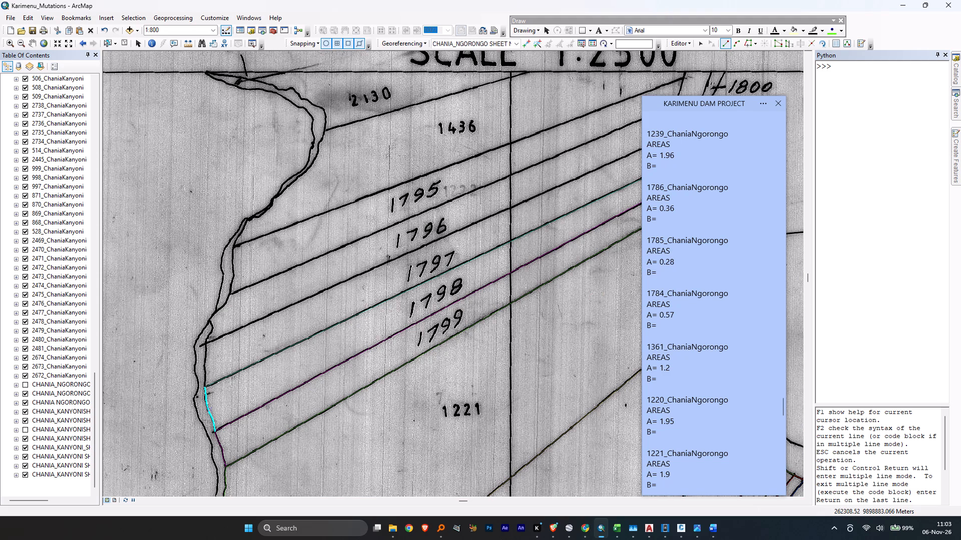
left_click(957, 170)
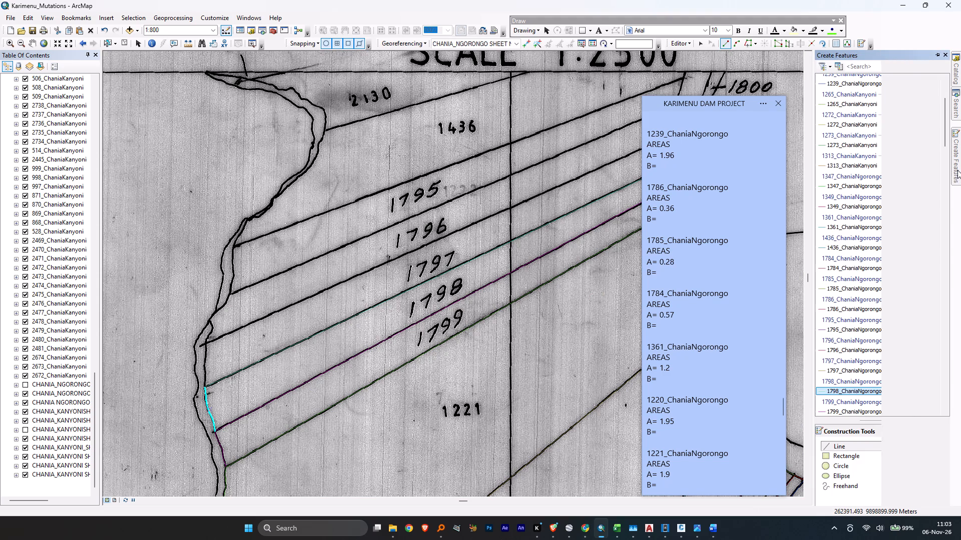
left_click(860, 371)
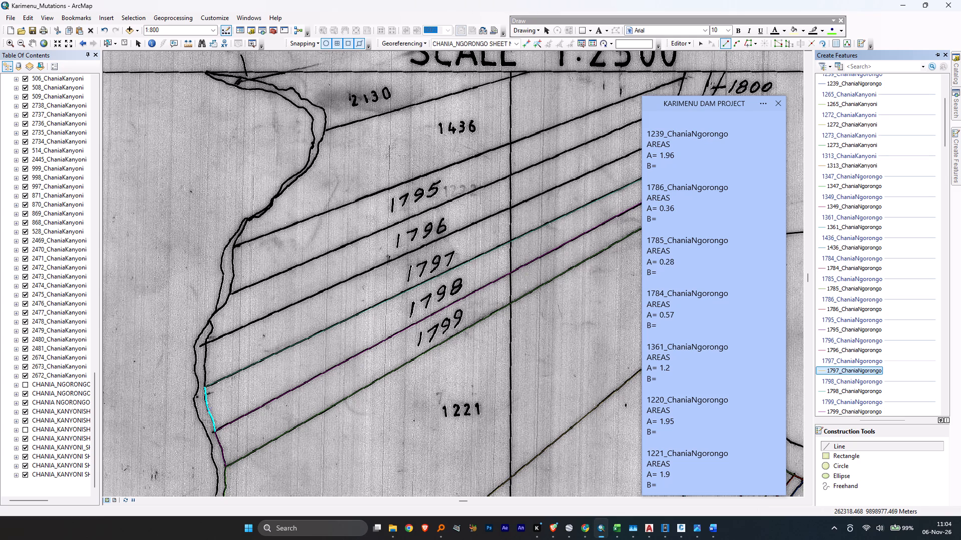
middle_click_drag(441, 256, 272, 314)
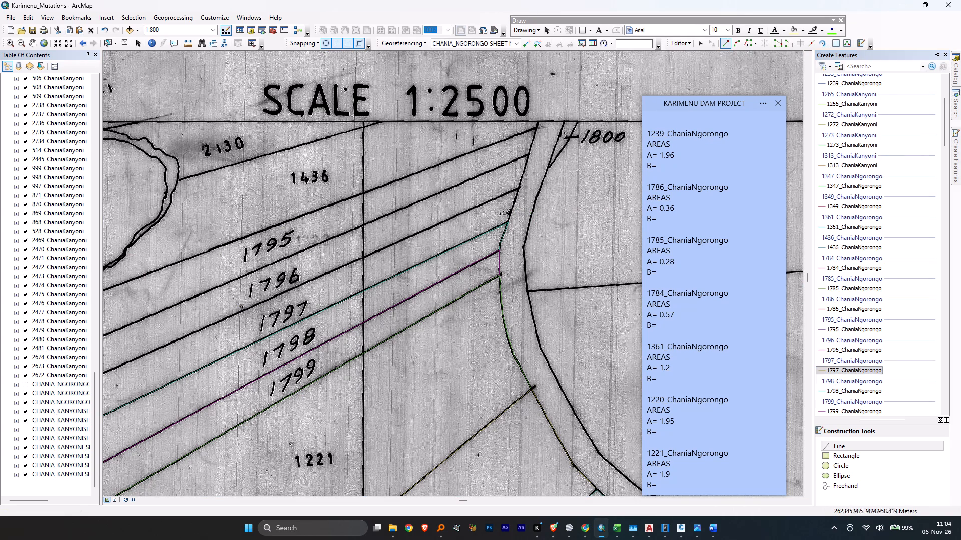
scroll(544, 157, "down", 1)
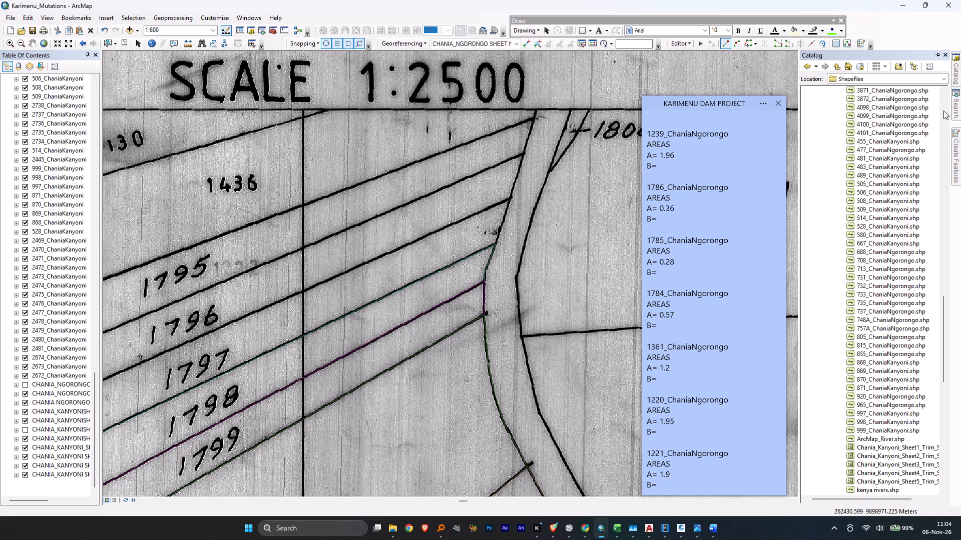
left_click(956, 161)
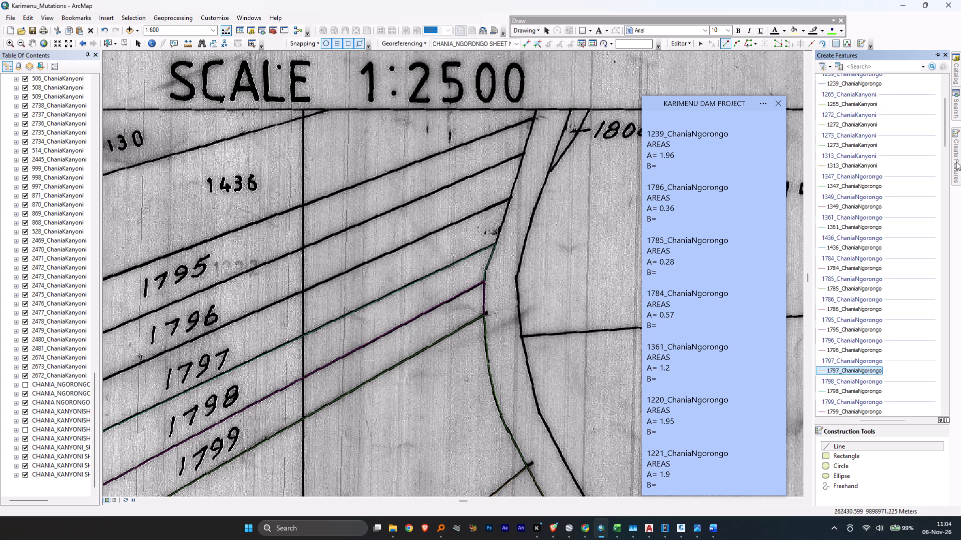
left_click(496, 243)
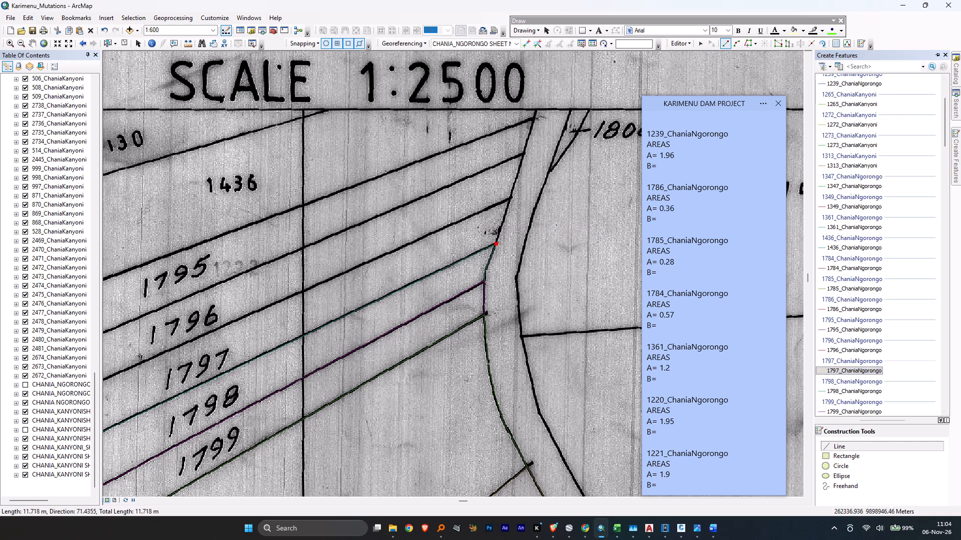
scroll(510, 198, "down", 4)
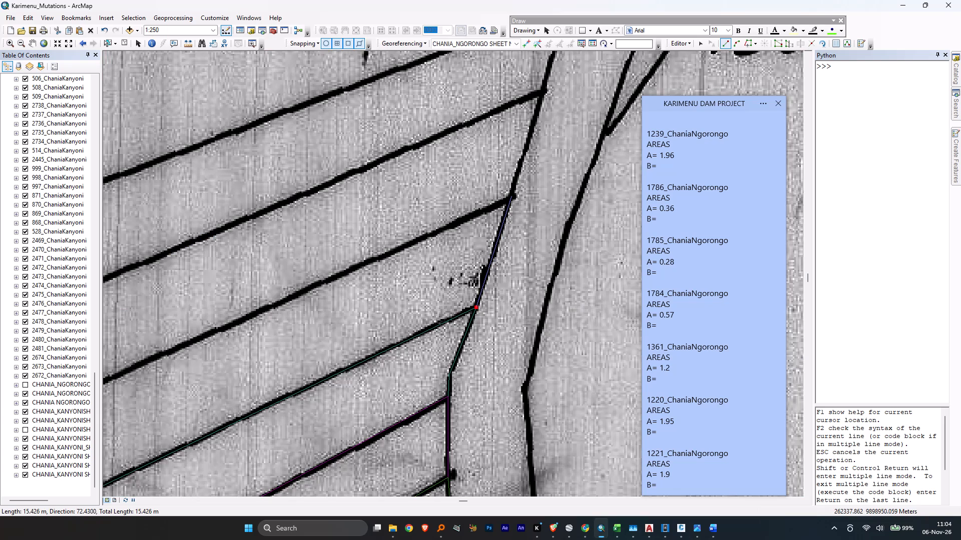
scroll(512, 195, "down", 3)
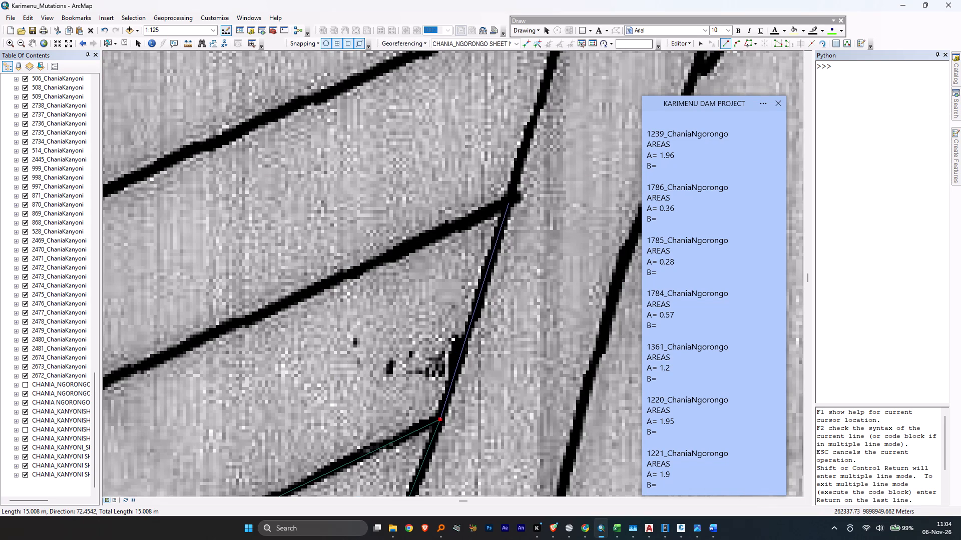
double_click(509, 202)
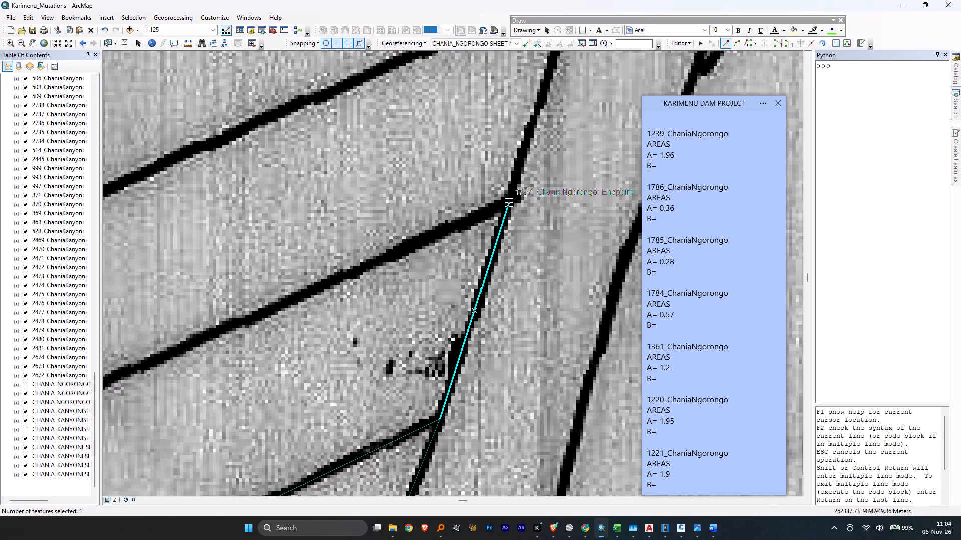
Draw the 1796/1797 boundary from the road-side corner southwest to the inner river bank, about 213 m long.
left_click(509, 199)
scroll(523, 201, "up", 20)
scroll(523, 201, "up", 3)
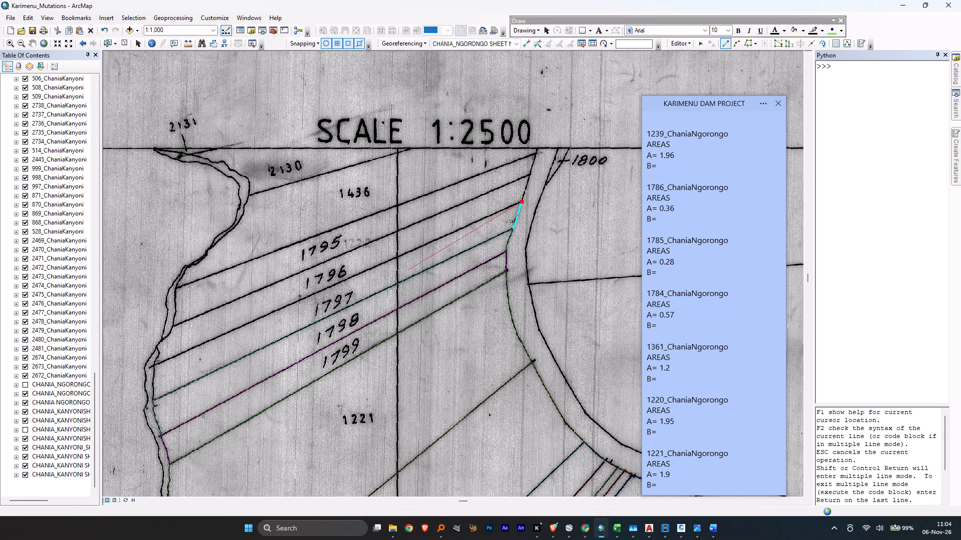
scroll(160, 368, "down", 3)
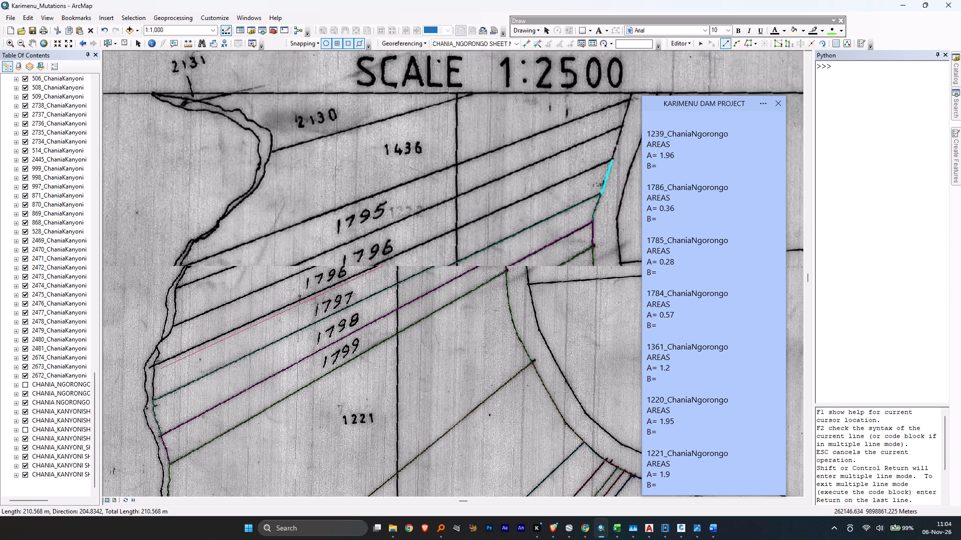
scroll(161, 368, "down", 4)
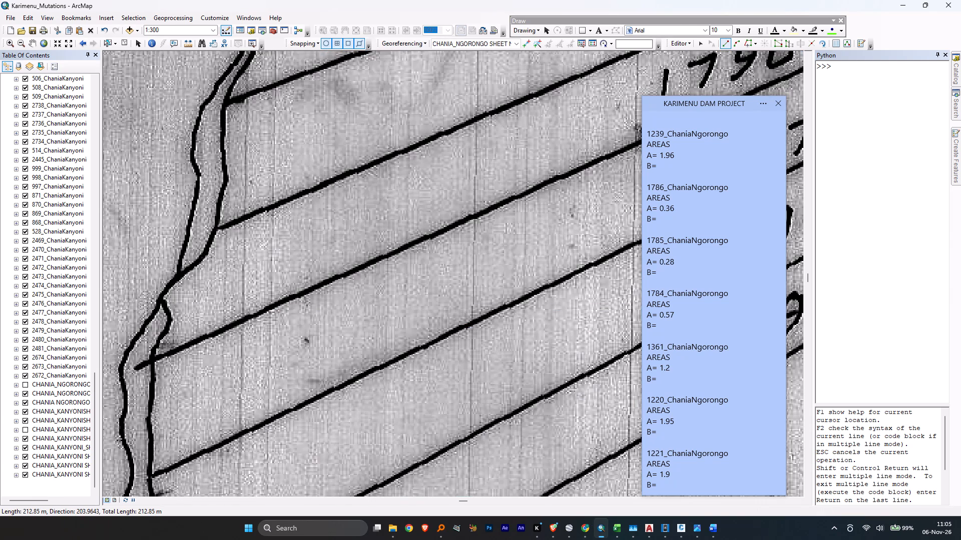
scroll(149, 361, "down", 4)
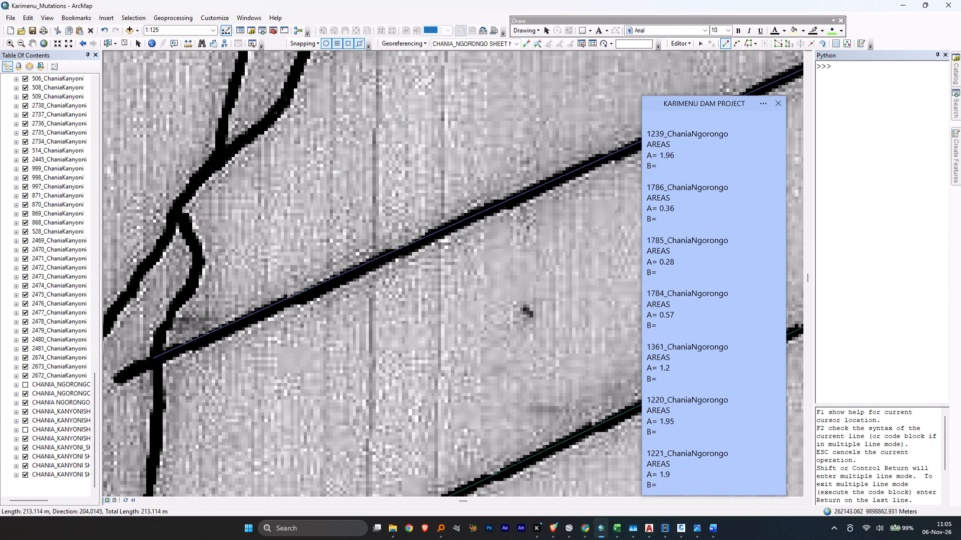
double_click(158, 359)
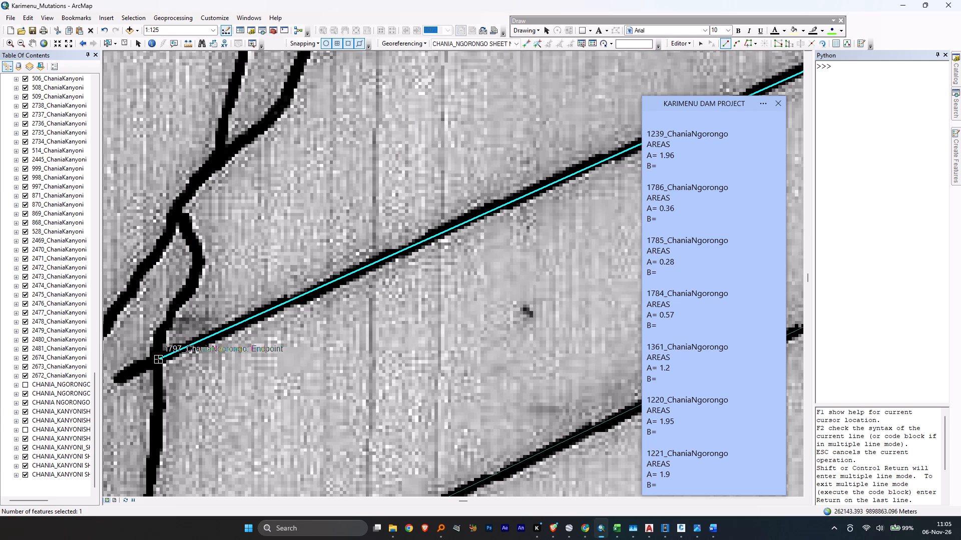
Trace parcel 1797's river boundary along the inner bank from the 1796/1797 line south to the 1797/1798 endpoint, about 18.6 m.
left_click(157, 357)
left_click(159, 401)
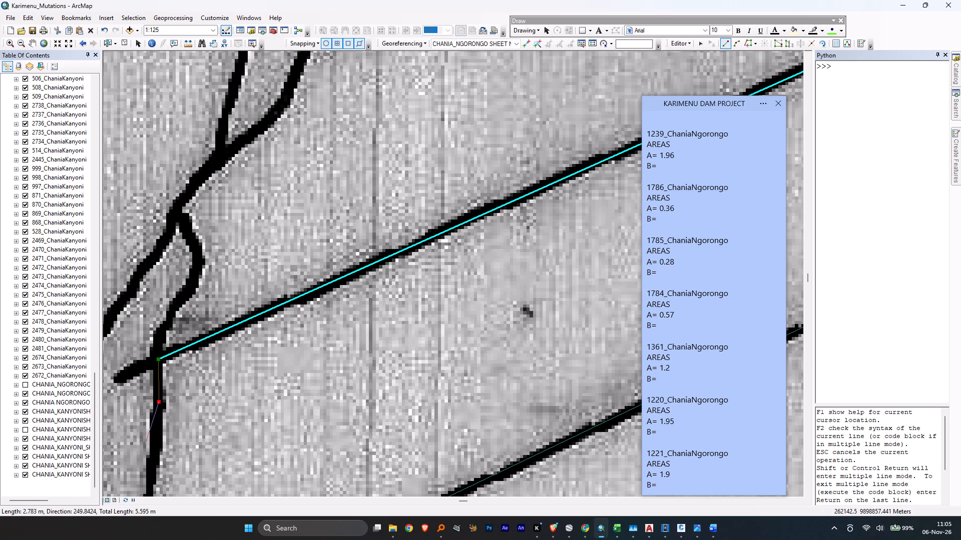
left_click(153, 455)
middle_click_drag(160, 452, 313, 204)
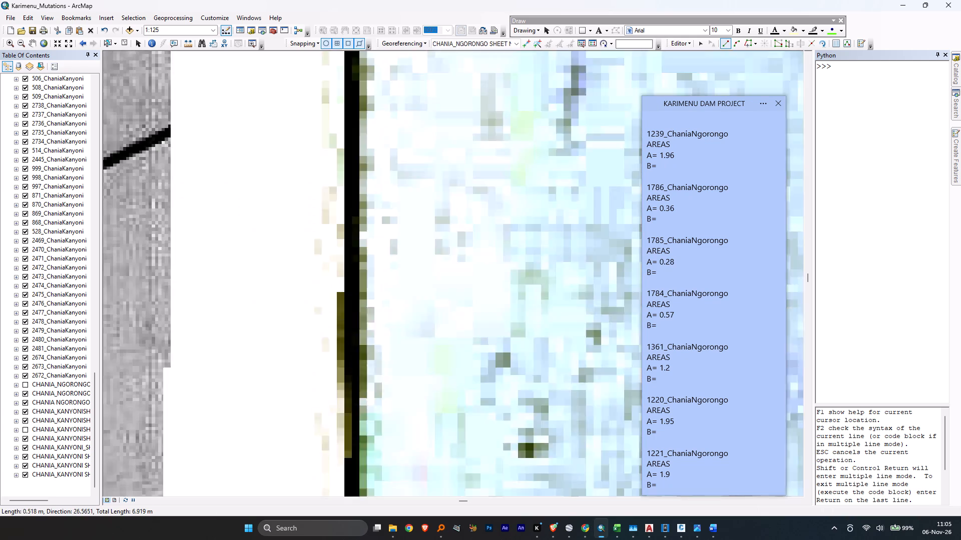
left_click(301, 260)
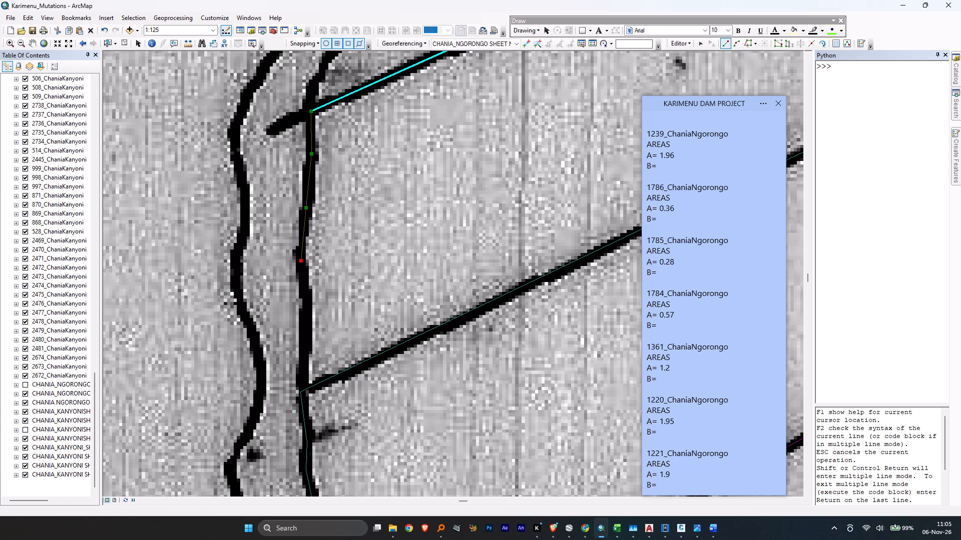
double_click(302, 390)
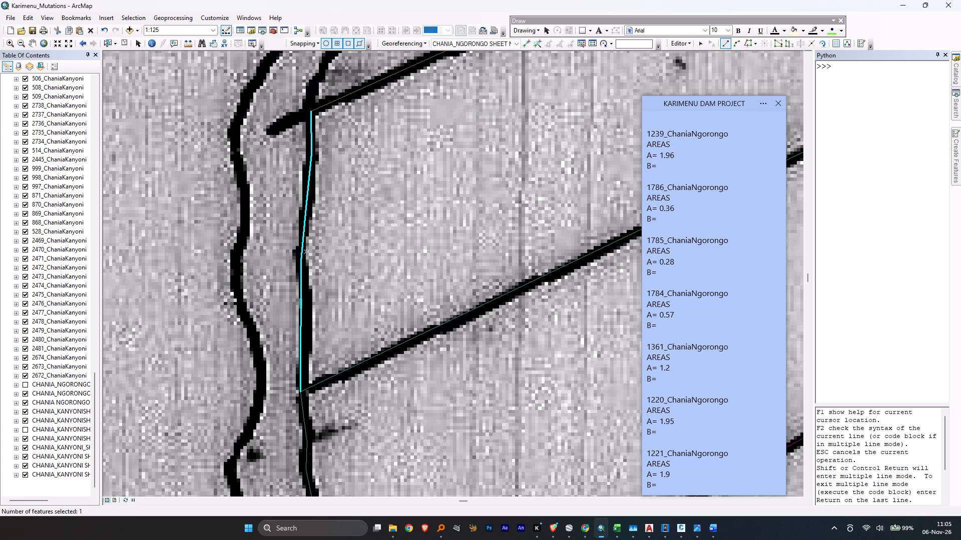
With the 1796_ChaniaNgorongo template, draw parcel 1796's road-side boundary from the 1796/1797 corner north to the 1795/1796 corner, about 15 m.
scroll(313, 302, "up", 16)
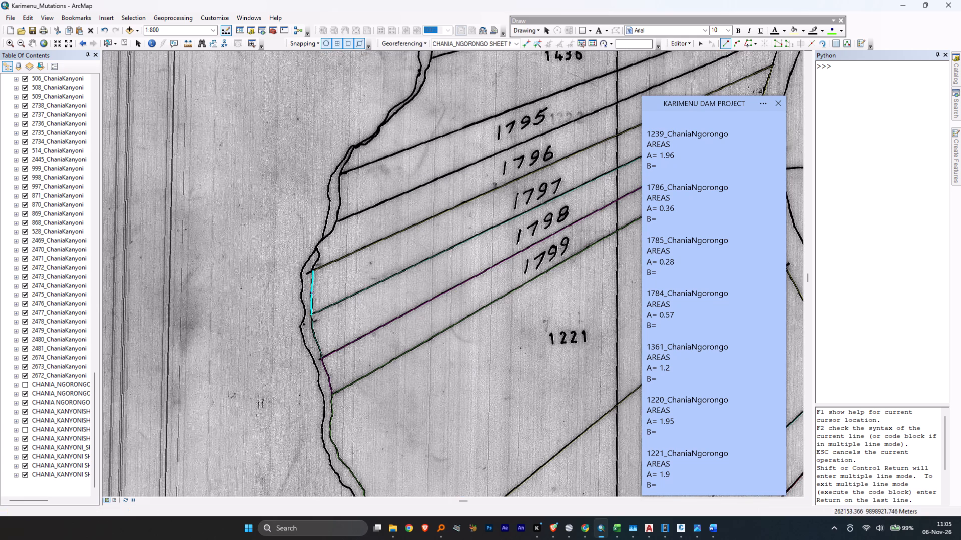
middle_click_drag(452, 166, 380, 250)
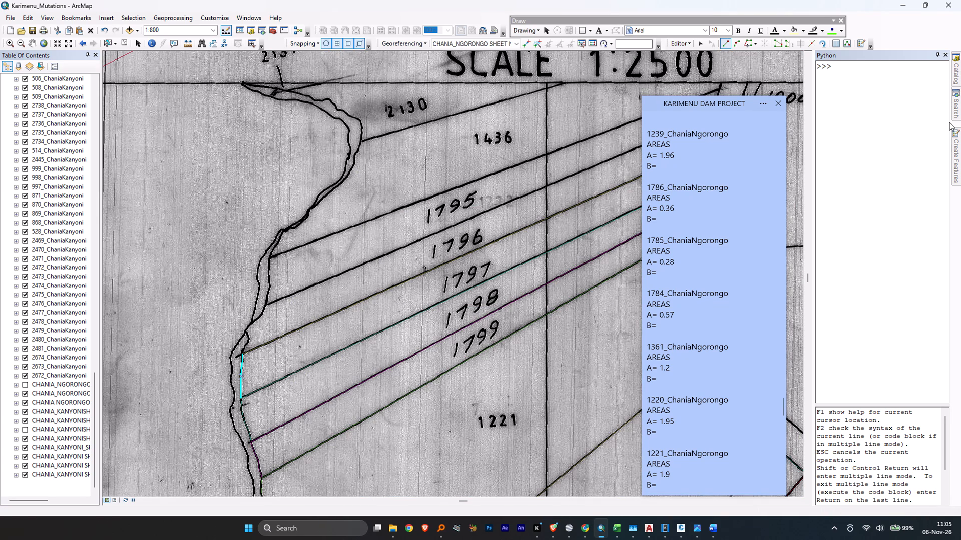
left_click(957, 167)
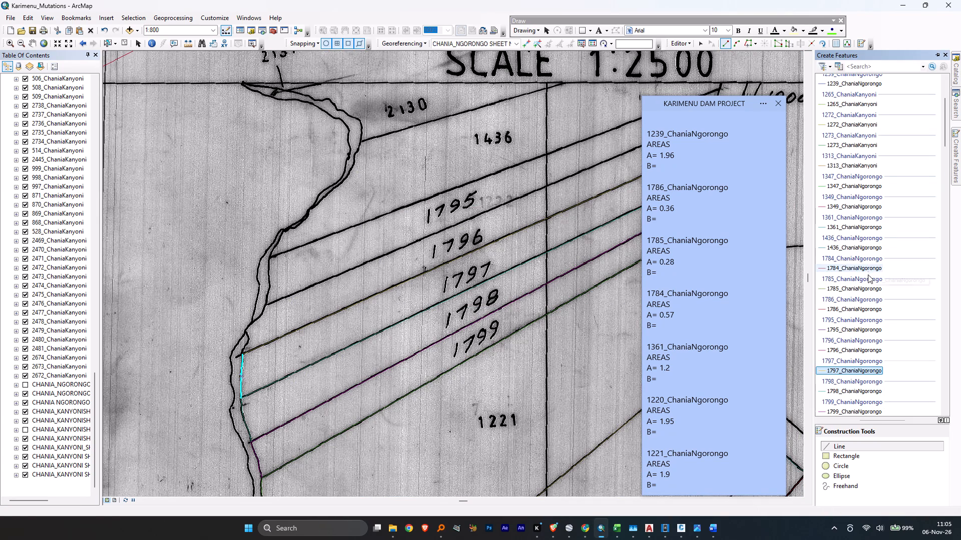
left_click(858, 347)
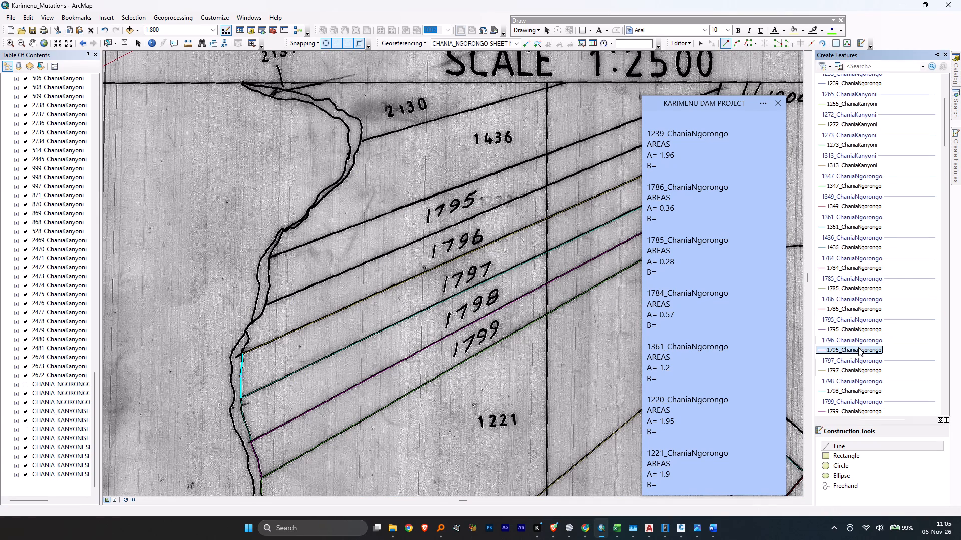
left_click(851, 444)
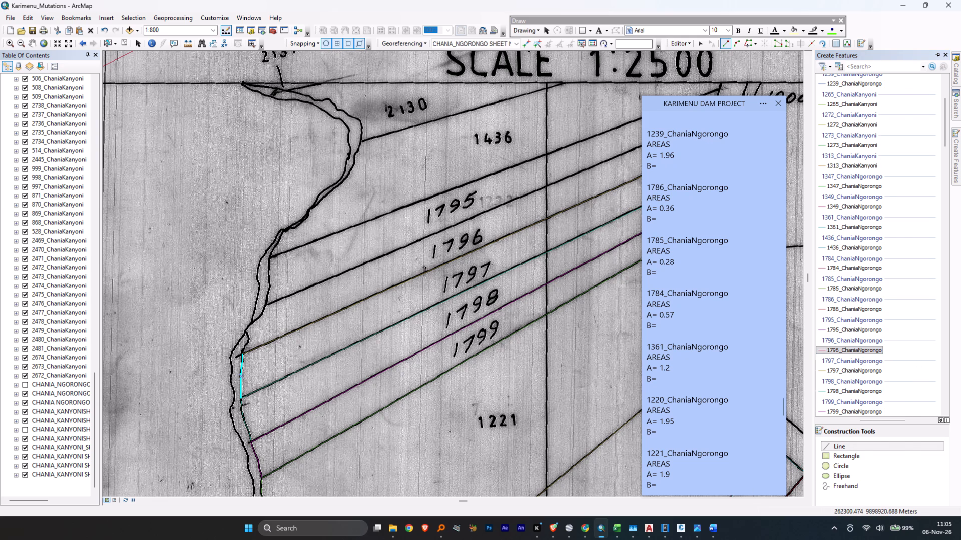
middle_click_drag(567, 204, 419, 294)
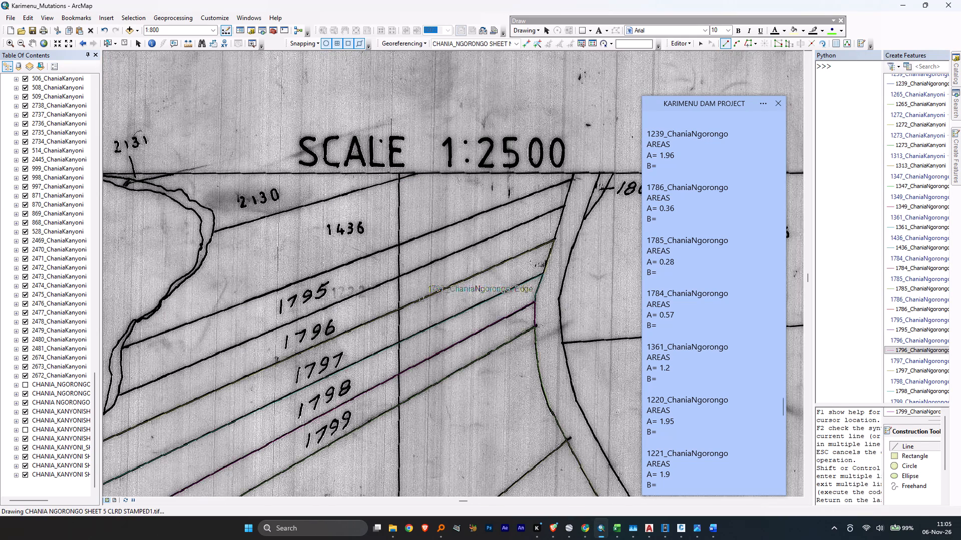
scroll(564, 224, "down", 4)
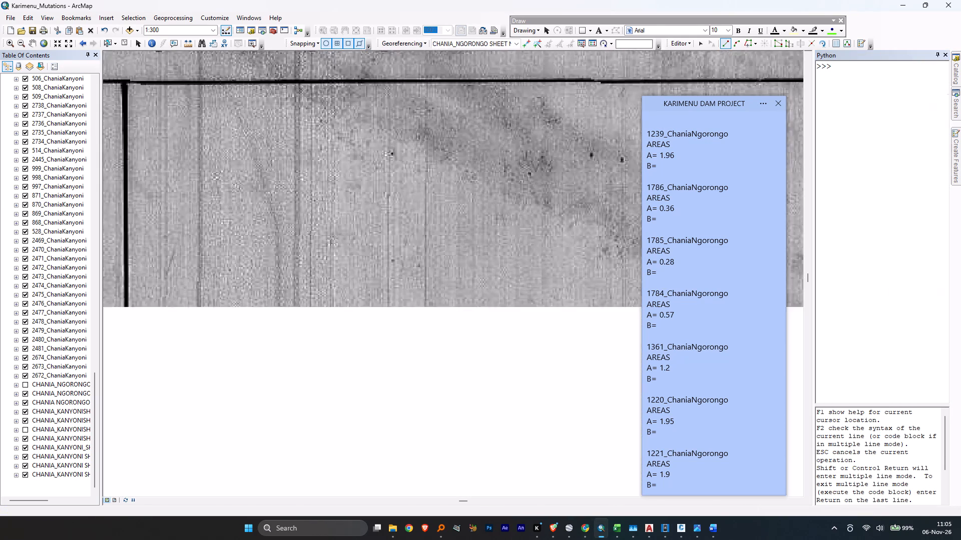
left_click(538, 264)
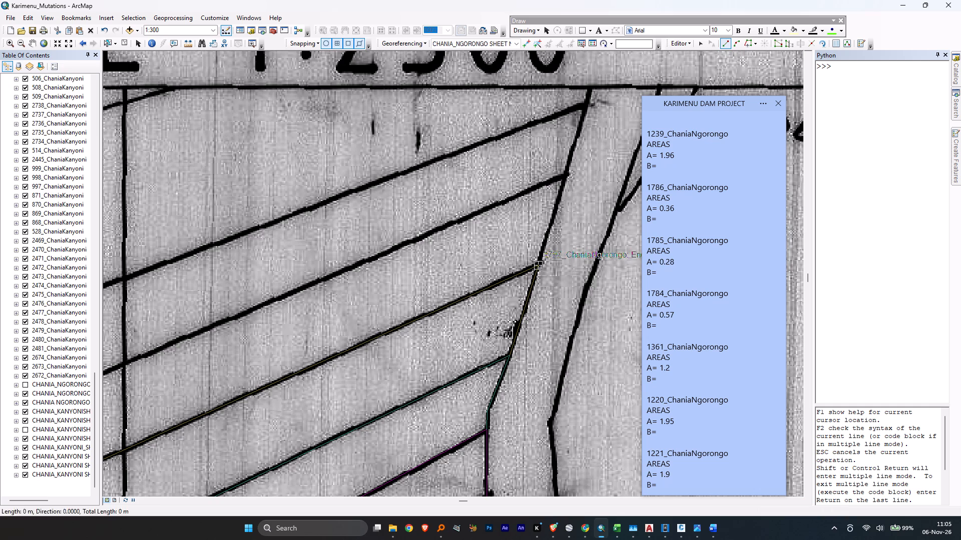
scroll(566, 173, "down", 2)
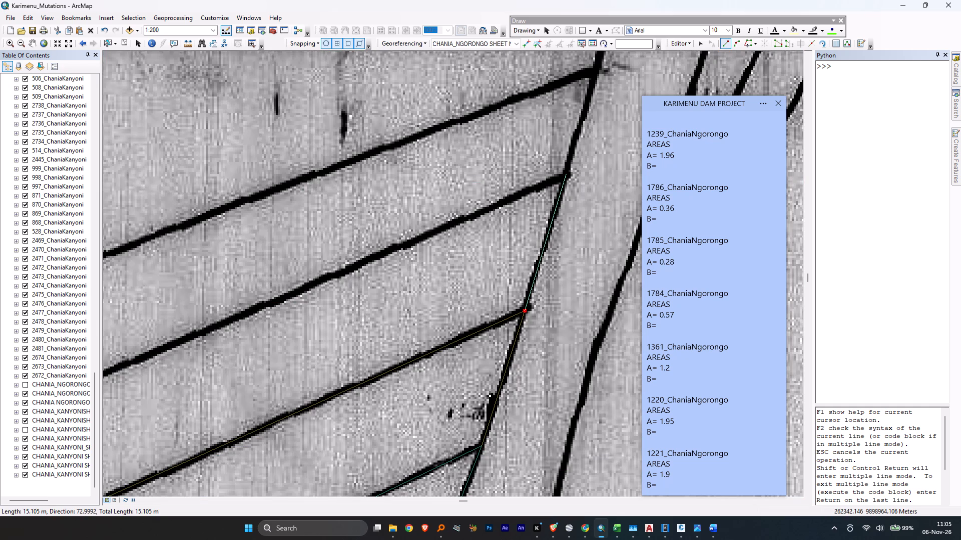
double_click(566, 173)
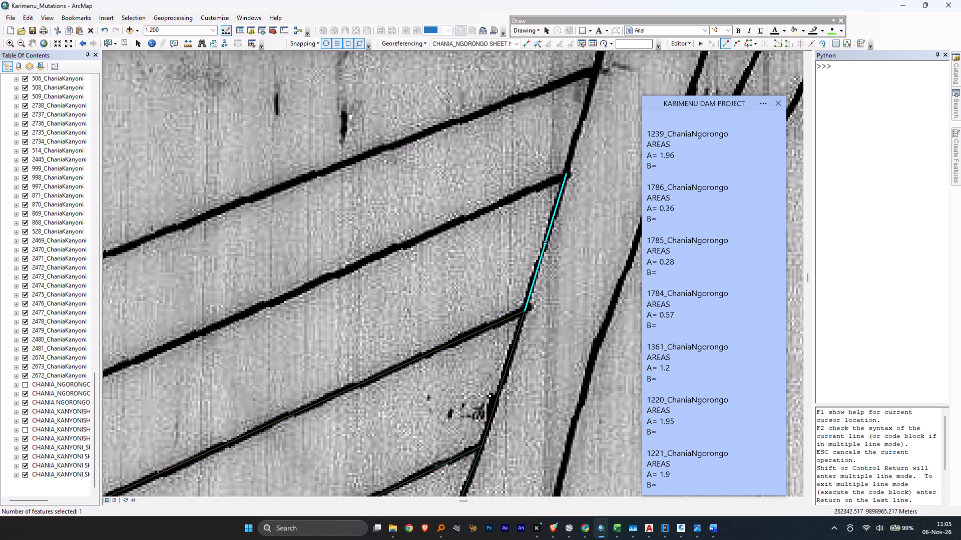
Draw the 1795/1796 boundary from the road-side corner southwest to the inner river bank, about 205 m long.
left_click(567, 172)
scroll(477, 231, "up", 15)
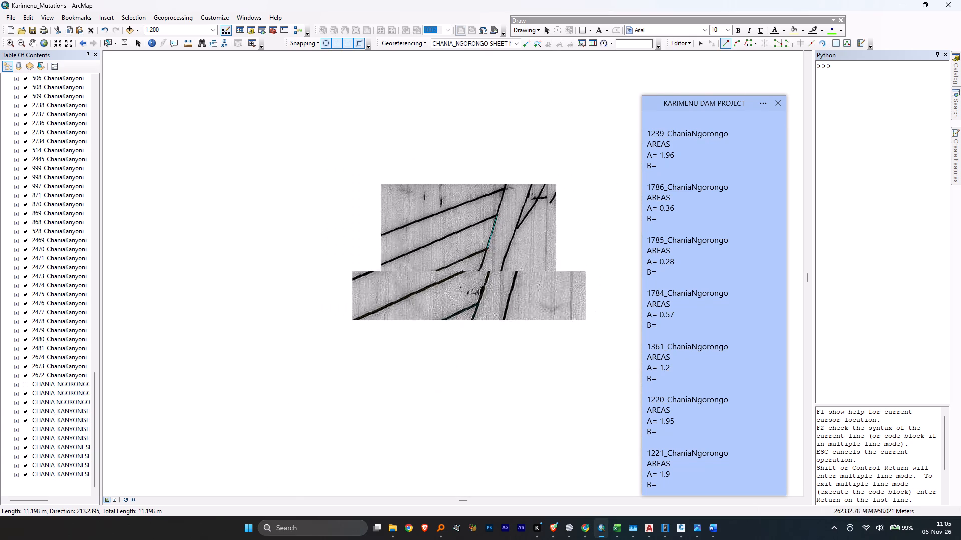
scroll(446, 203, "up", 1)
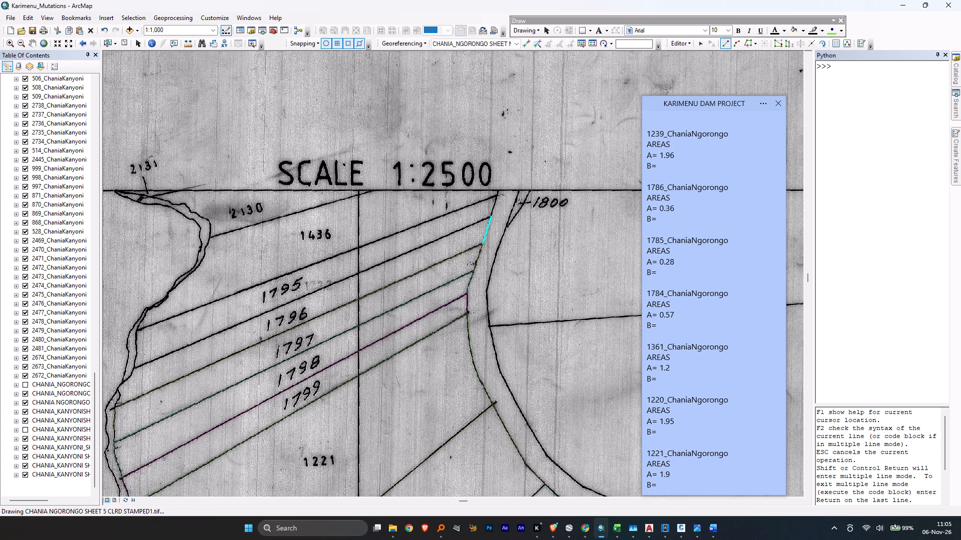
middle_click_drag(157, 345, 194, 333)
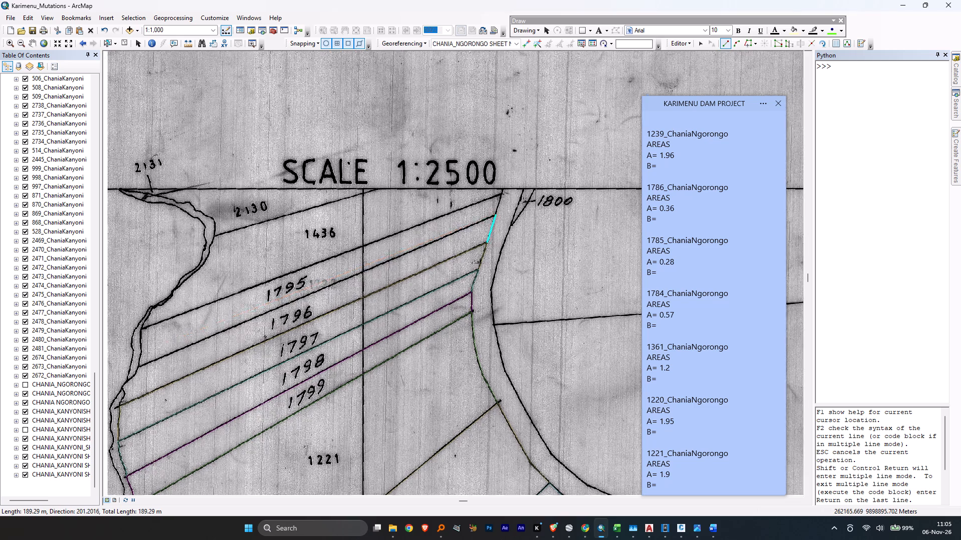
middle_click_drag(194, 333, 356, 289)
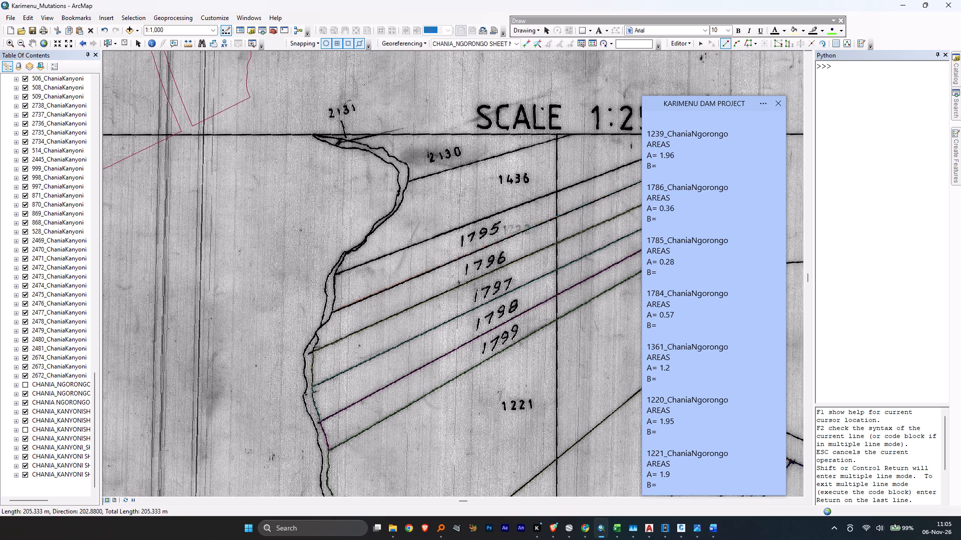
scroll(331, 311, "down", 12)
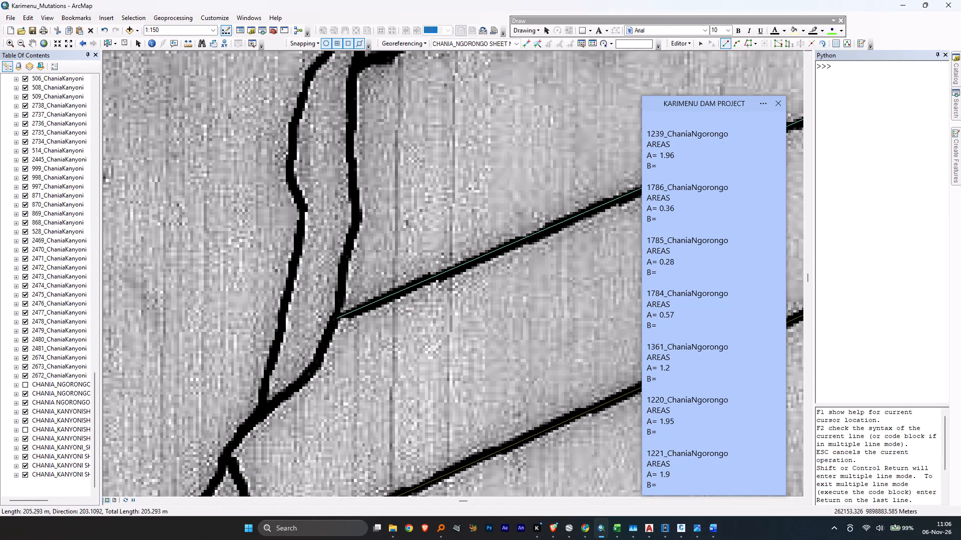
double_click(334, 319)
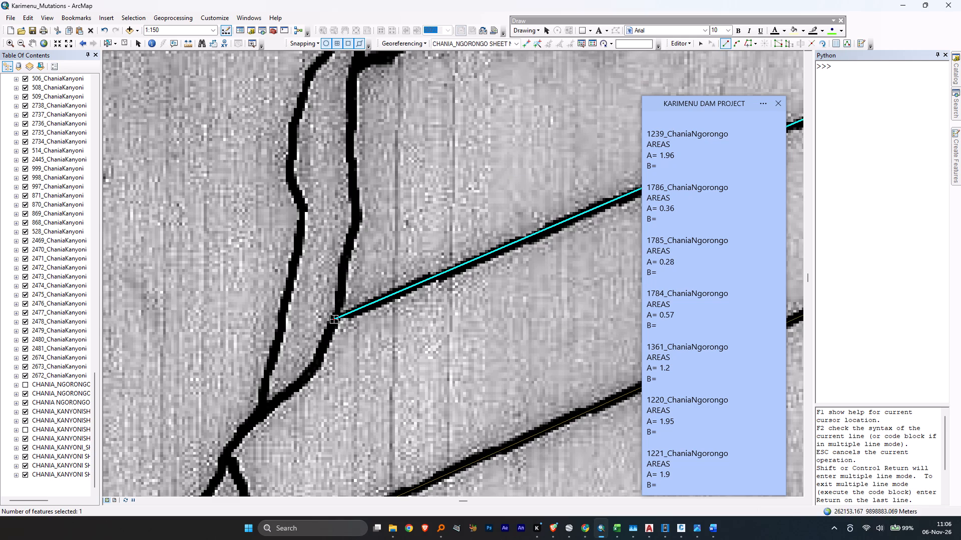
Trace parcel 1796's river boundary along the inner bank from the 1795/1796 line south to the 1796/1797 endpoint.
left_click(334, 320)
left_click(328, 337)
left_click(319, 356)
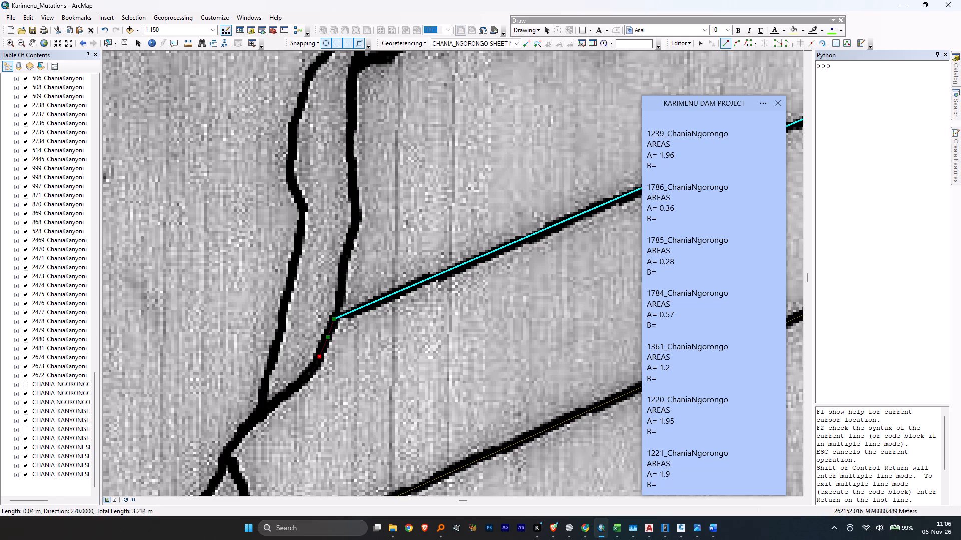
left_click(309, 374)
left_click(281, 399)
left_click(261, 413)
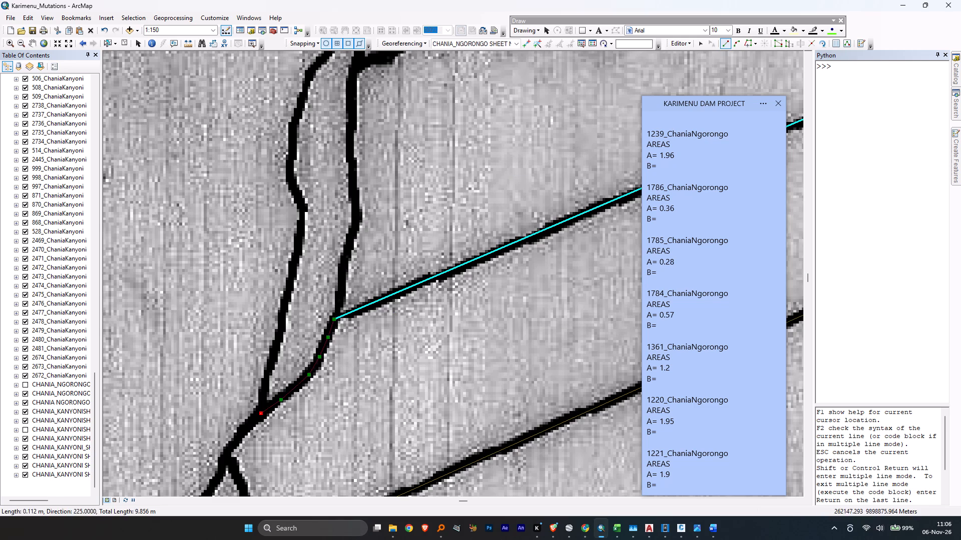
left_click(246, 429)
left_click(231, 444)
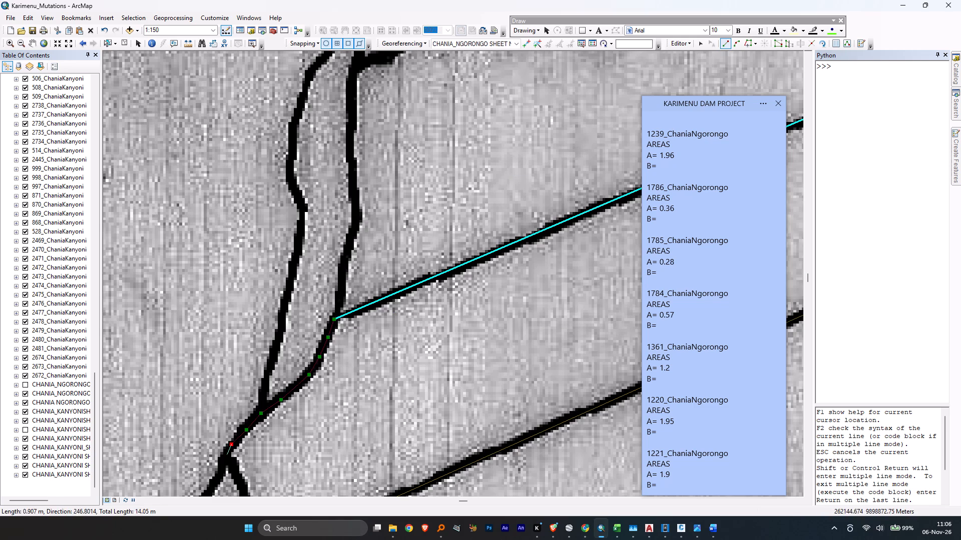
left_click(227, 454)
middle_click_drag(233, 473, 298, 295)
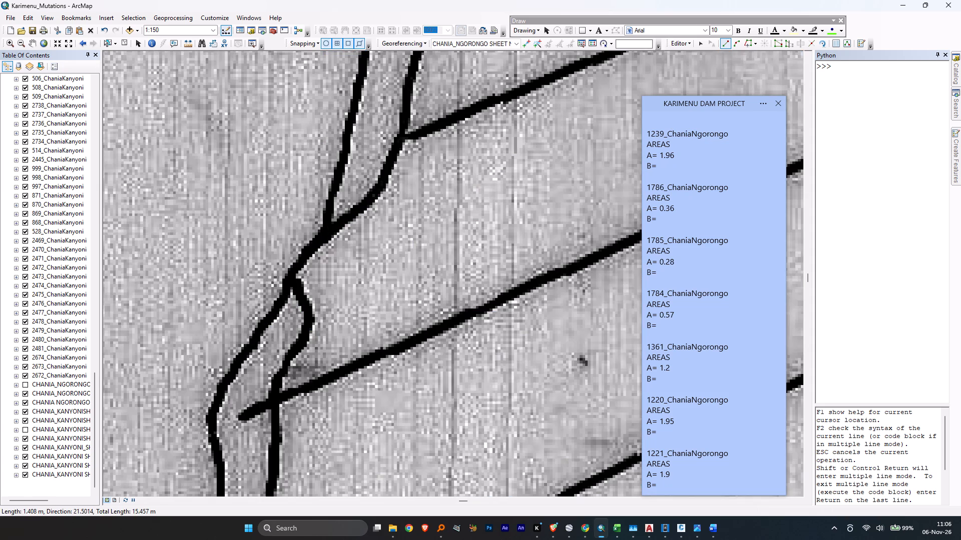
left_click(295, 289)
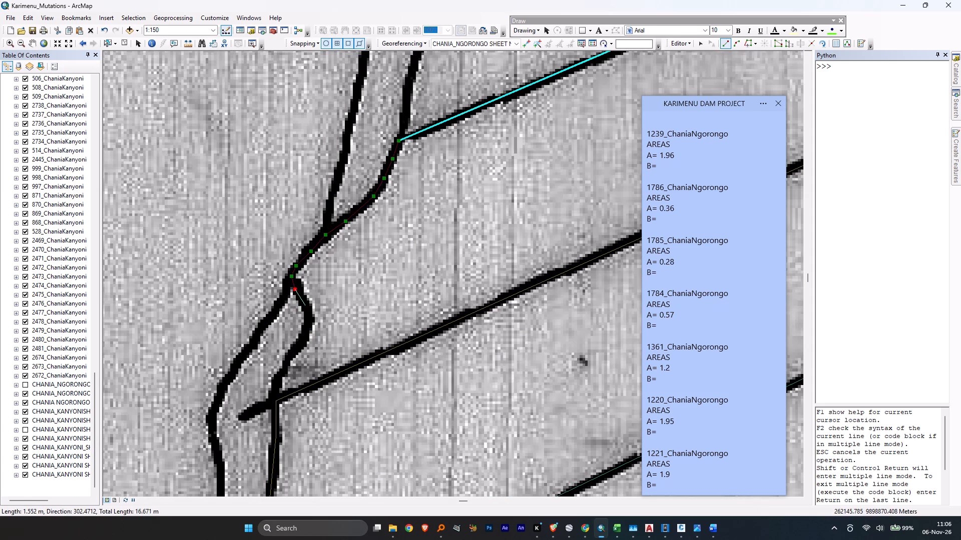
left_click(304, 304)
left_click(309, 315)
left_click(304, 331)
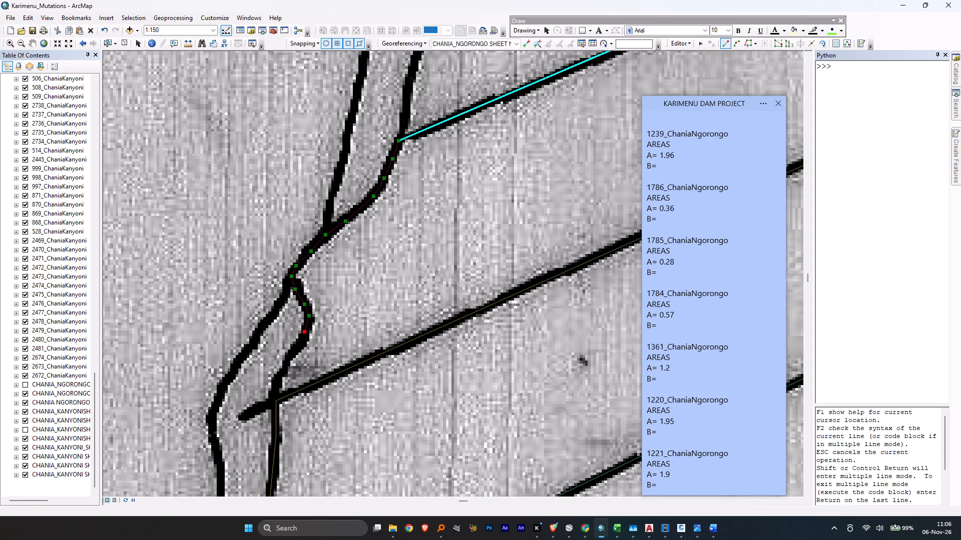
left_click(293, 353)
left_click(282, 365)
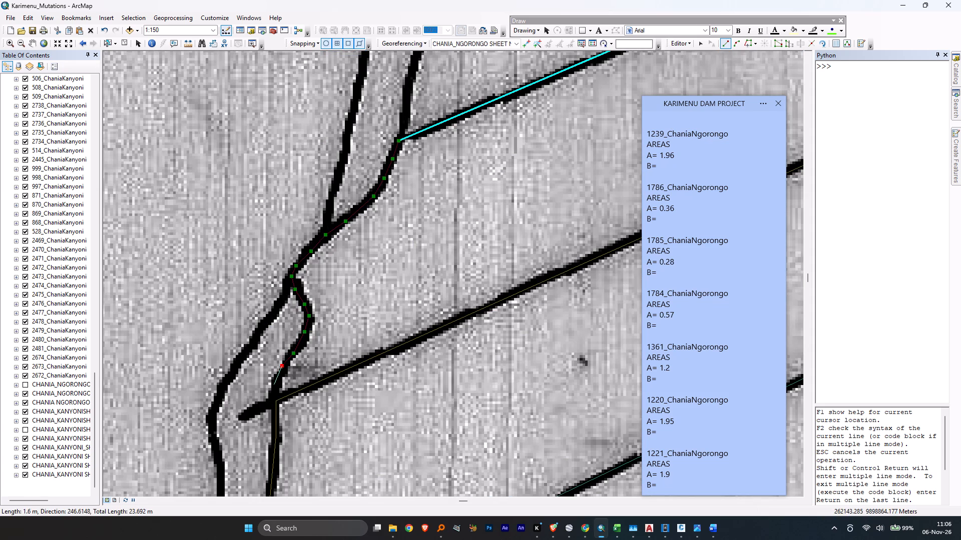
left_click(275, 384)
double_click(275, 401)
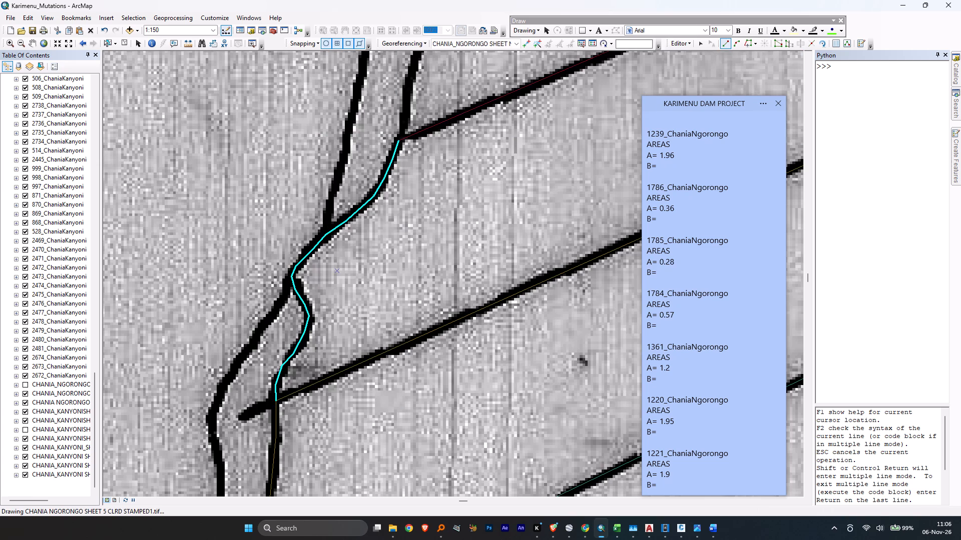
With the 1795_ChaniaNgorongo template, draw parcel 1795's road-side boundary from the 1436/1795 corner south to the 1795/1796 corner.
scroll(317, 280, "up", 20)
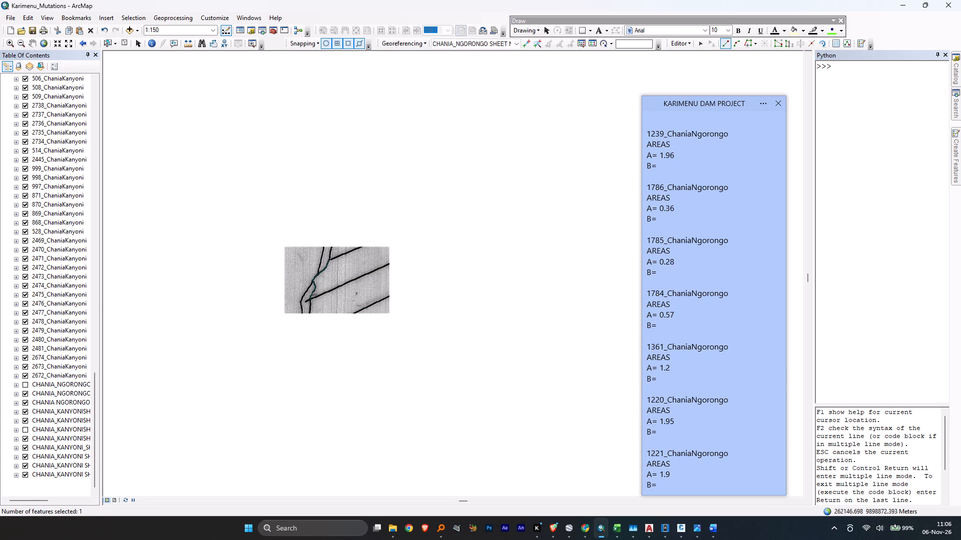
middle_click_drag(414, 152, 377, 209)
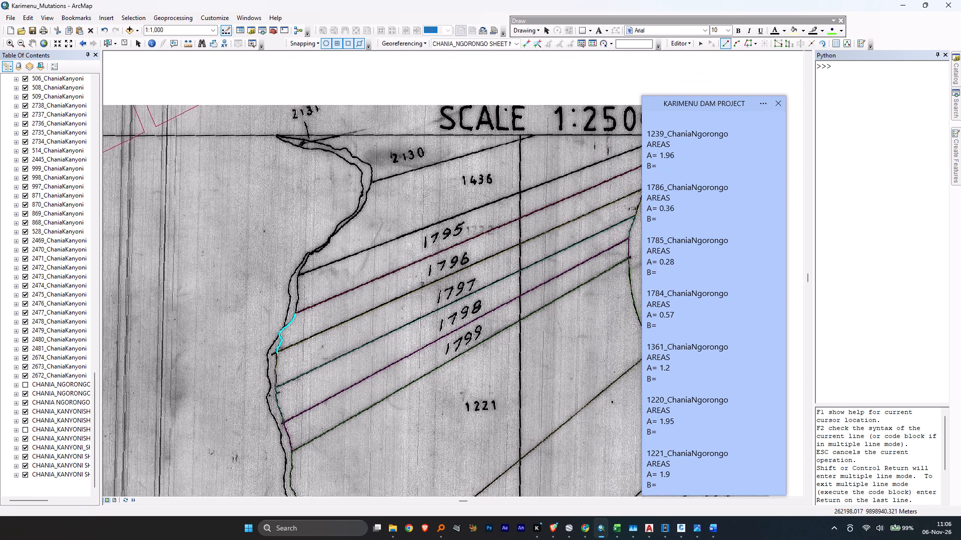
middle_click_drag(377, 209, 336, 251)
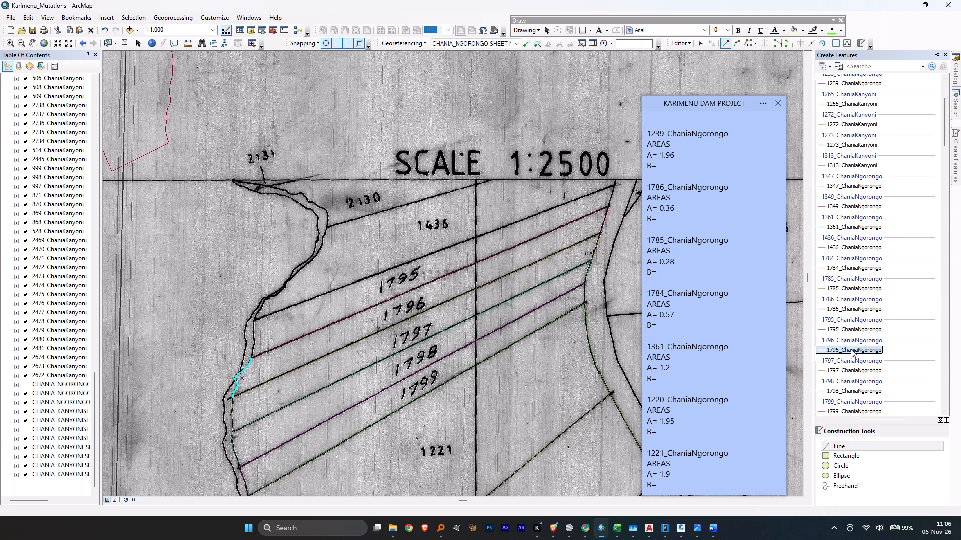
left_click(857, 328)
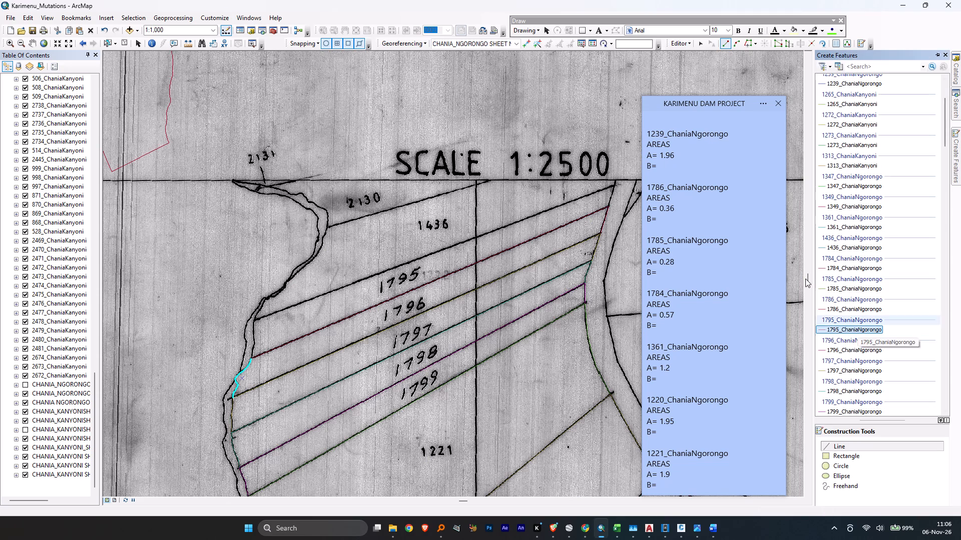
scroll(614, 172, "down", 5)
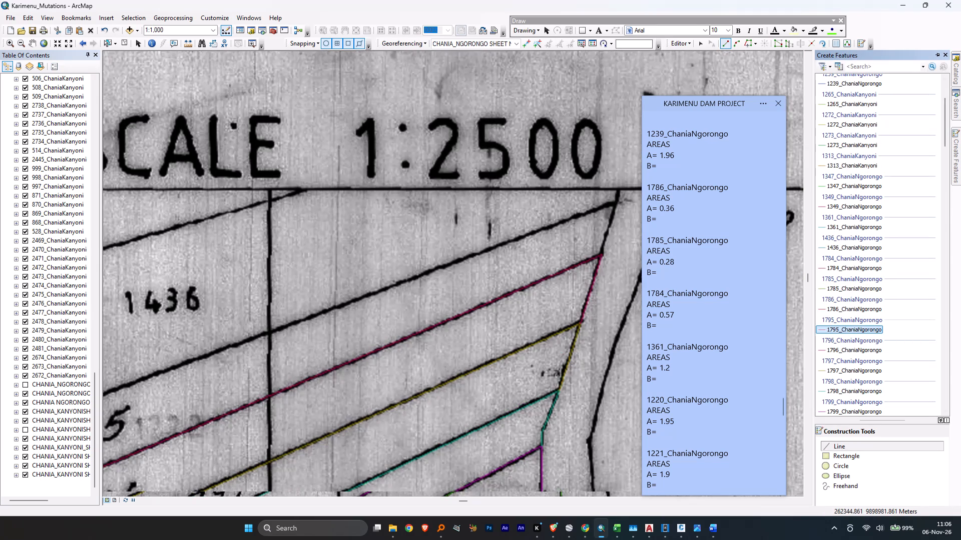
middle_click_drag(625, 191, 522, 191)
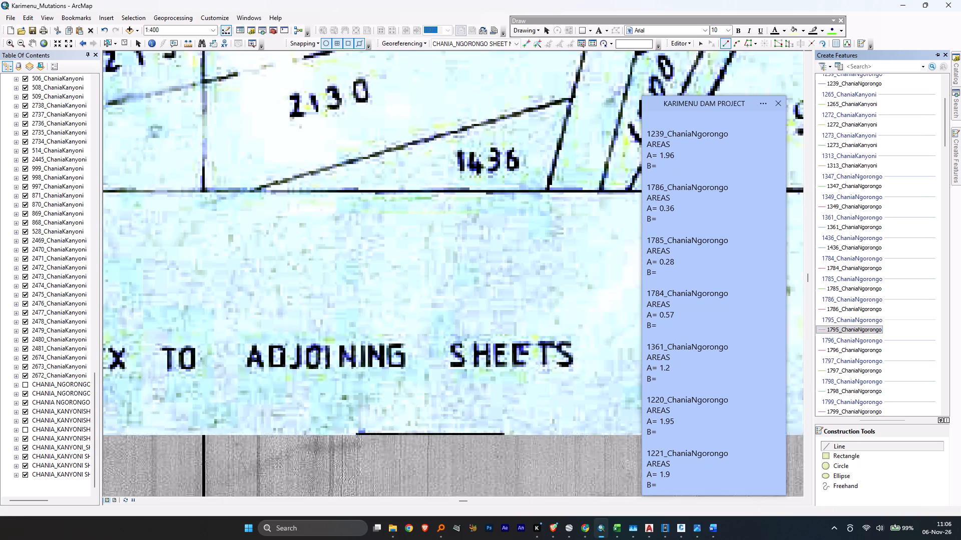
scroll(546, 190, "down", 5)
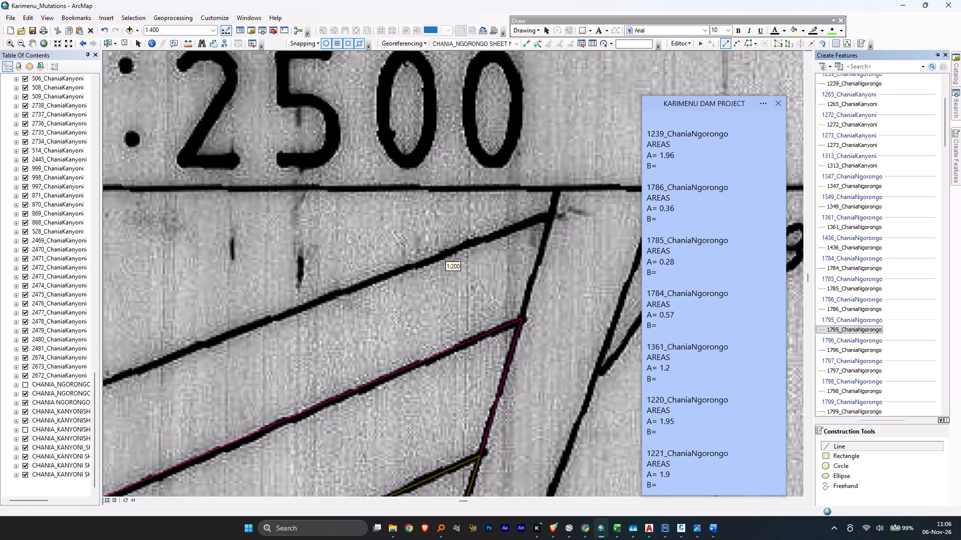
left_click(552, 213)
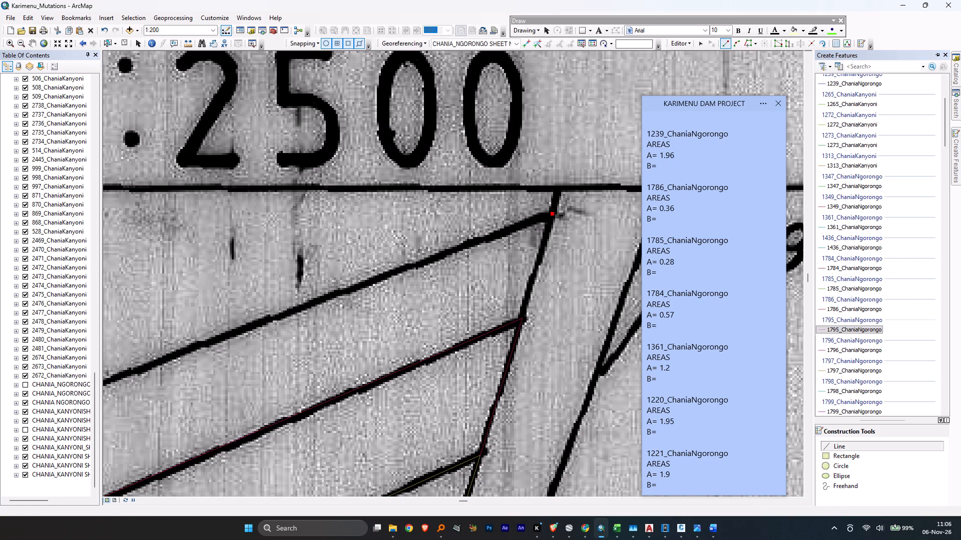
double_click(523, 318)
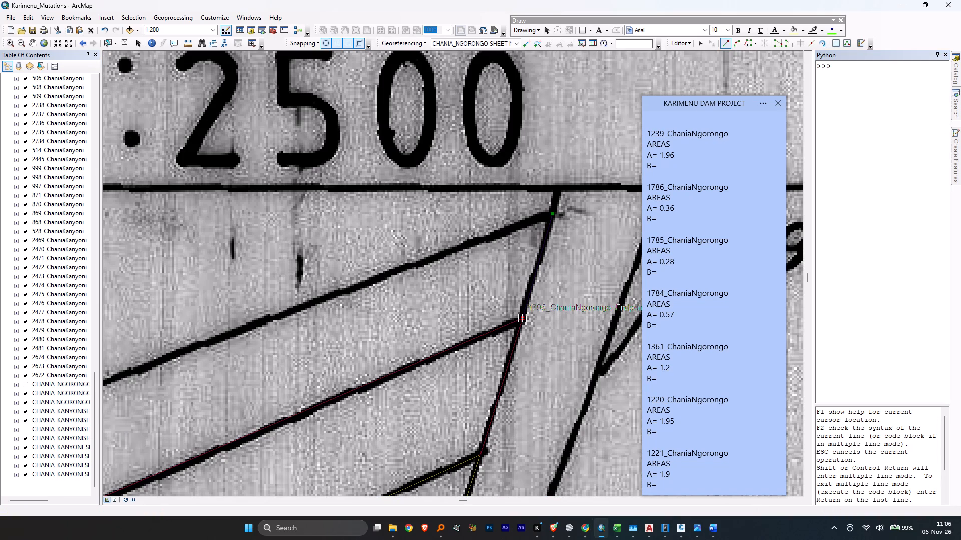
Draw the 1436/1795 boundary from the road-side corner southwest to the inner river bank, about 203 m long.
left_click(554, 214)
scroll(504, 224, "up", 12)
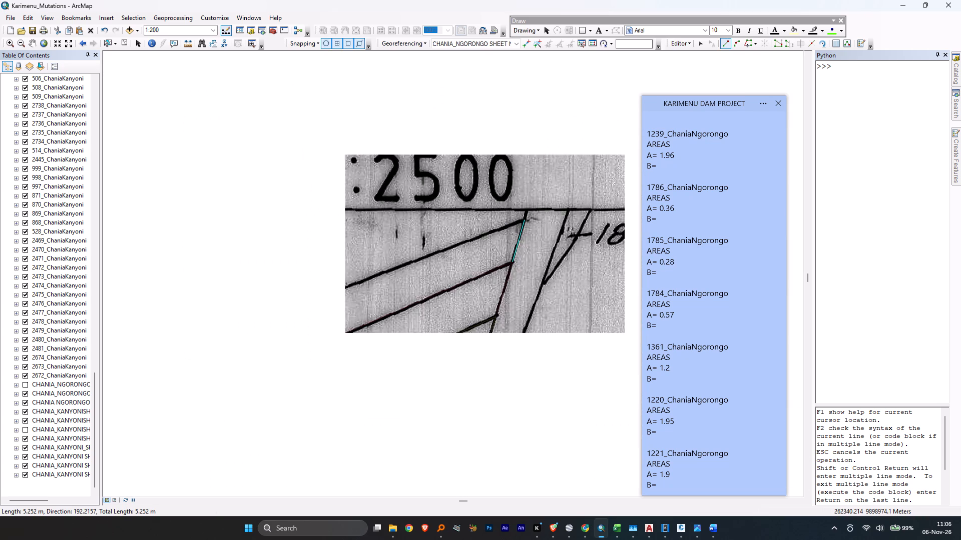
scroll(509, 224, "up", 9)
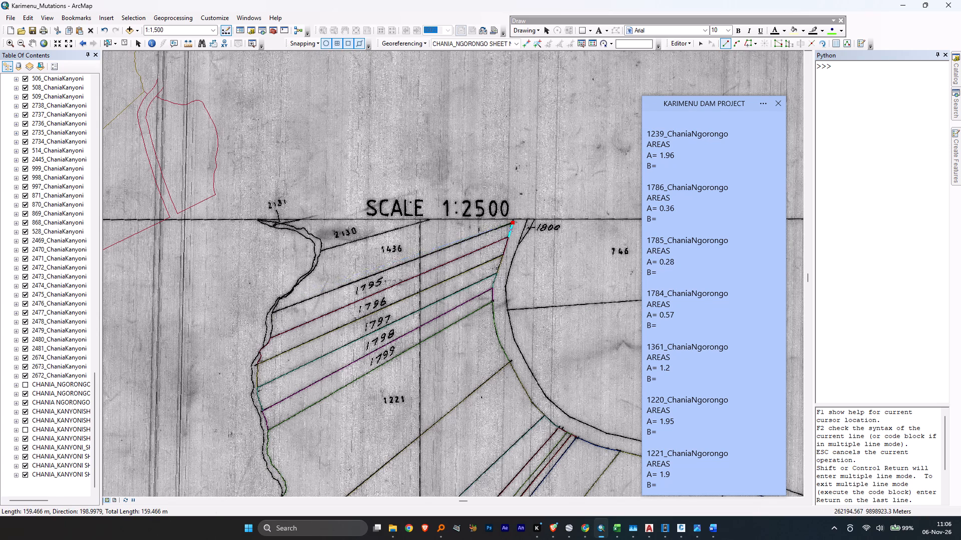
scroll(271, 310, "down", 4)
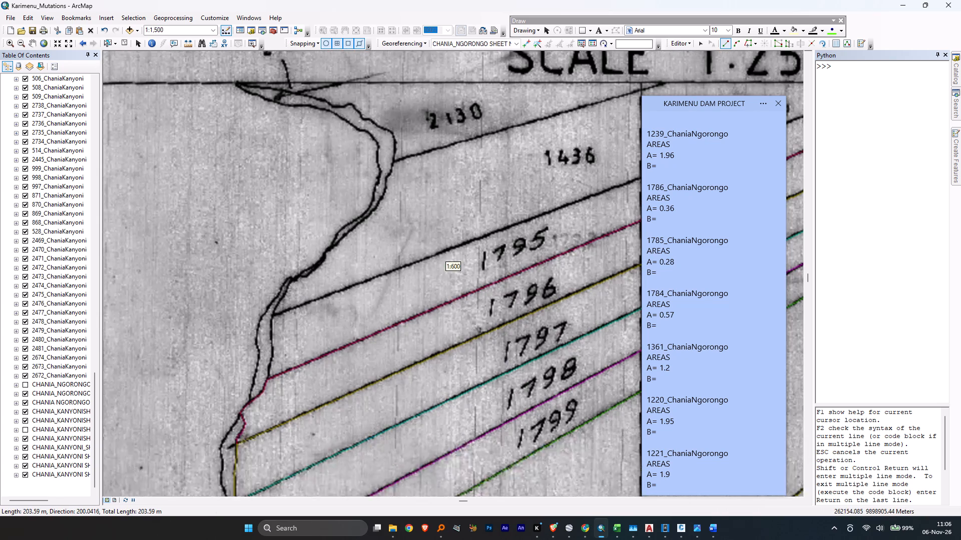
scroll(273, 313, "down", 9)
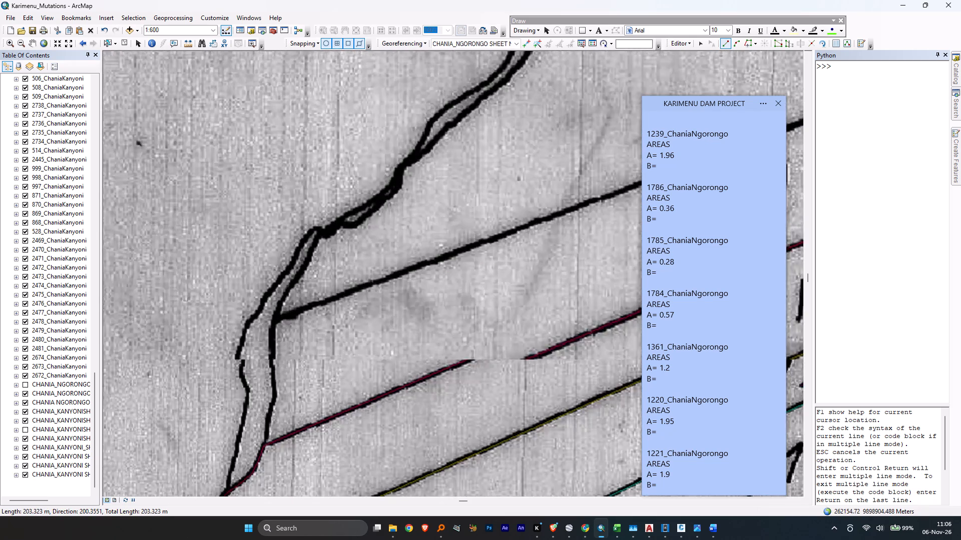
scroll(273, 313, "down", 1)
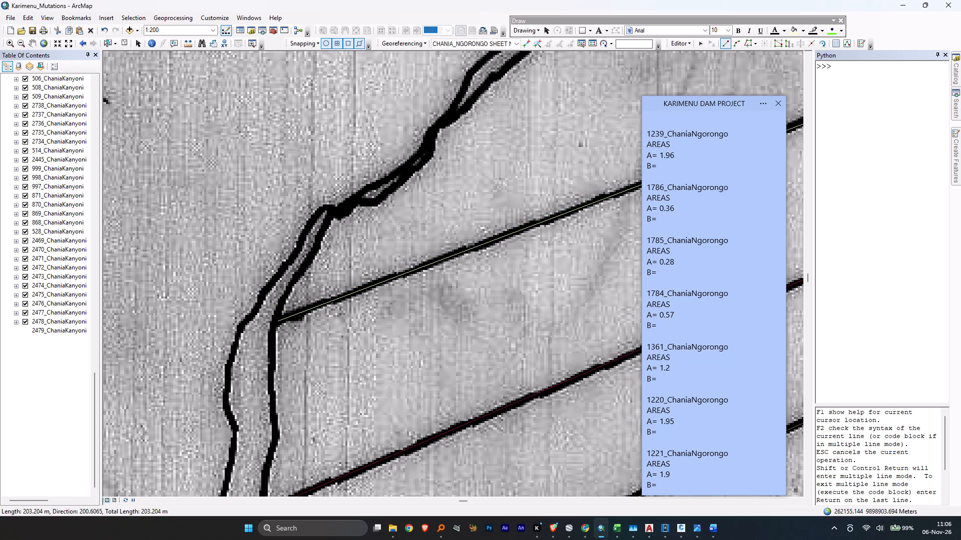
double_click(275, 320)
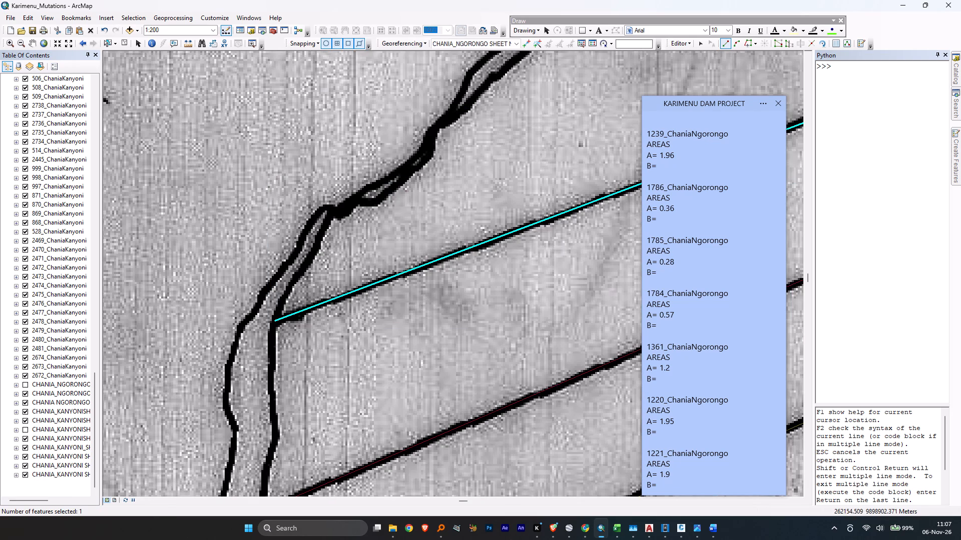
Trace parcel 1795's river boundary along the inner bank from the 1436/1795 line south to the 1795/1796 endpoint.
left_click(273, 322)
middle_click_drag(273, 368, 350, 215)
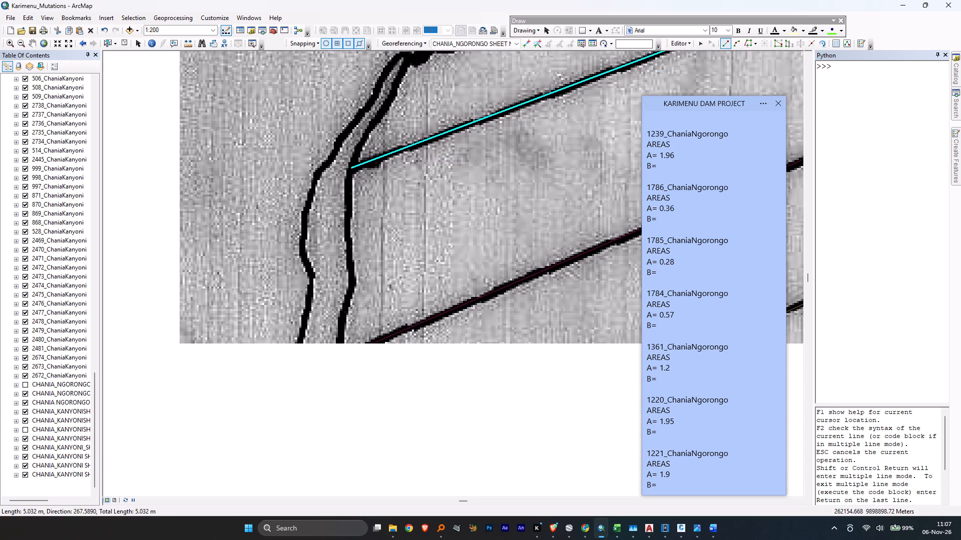
left_click(347, 208)
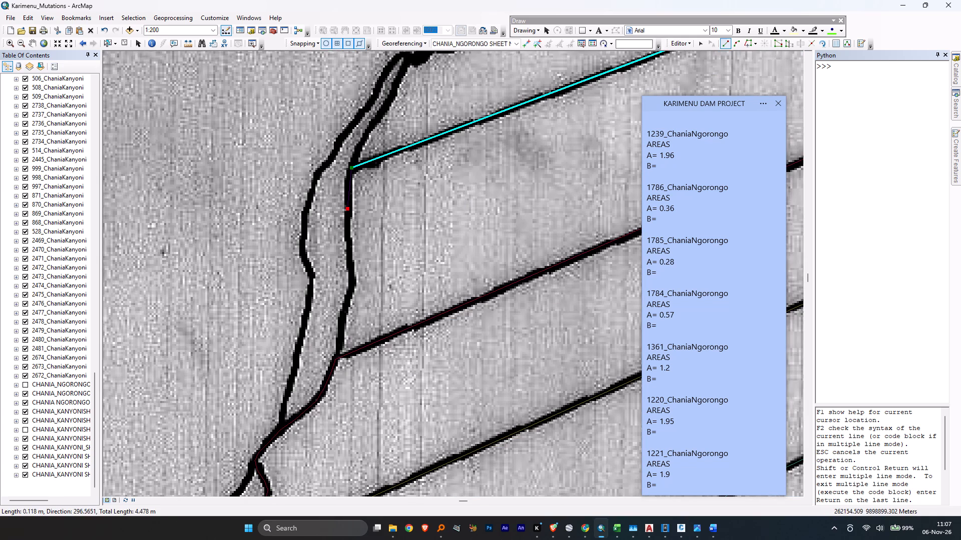
left_click(348, 243)
left_click(350, 267)
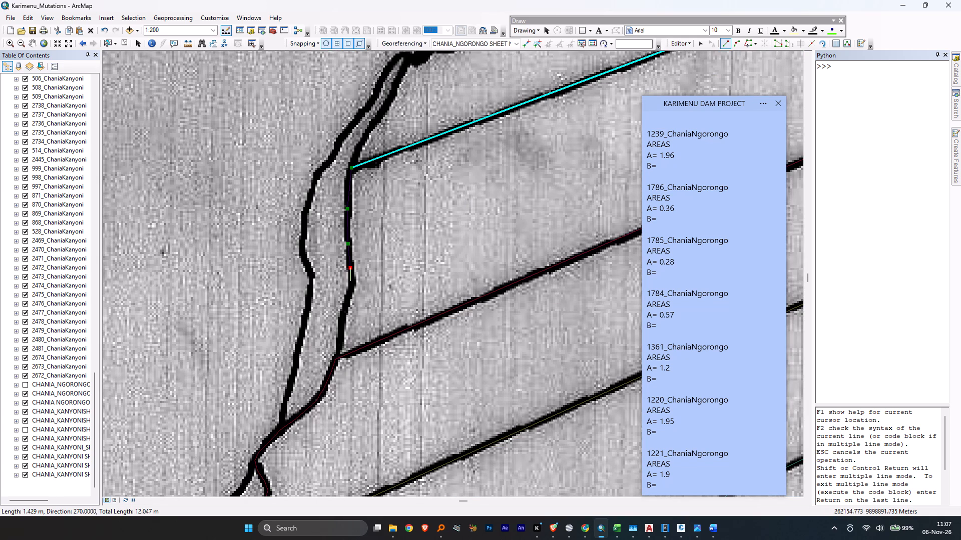
left_click(350, 283)
left_click(345, 303)
left_click(340, 322)
double_click(338, 356)
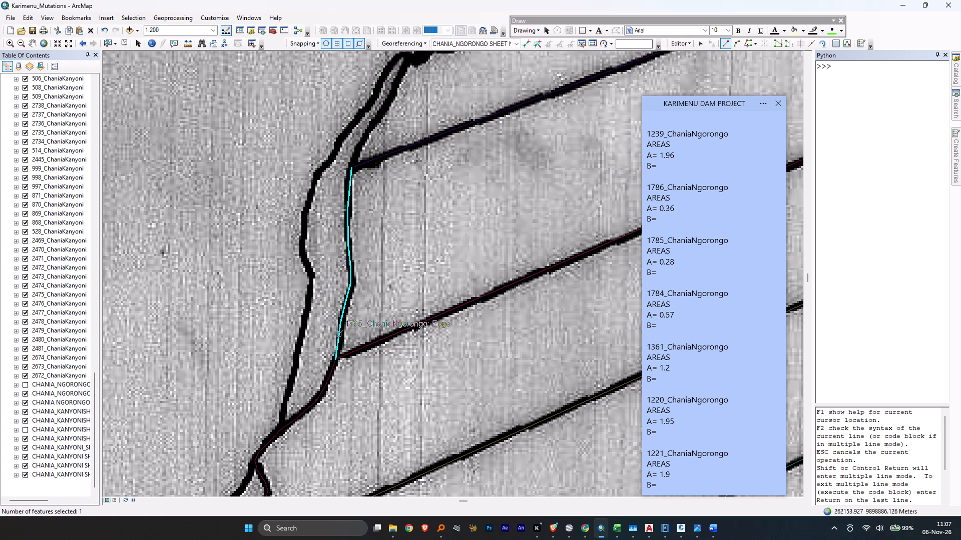
With the 1436_ChaniaNgorongo template, start tracing parcel 1436's river boundary from the 1436/1795 endpoint northeast to where the two bank lines first meet.
scroll(342, 335, "up", 18)
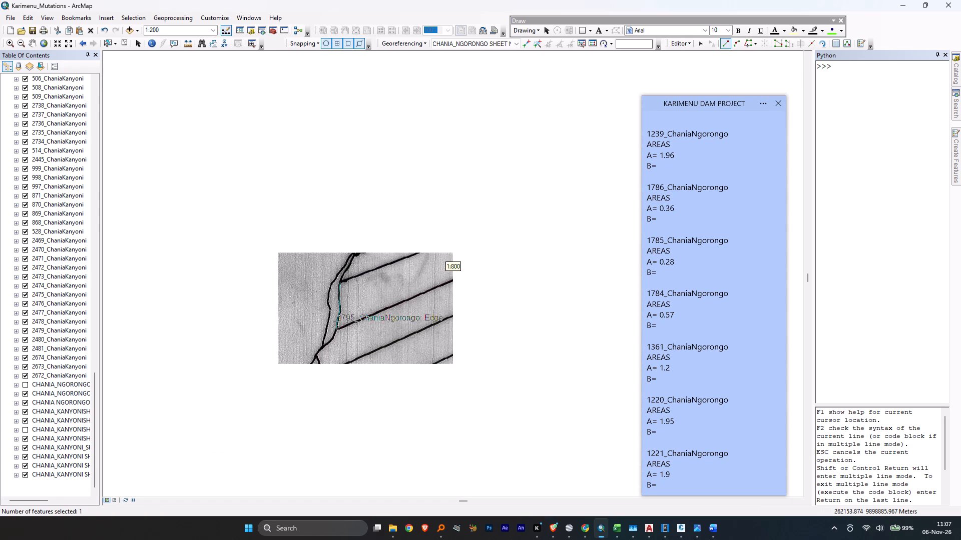
middle_click_drag(473, 169, 426, 254)
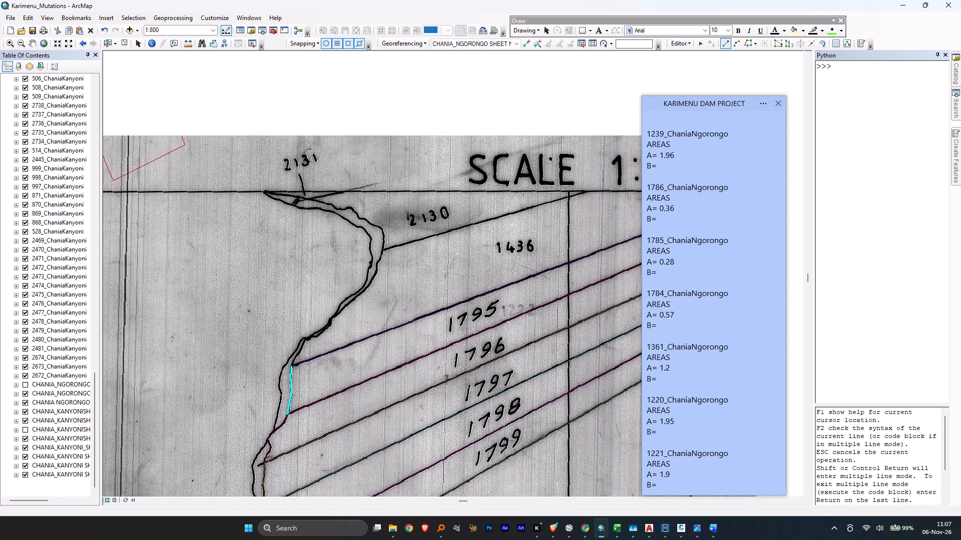
middle_click_drag(453, 248, 295, 302)
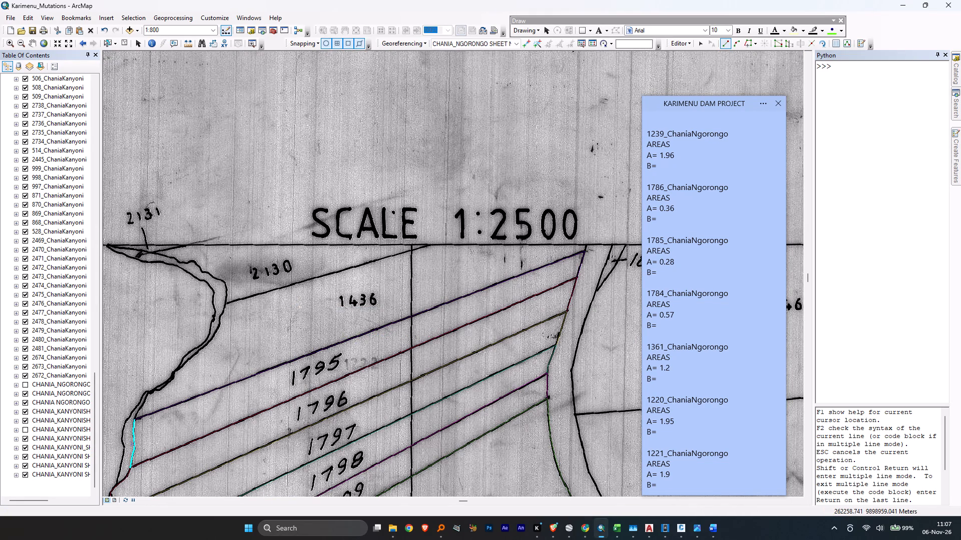
left_click(960, 153)
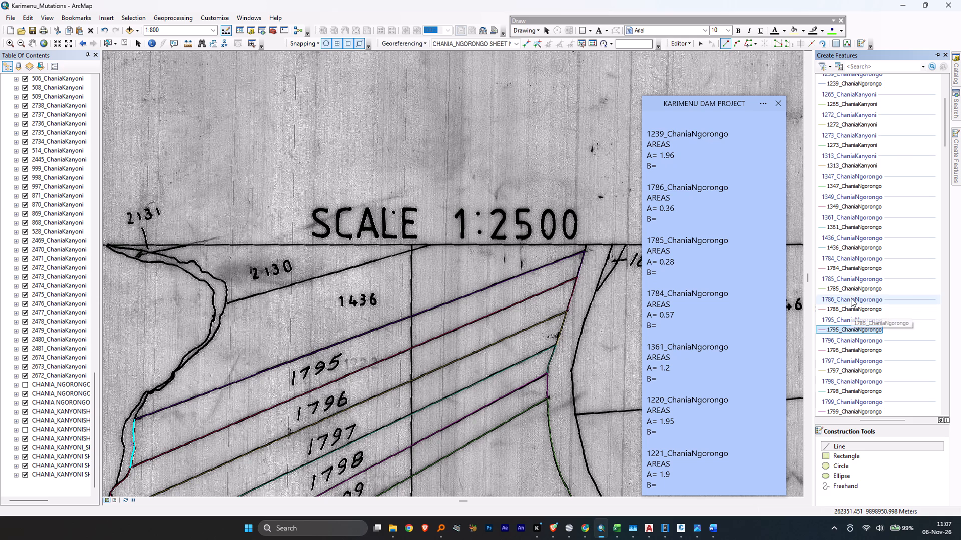
left_click(841, 247)
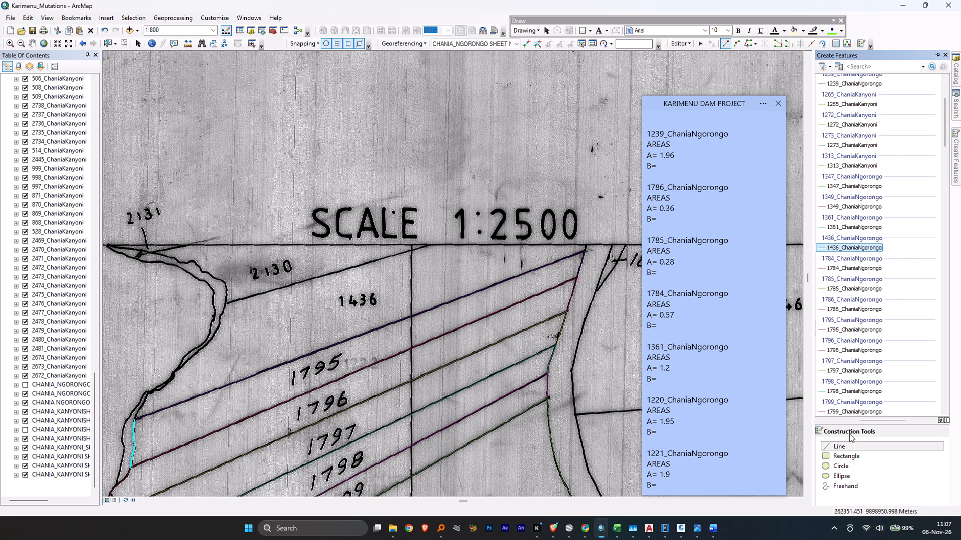
left_click(849, 445)
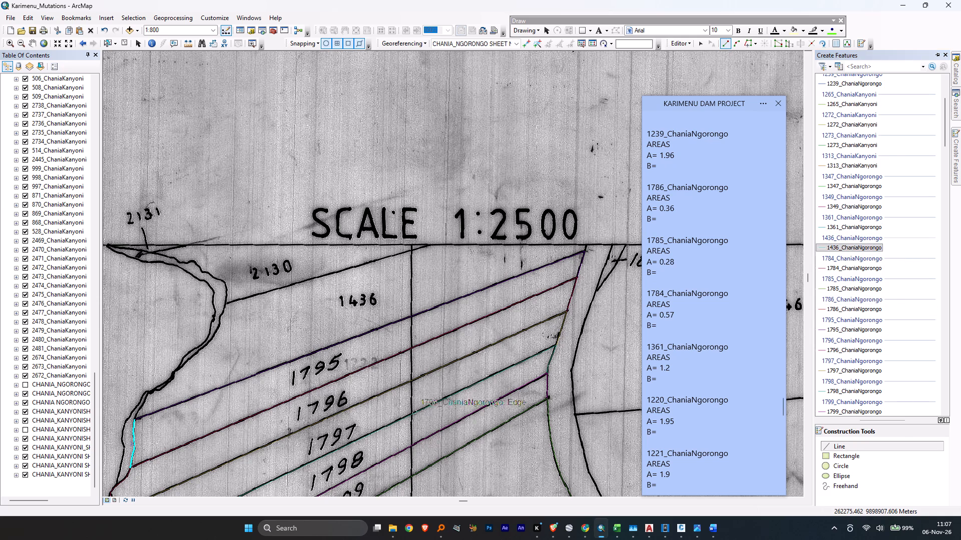
middle_click_drag(210, 374, 445, 297)
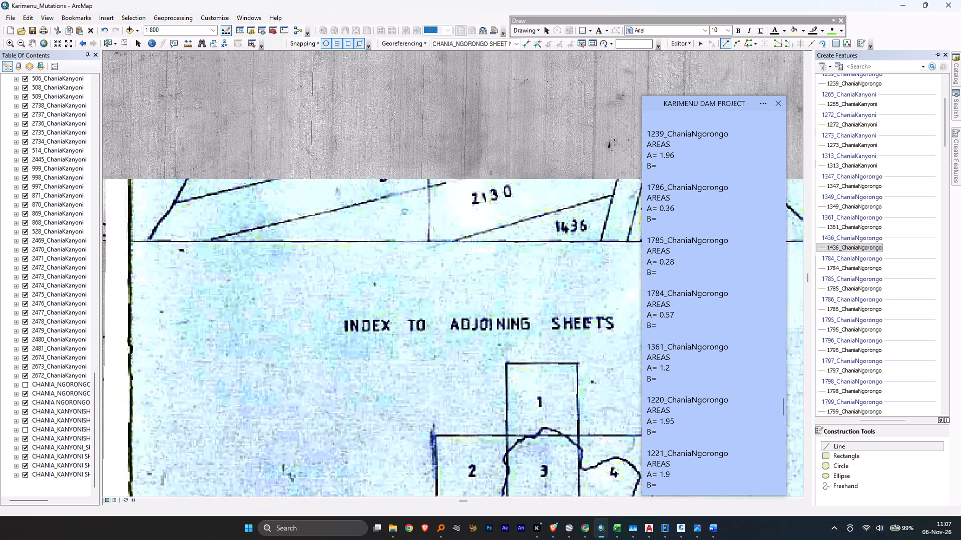
middle_click_drag(216, 353, 520, 264)
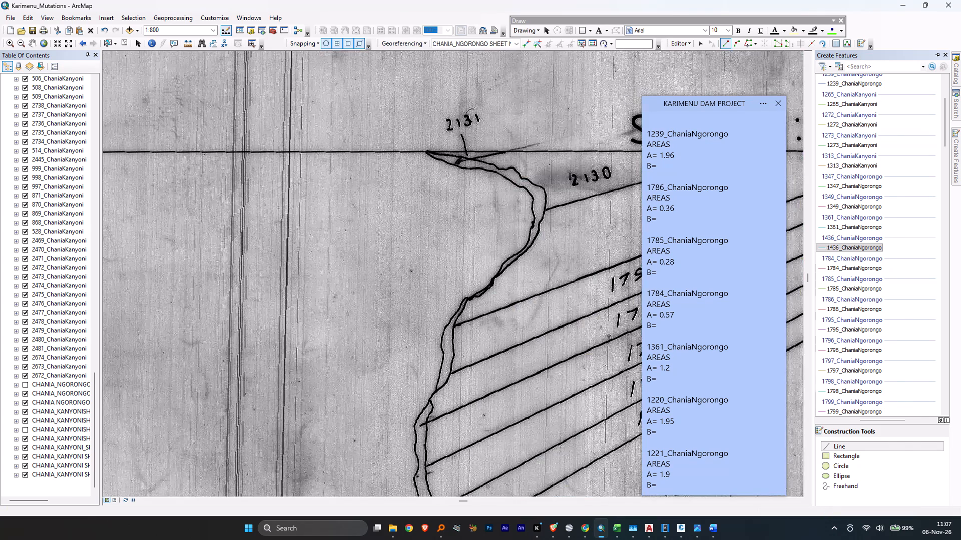
scroll(513, 274, "down", 4)
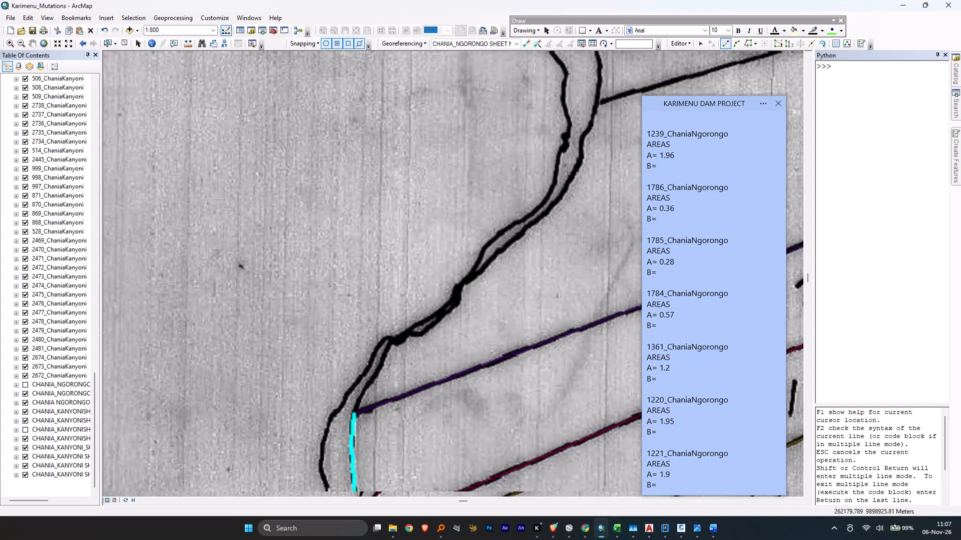
left_click(355, 415)
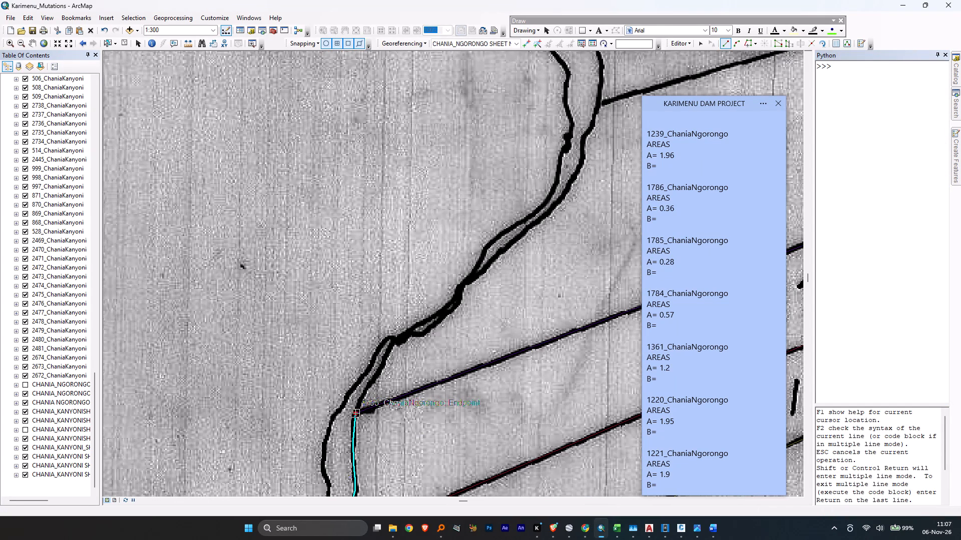
left_click(362, 398)
left_click(368, 385)
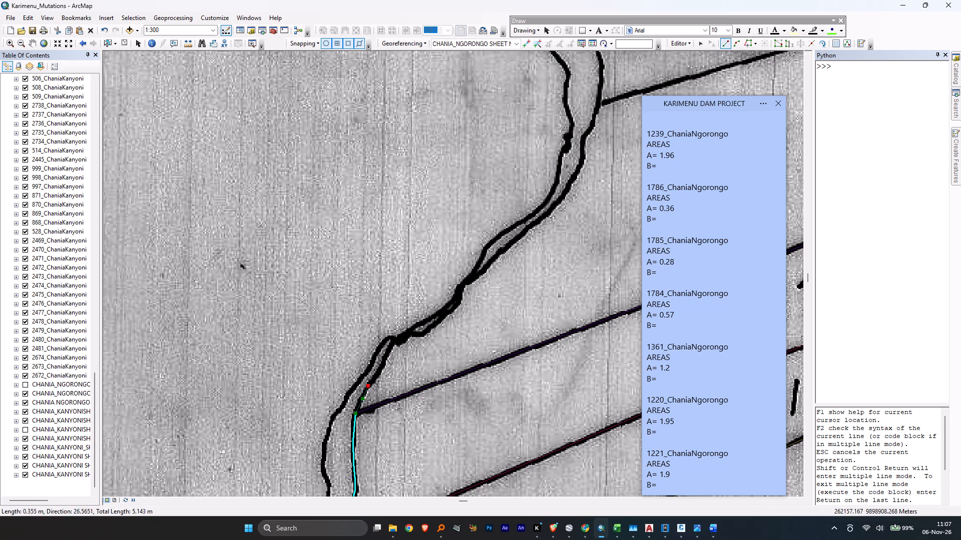
left_click(375, 375)
left_click(384, 365)
left_click(389, 349)
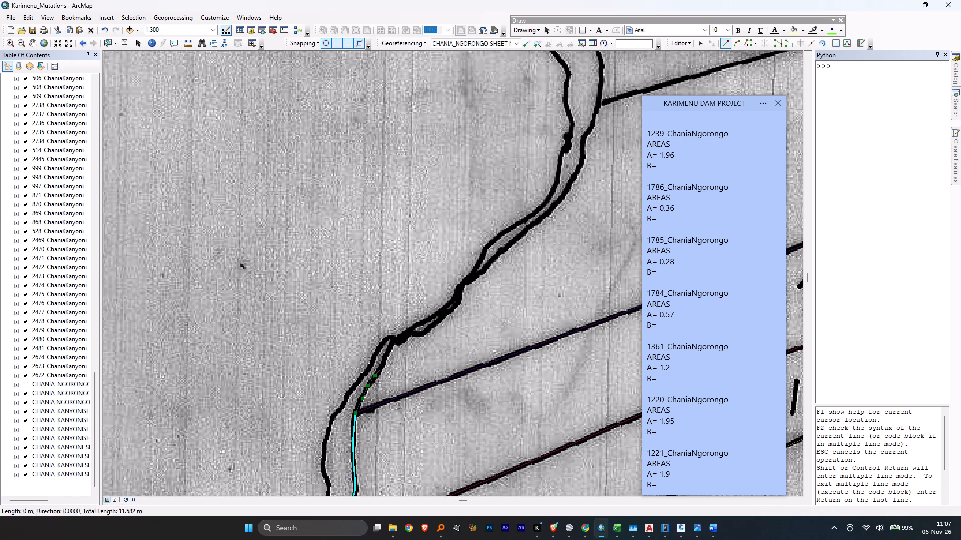
left_click(393, 342)
left_click(403, 338)
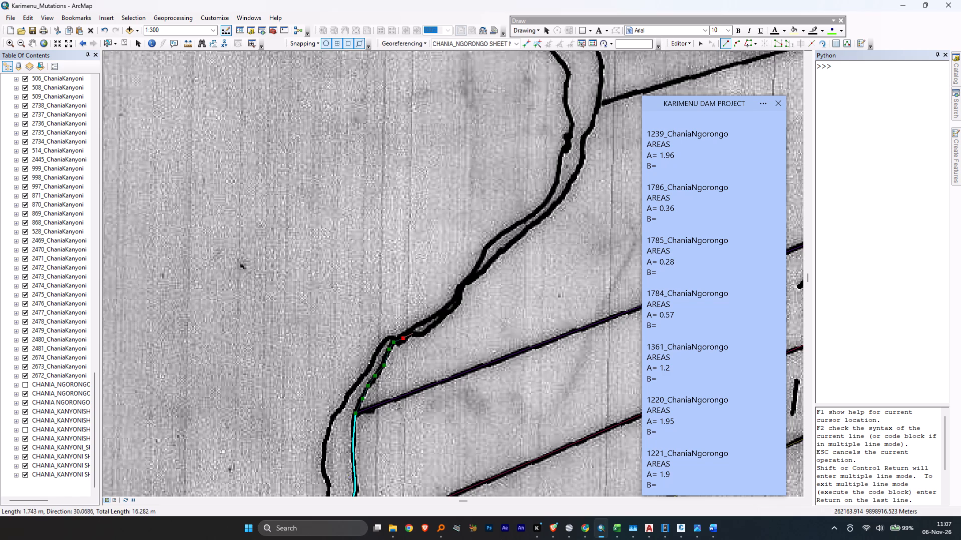
Continue parcel 1436's river boundary northeast along the inner bank around the bulge to the second point where the bank lines meet.
left_click(413, 333)
left_click(423, 333)
left_click(432, 327)
left_click(443, 317)
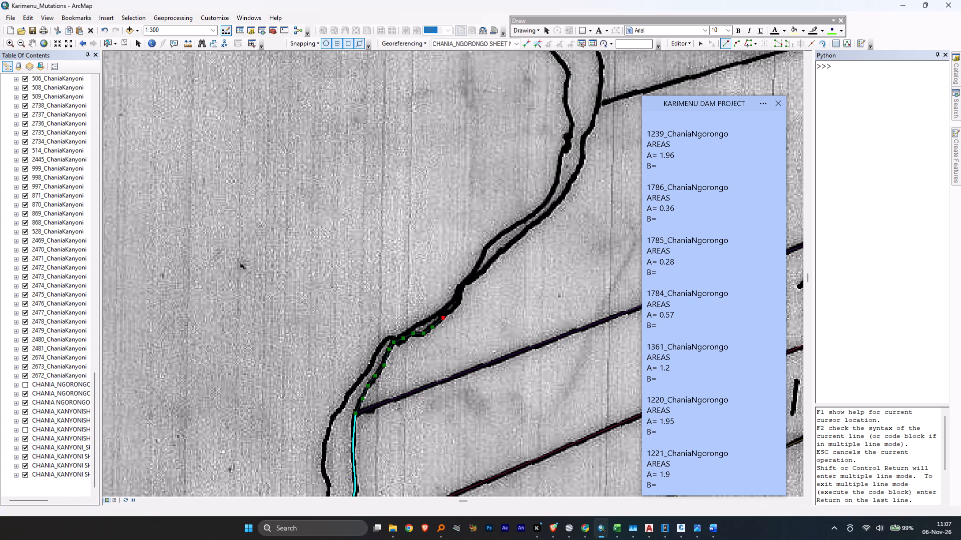
left_click(452, 308)
left_click(460, 297)
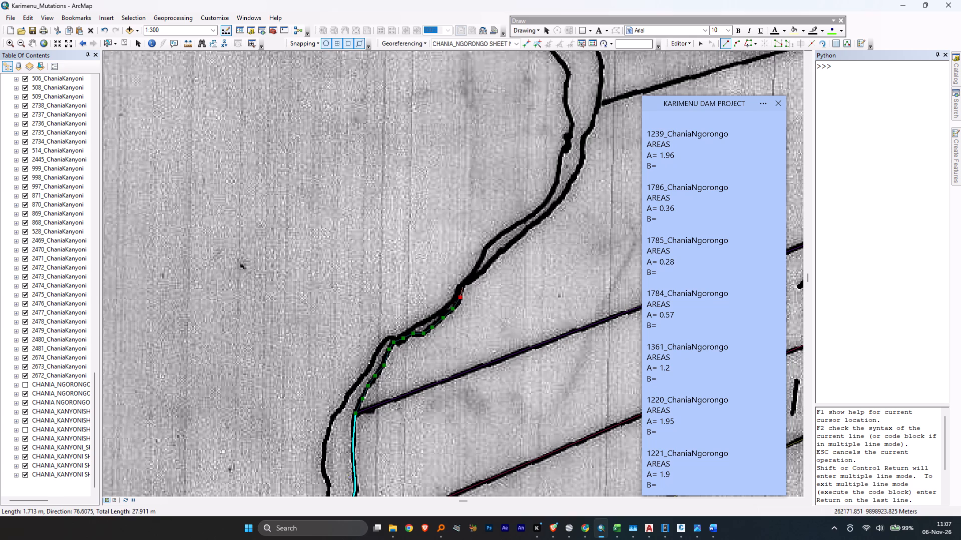
left_click(462, 285)
Continue parcel 1436's river boundary northeast along the inner bank from the second meeting point to where the bank turns north.
left_click(474, 276)
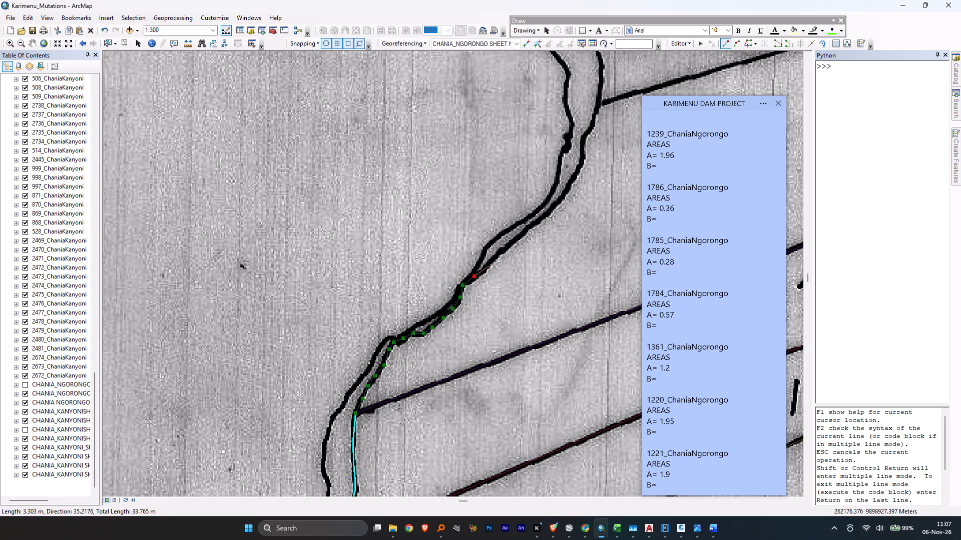
left_click(491, 261)
left_click(505, 247)
left_click(519, 236)
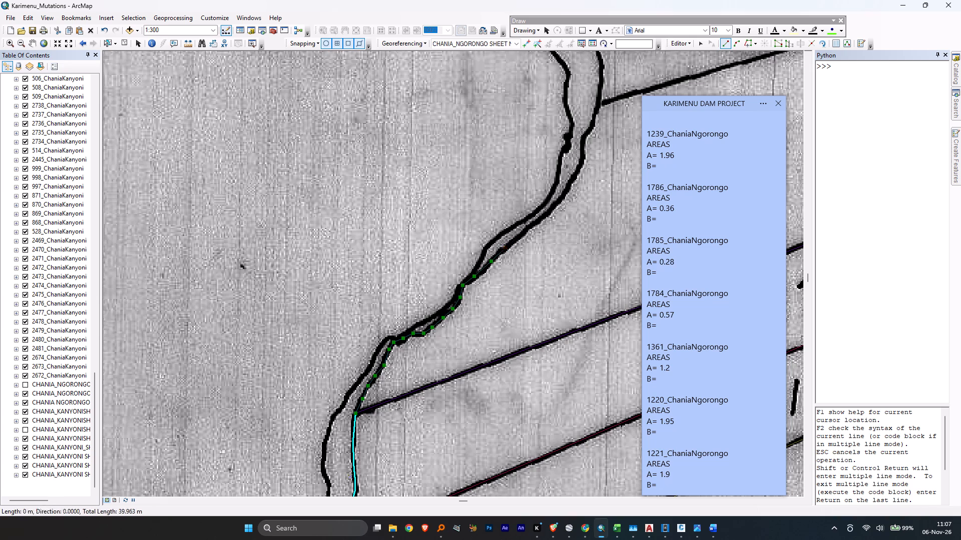
left_click(530, 225)
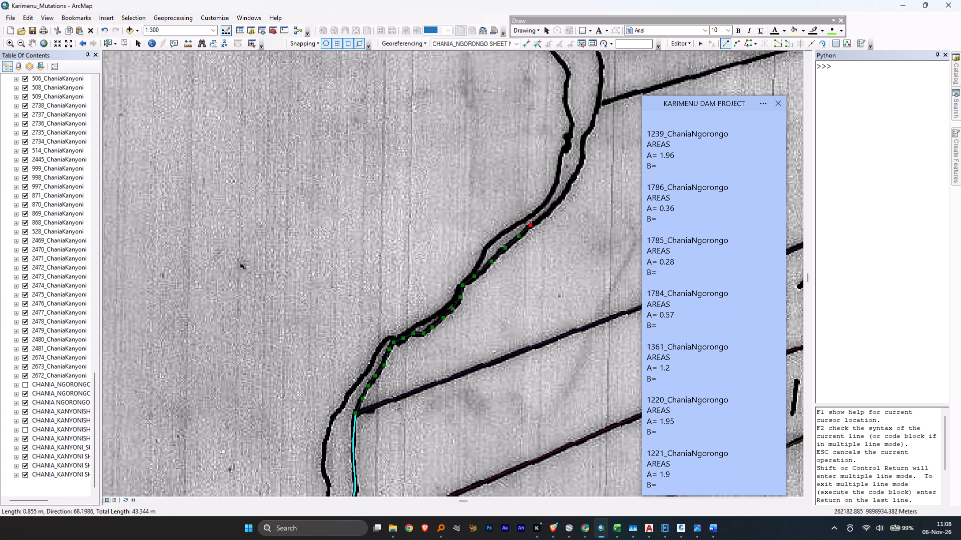
left_click(544, 217)
left_click(559, 200)
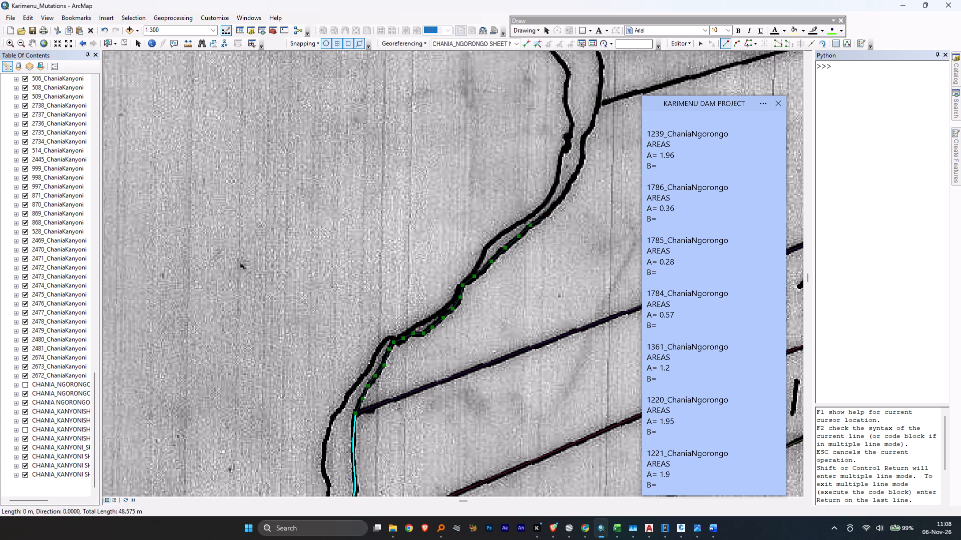
left_click(568, 189)
left_click(576, 173)
left_click(583, 160)
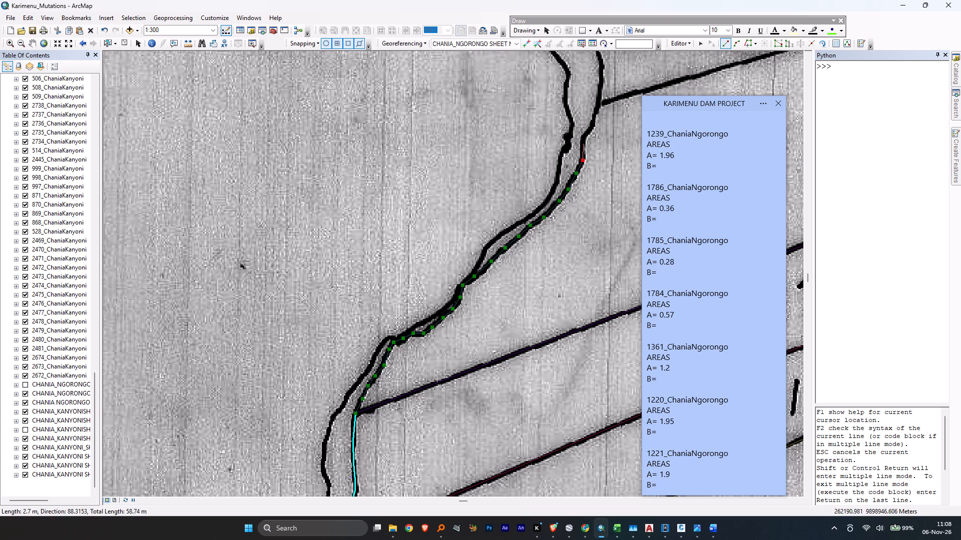
Finish parcel 1436's river boundary north along the inner bank at the 1436/2130 boundary line, about 65 m in total.
left_click(583, 142)
left_click(586, 132)
left_click(591, 124)
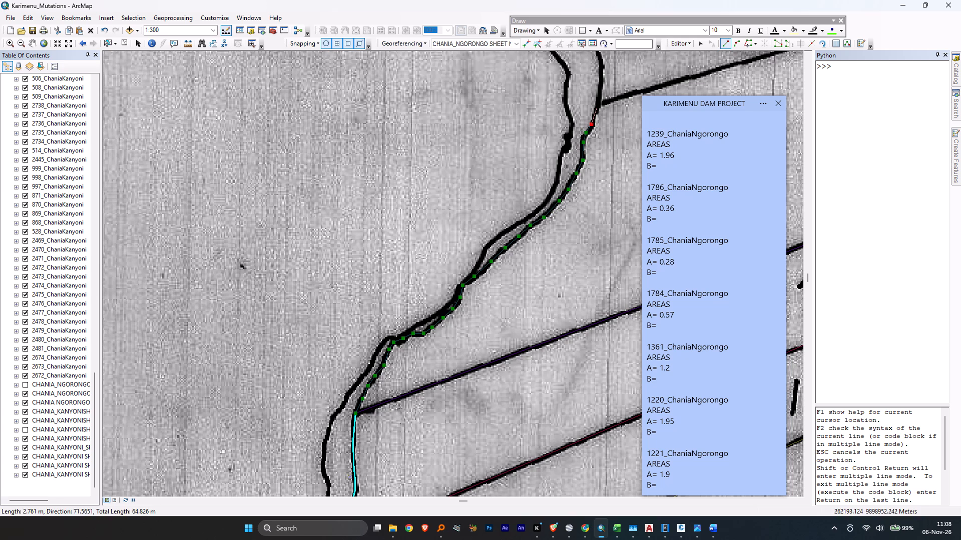
left_click(597, 107)
middle_click_drag(598, 101, 450, 290)
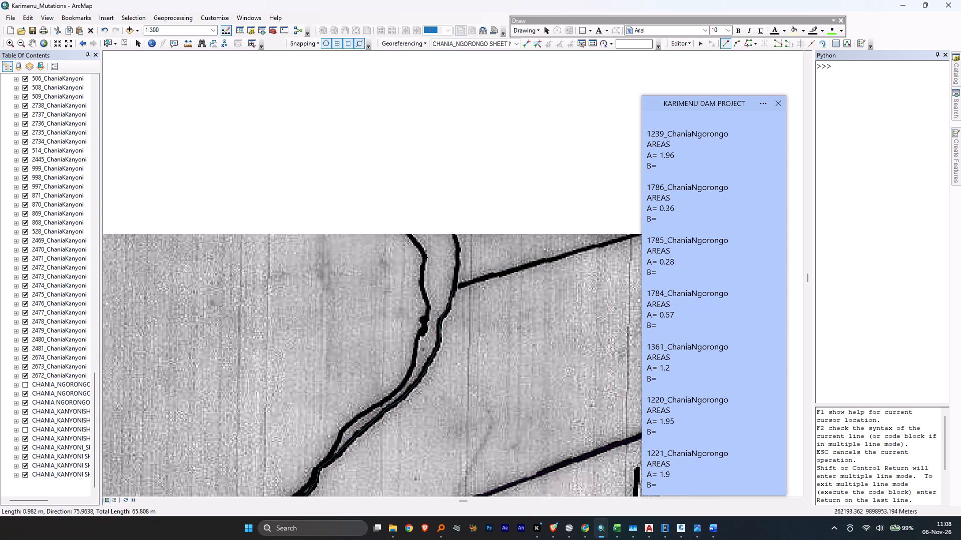
middle_click_drag(450, 290, 417, 349)
scroll(418, 355, "up", 9)
scroll(418, 355, "down", 6)
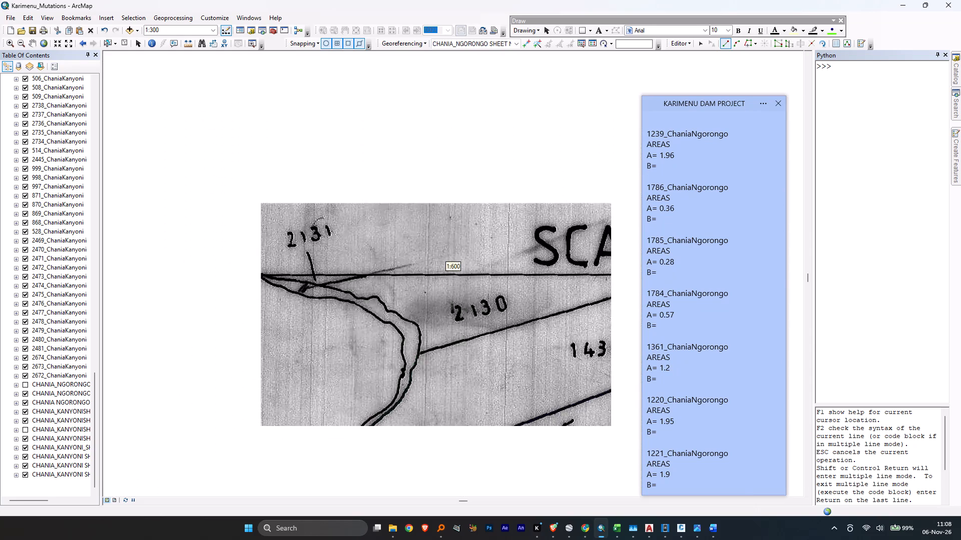
scroll(418, 355, "down", 20)
scroll(418, 355, "down", 4)
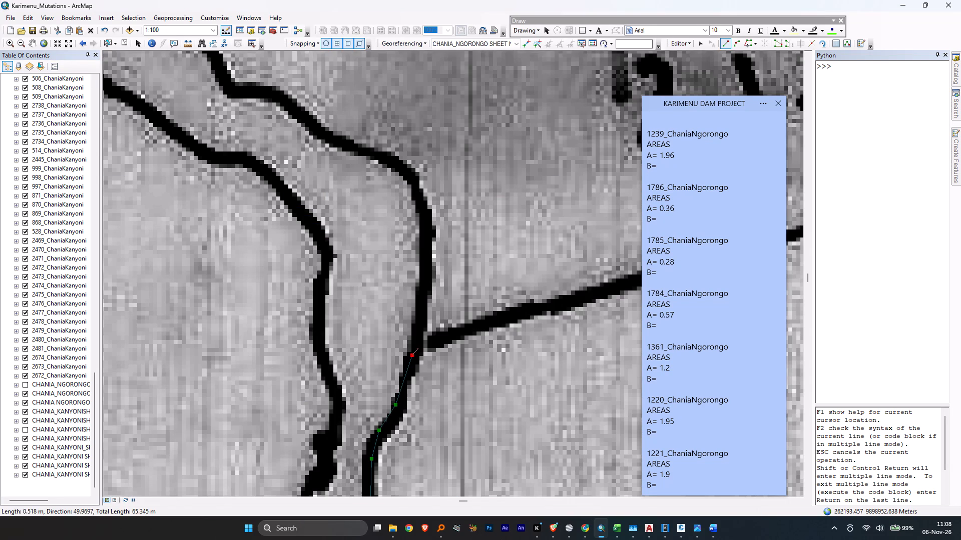
double_click(414, 348)
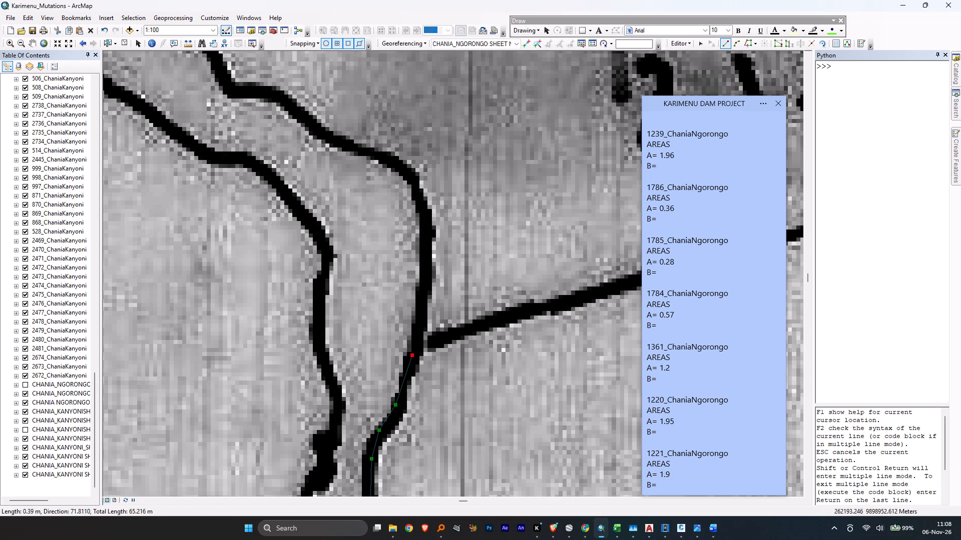
With the 2130_ChaniaNgorongo line template, start tracing parcel 2130's river boundary from the 1436 endpoint north to the bank's sharp westward bend.
scroll(414, 348, "up", 10)
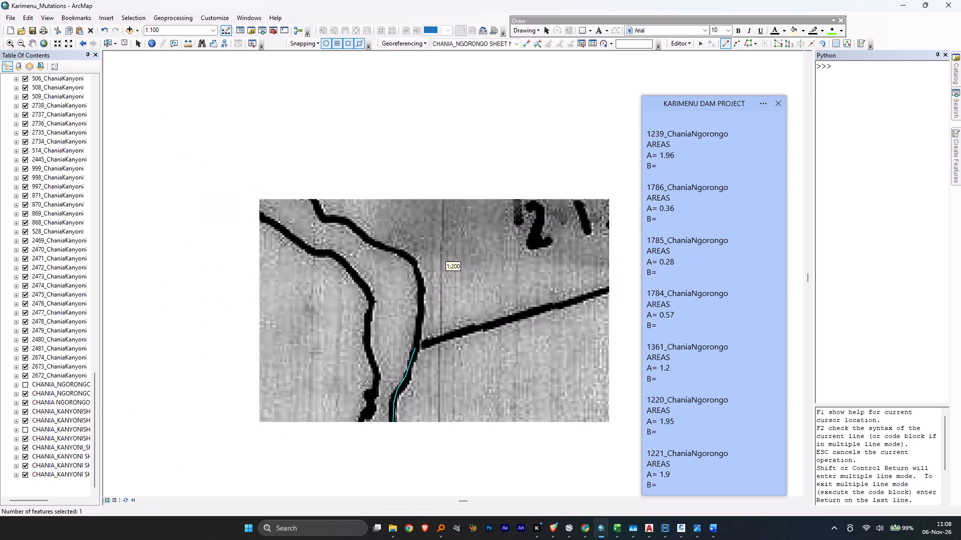
scroll(415, 348, "up", 5)
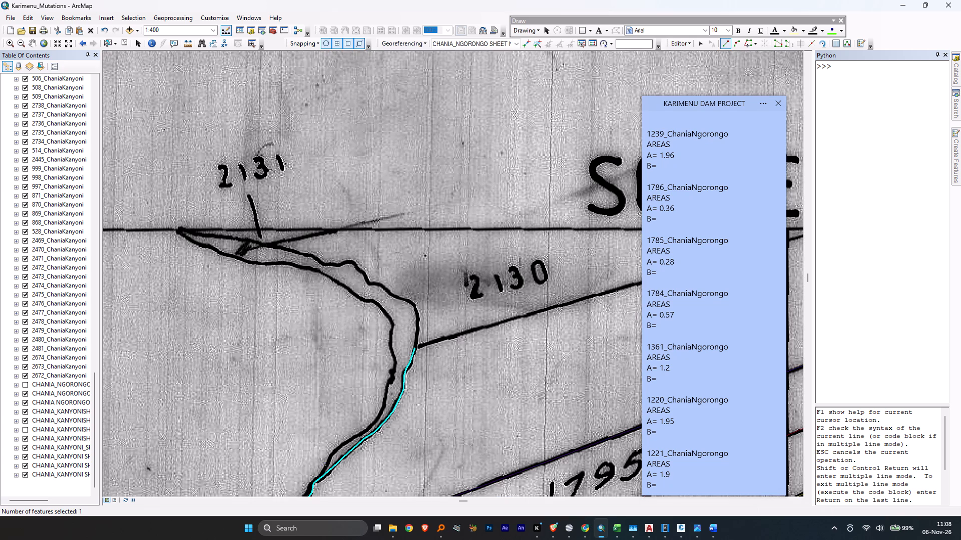
left_click(960, 166)
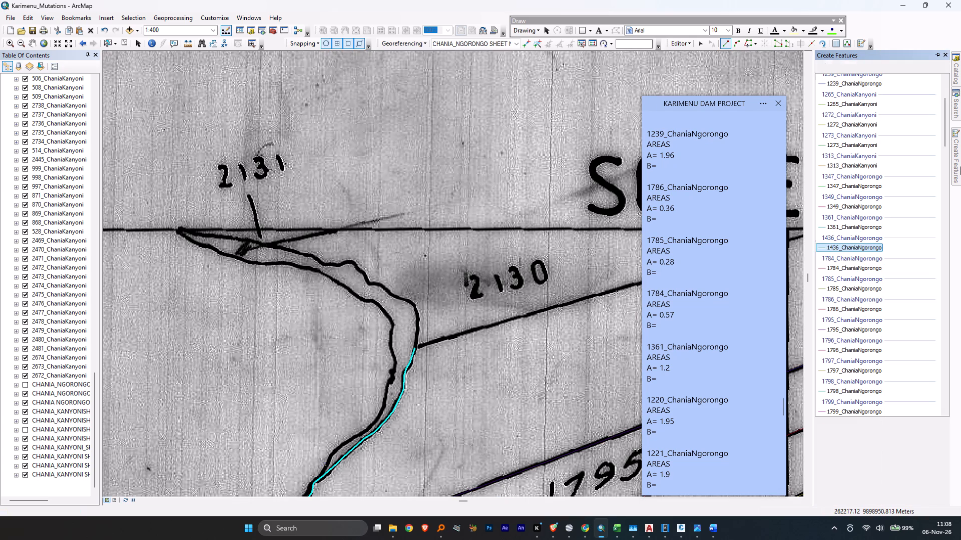
scroll(909, 338, "down", 4)
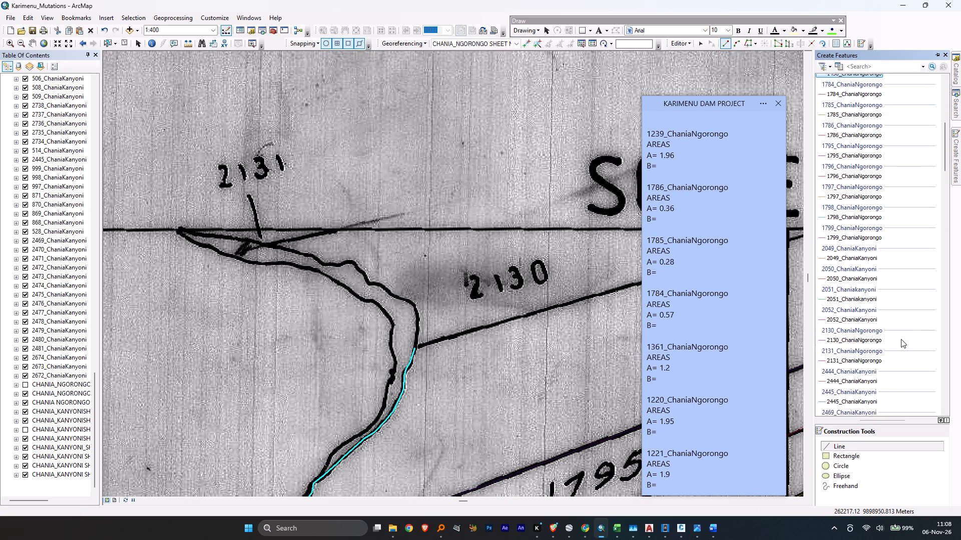
left_click(867, 340)
left_click(848, 447)
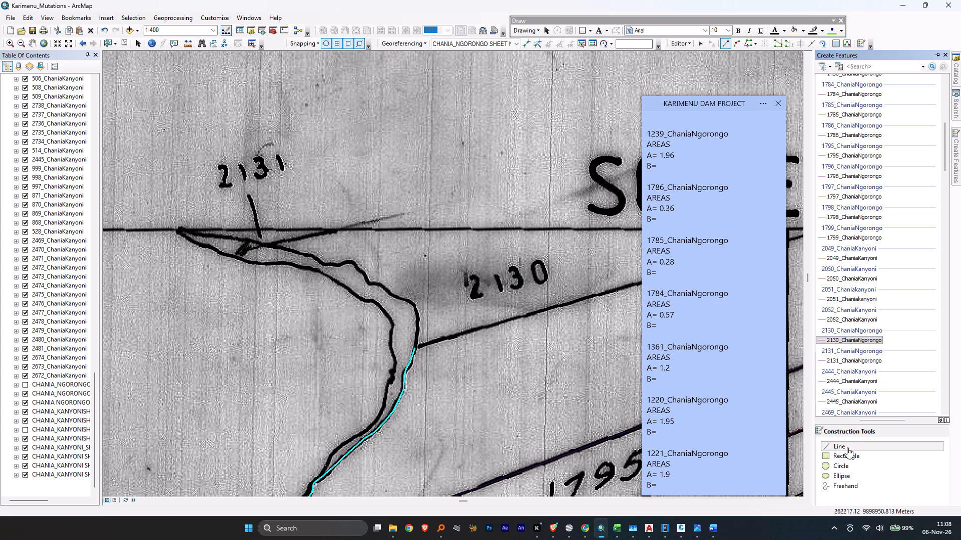
scroll(357, 284, "down", 2)
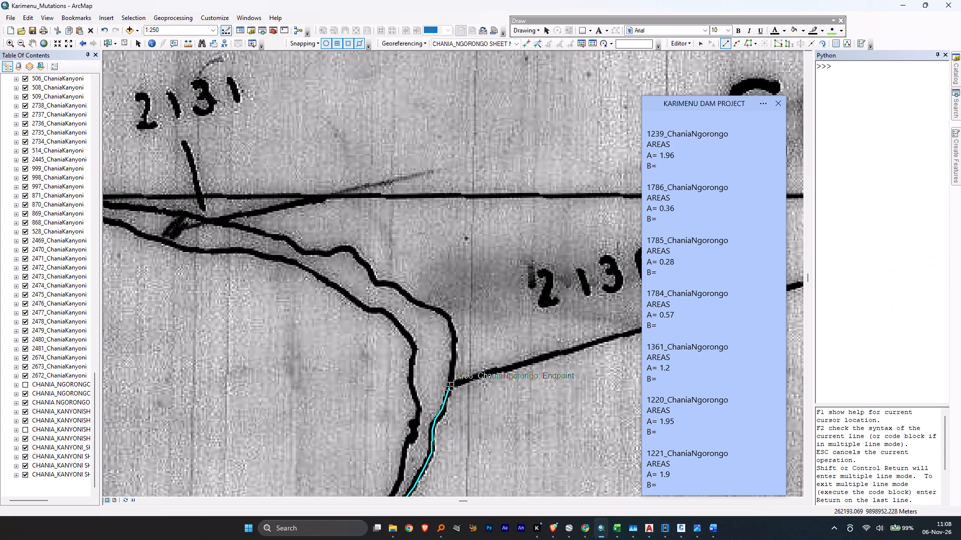
left_click(448, 387)
left_click(451, 374)
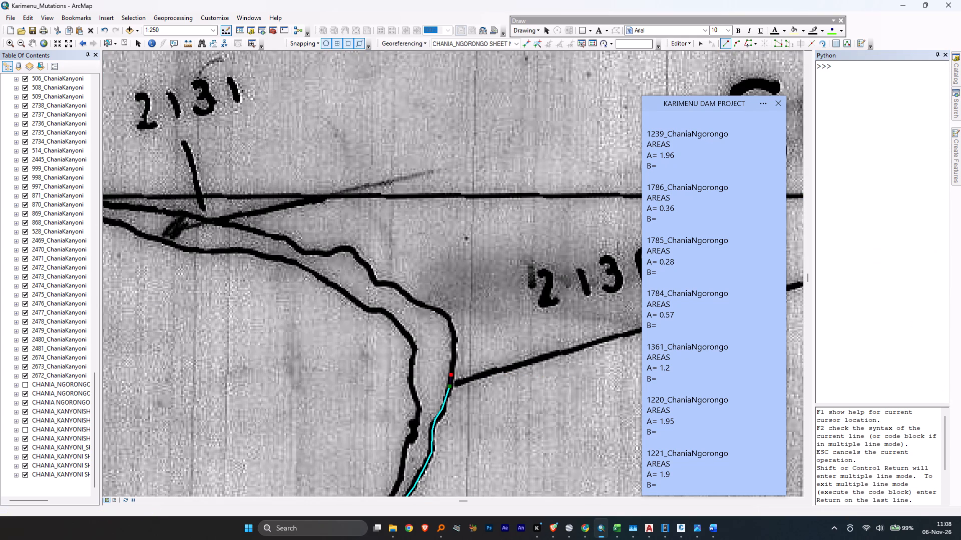
left_click(454, 358)
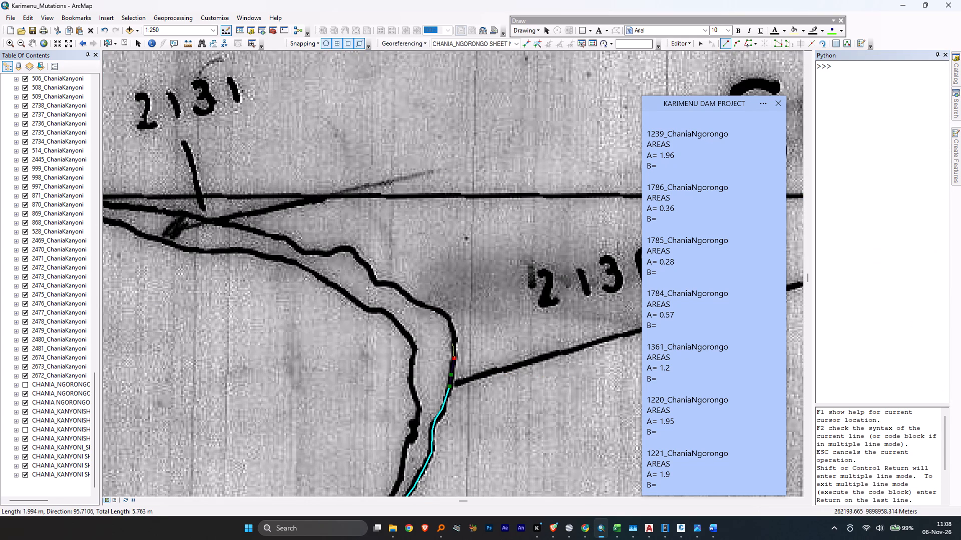
left_click(453, 341)
left_click(451, 321)
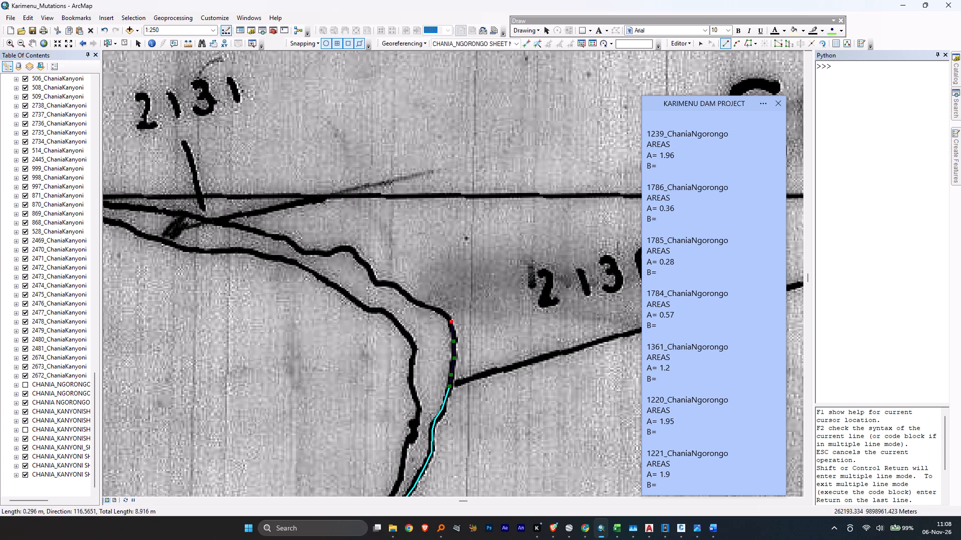
left_click(443, 312)
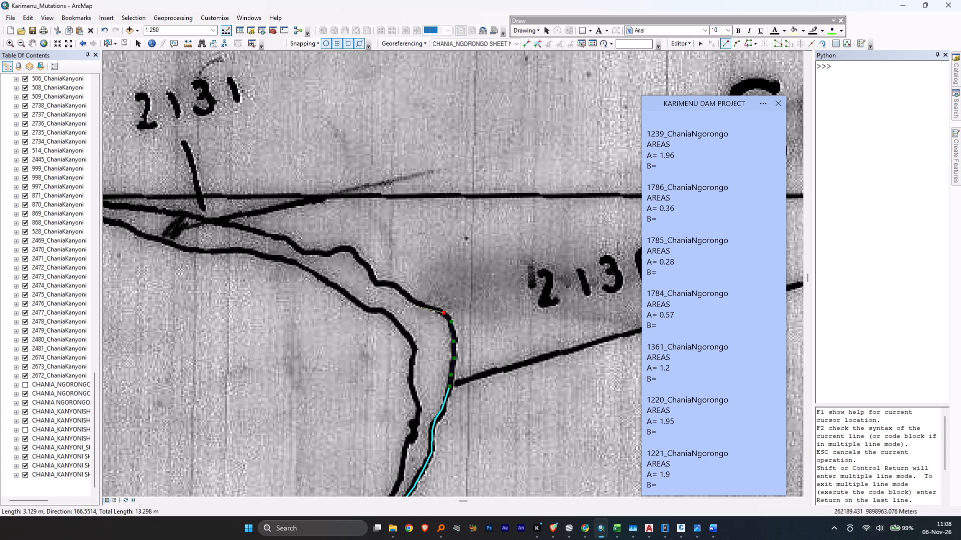
Continue parcel 2130's river boundary northwest along the inner bank to the far side of the small hump.
left_click(424, 305)
left_click(416, 303)
left_click(407, 294)
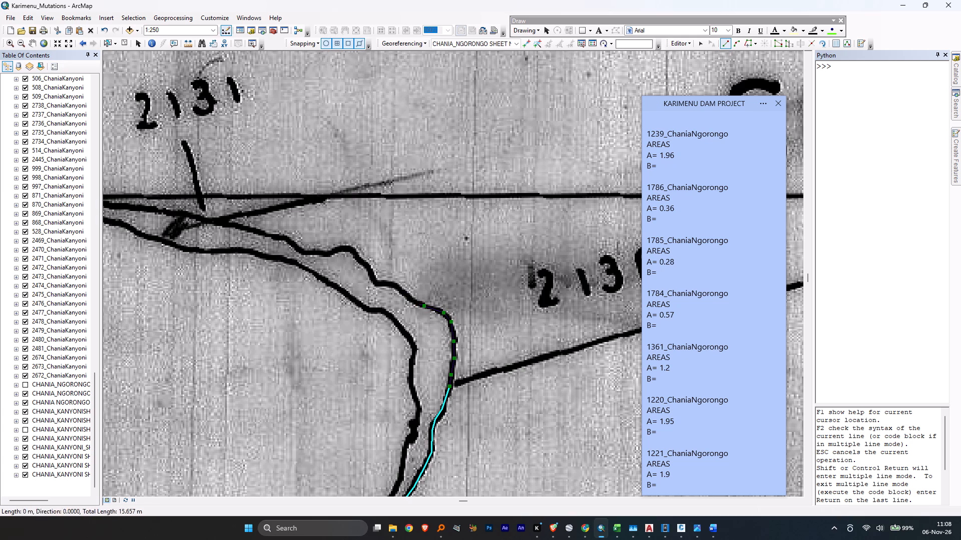
left_click(397, 286)
left_click(384, 283)
left_click(374, 283)
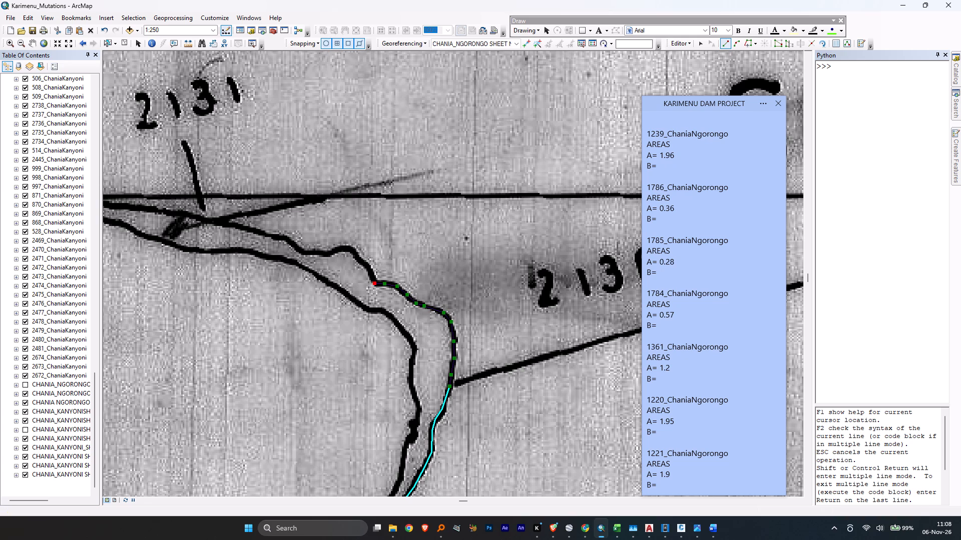
left_click(369, 271)
left_click(365, 262)
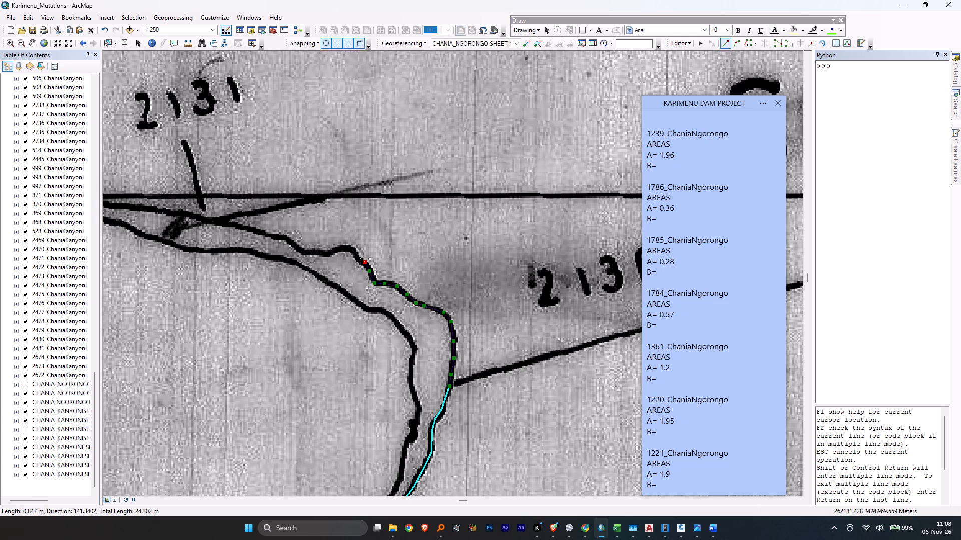
left_click(358, 257)
left_click(352, 249)
left_click(339, 249)
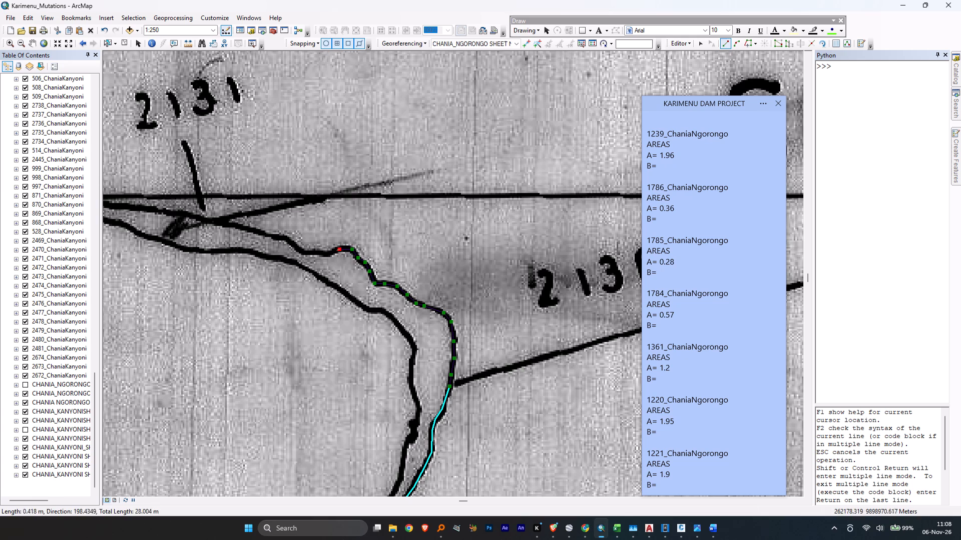
Finish parcel 2130's river boundary west along the inner bank to the 2130/2131 line beside the 2131 leader, about 45 m in total.
left_click(331, 253)
left_click(320, 253)
left_click(307, 252)
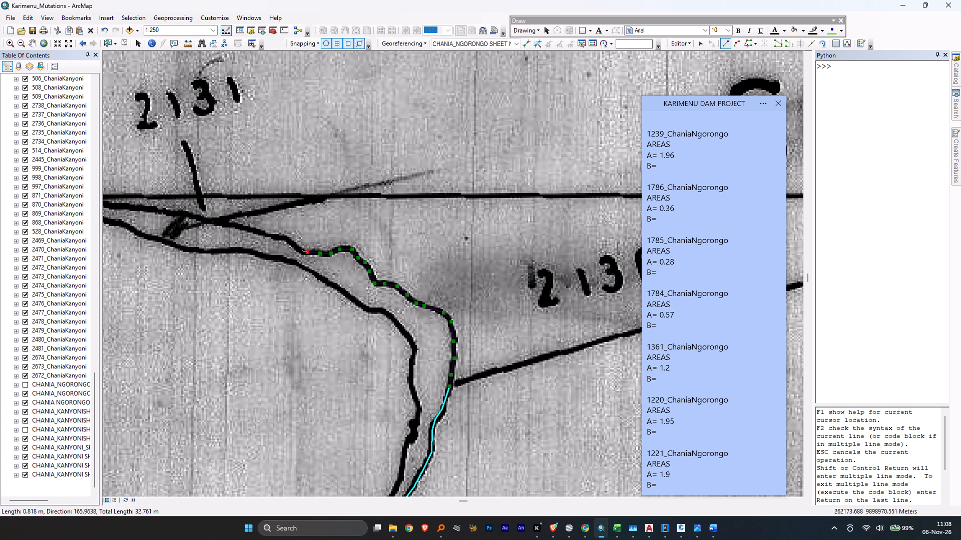
left_click(301, 250)
left_click(288, 239)
left_click(276, 236)
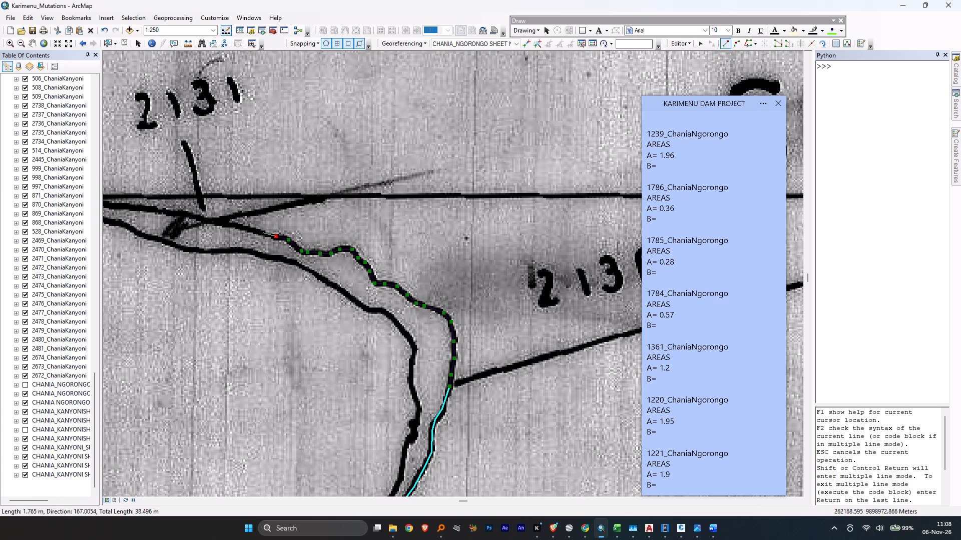
left_click(263, 232)
left_click(244, 229)
left_click(233, 225)
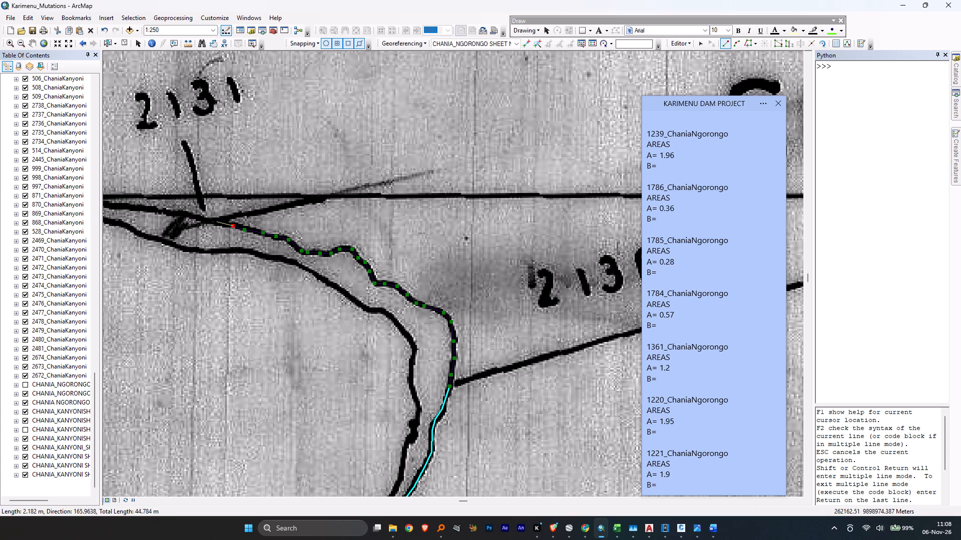
double_click(216, 221)
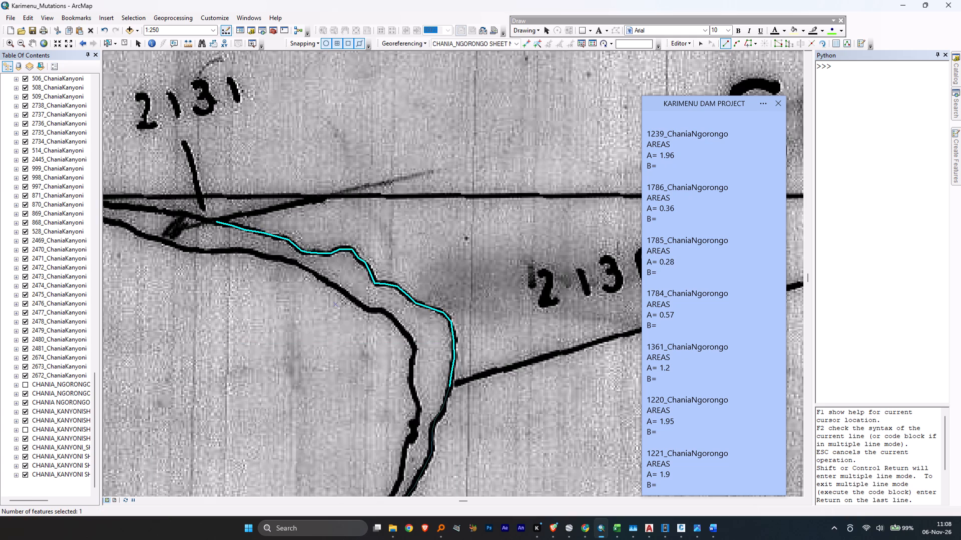
Check the SHEET NO 111 scan briefly, then hide the current Chania Ngorongo scan to expose SHEET 5 CLRD STAMPED1 over parcels 2130 and 2131.
scroll(205, 258, "up", 6)
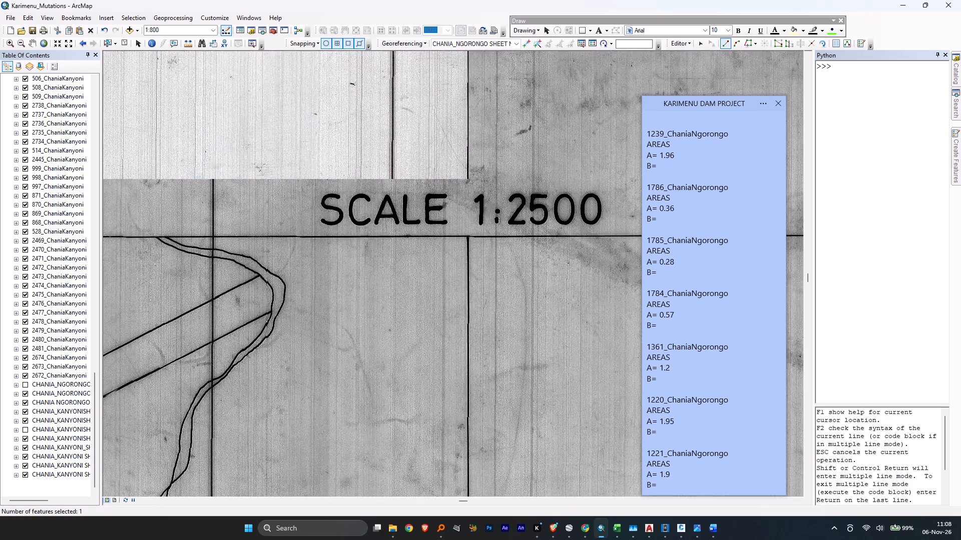
middle_click_drag(393, 261, 322, 342)
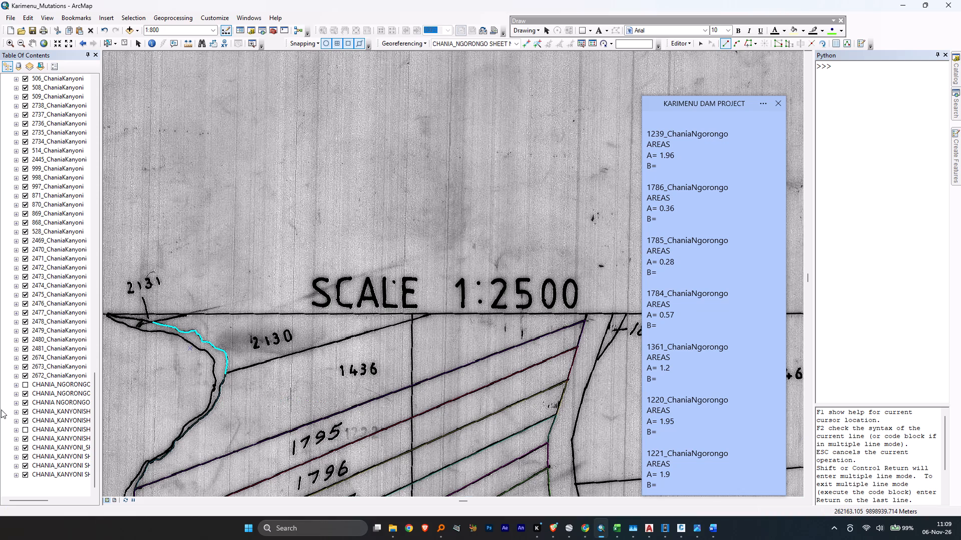
left_click(25, 385)
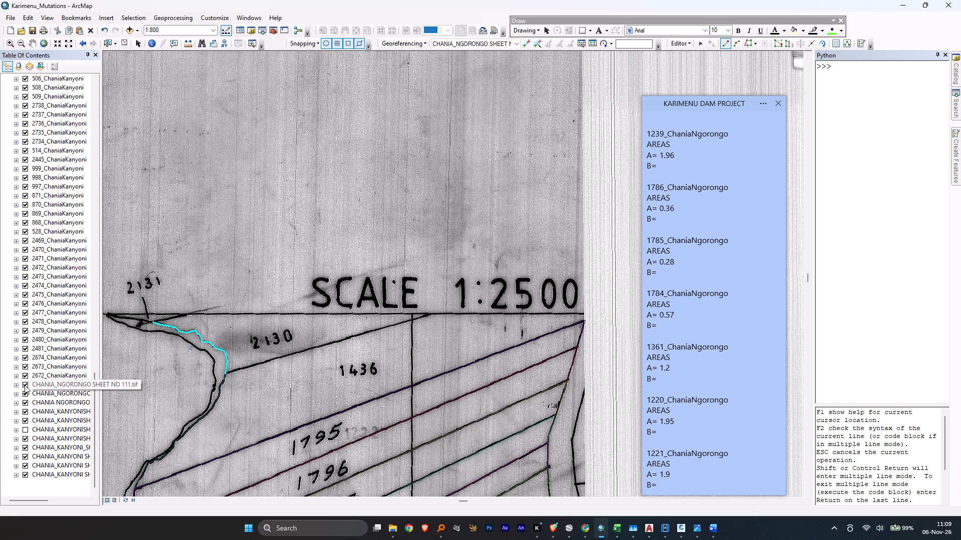
left_click(25, 385)
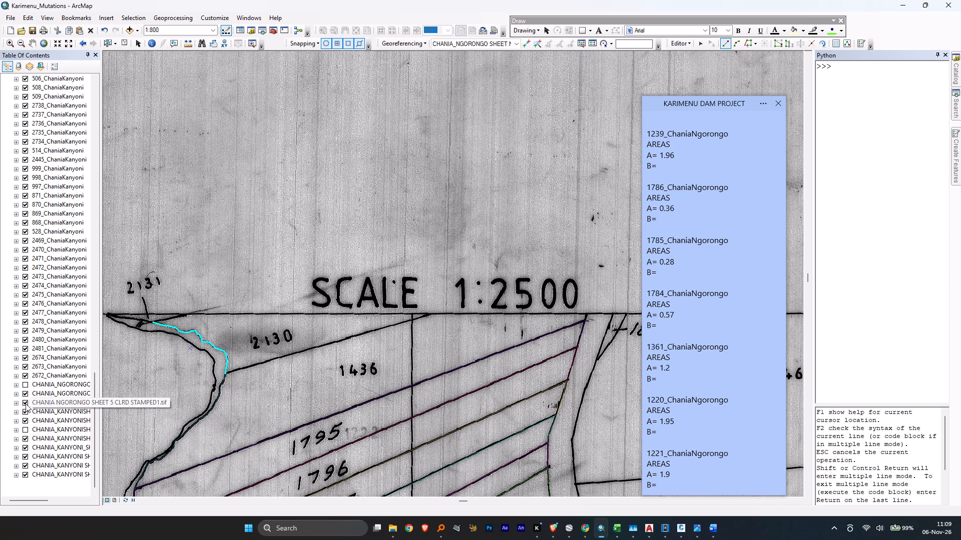
left_click(25, 393)
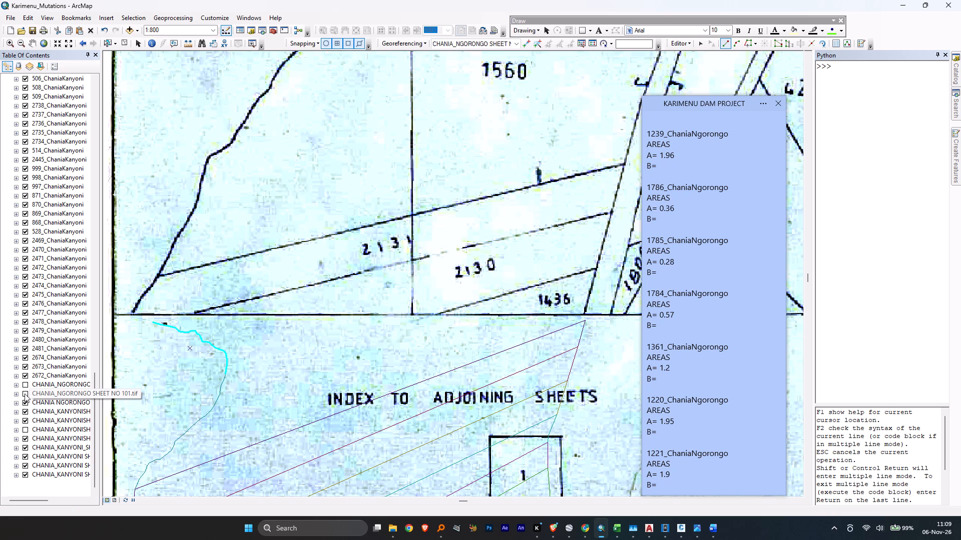
With the 1436_ChaniaNgorongo line template, draw the 1436/2130 boundary from 2130's river-line endpoint east to the road corner, about 163 m.
left_click(959, 162)
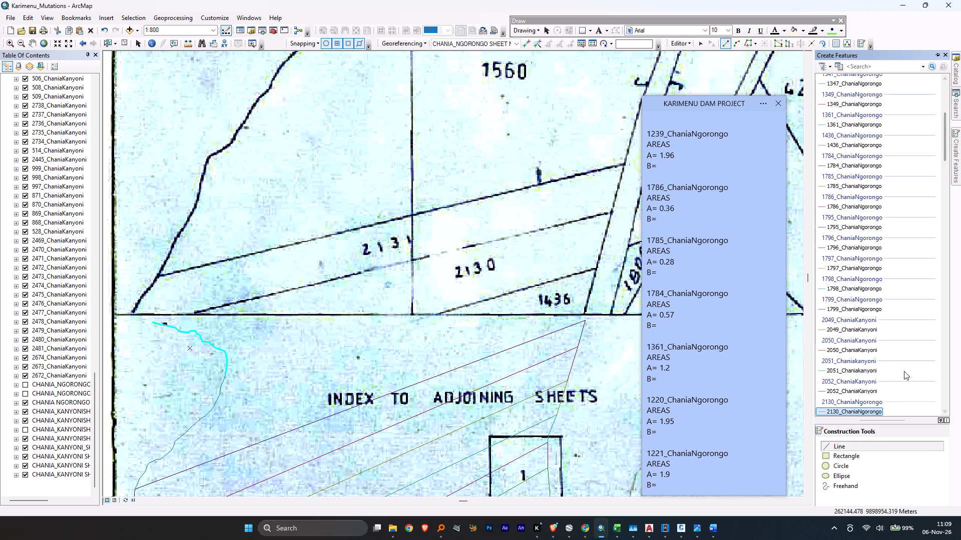
scroll(857, 329, "down", 1)
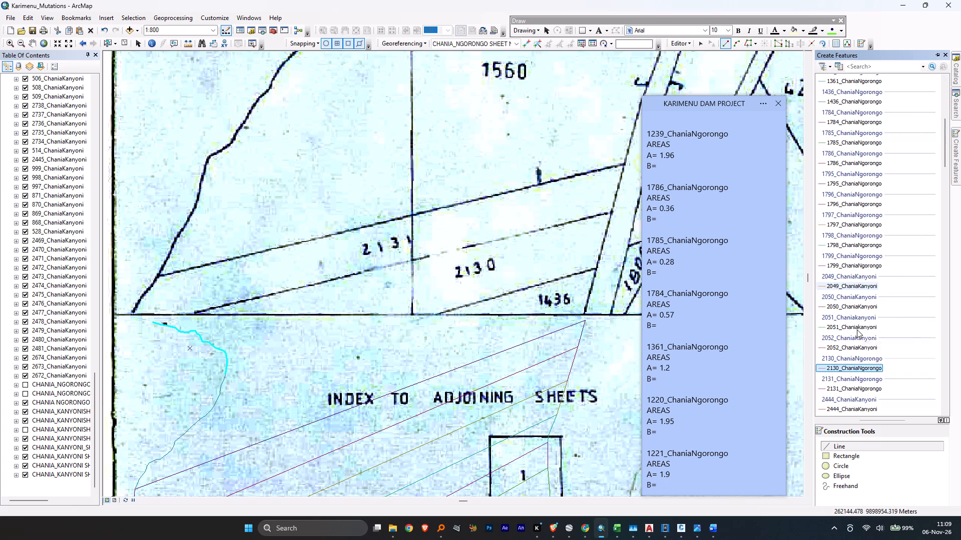
scroll(857, 329, "up", 3)
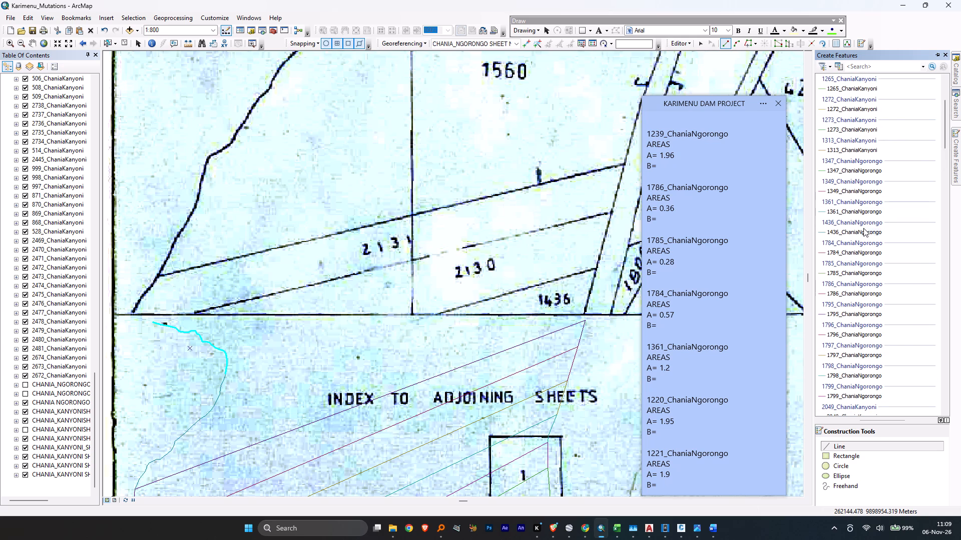
left_click(863, 230)
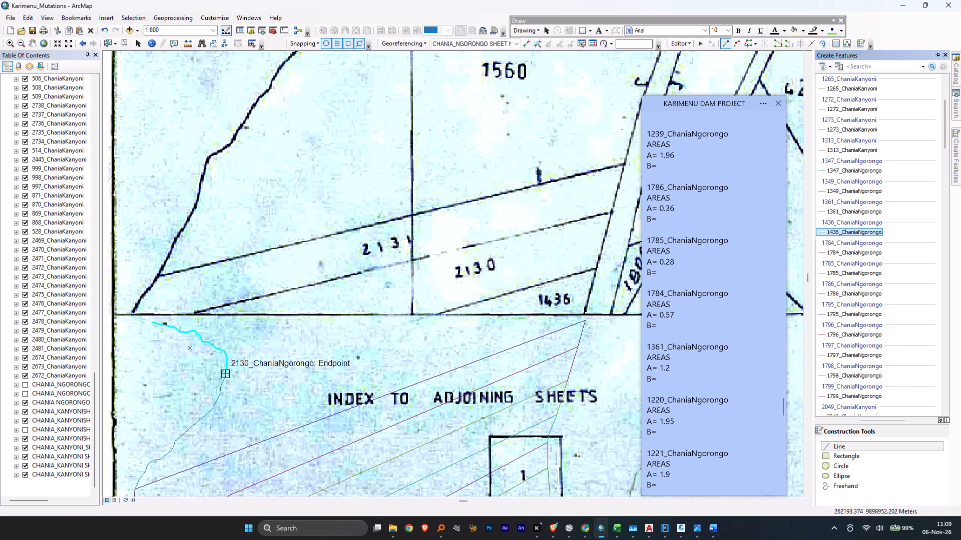
left_click(226, 374)
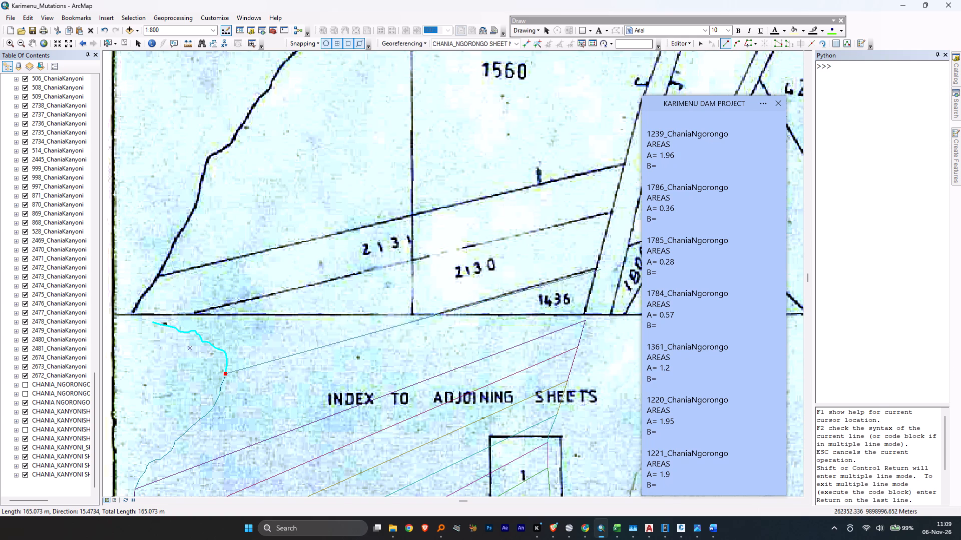
scroll(600, 267, "down", 2)
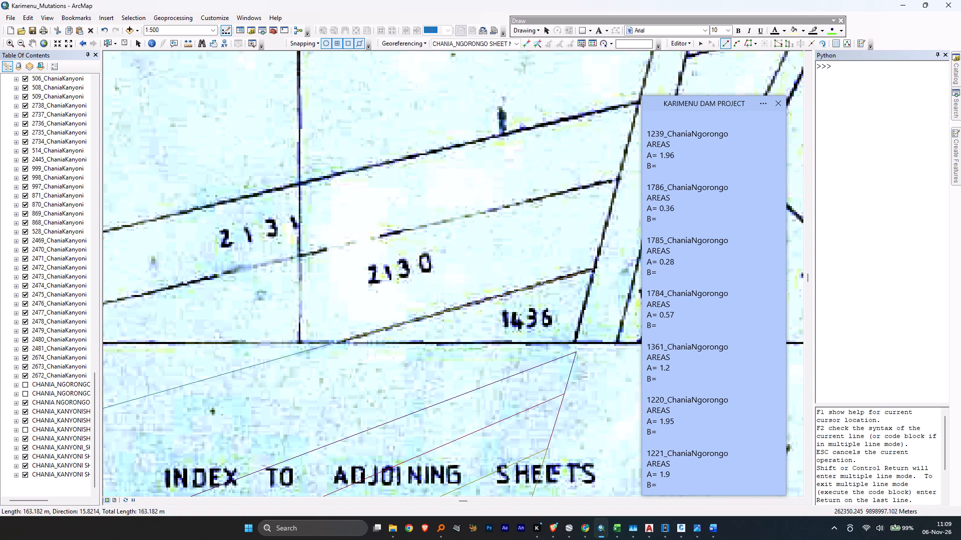
double_click(594, 269)
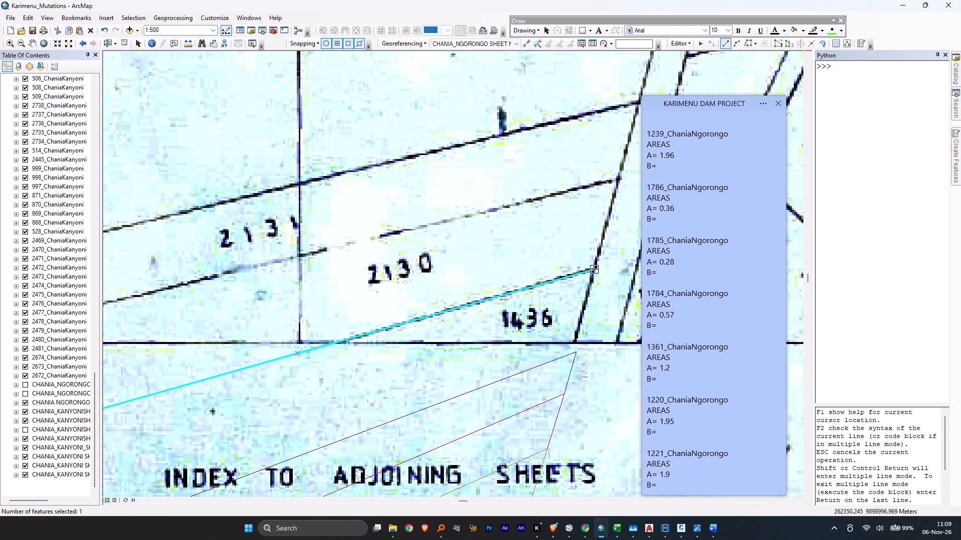
Close parcel 1436 along the road from its northeast corner south to the existing boundary endpoint below the sheet edge, about 22 m.
left_click(595, 268)
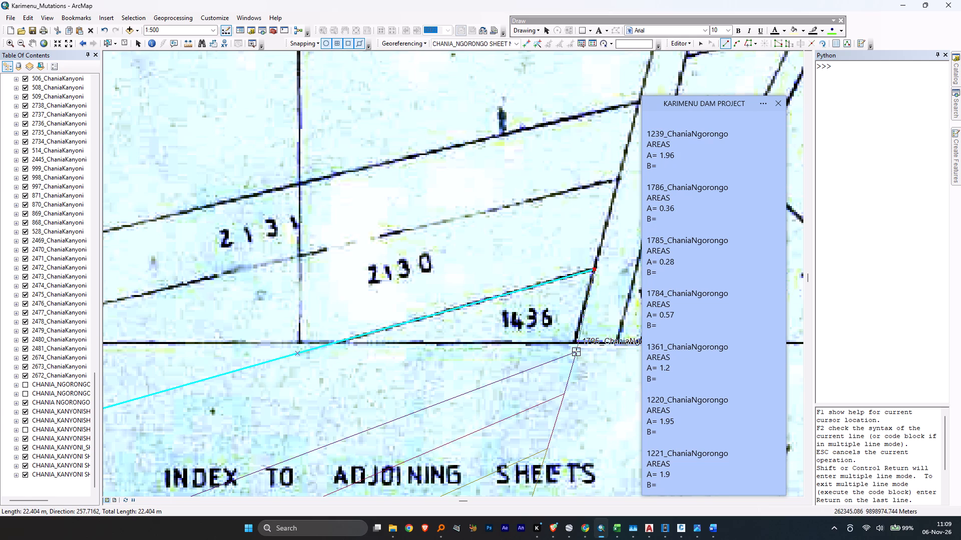
double_click(575, 353)
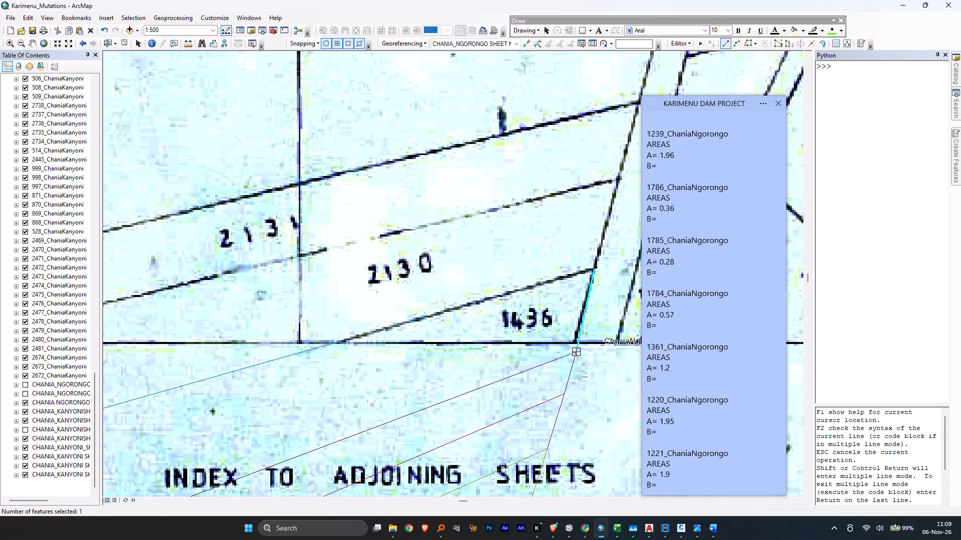
With the 2130_ChaniaNgorongo line template, draw parcel 2130's road frontage from 1436's northeast corner to the 2130/2131 corner, about 24 m.
scroll(564, 340, "up", 9)
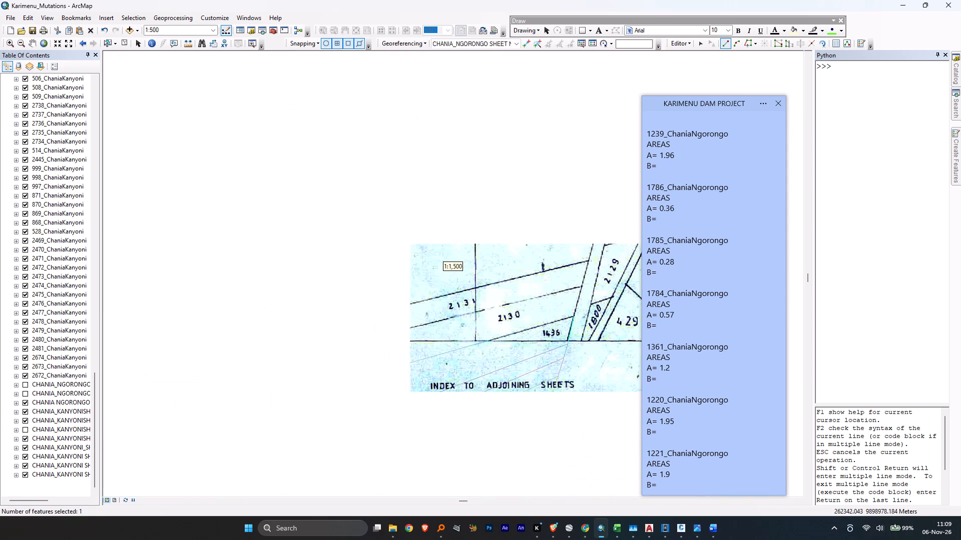
middle_click_drag(550, 302, 546, 315)
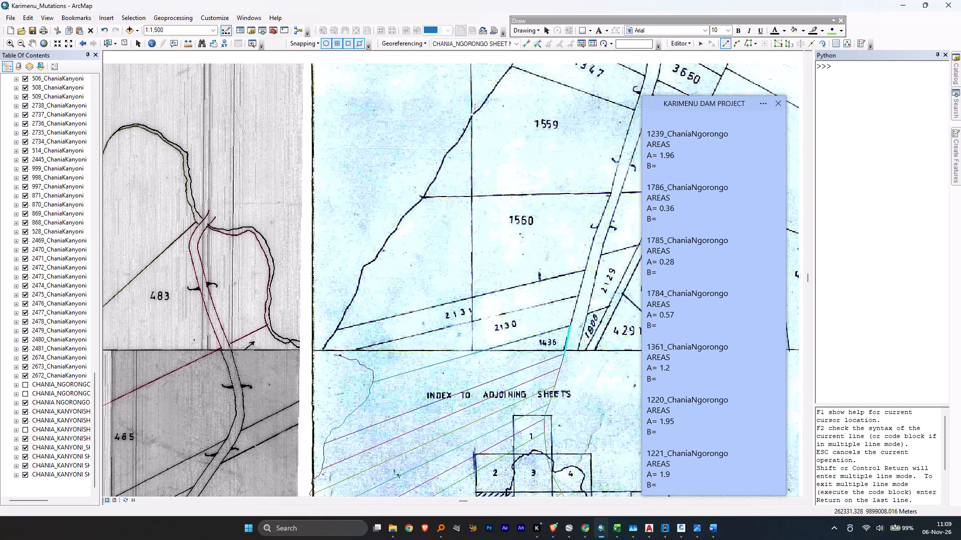
middle_click_drag(546, 315, 540, 328)
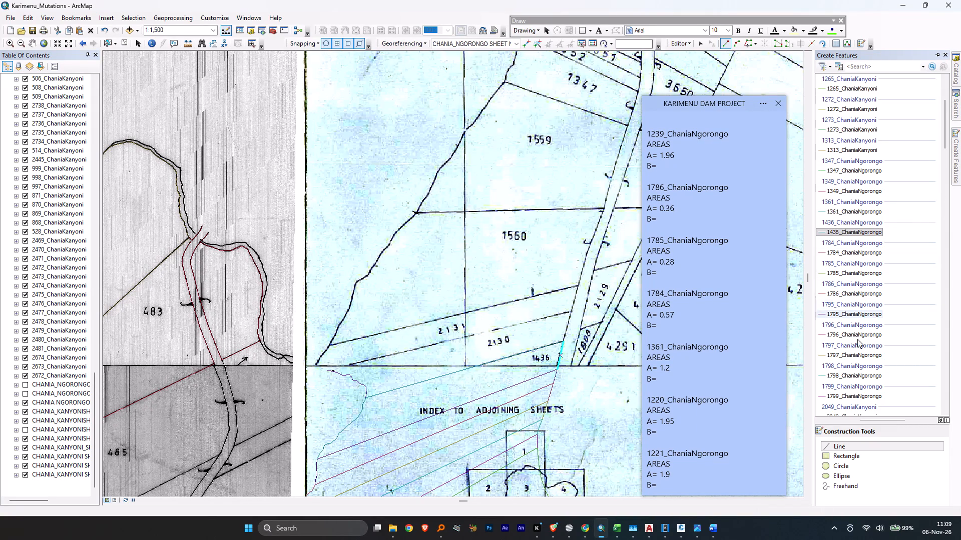
scroll(859, 340, "down", 3)
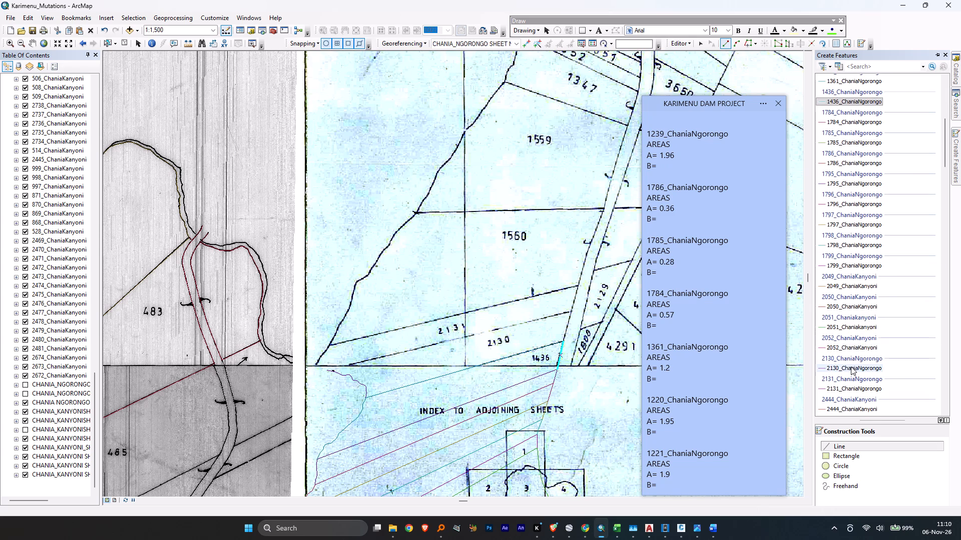
left_click(851, 367)
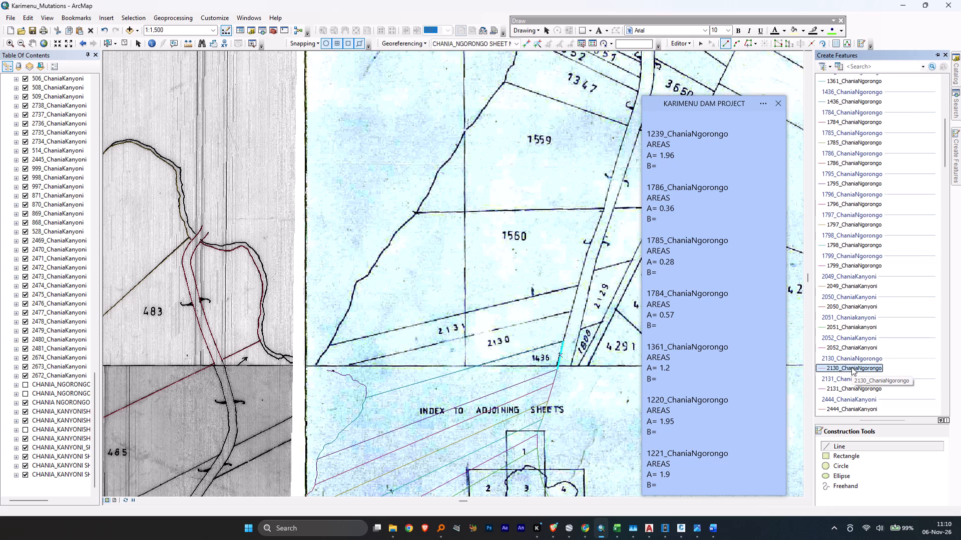
double_click(851, 367)
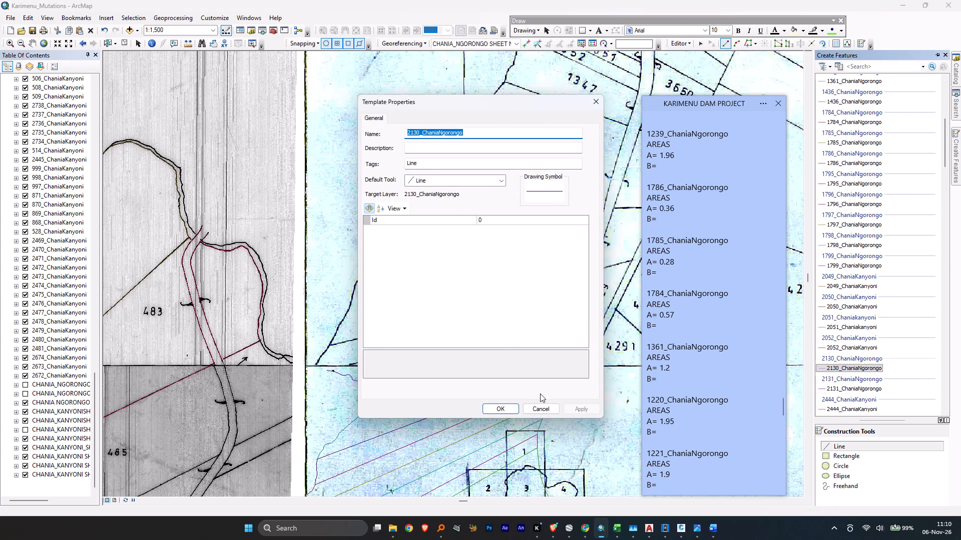
left_click(547, 411)
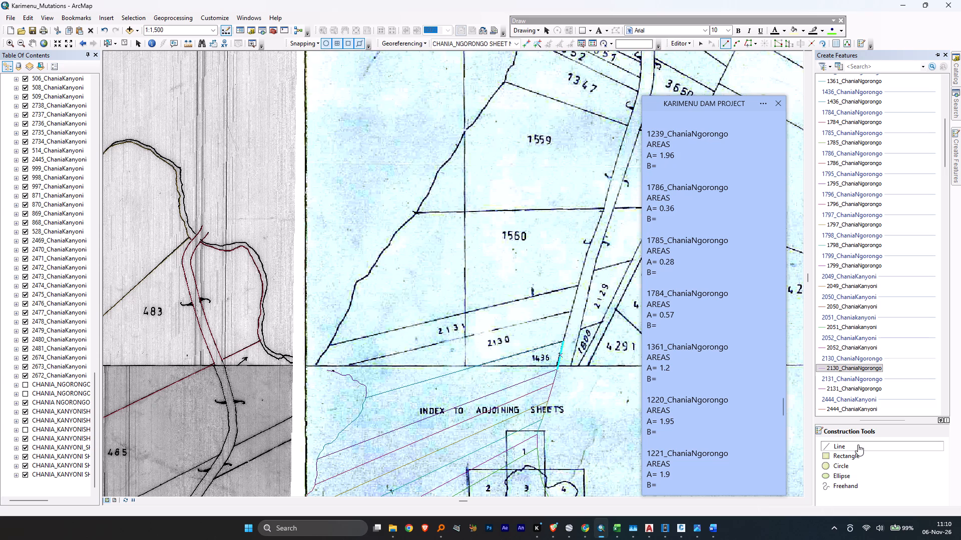
left_click(858, 444)
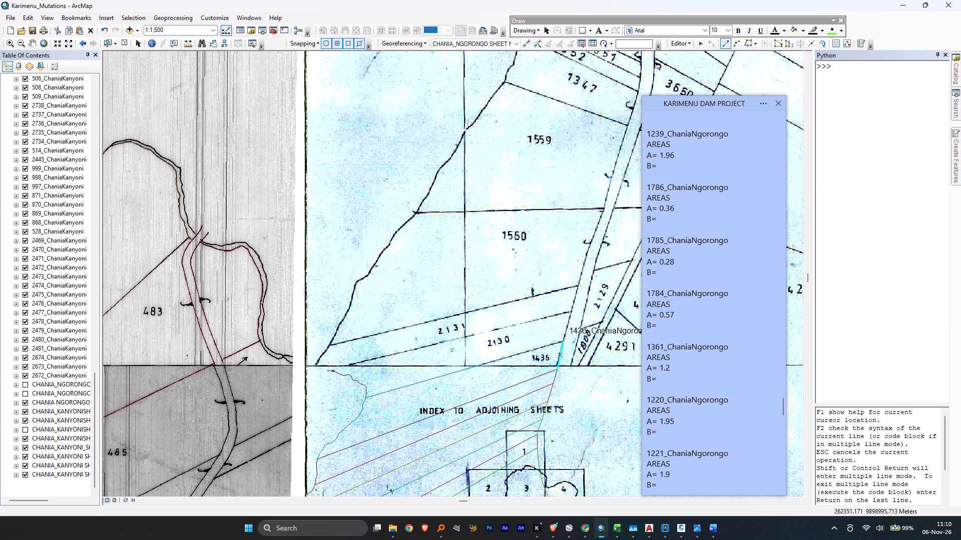
scroll(563, 338, "down", 3)
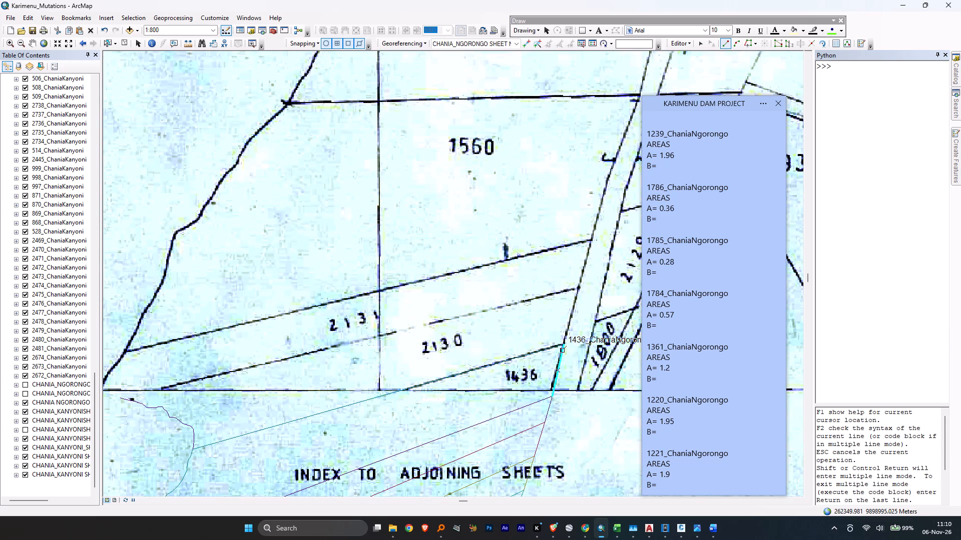
left_click(562, 343)
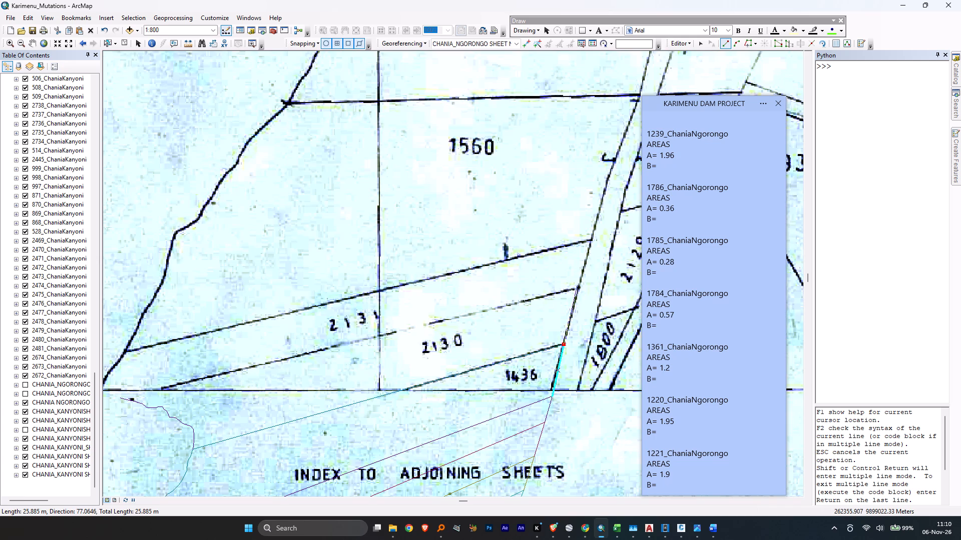
scroll(577, 284, "down", 4)
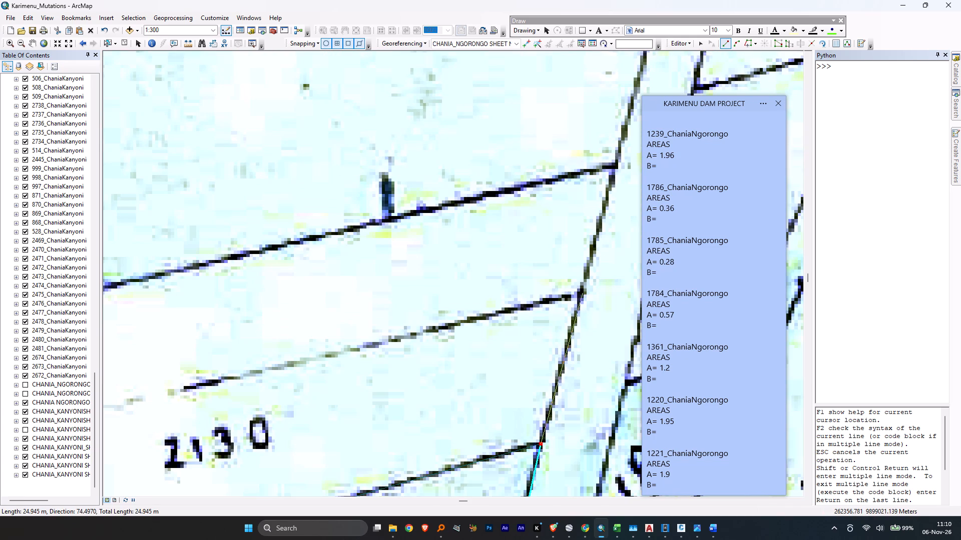
double_click(582, 293)
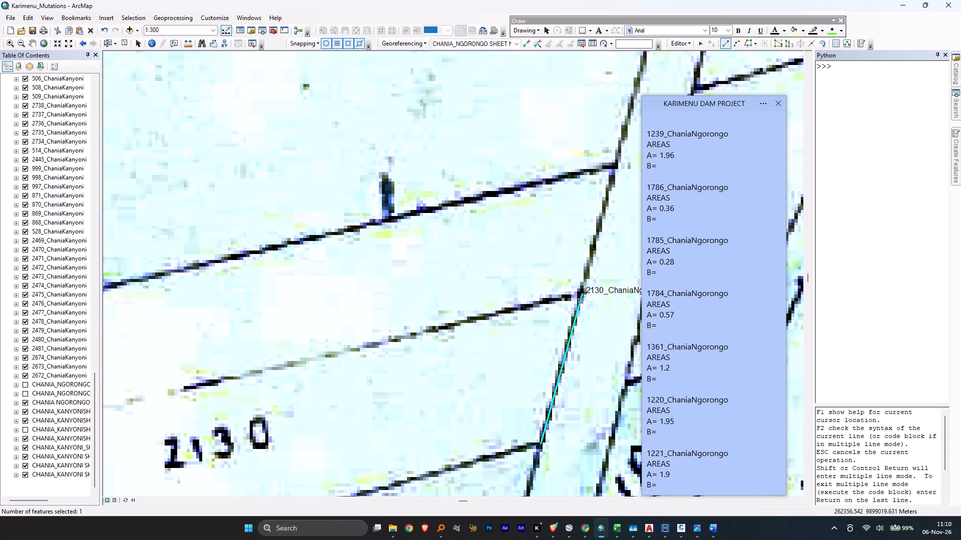
Draw the 2130/2131 boundary from the road corner west to the endpoint of 2130's river line, about 200 m.
left_click(581, 293)
scroll(575, 301, "up", 11)
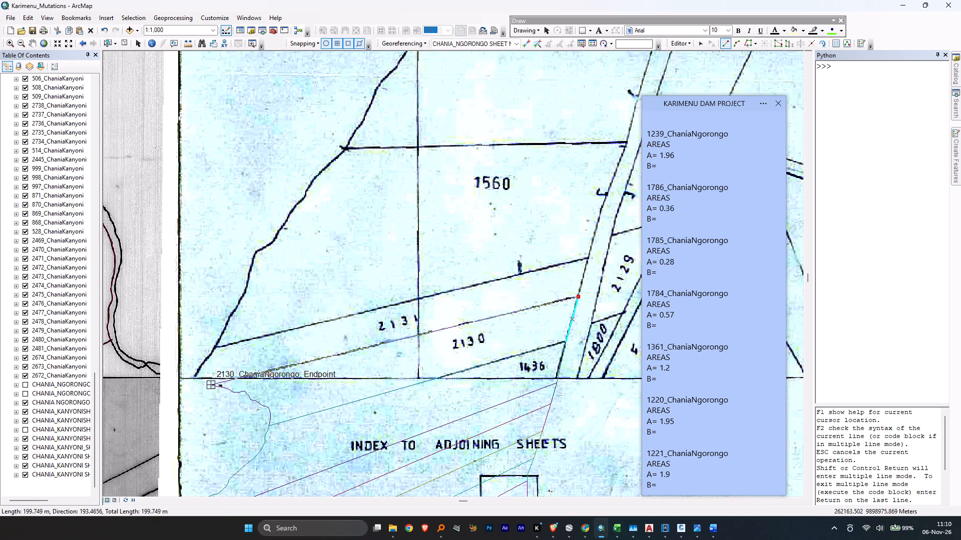
scroll(218, 380, "down", 1)
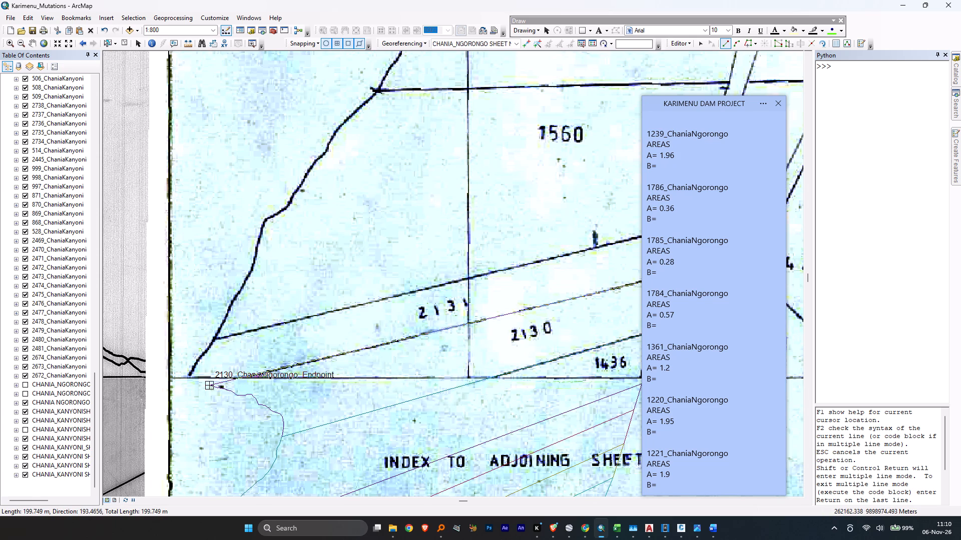
double_click(209, 385)
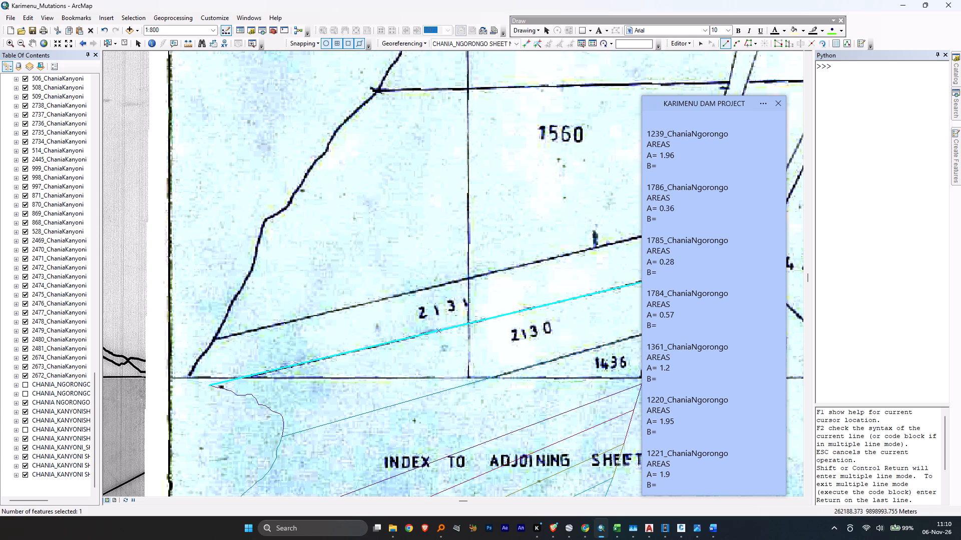
Show the SHEET NO 101 scan and, with the 2131_ChaniaNgorongo template, trace about 15 m of 2131's river boundary west from 2130's endpoint.
middle_click_drag(271, 338, 304, 370)
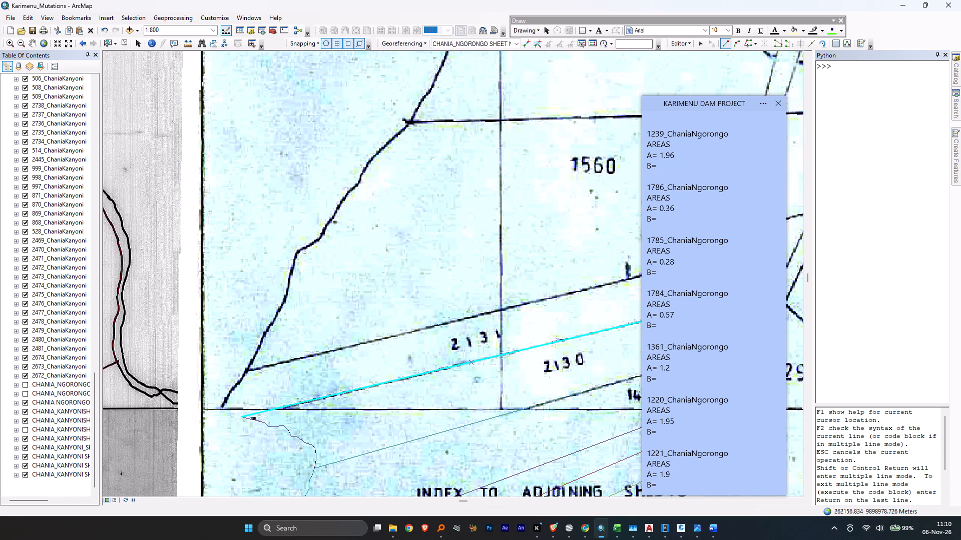
scroll(225, 407, "down", 2)
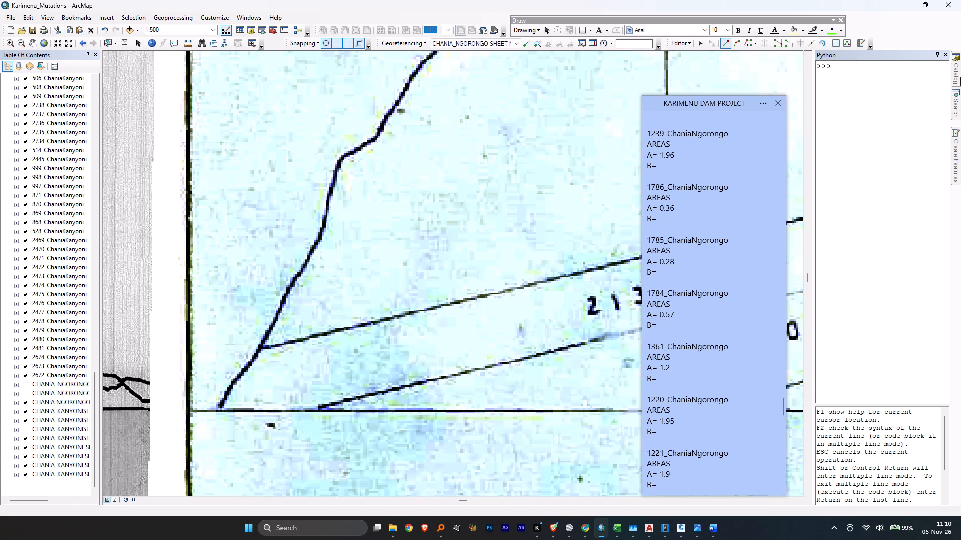
middle_click_drag(477, 305, 403, 311)
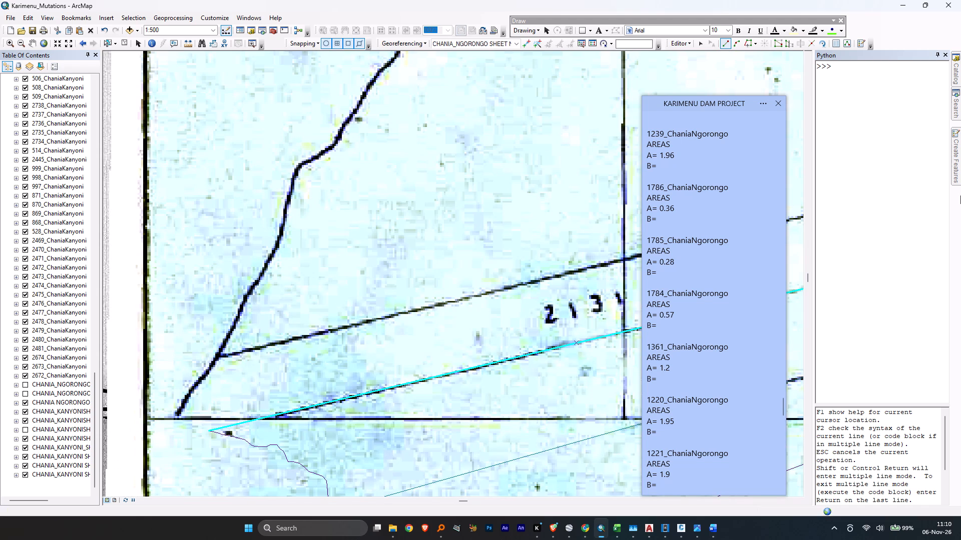
left_click(956, 156)
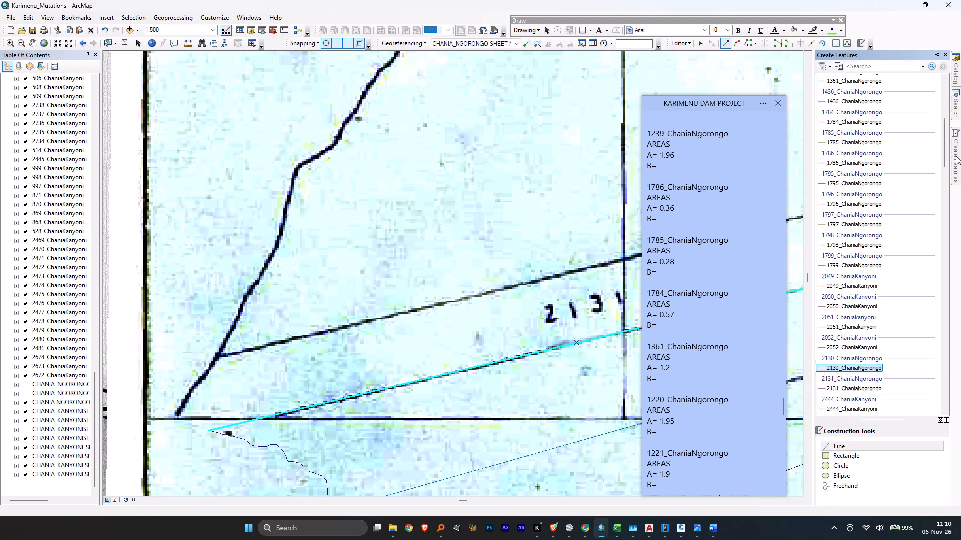
left_click(872, 390)
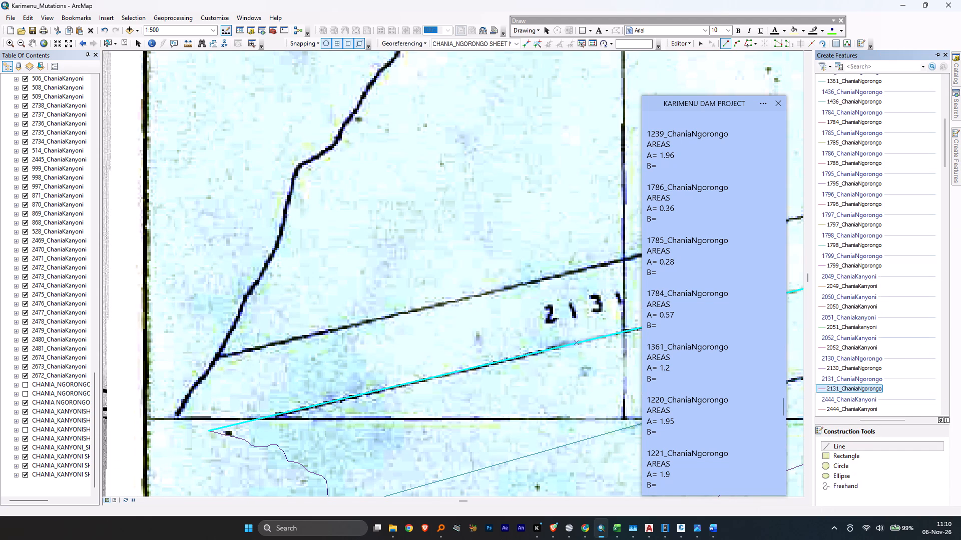
left_click(24, 393)
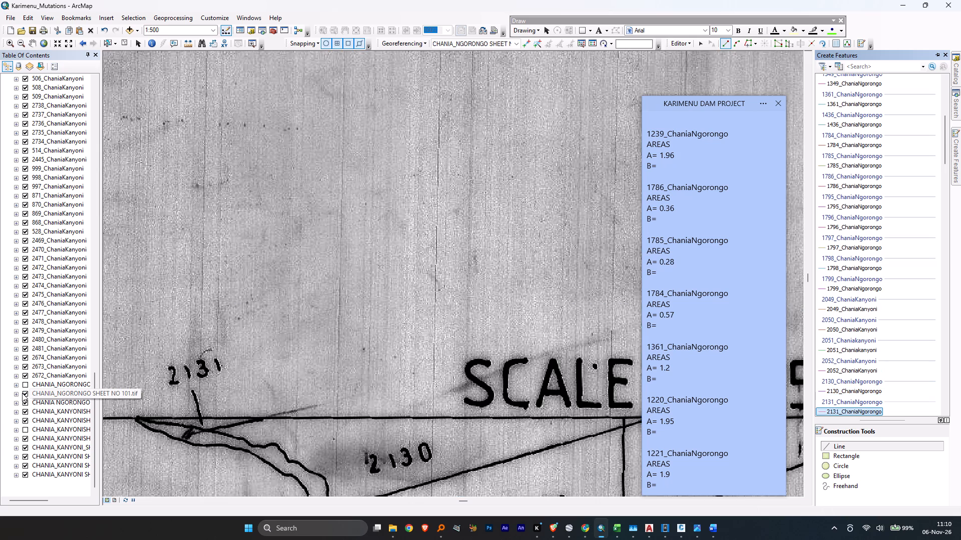
left_click(208, 432)
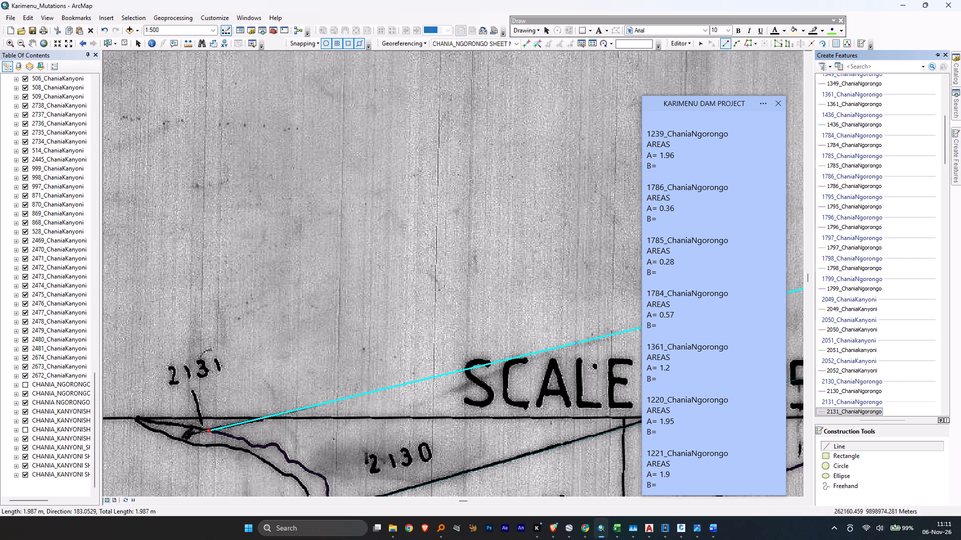
left_click(194, 427)
left_click(184, 425)
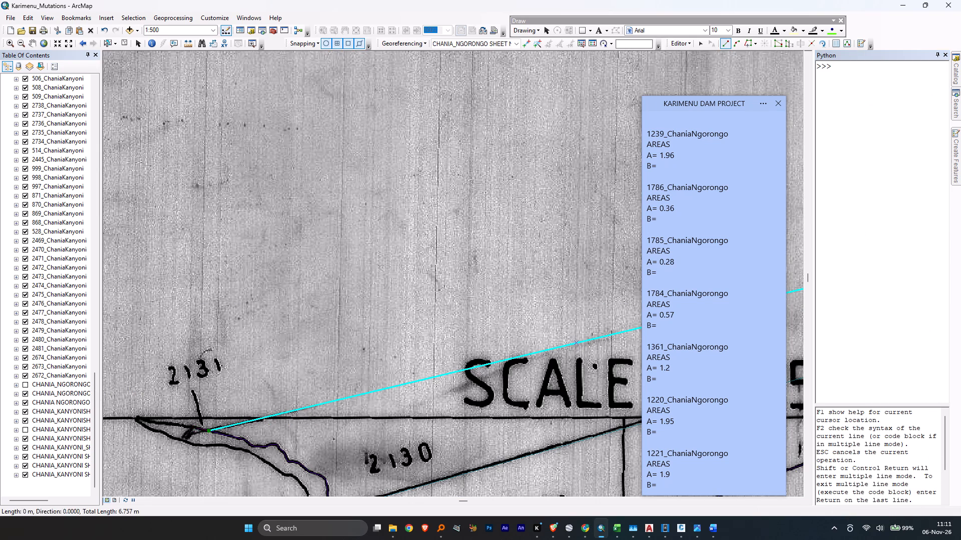
left_click(172, 424)
left_click(162, 422)
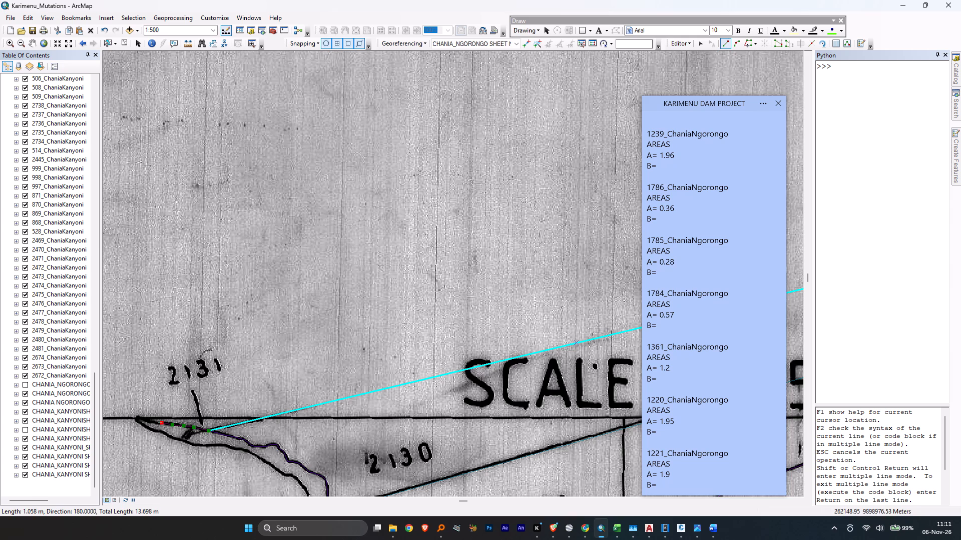
left_click(154, 422)
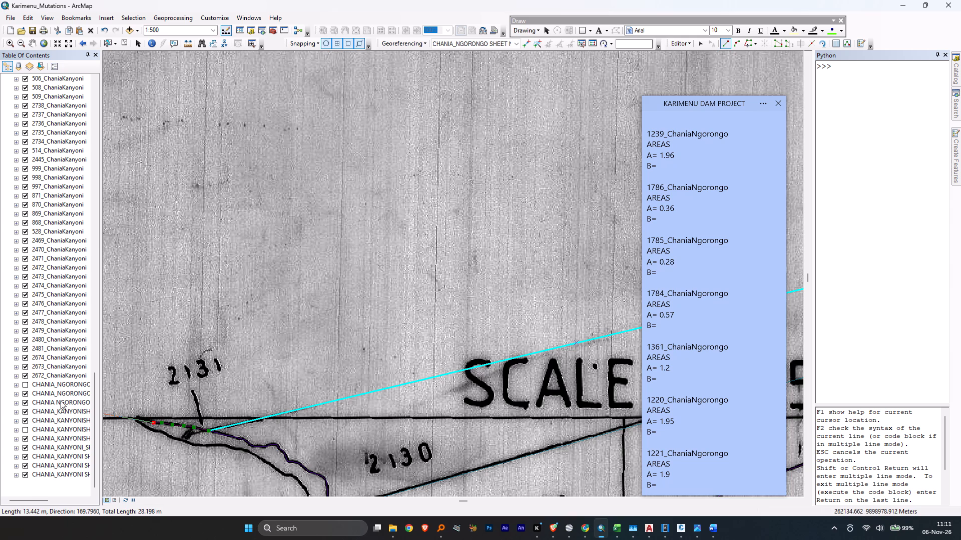
Hide the SHEET NO 101 scan, delete 2131's last three sketched river vertices and finish the line just below the adjoining sheet's river line.
left_click(25, 384)
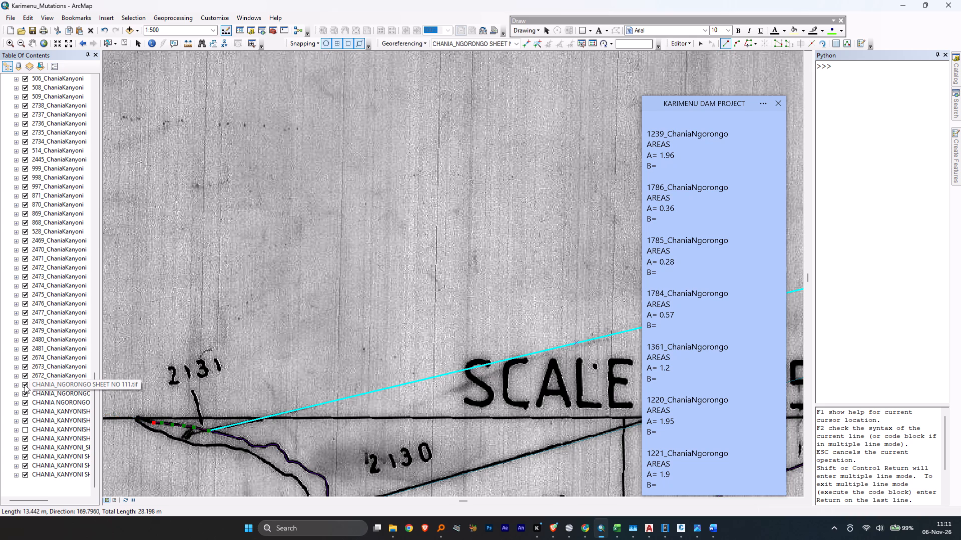
left_click(25, 384)
left_click(25, 394)
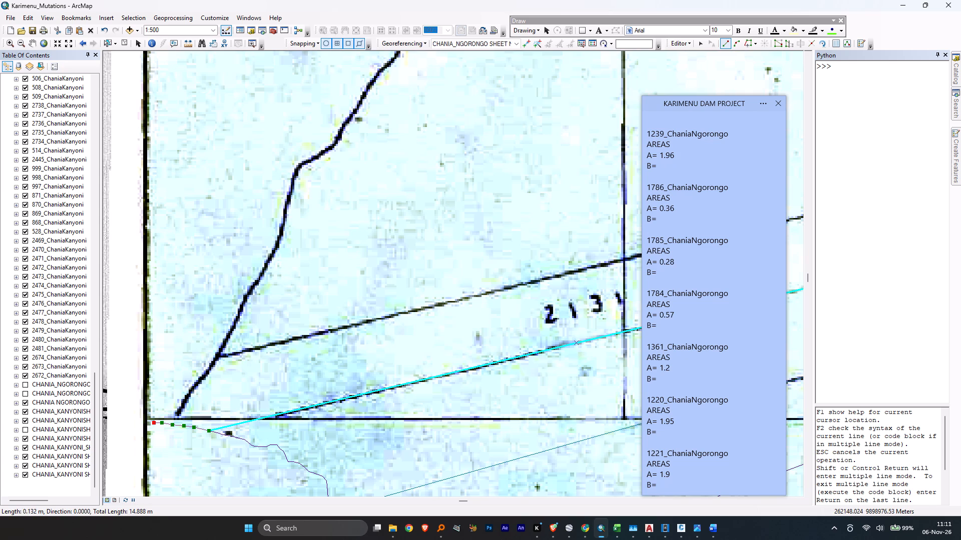
right_click(154, 423)
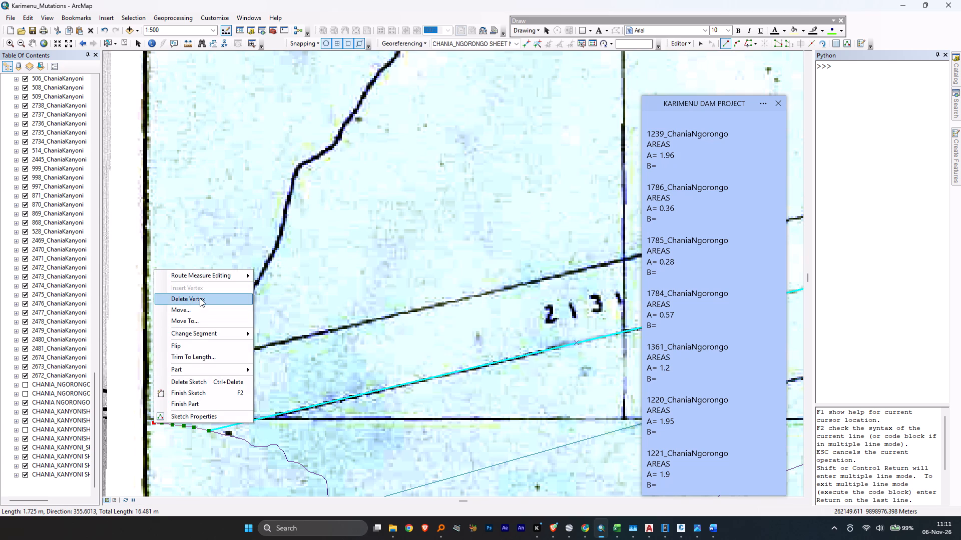
left_click(200, 296)
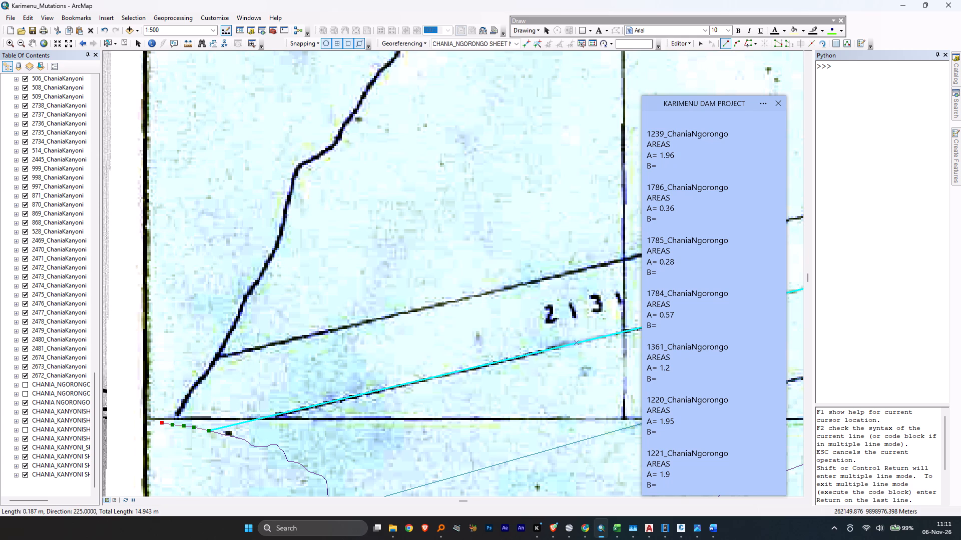
right_click(161, 423)
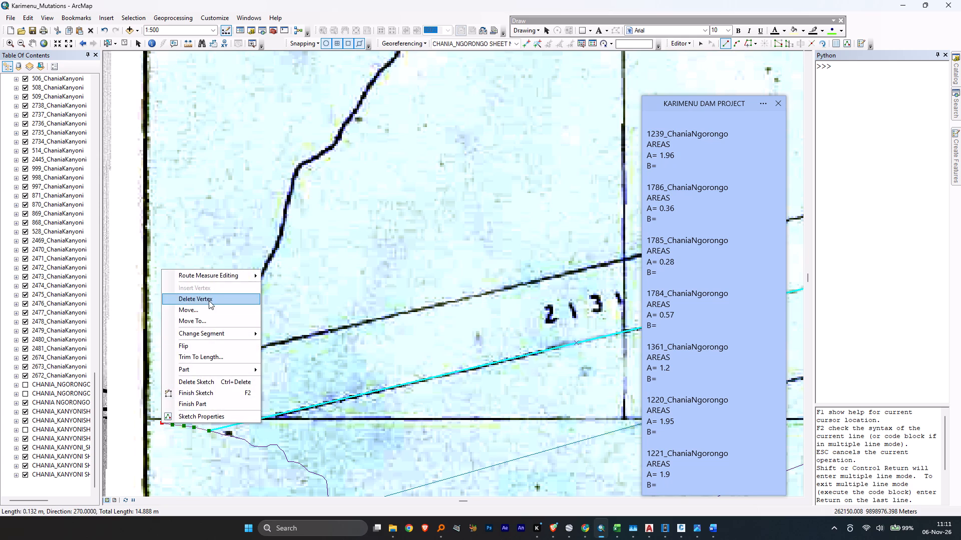
left_click(209, 300)
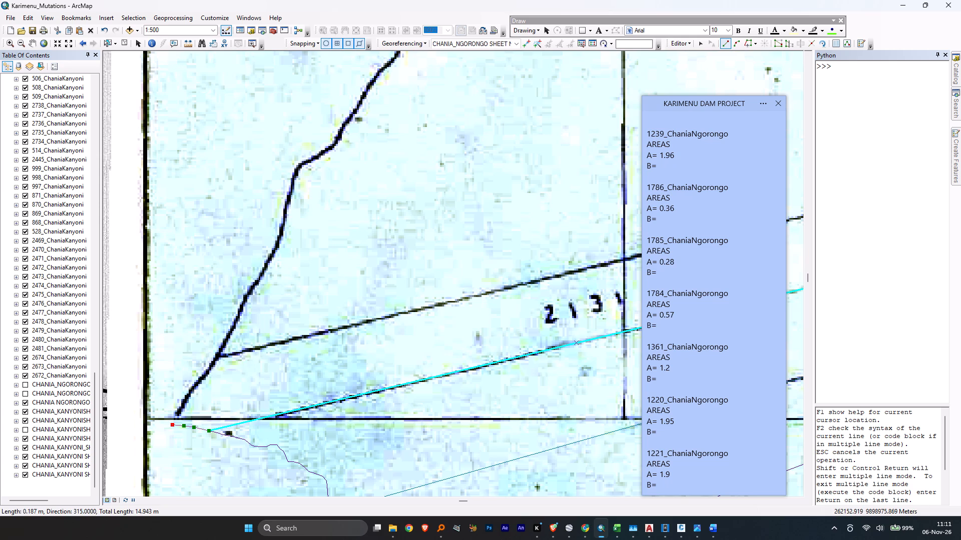
right_click(171, 425)
left_click(217, 303)
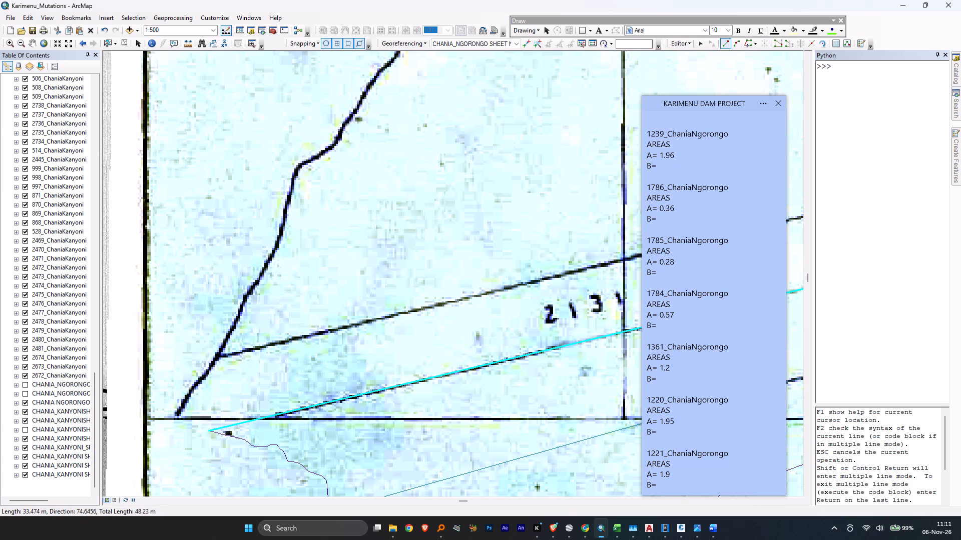
double_click(172, 423)
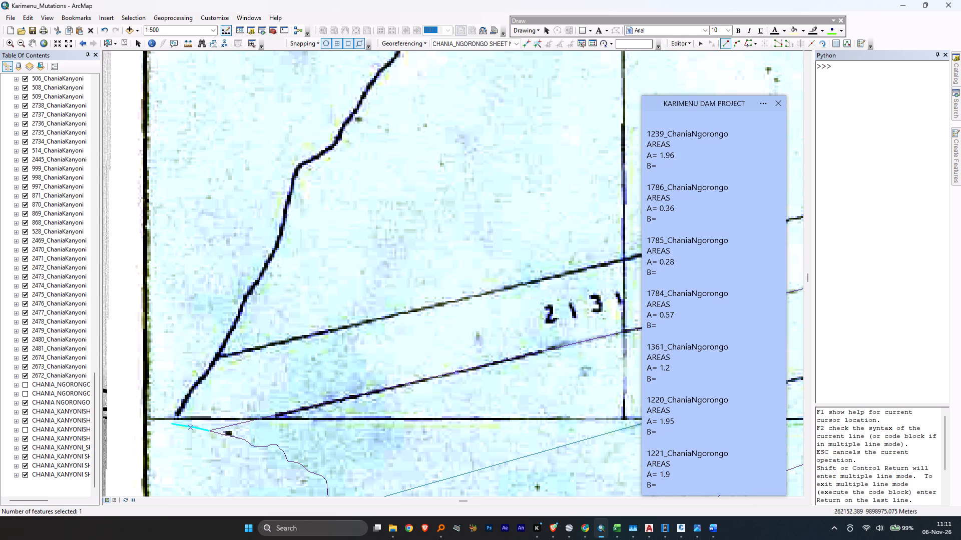
Trace 2131's river boundary from that endpoint northeast across the sheet edge to the 2131/1560 corner.
left_click(171, 422)
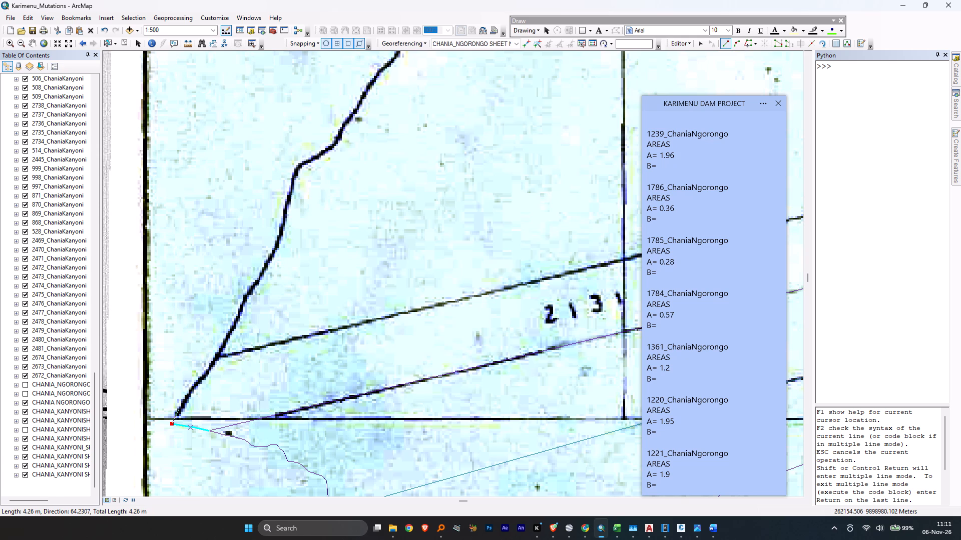
left_click(179, 409)
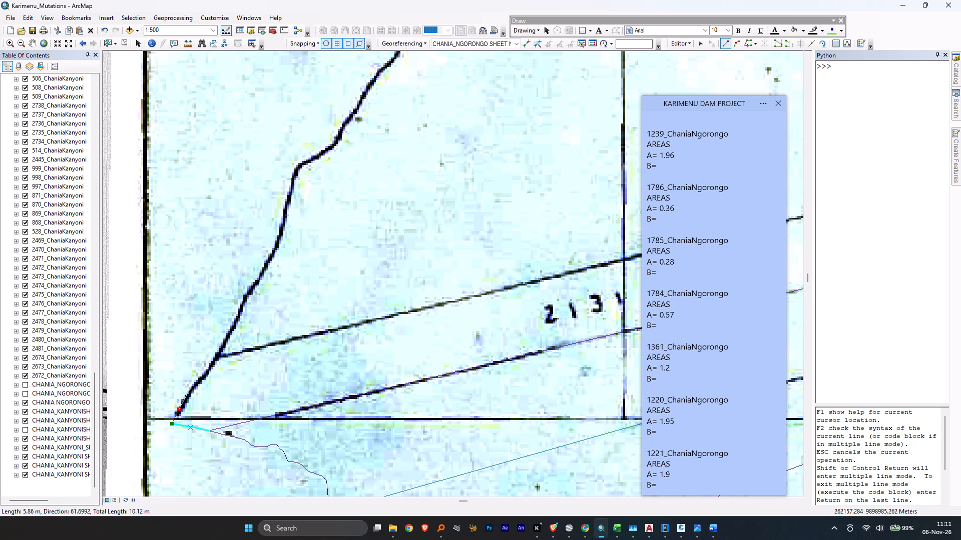
left_click(191, 389)
left_click(198, 379)
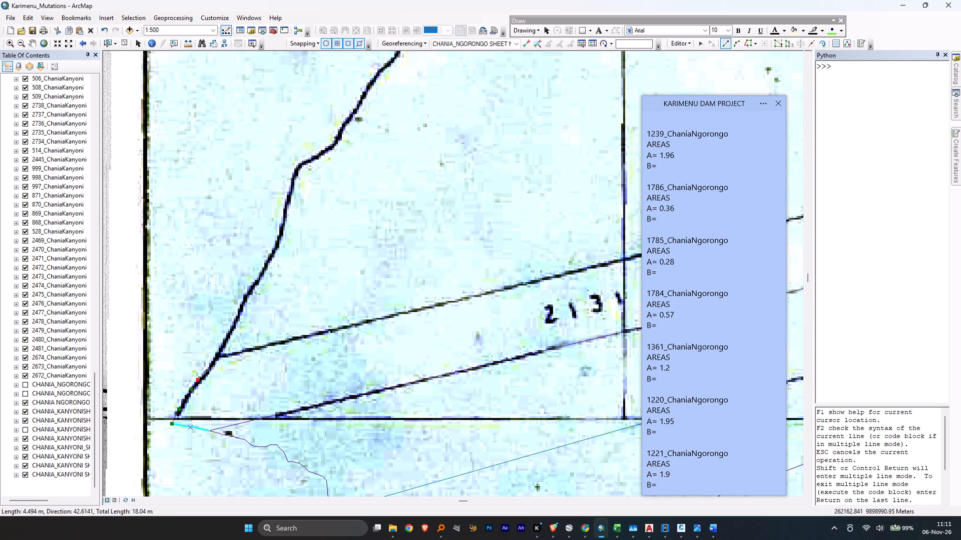
left_click(210, 368)
double_click(218, 356)
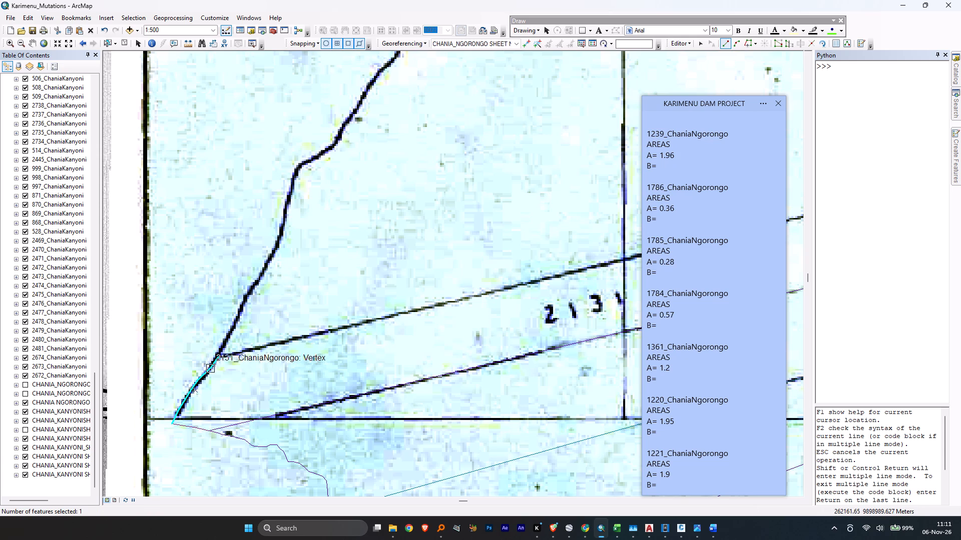
Draw the 2131/1560 boundary from the river corner east to the road corner, about 203 m.
left_click(218, 354)
scroll(153, 406, "up", 8)
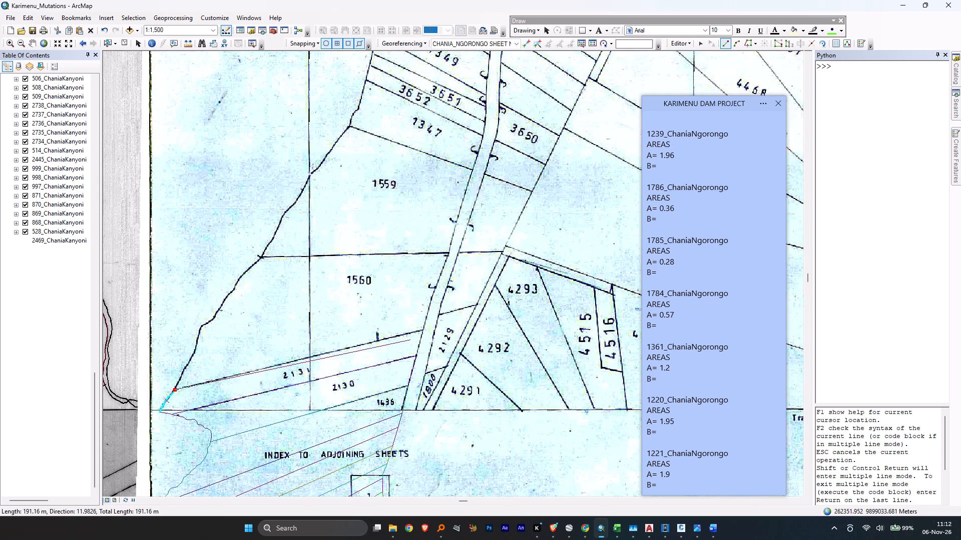
scroll(426, 328, "down", 5)
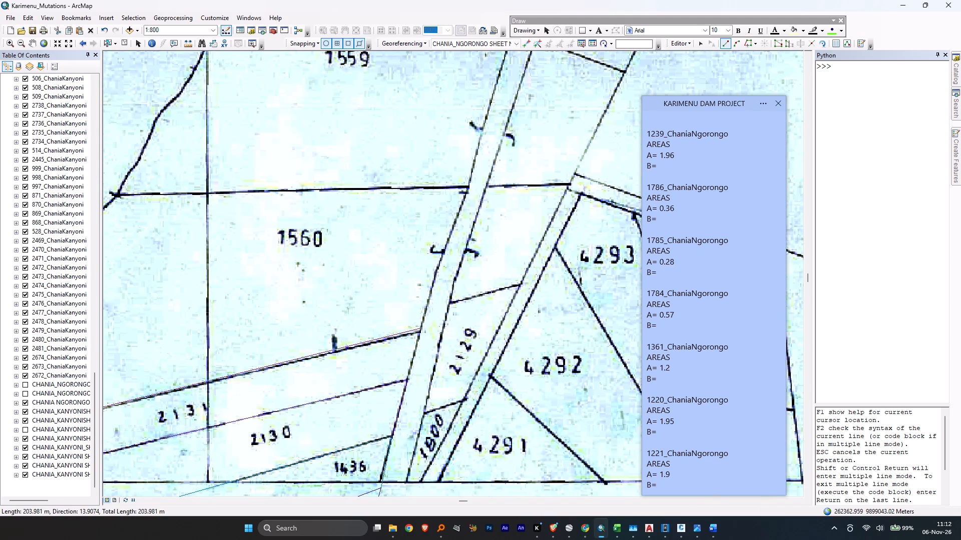
scroll(417, 329, "down", 3)
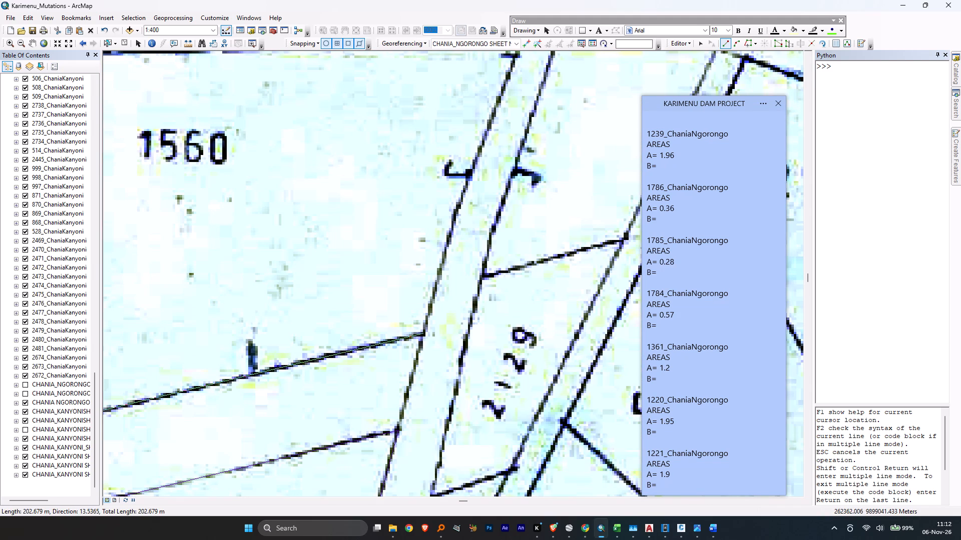
double_click(423, 333)
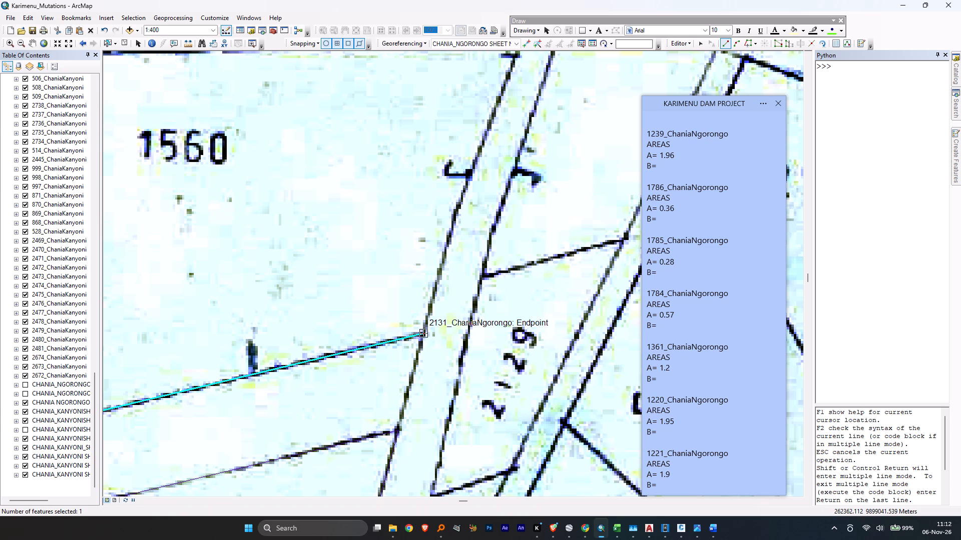
Close parcel 2131 along the road from its northeast corner south to the 2130/2131 corner.
left_click(424, 332)
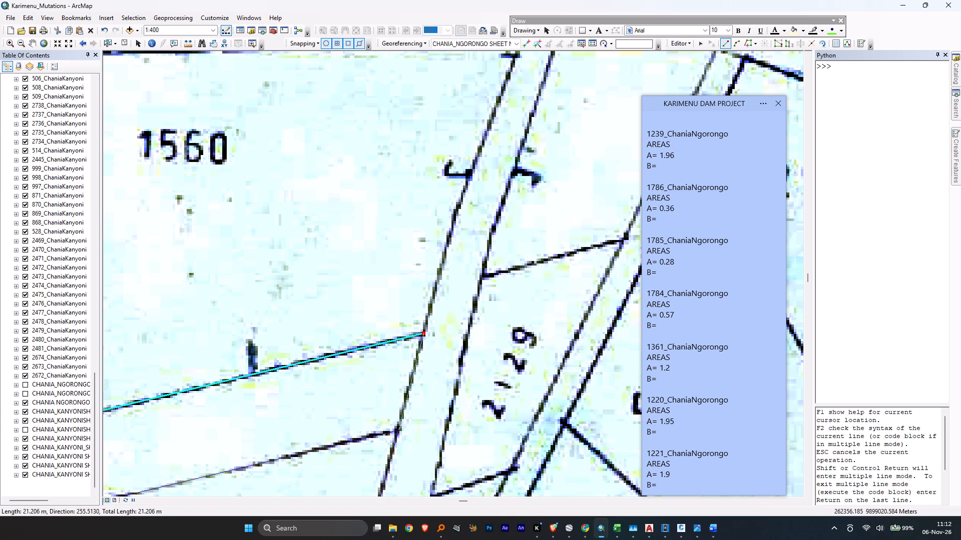
double_click(396, 432)
Review the KARIMENU DAM PROJECT note's parcel entries from 1436 onward against the parcels on the scanned sheet north of 2131.
scroll(406, 398, "up", 4)
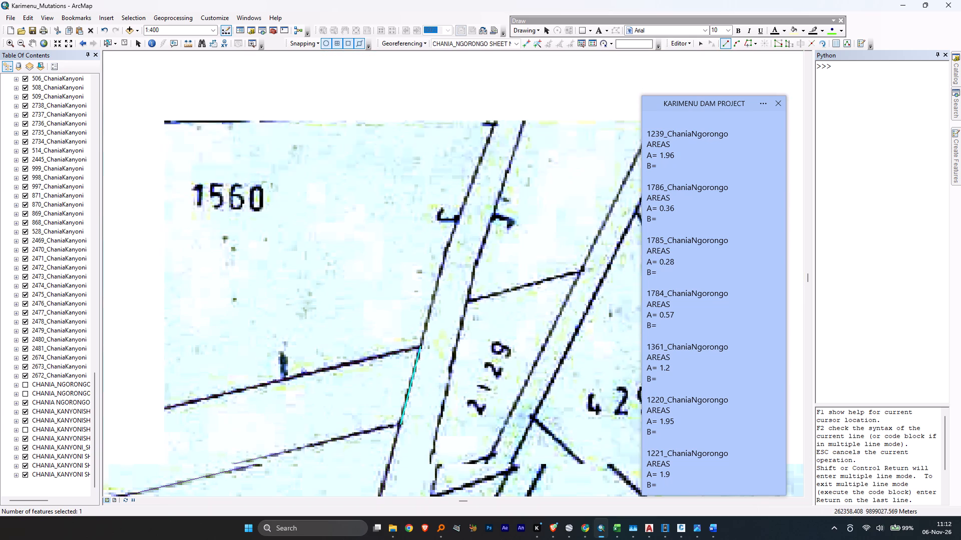
scroll(408, 397, "up", 11)
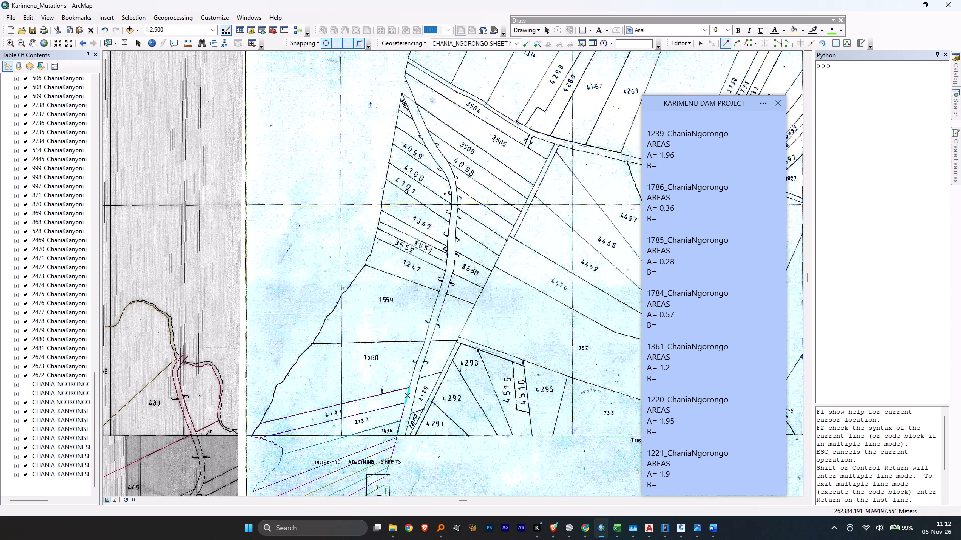
middle_click_drag(364, 375, 406, 340)
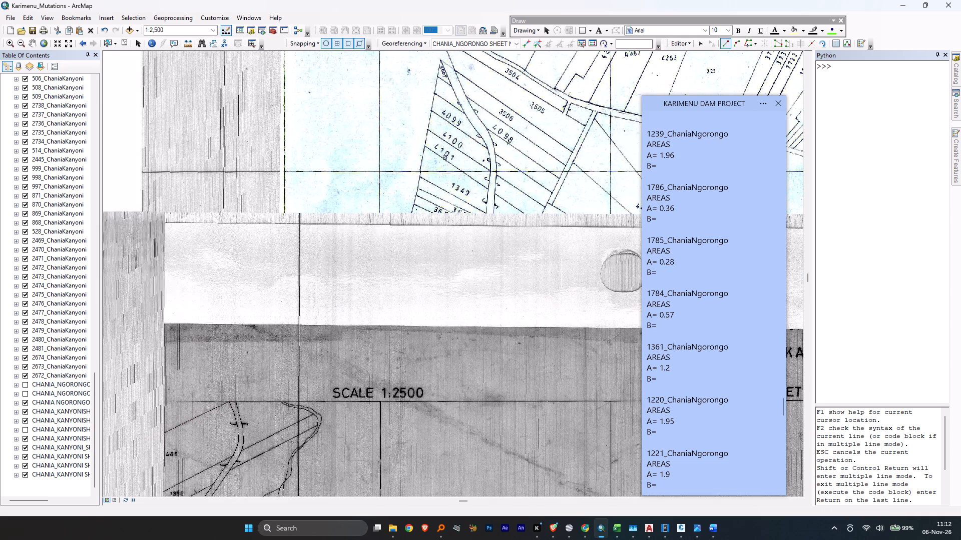
scroll(697, 393, "down", 4)
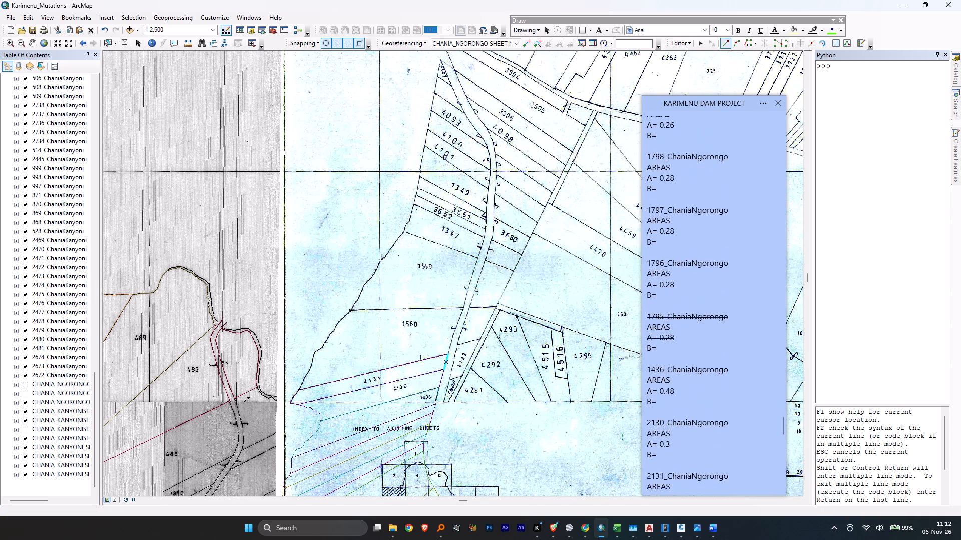
scroll(697, 394, "down", 3)
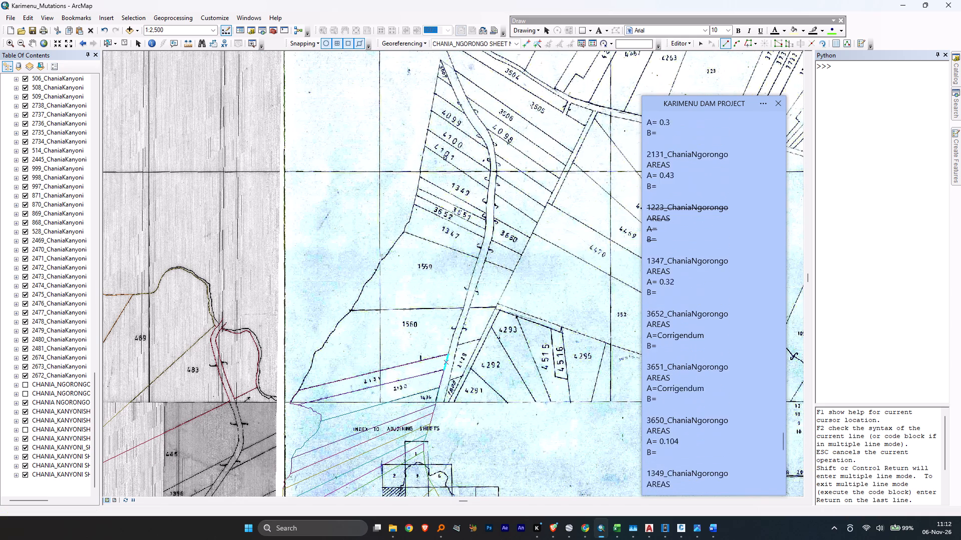
scroll(697, 394, "down", 4)
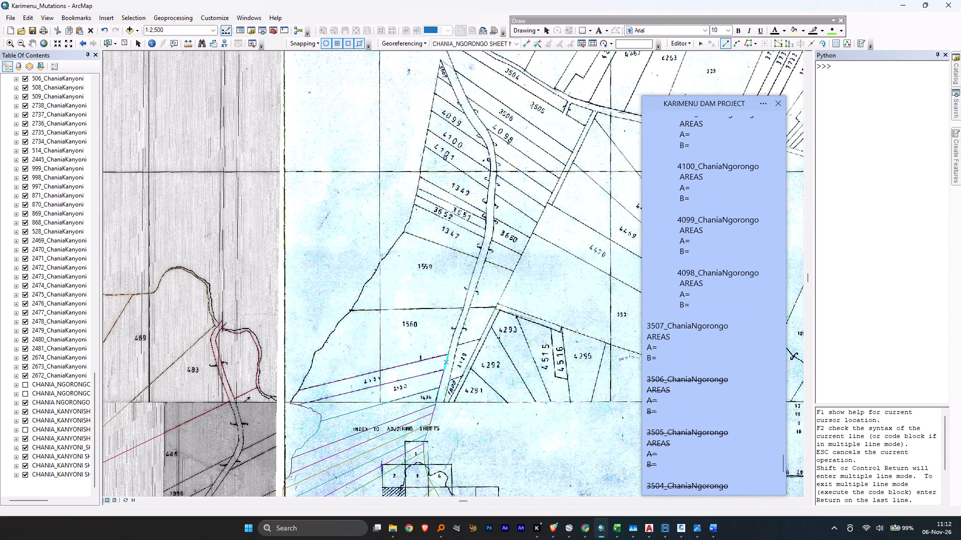
scroll(697, 394, "up", 3)
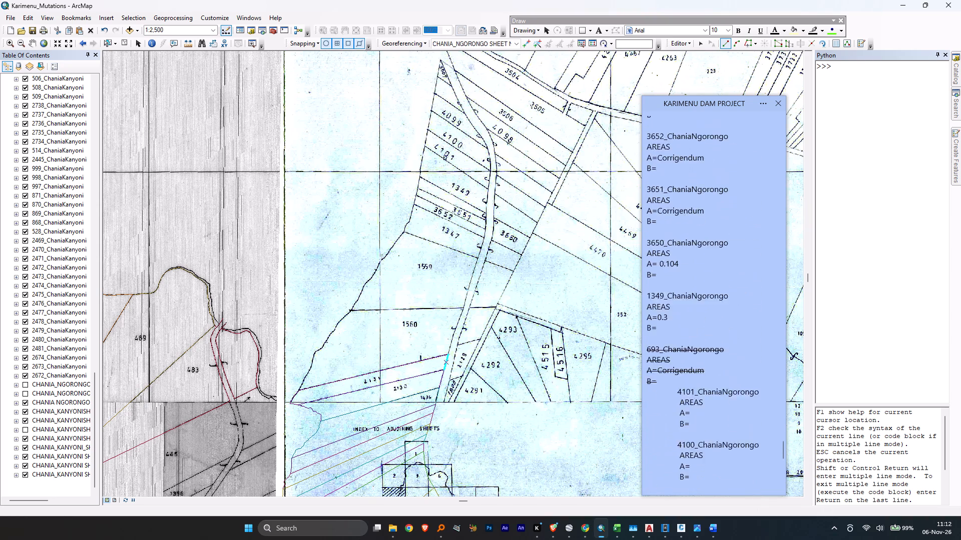
scroll(697, 392, "up", 1)
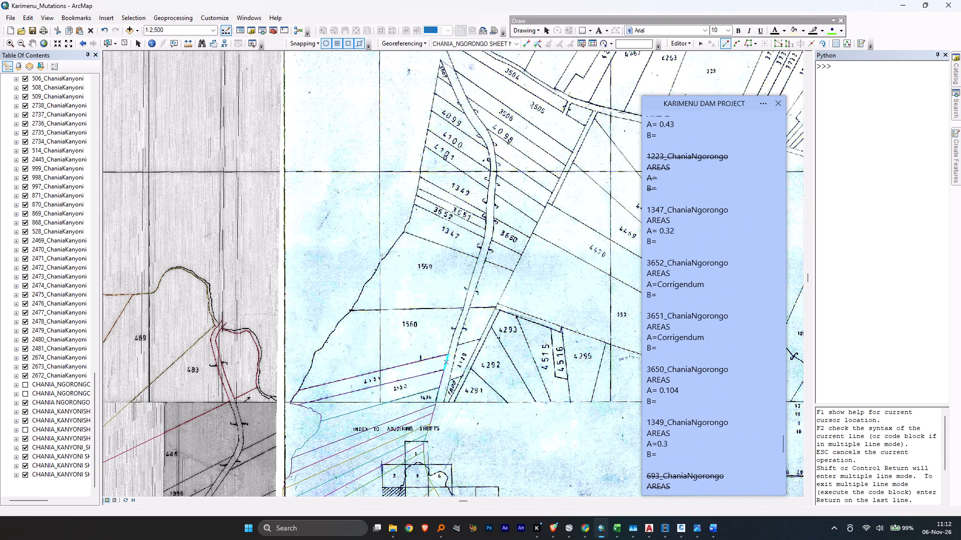
scroll(697, 392, "up", 1)
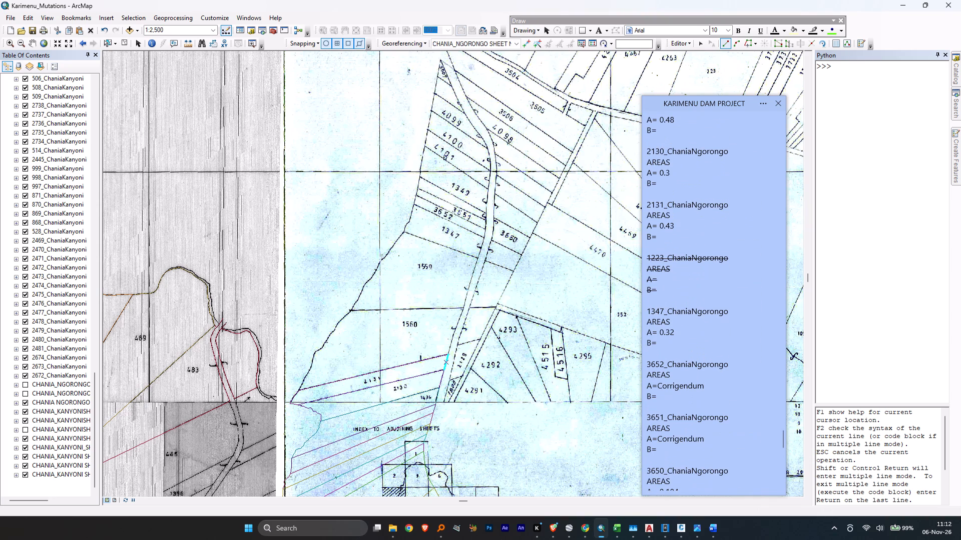
scroll(695, 391, "up", 1)
scroll(404, 335, "up", 2)
scroll(404, 335, "down", 4)
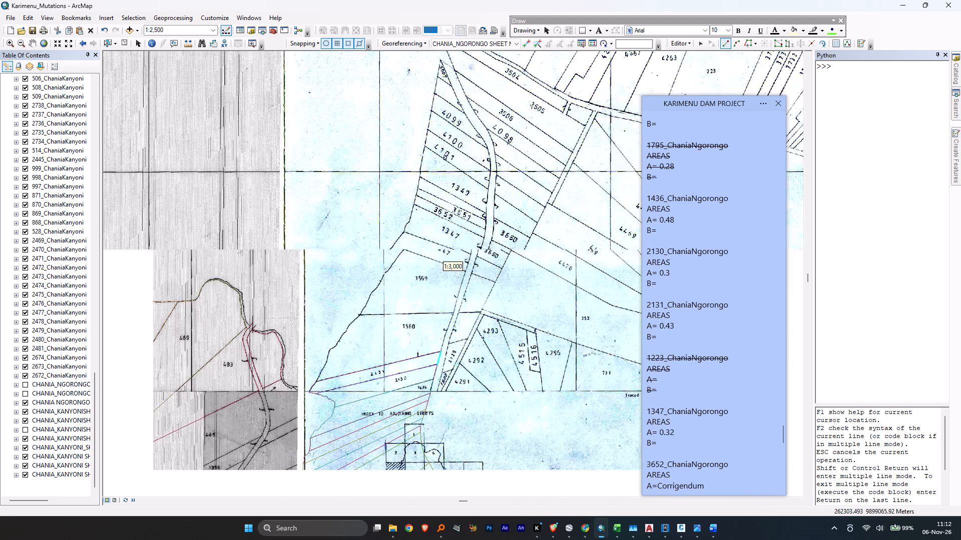
scroll(404, 336, "down", 2)
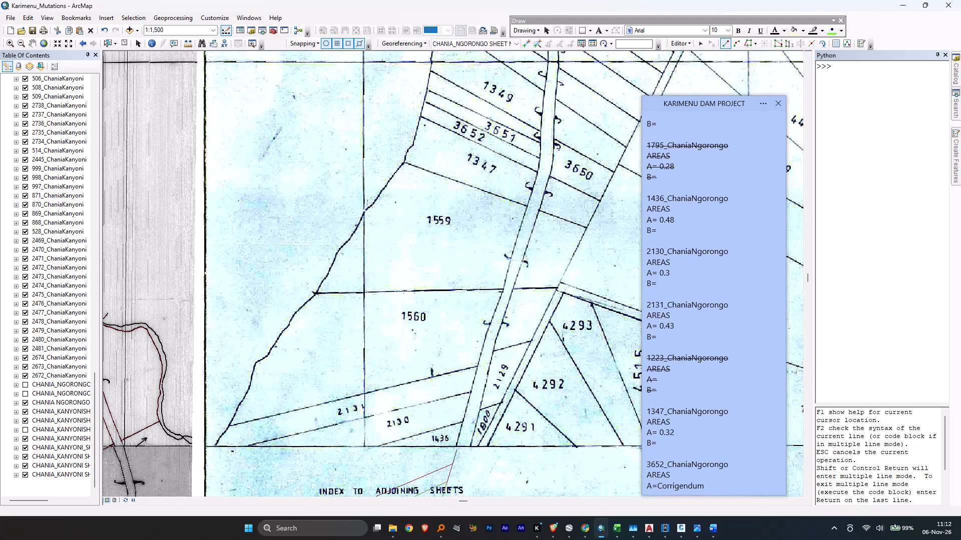
scroll(387, 335, "down", 1)
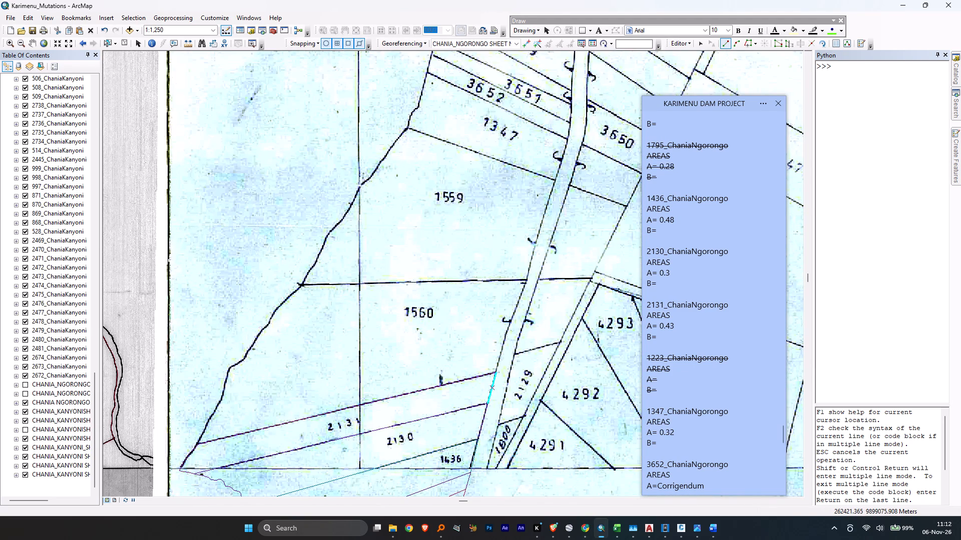
scroll(692, 394, "down", 1)
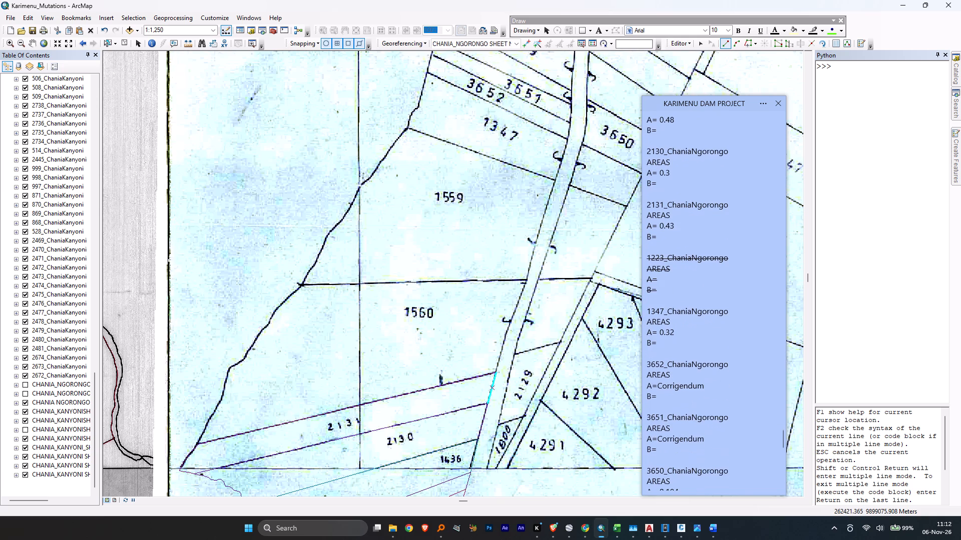
scroll(692, 394, "down", 5)
scroll(691, 395, "up", 7)
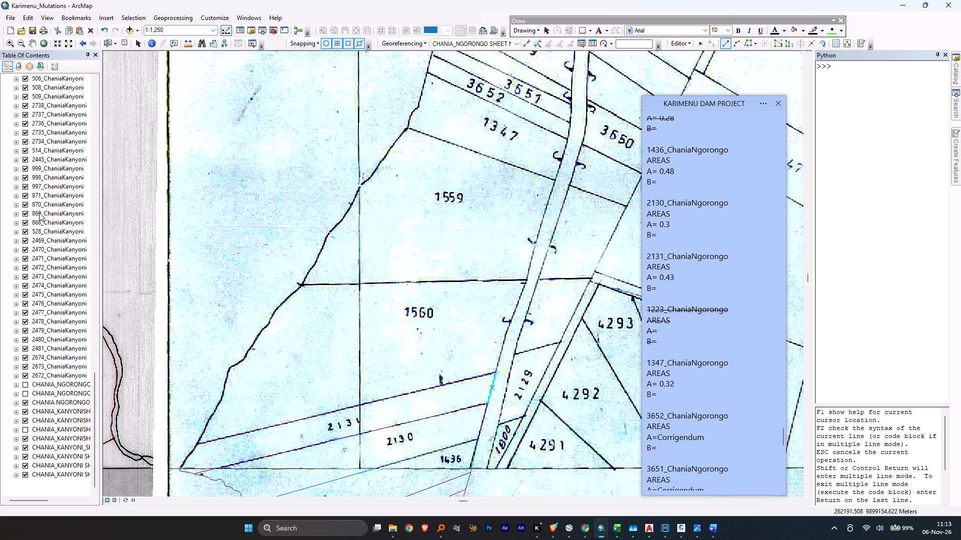
Look through the layer list for the ChaniaNgorongo layers of the parcels that follow 2131 in the note.
scroll(34, 240, "up", 17)
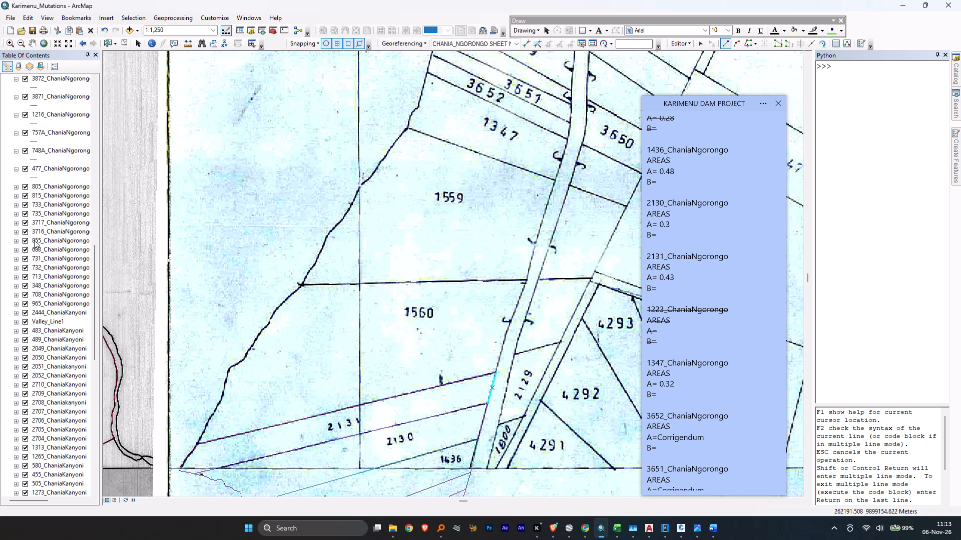
scroll(34, 240, "up", 7)
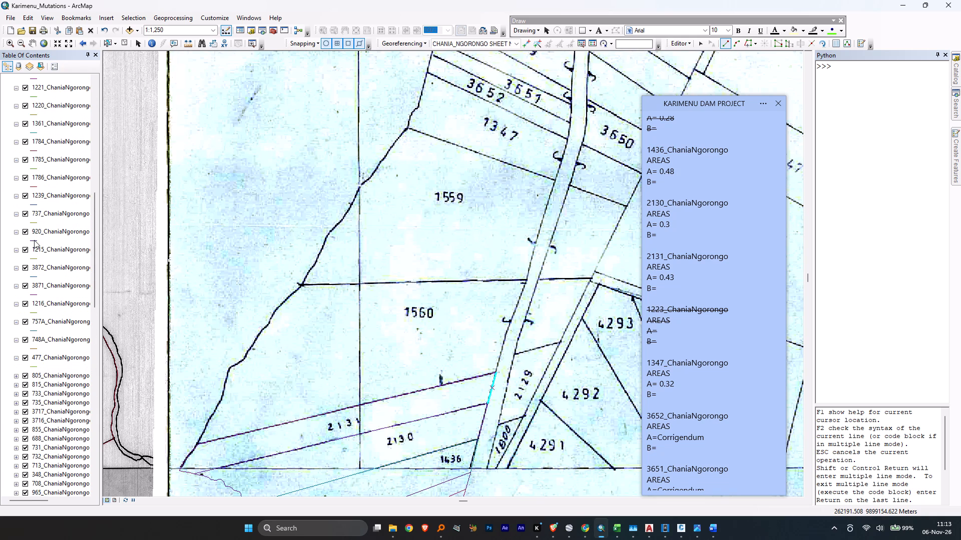
scroll(34, 240, "up", 6)
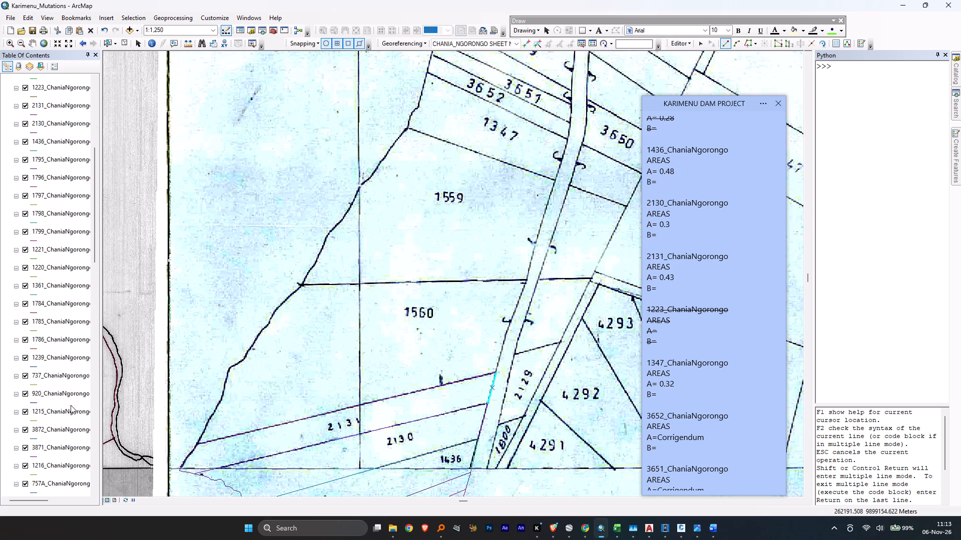
scroll(63, 211, "up", 1)
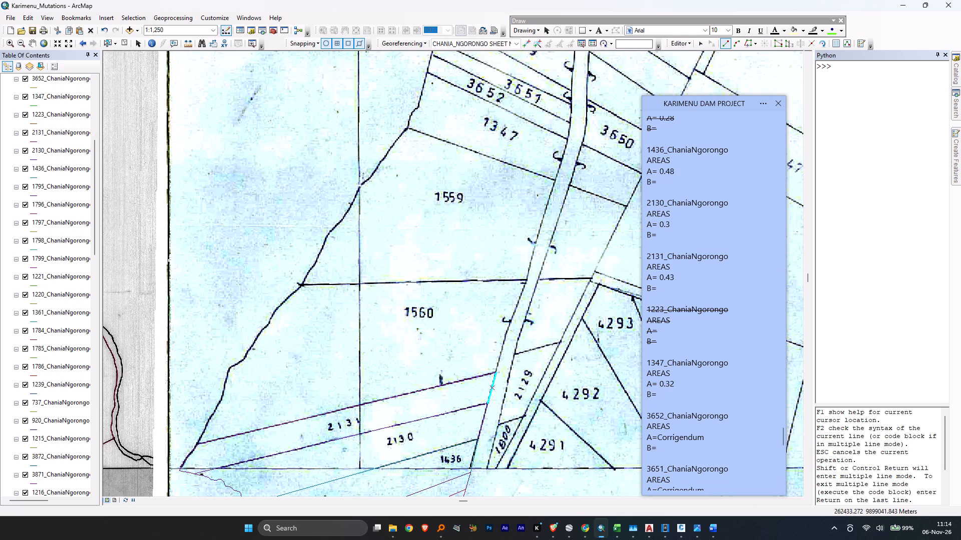
Copy the indented 4101 and 4100 ChaniaNgorongo entries in the KARIMENU DAM PROJECT note into the gap below the 1223_ChaniaNgorongo entry.
scroll(678, 352, "down", 3)
scroll(715, 400, "down", 2)
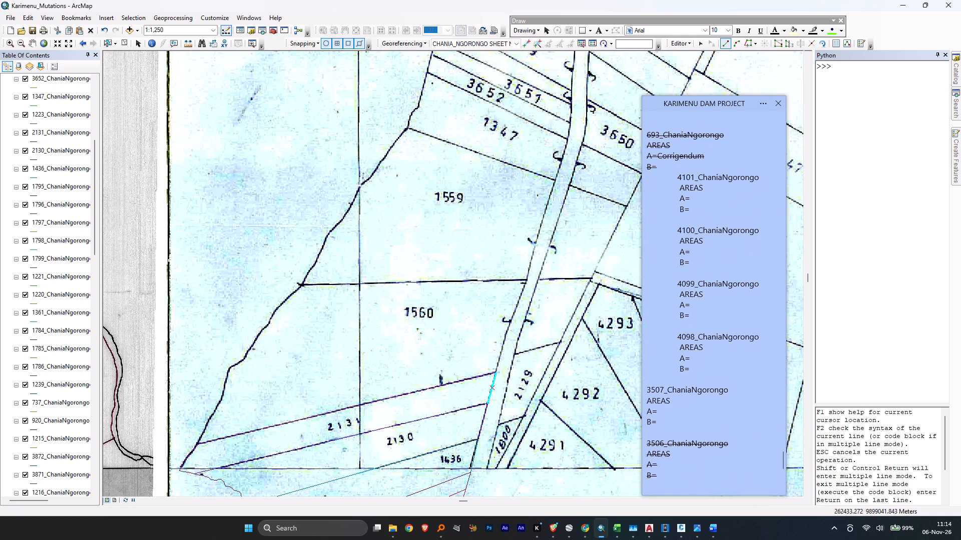
left_click_drag(694, 260, 659, 174)
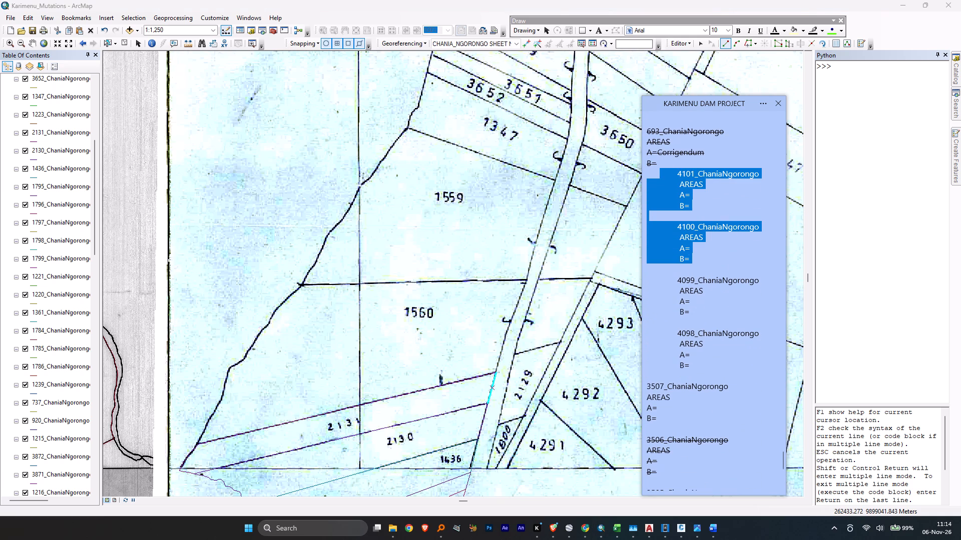
left_click_drag(659, 174, 645, 177)
key("ctrl+c")
scroll(715, 304, "up", 4)
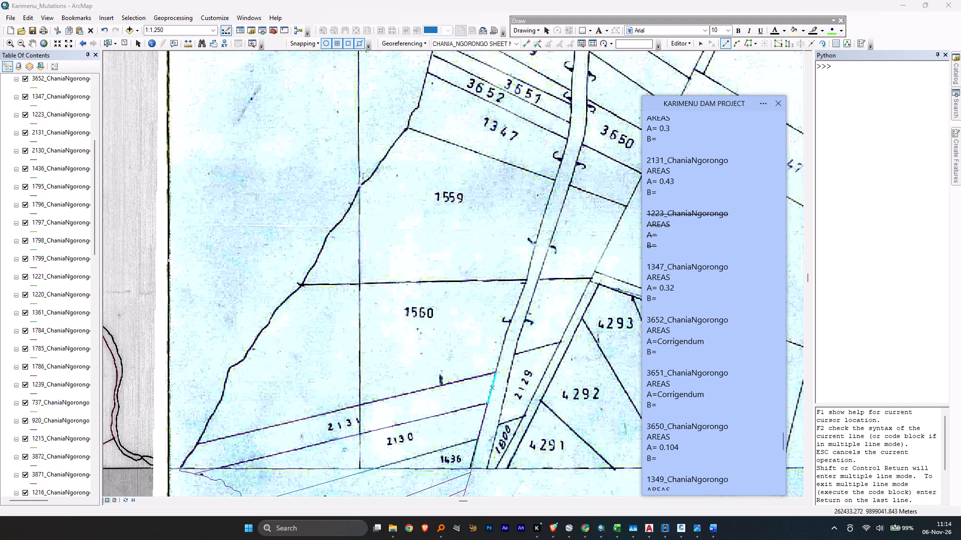
left_click(661, 255)
key("ctrl+v")
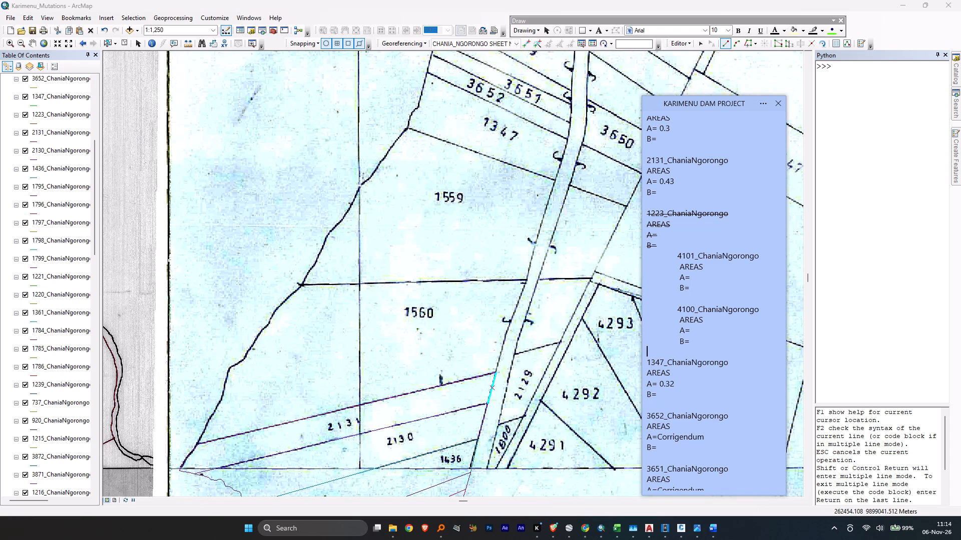
Renumber the two pasted entries below 1223 in the note as 1560_ChaniaNgorongo and 1559_ChaniaNgorongo.
left_click_drag(694, 257, 677, 255)
left_click_drag(677, 255, 676, 255)
key("1")
type("56")
key("0")
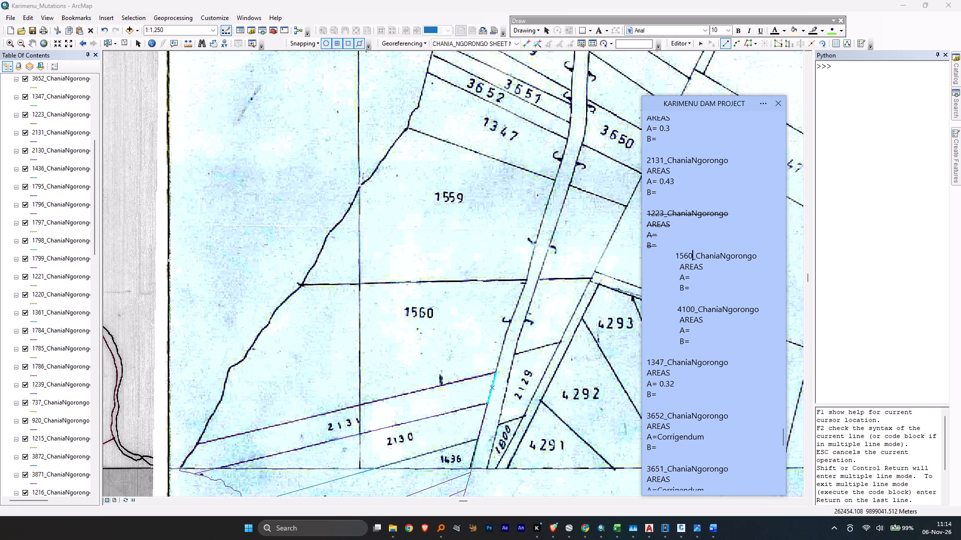
left_click_drag(694, 310, 679, 308)
left_click_drag(679, 308, 678, 308)
key("1")
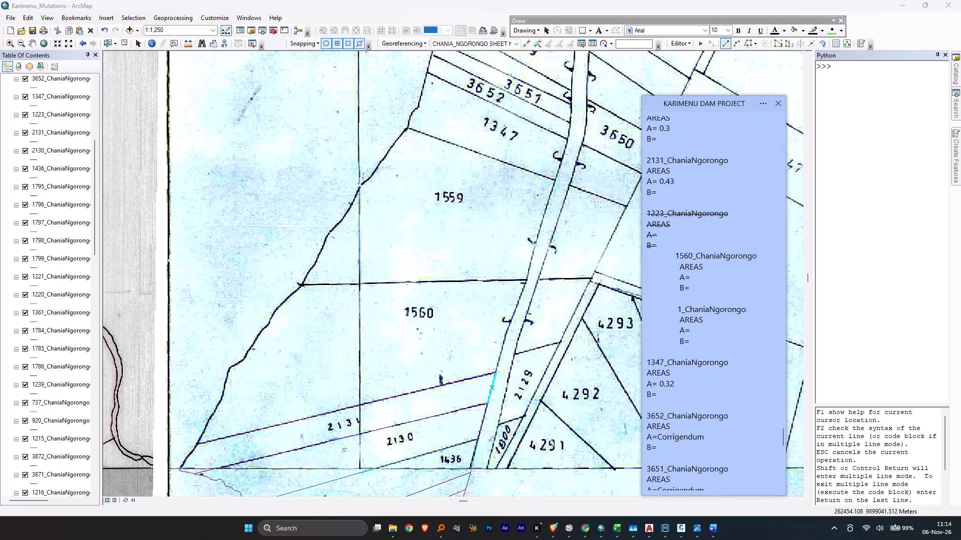
key("5")
key("5")
key("9")
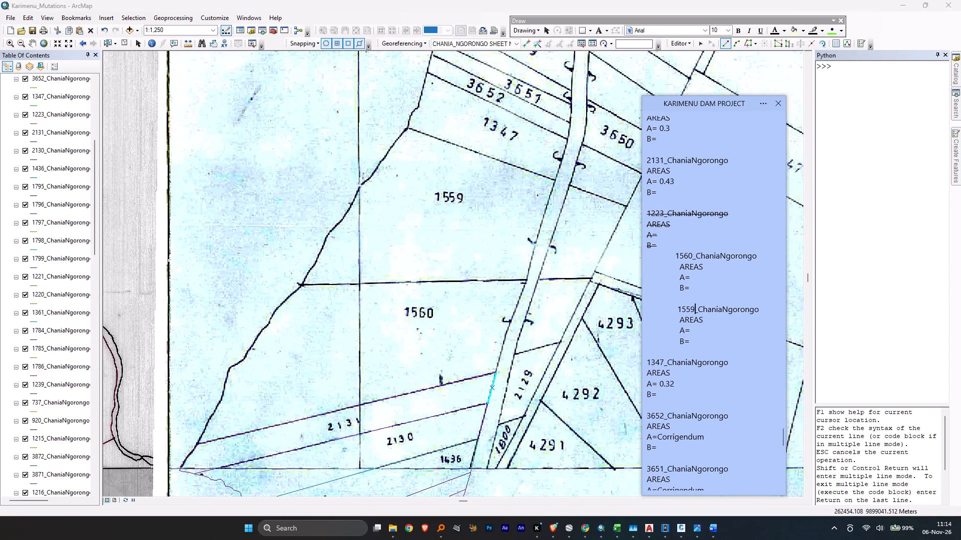
left_click(711, 347)
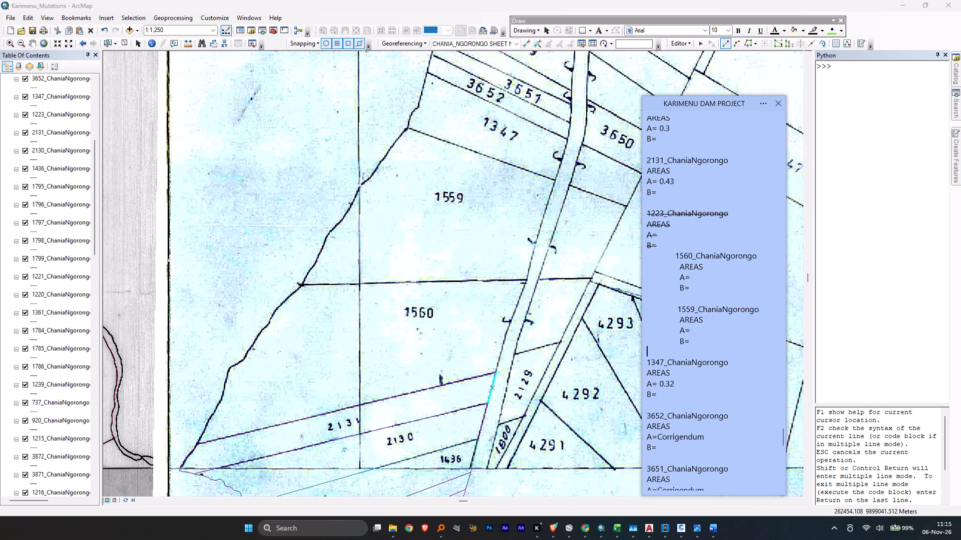
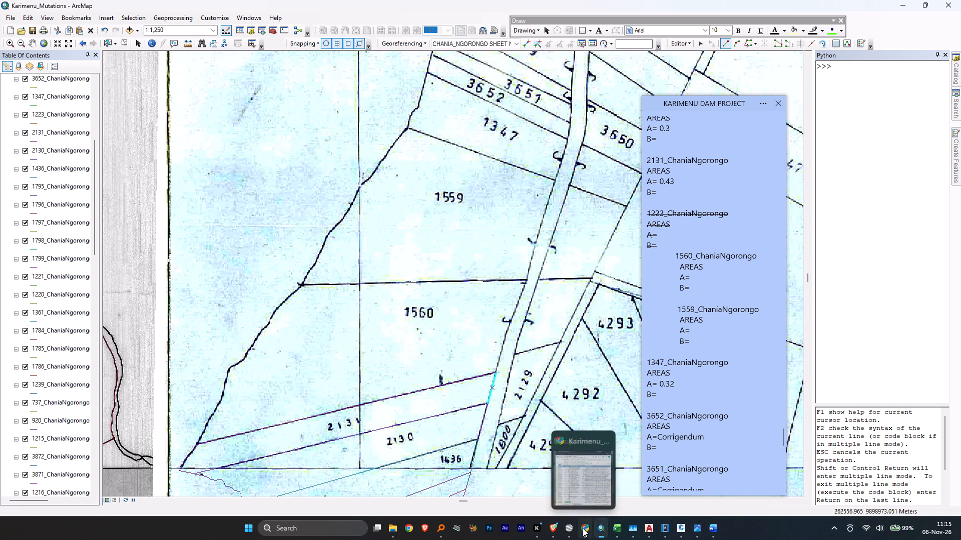
Switch to the Karimenu_Dam_ExcelSheet in Chrome and search All gazette notices and From Hard Copy for parcel 1560.
left_click(585, 479)
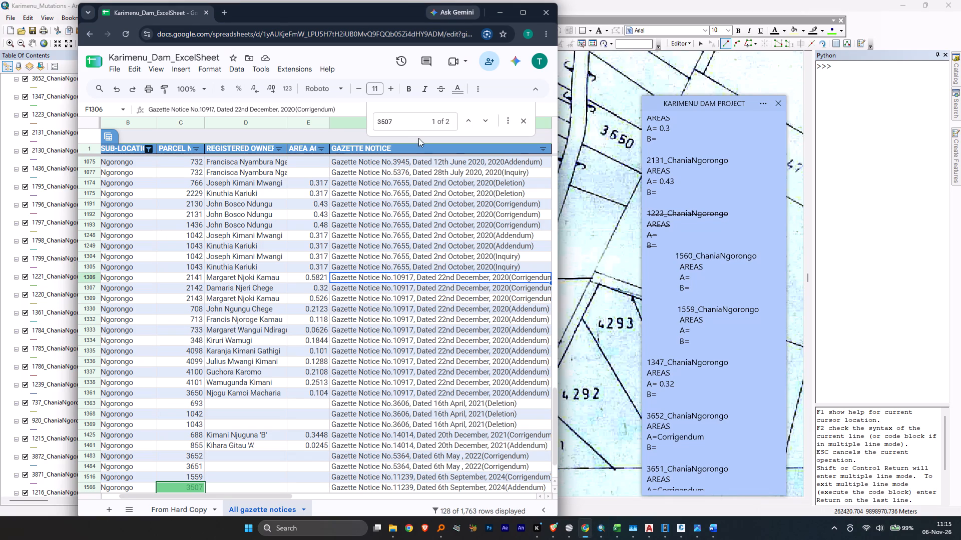
left_click(396, 121)
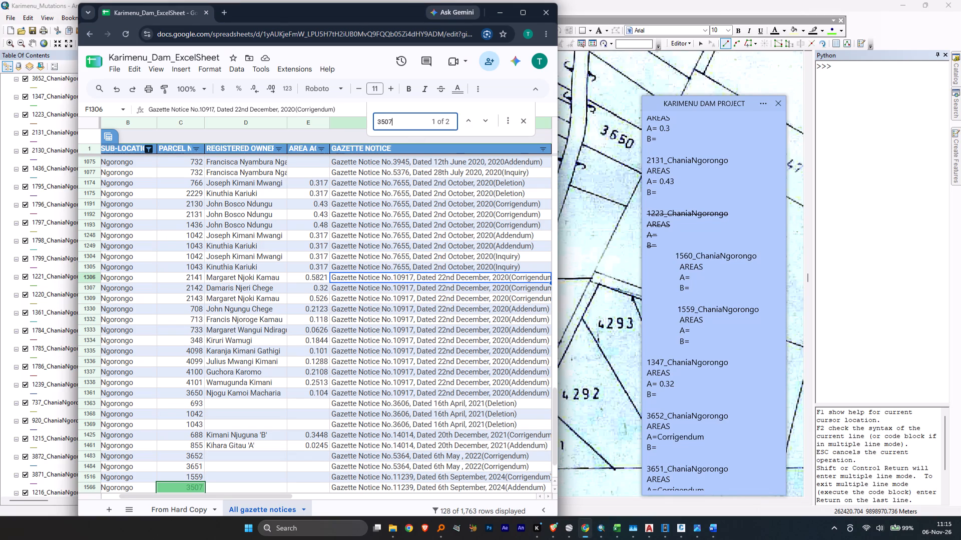
key("BackSpace")
key("BackSpace")
key("BackSpace")
key("BackSpace")
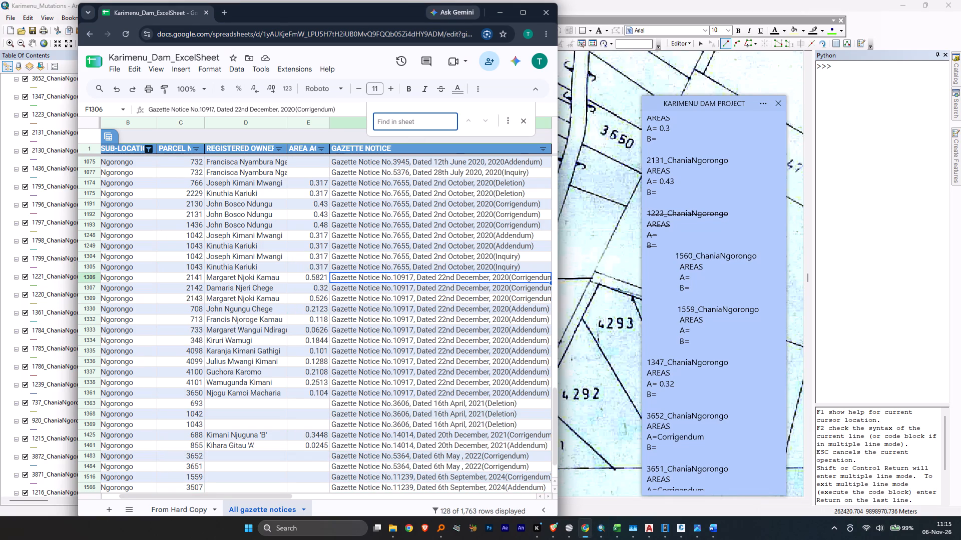
key("1")
key("5")
key("6")
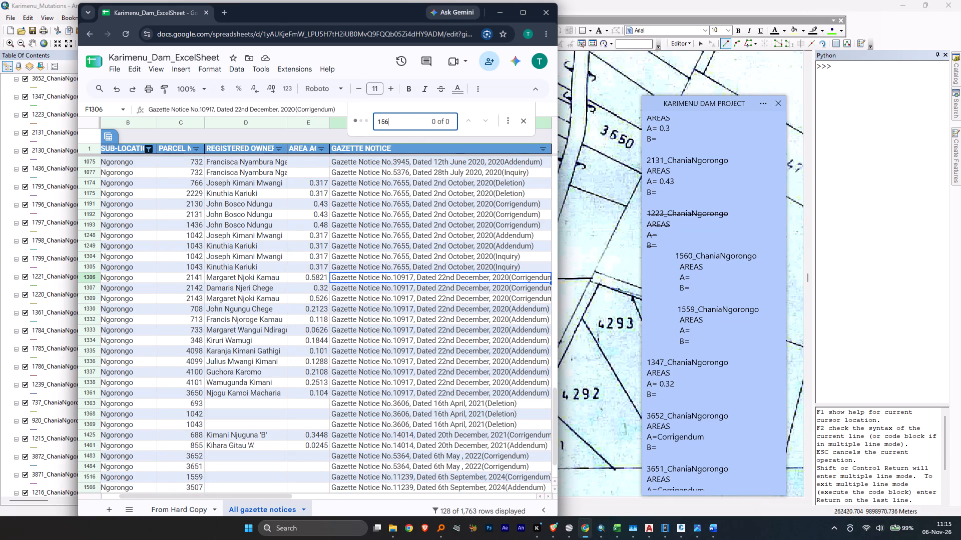
key("0")
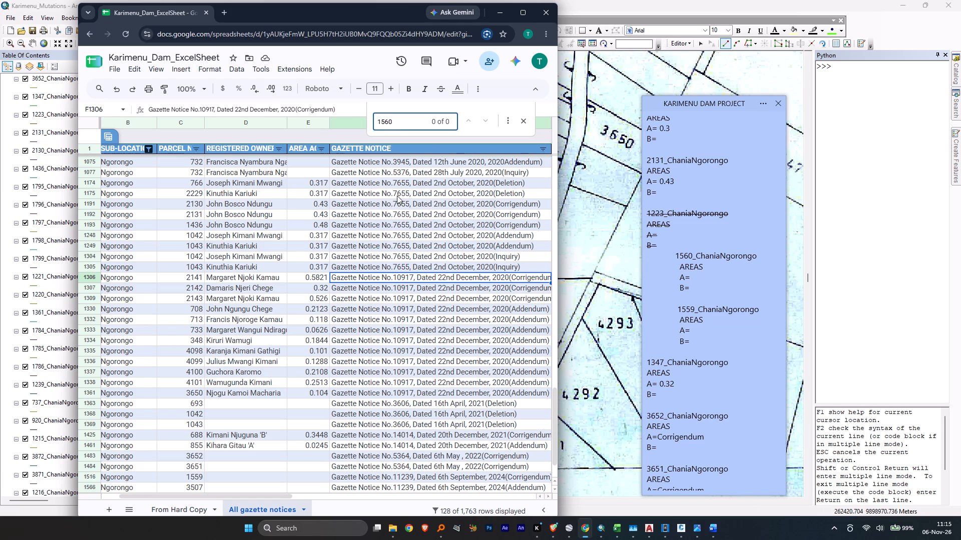
left_click(189, 507)
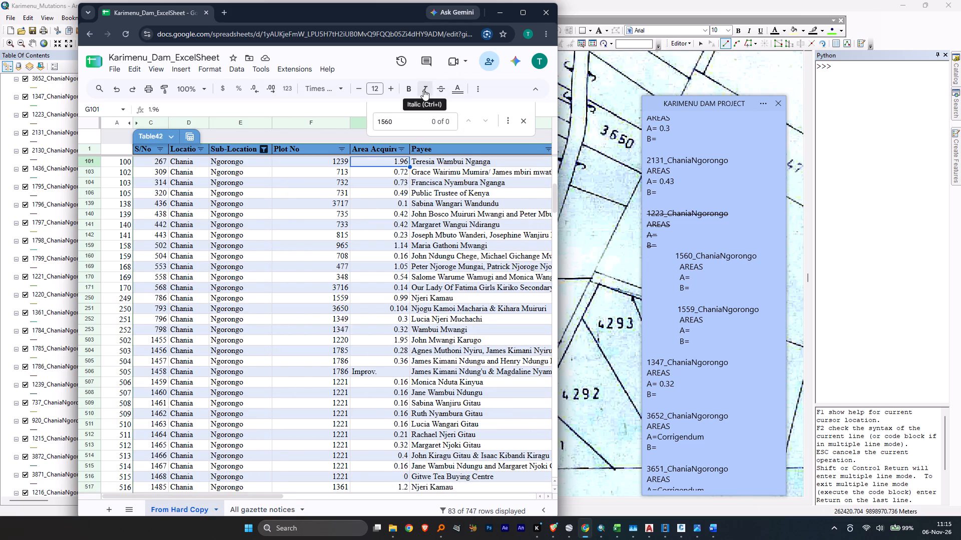
Search From Hard Copy and All gazette notices for parcel 1559 and compare its acquired area across the matching rows.
left_click(402, 122)
key("BackSpace")
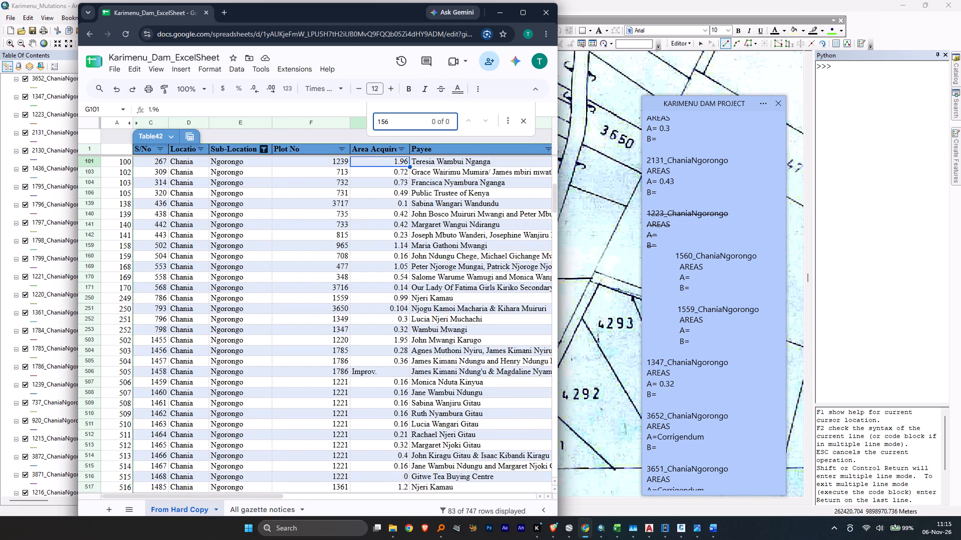
key("BackSpace")
type("59")
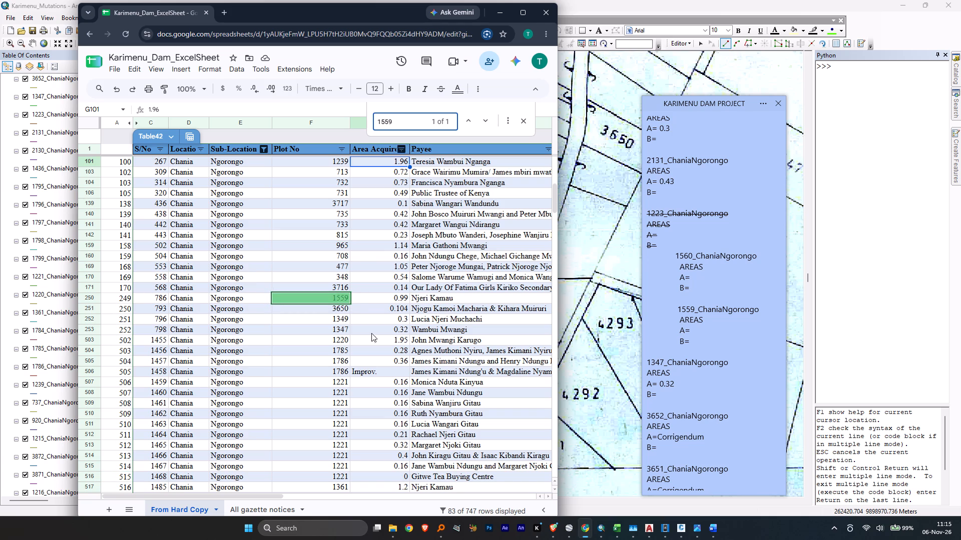
left_click(278, 508)
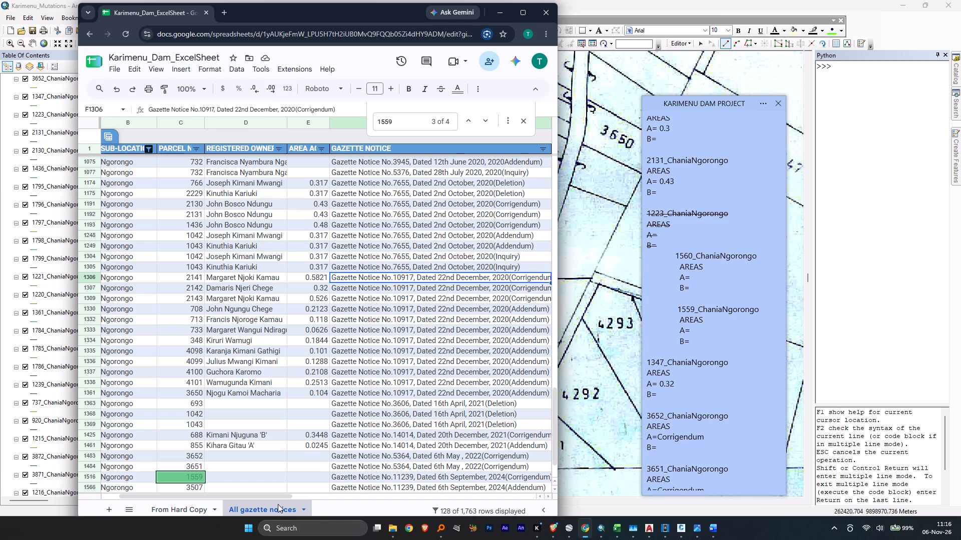
left_click(183, 512)
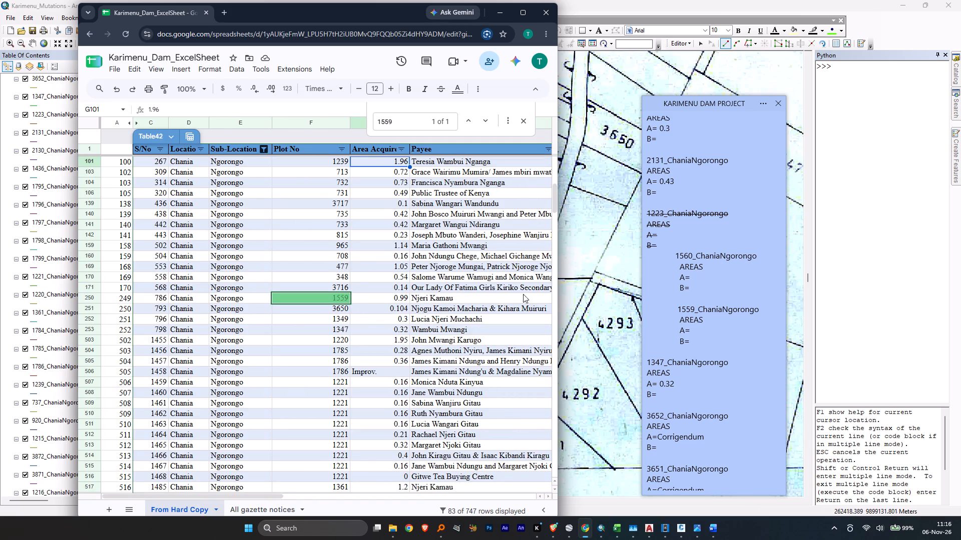
left_click(261, 504)
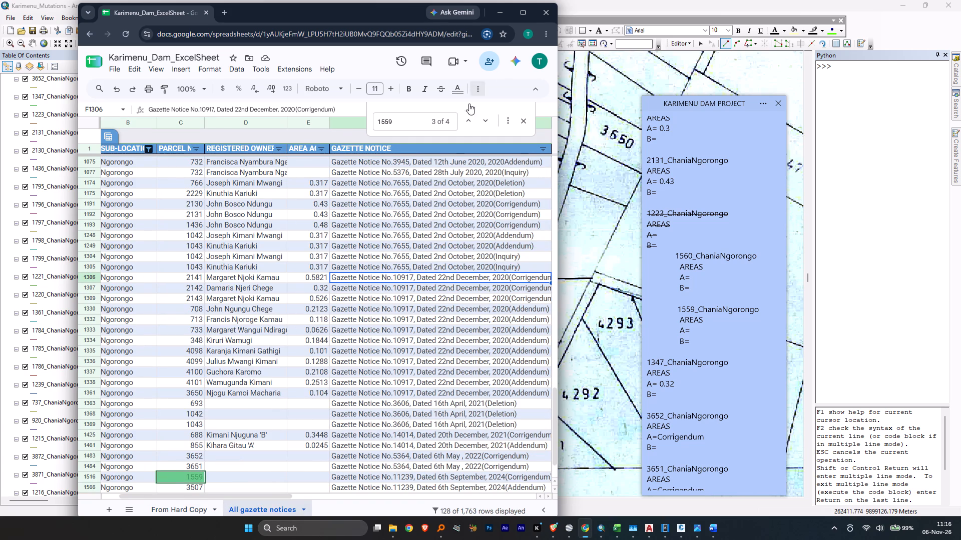
left_click(470, 119)
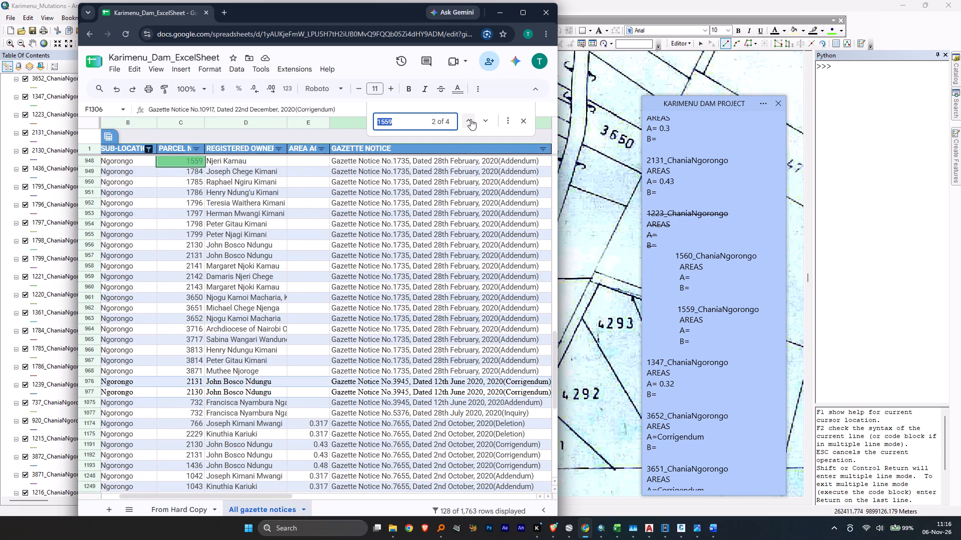
left_click(470, 119)
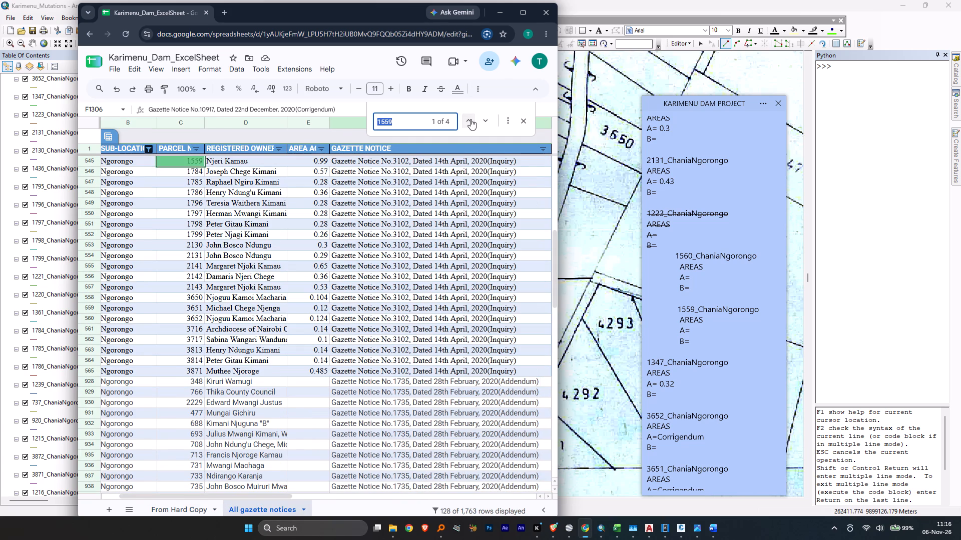
left_click(484, 118)
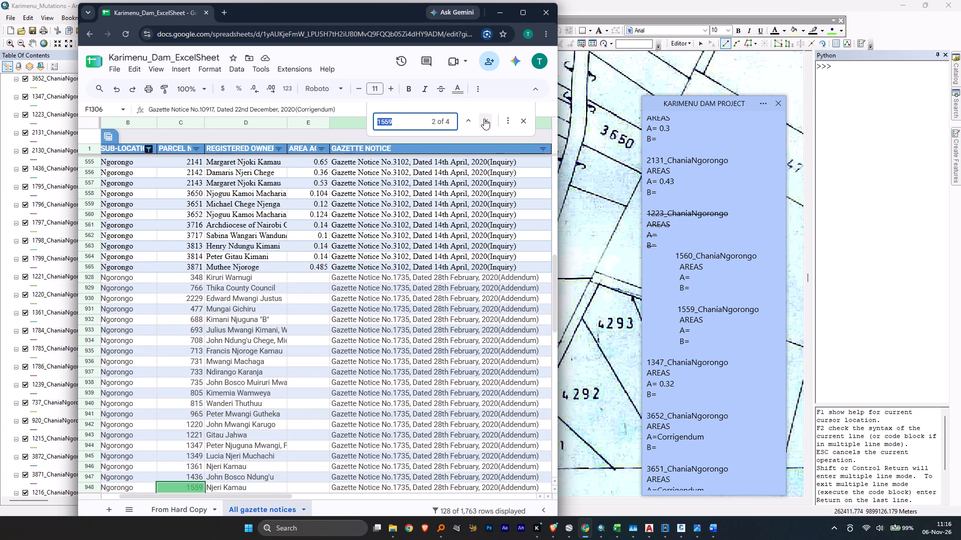
left_click(469, 120)
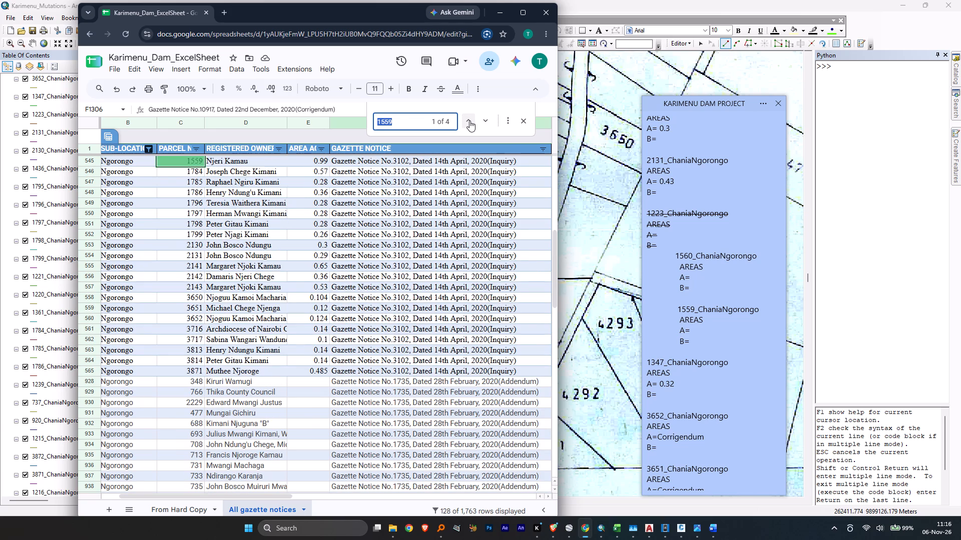
left_click(469, 120)
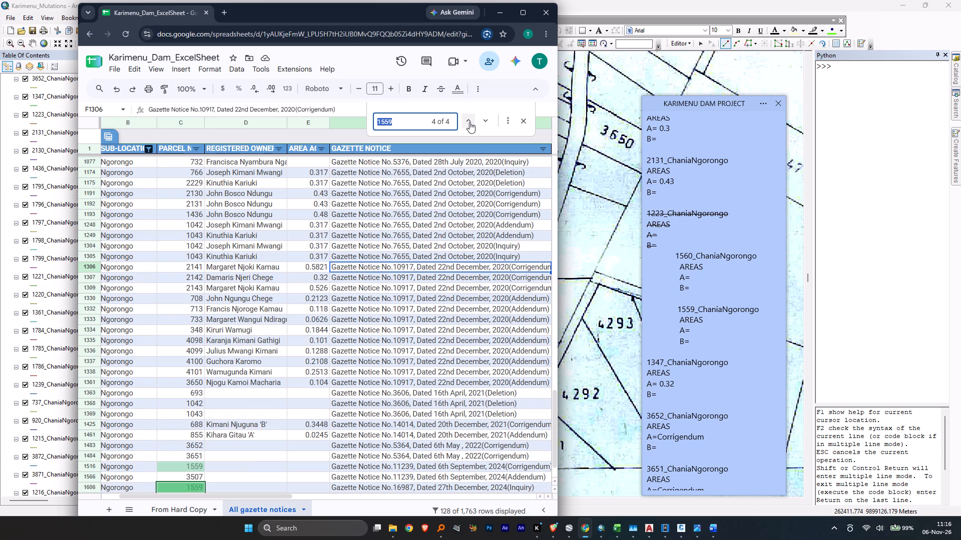
left_click(184, 503)
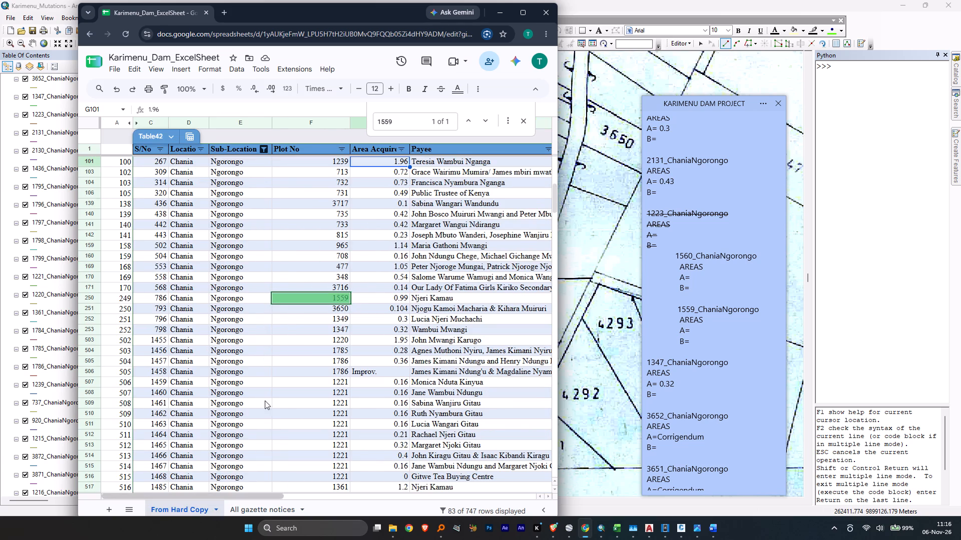
Record area A as 0.99 under 1559_ChaniaNgorongo in the KARIMENU DAM PROJECT note and put the spreadsheet away.
left_click(698, 333)
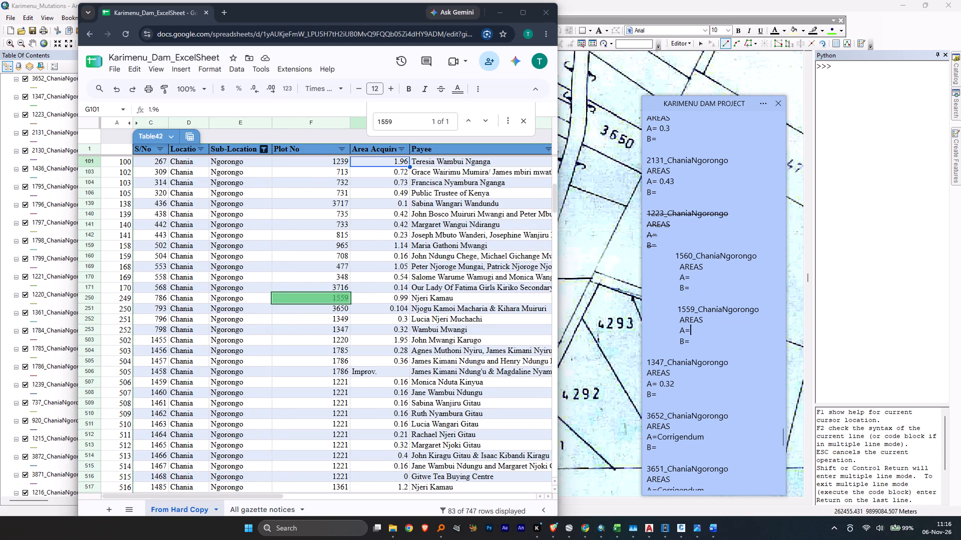
key("0")
key("period")
type("99")
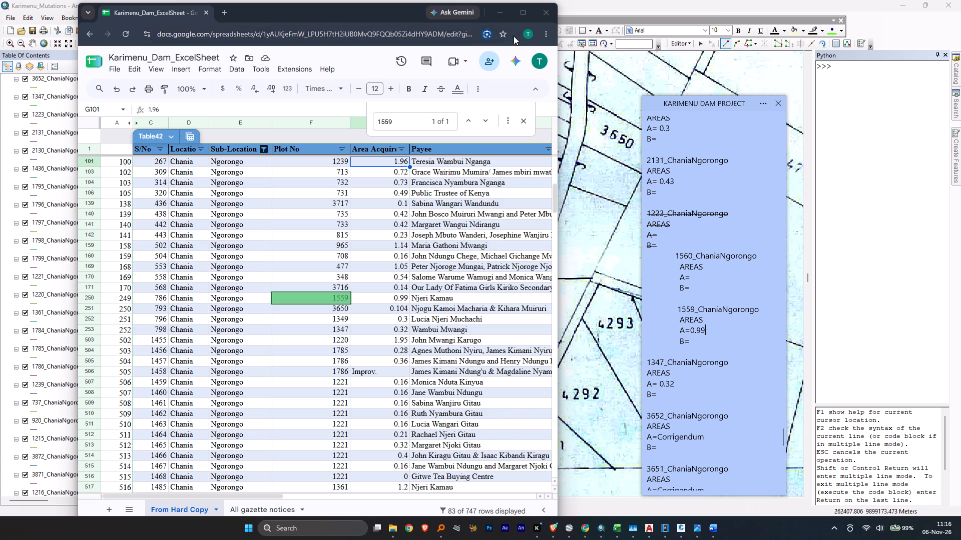
left_click(496, 11)
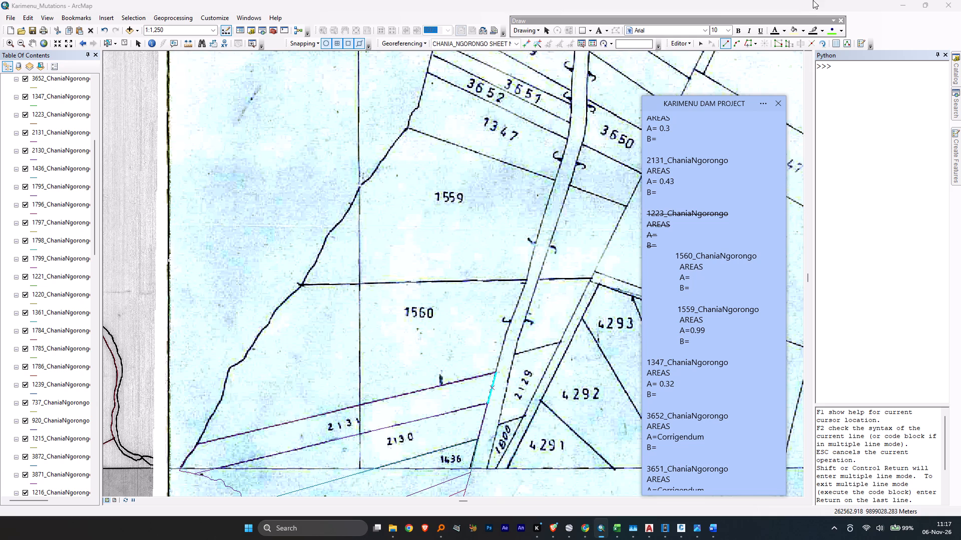
Strike out the whole 1560_ChaniaNgorongo entry, including its AREAS, A and B lines, in the KARIMENU DAM PROJECT note.
middle_click_drag(484, 316, 496, 335)
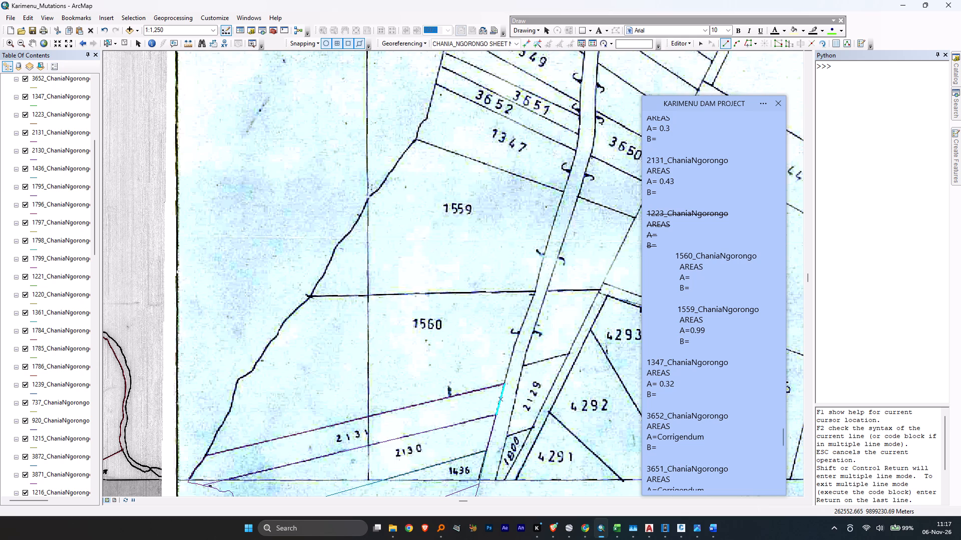
left_click_drag(690, 288, 642, 263)
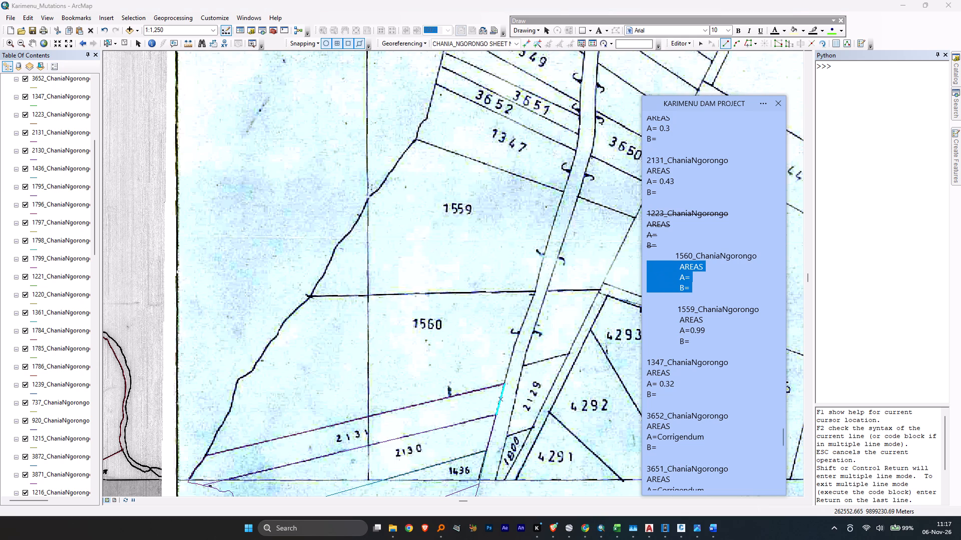
left_click_drag(642, 263, 643, 258)
right_click(696, 256)
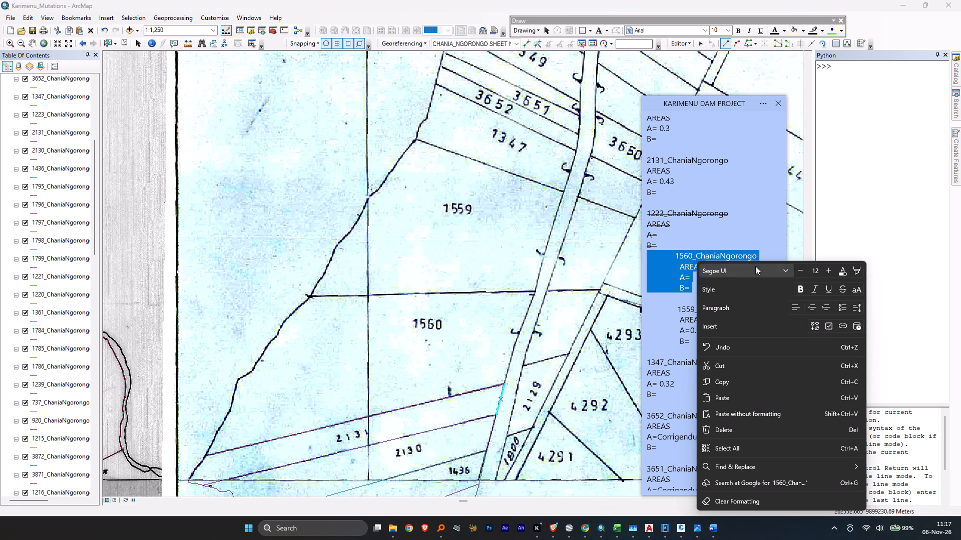
left_click(843, 288)
left_click(663, 316)
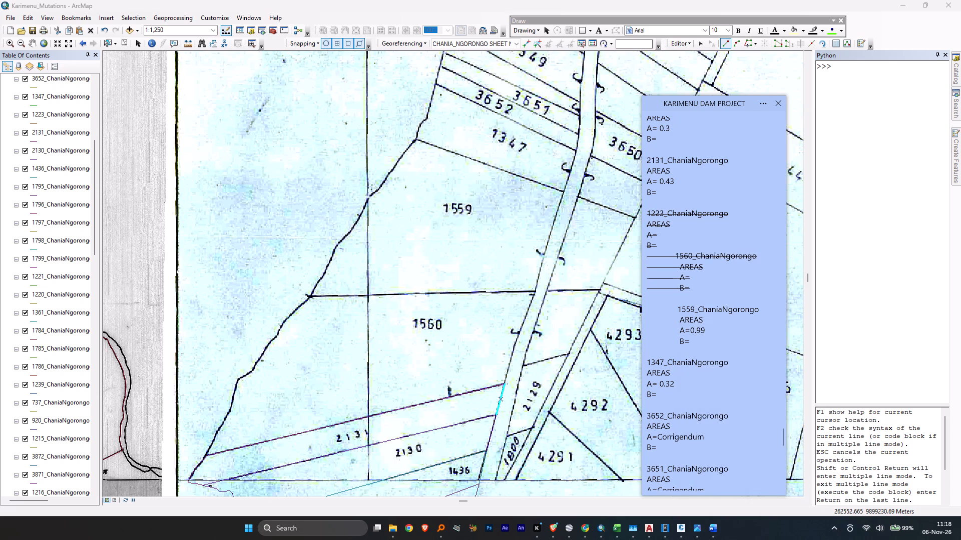
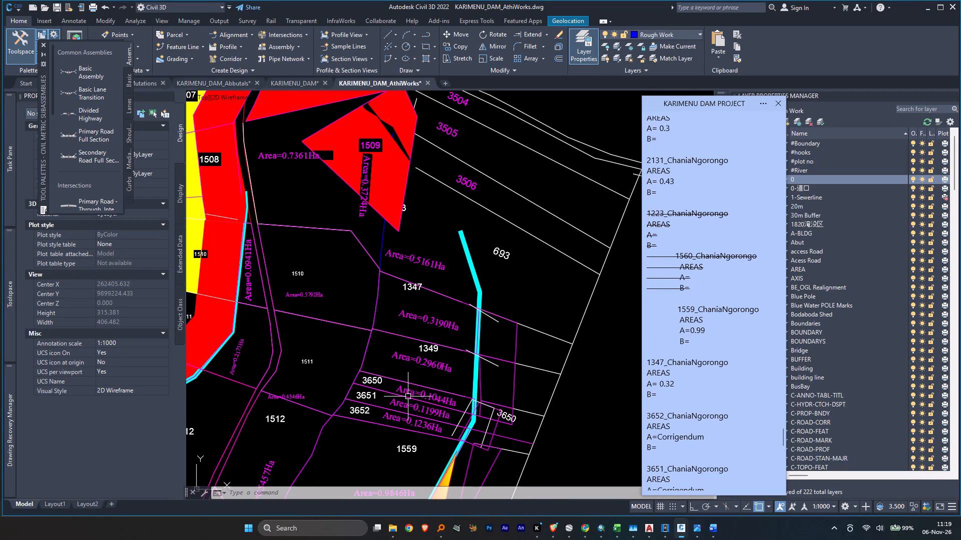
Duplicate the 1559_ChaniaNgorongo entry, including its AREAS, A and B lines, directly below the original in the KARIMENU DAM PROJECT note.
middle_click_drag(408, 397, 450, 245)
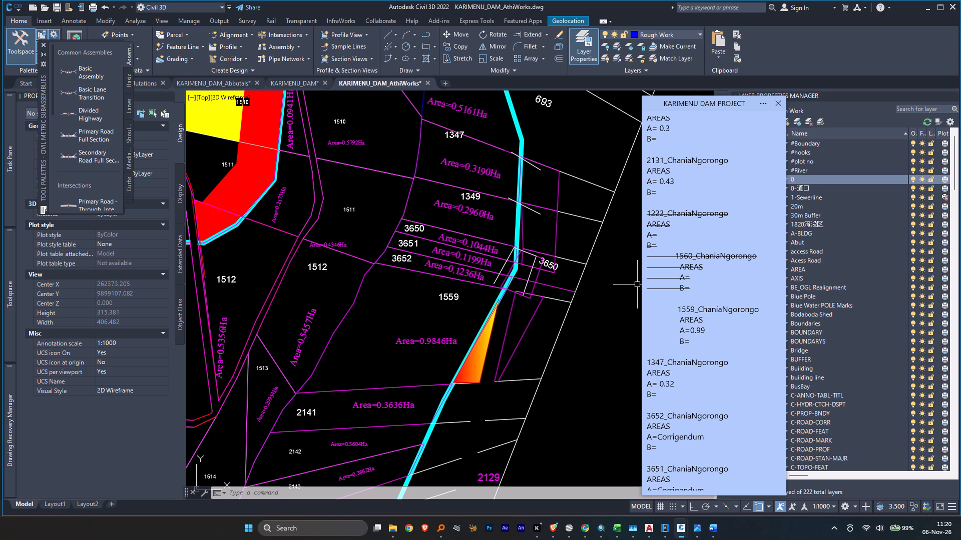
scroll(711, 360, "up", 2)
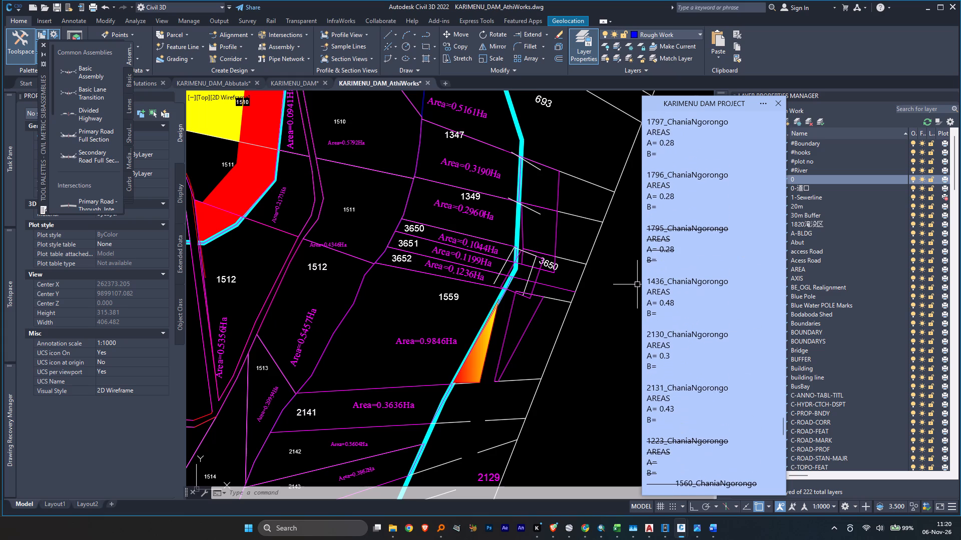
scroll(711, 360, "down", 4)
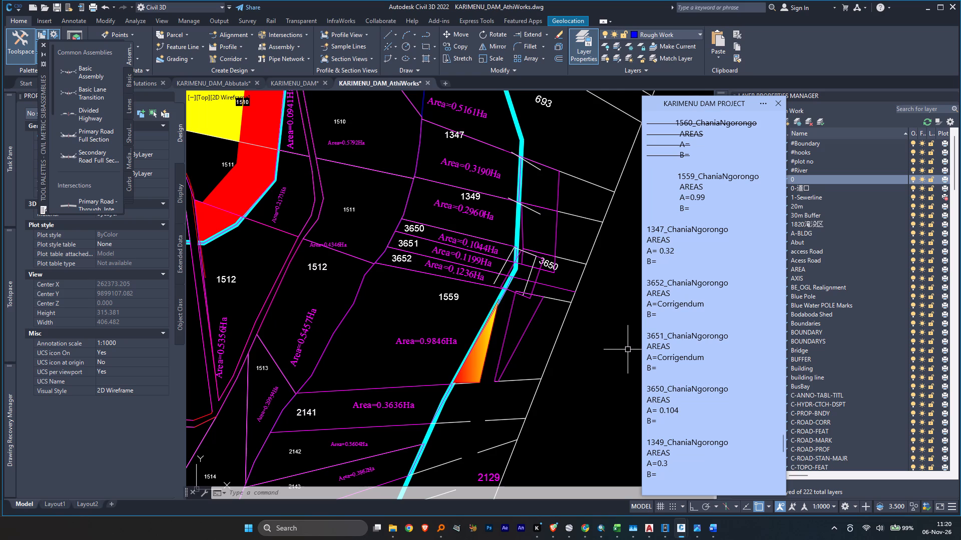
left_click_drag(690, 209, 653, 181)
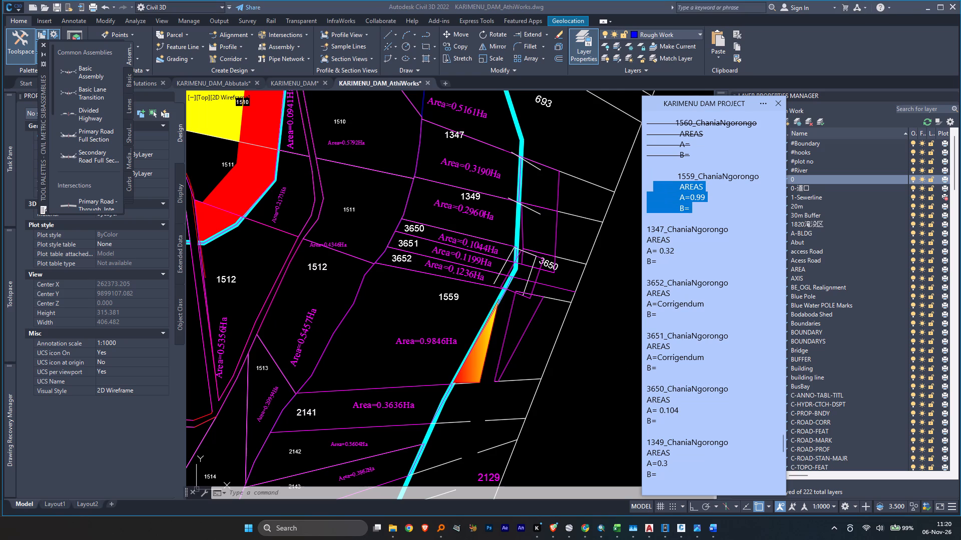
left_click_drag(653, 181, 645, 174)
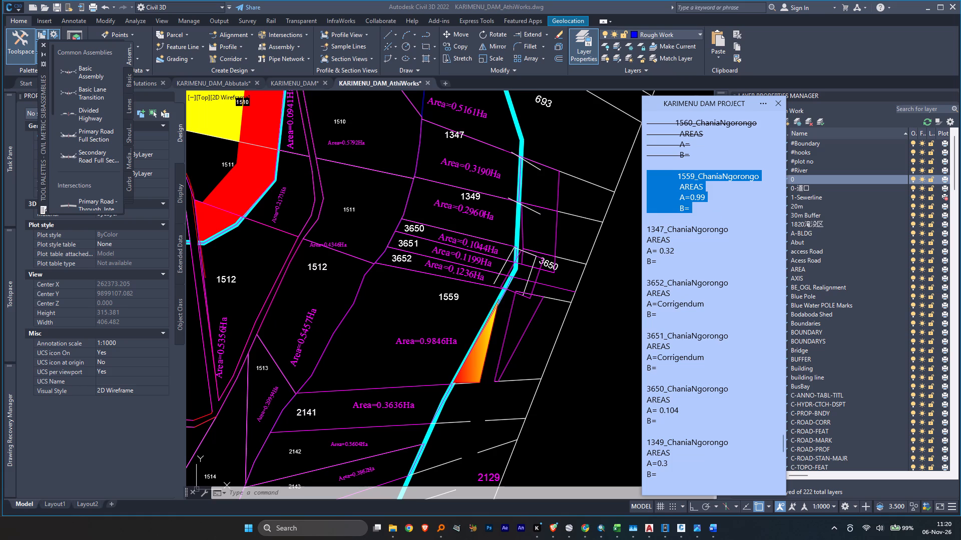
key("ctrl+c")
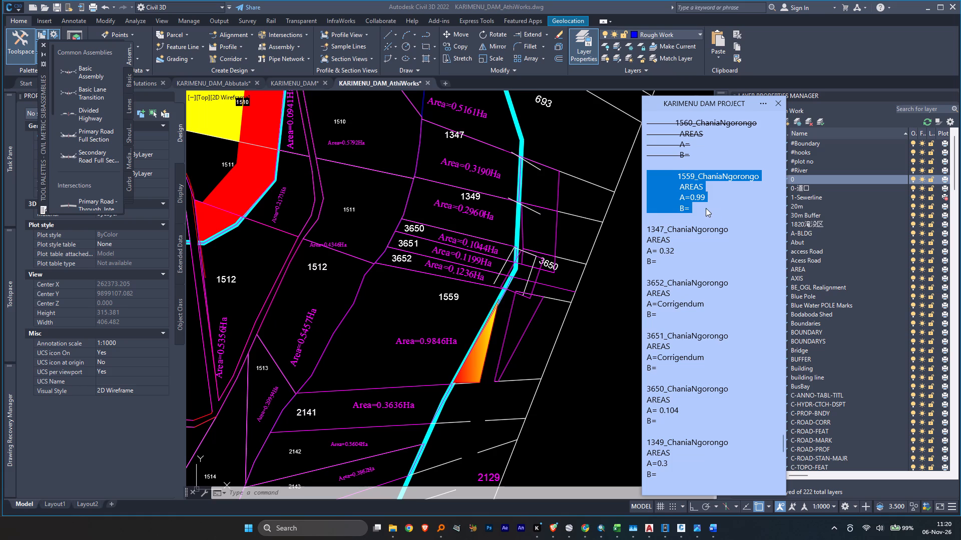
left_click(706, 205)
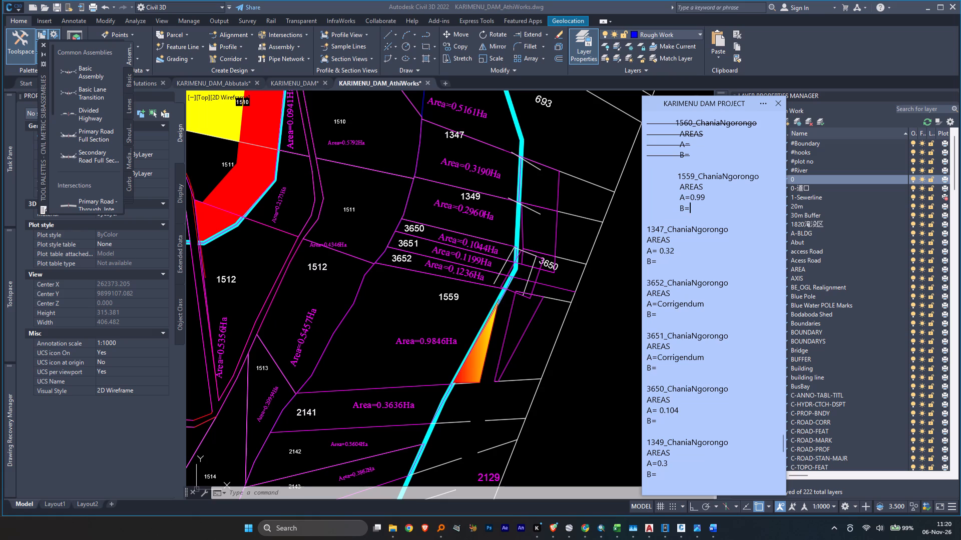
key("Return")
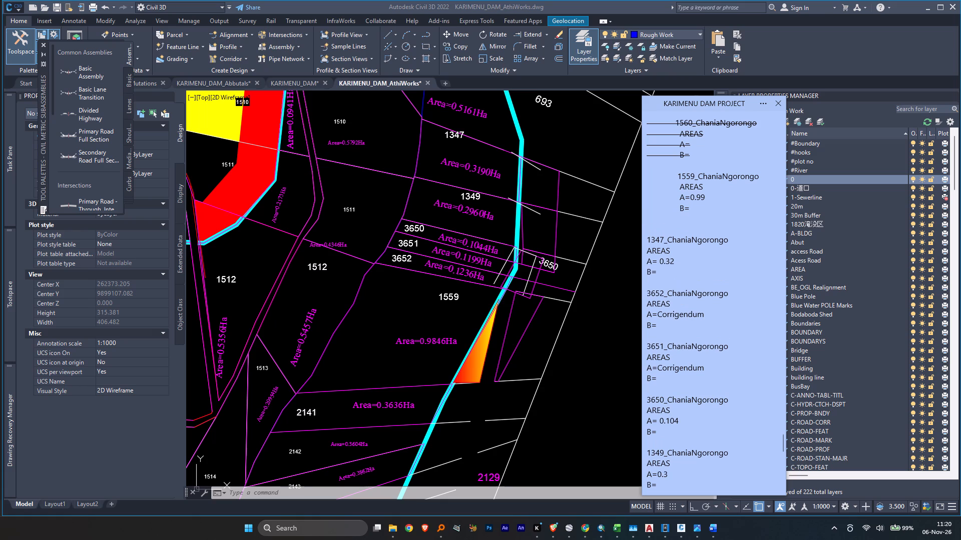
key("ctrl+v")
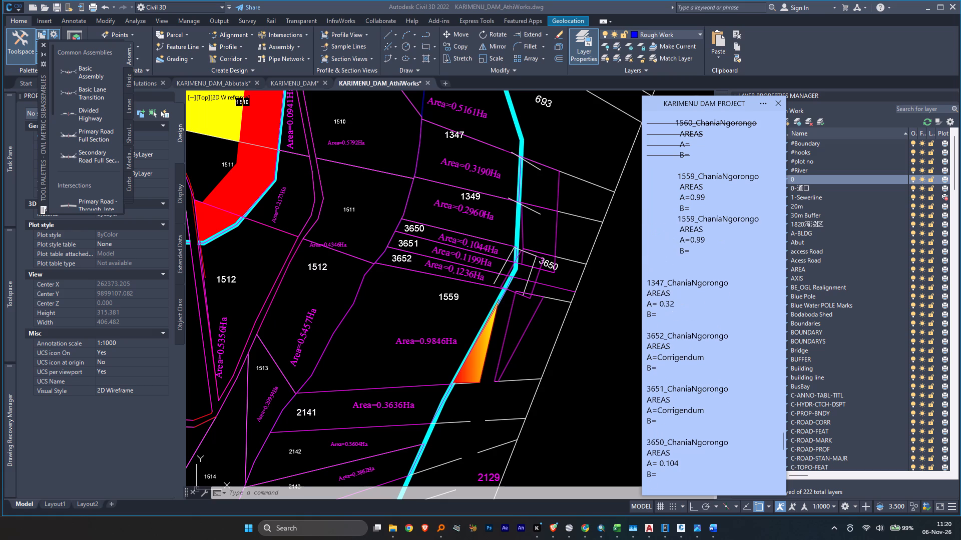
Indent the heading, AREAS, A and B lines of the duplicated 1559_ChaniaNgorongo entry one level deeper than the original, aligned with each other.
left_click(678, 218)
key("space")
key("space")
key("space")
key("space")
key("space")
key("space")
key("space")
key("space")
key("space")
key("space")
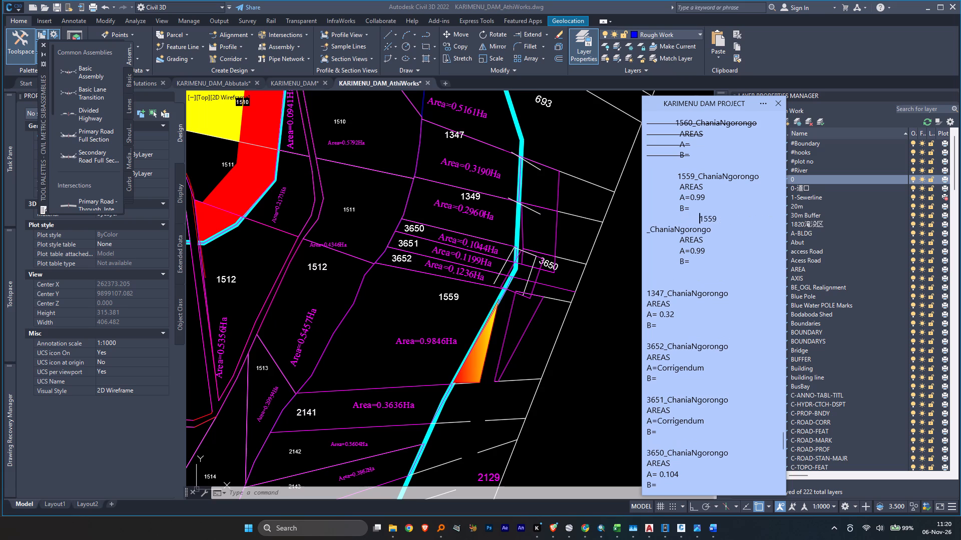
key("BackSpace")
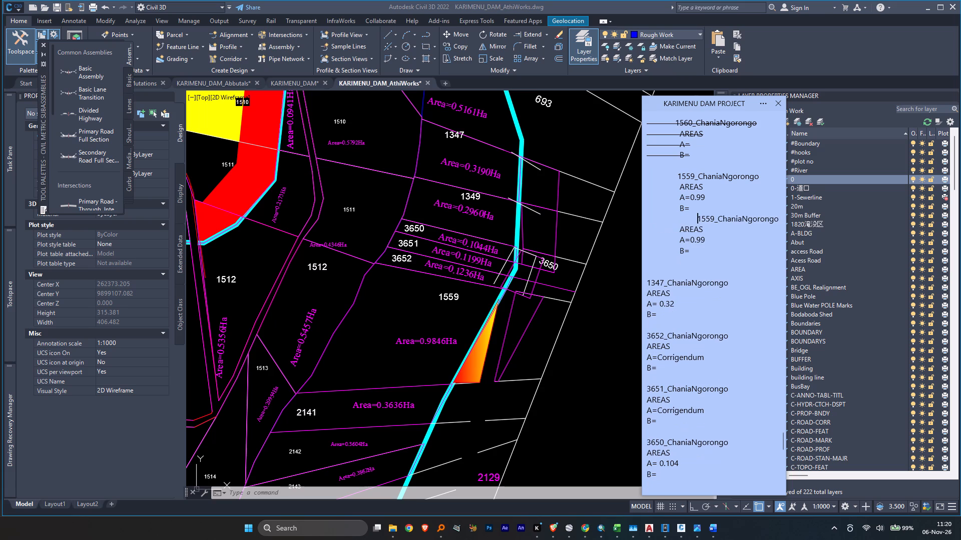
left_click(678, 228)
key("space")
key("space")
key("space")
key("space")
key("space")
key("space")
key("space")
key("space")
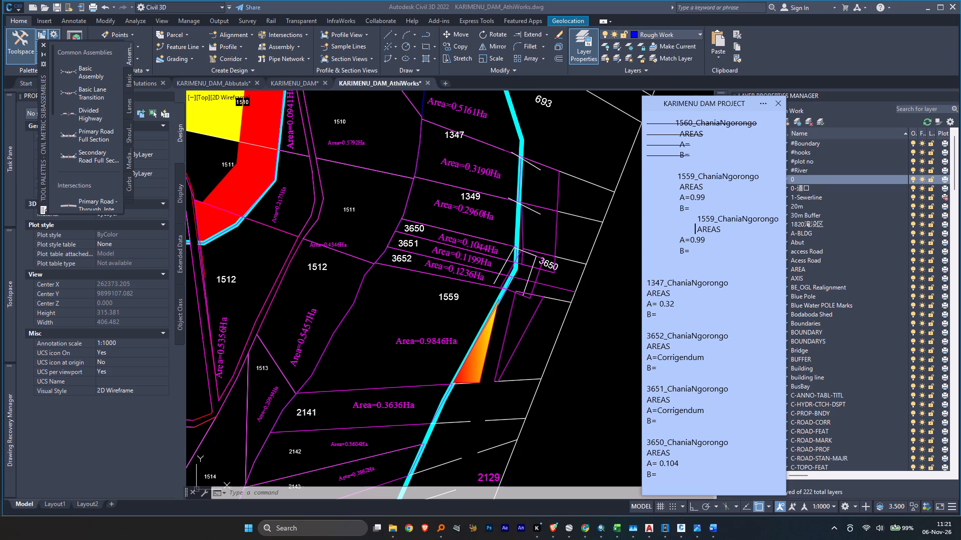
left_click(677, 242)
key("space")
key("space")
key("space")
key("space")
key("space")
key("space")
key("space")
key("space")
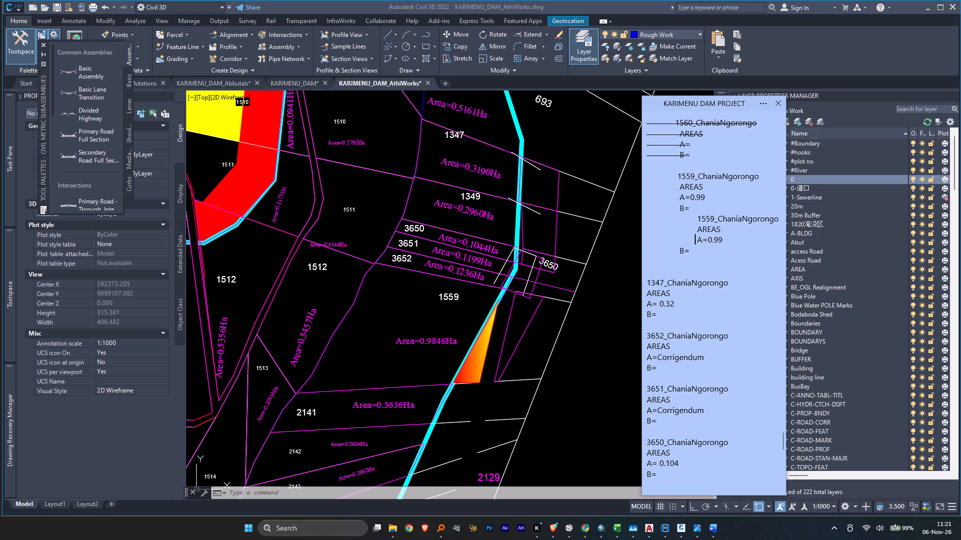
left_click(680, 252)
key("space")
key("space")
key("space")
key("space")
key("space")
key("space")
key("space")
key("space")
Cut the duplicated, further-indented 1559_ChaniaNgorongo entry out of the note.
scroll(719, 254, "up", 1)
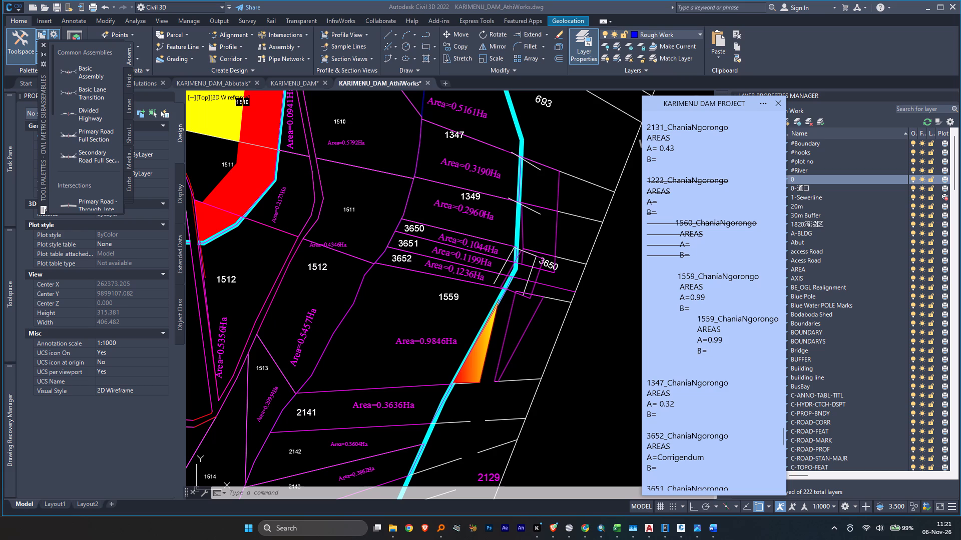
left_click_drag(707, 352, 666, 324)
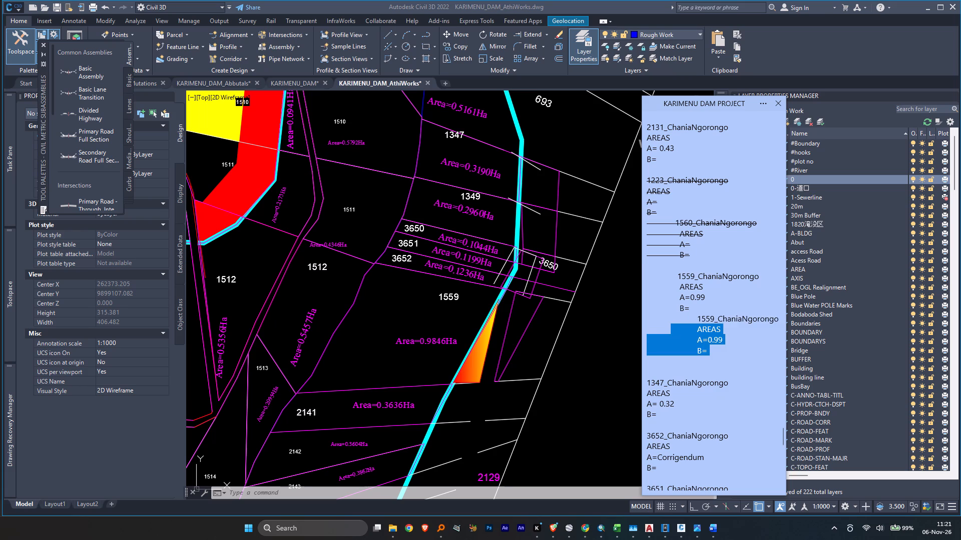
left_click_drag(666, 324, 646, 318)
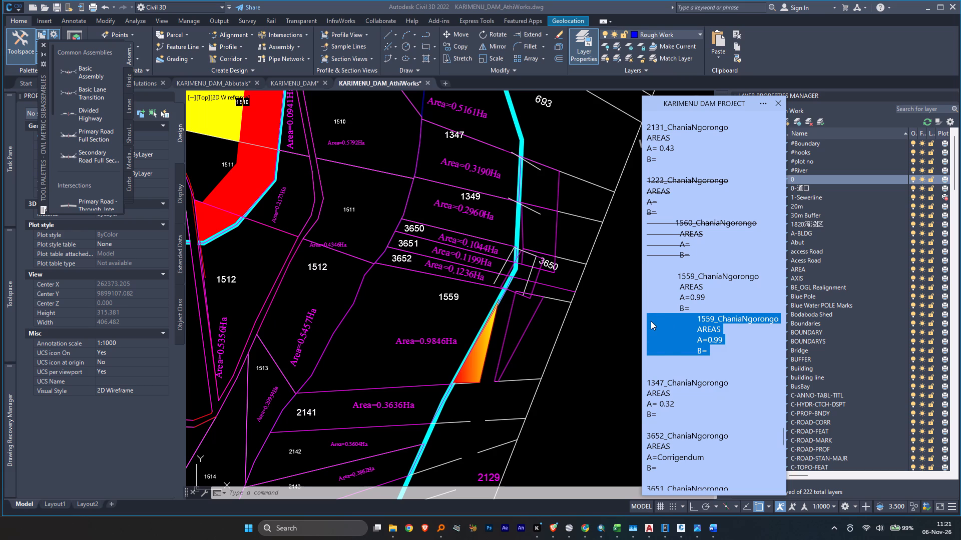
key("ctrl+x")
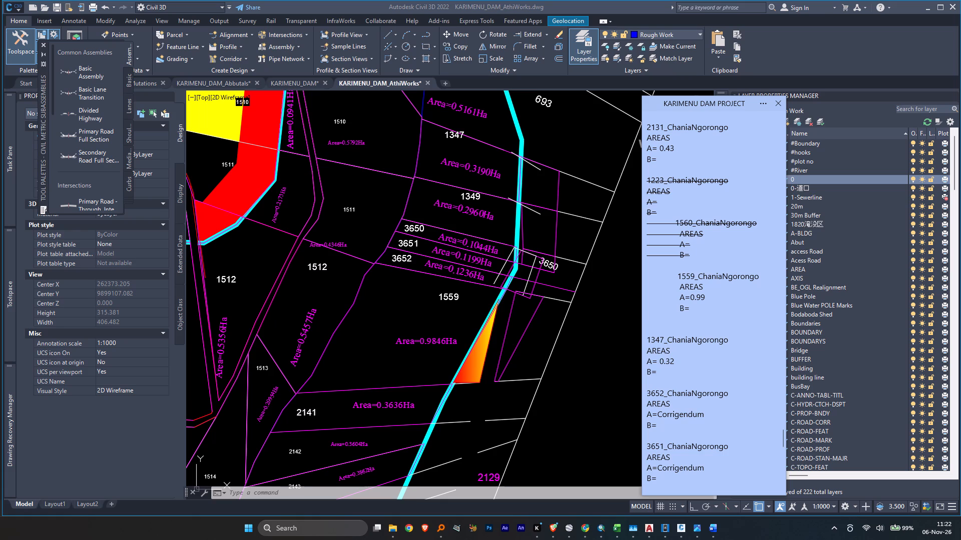
Examine parcels 1559, 2141, 2142, 2143, 2131 and 2130 along the cyan boundary line against the area entries in the note.
scroll(446, 311, "down", 1)
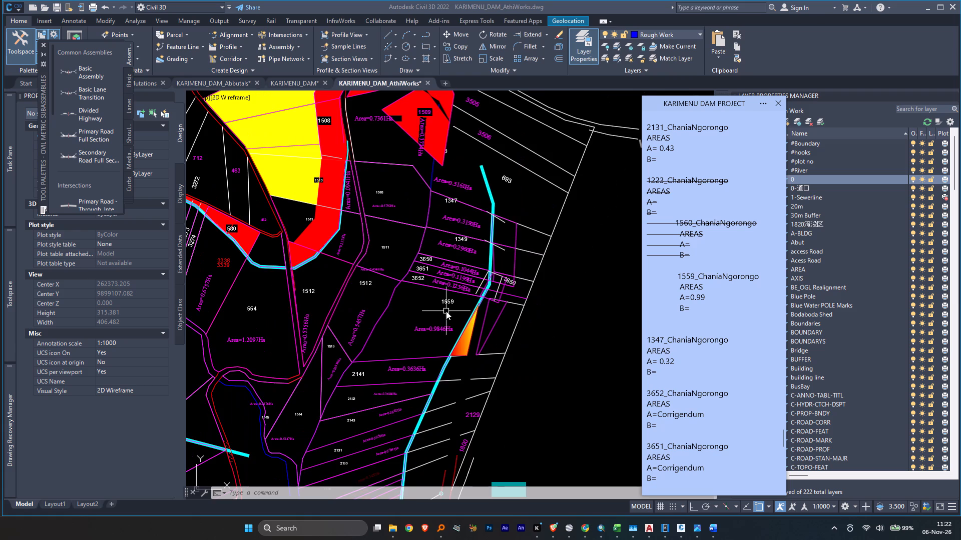
scroll(431, 347, "up", 1)
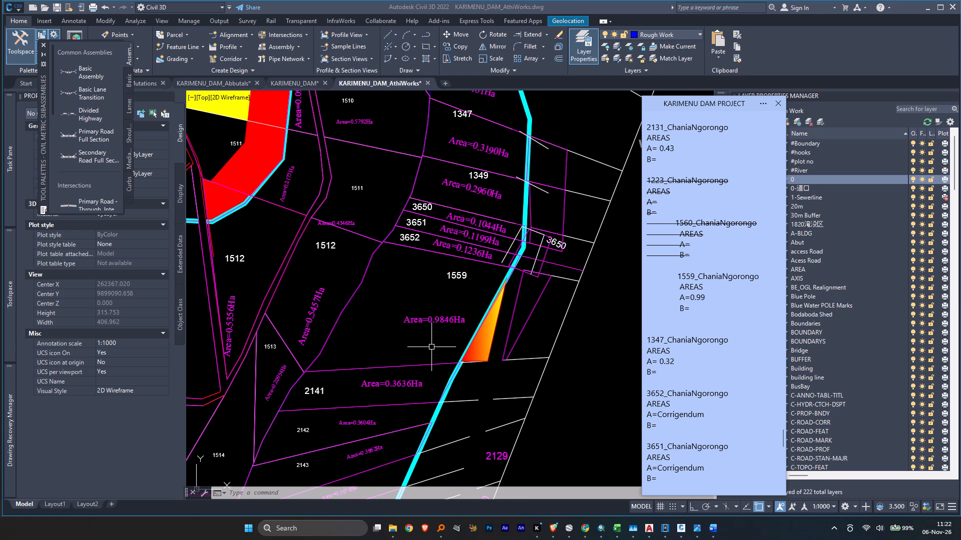
scroll(724, 254, "up", 1)
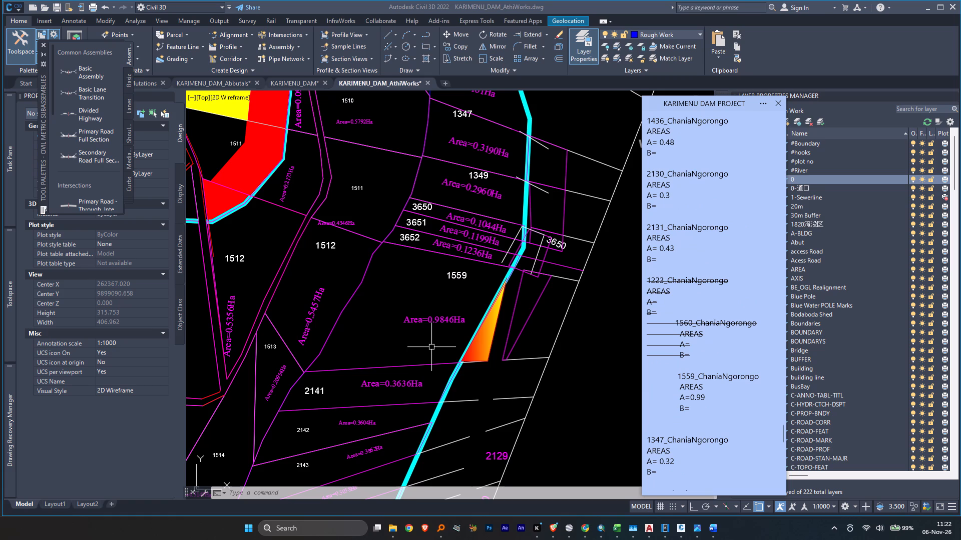
left_click(452, 301)
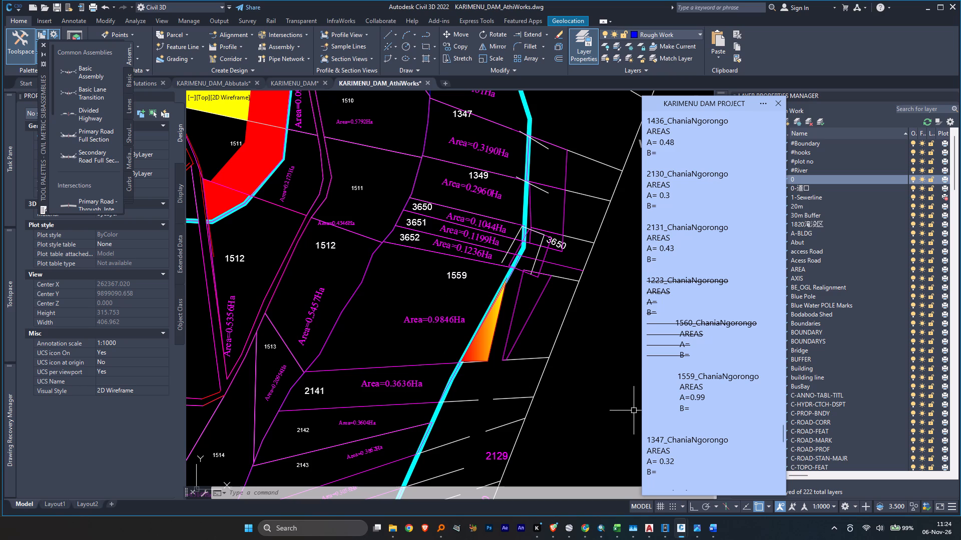
scroll(698, 348, "down", 1)
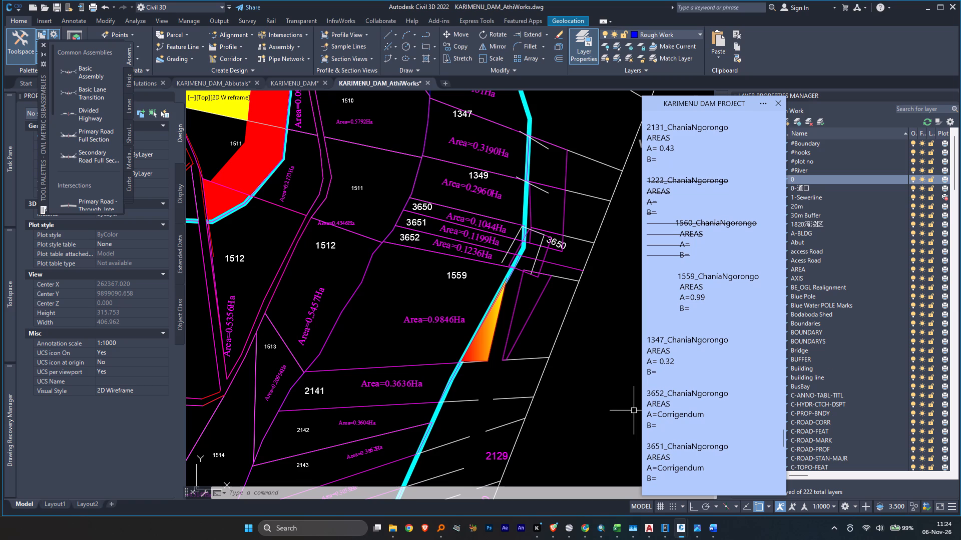
scroll(715, 280, "up", 1)
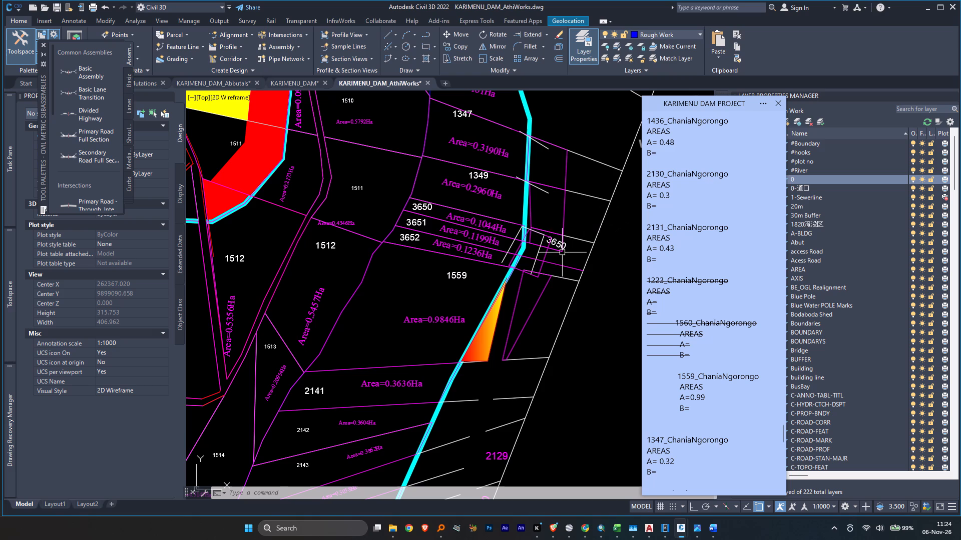
scroll(539, 267, "down", 1)
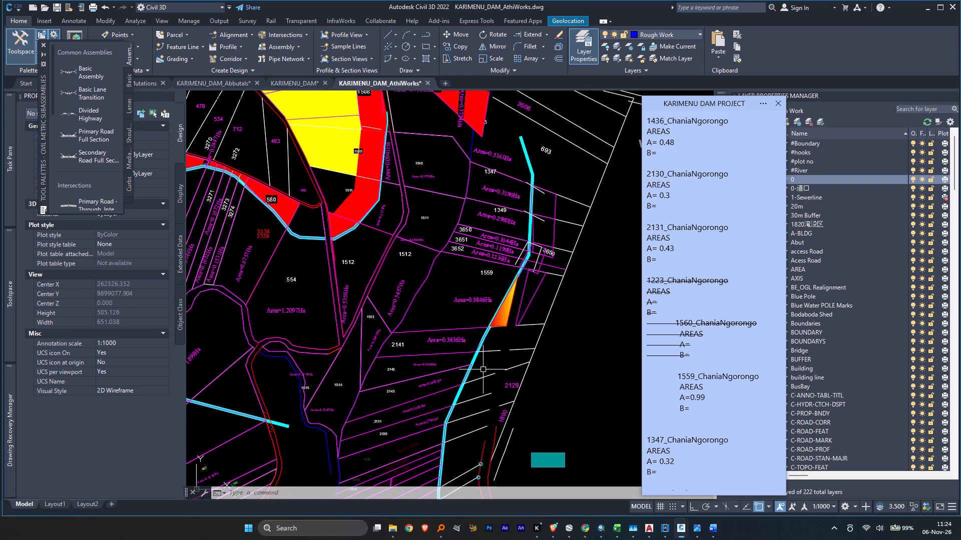
middle_click_drag(455, 361, 476, 314)
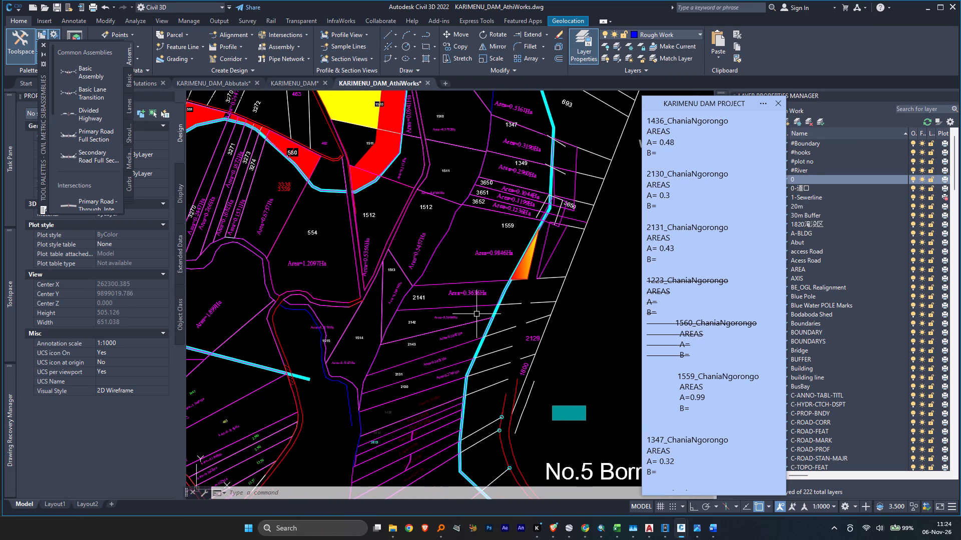
scroll(422, 370, "up", 2)
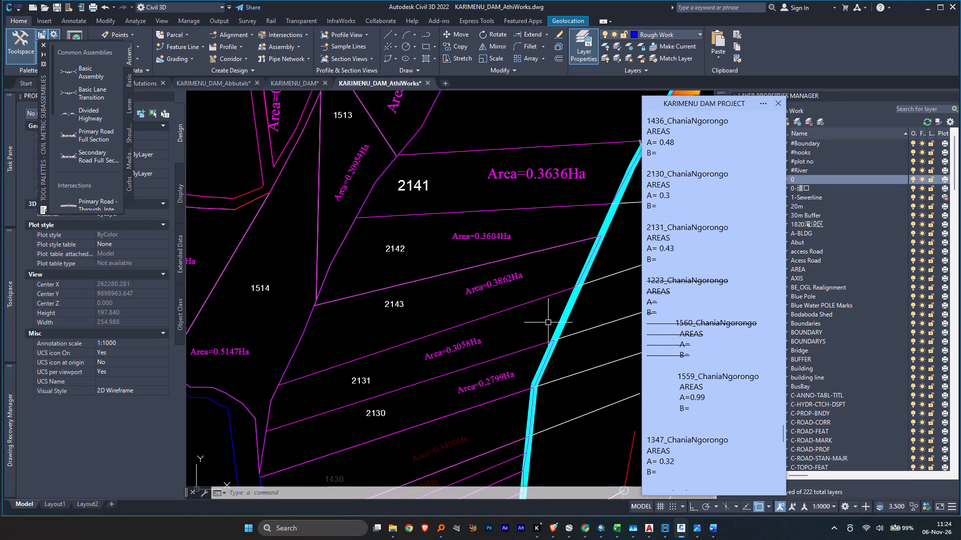
middle_click_drag(489, 337, 511, 318)
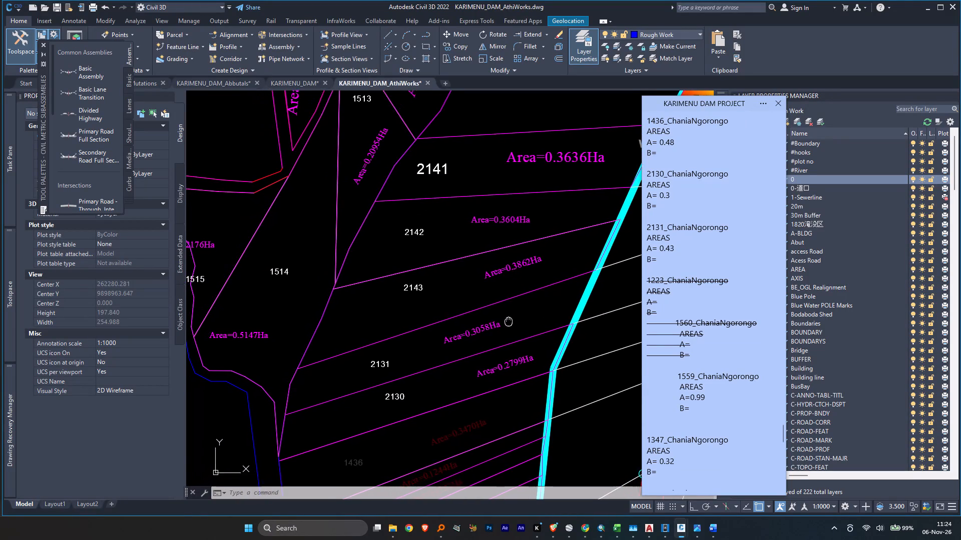
middle_click_drag(511, 318, 517, 301)
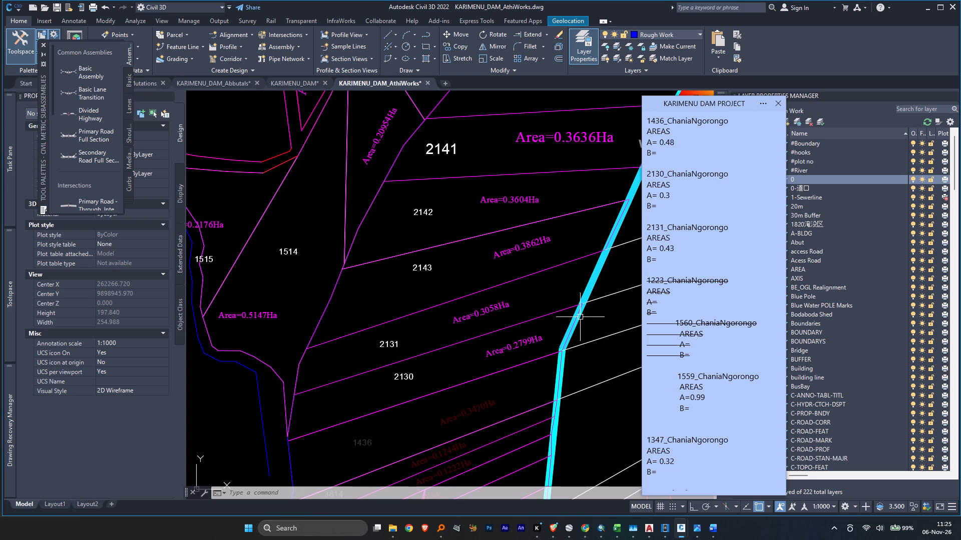
middle_click_drag(570, 322, 591, 423)
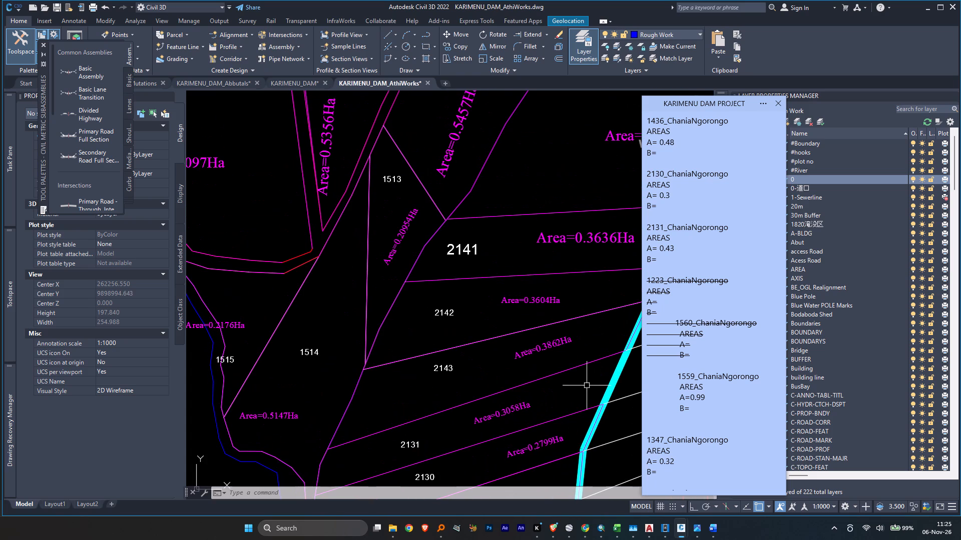
Examine the parcels along the cyan boundary line from 2141 through 1559, 3652, 3651, 3650, 1349 and 1347 to 693.
middle_click_drag(585, 383, 556, 402)
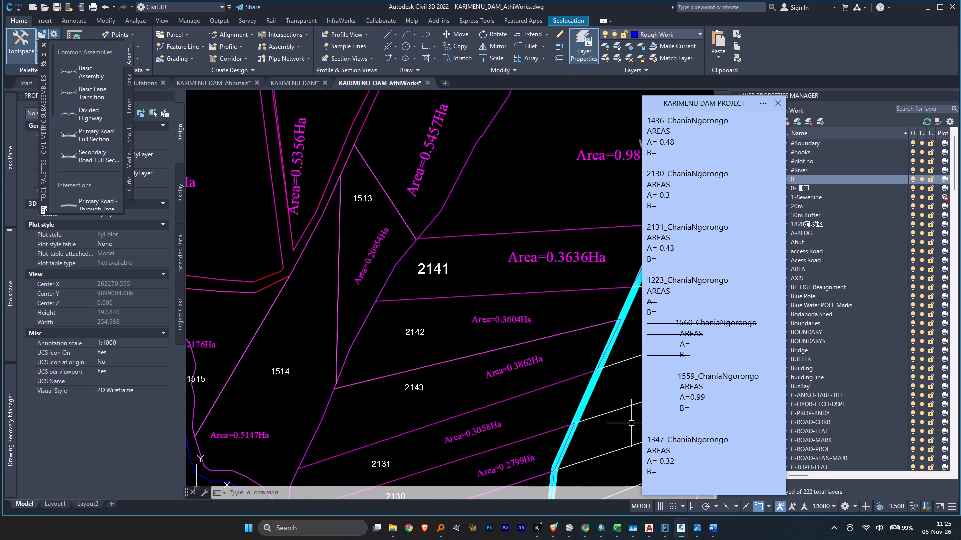
middle_click_drag(516, 318, 464, 394)
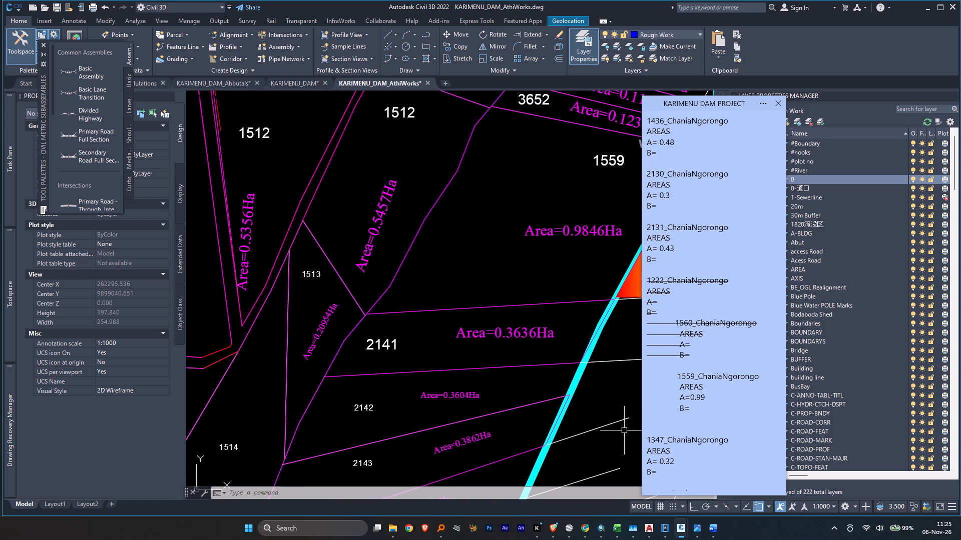
middle_click_drag(538, 272, 397, 393)
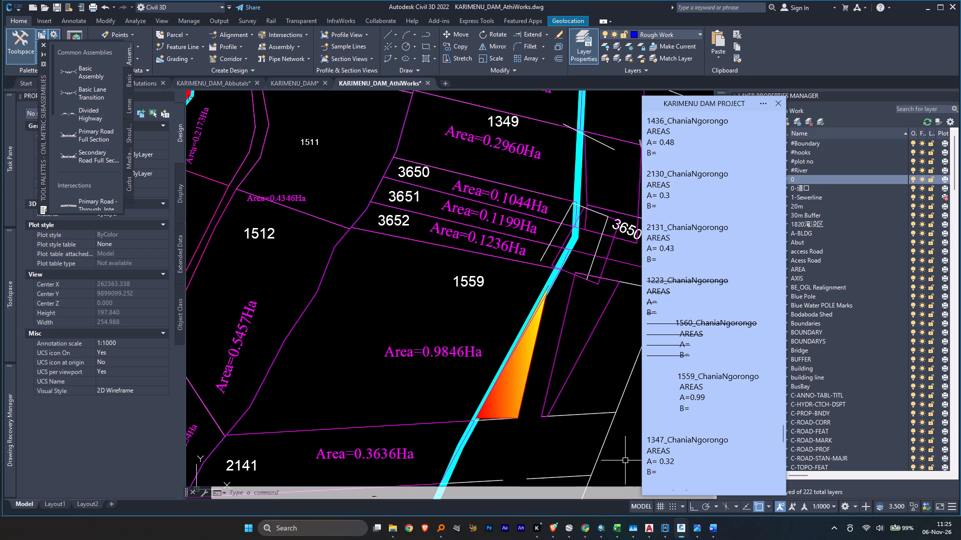
middle_click_drag(534, 298, 522, 341)
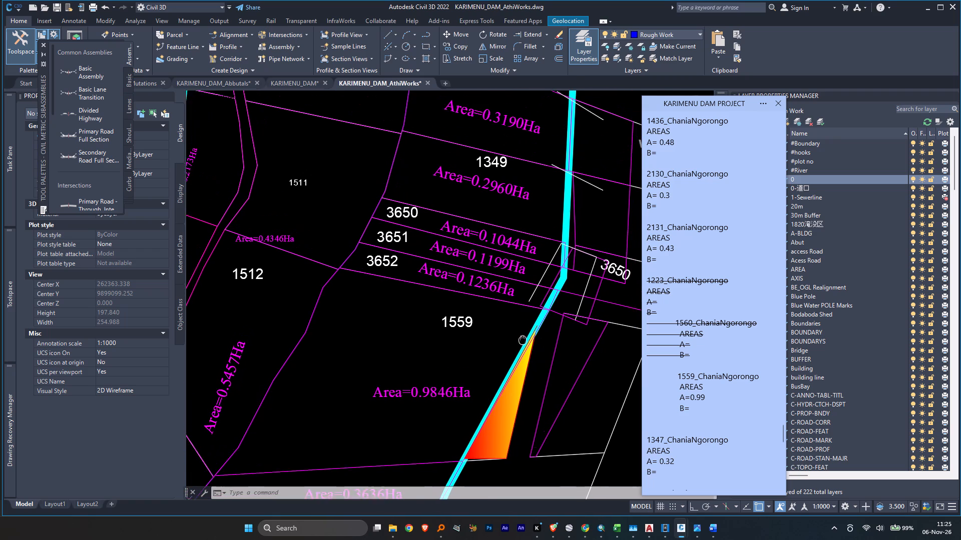
middle_click_drag(522, 341, 521, 343)
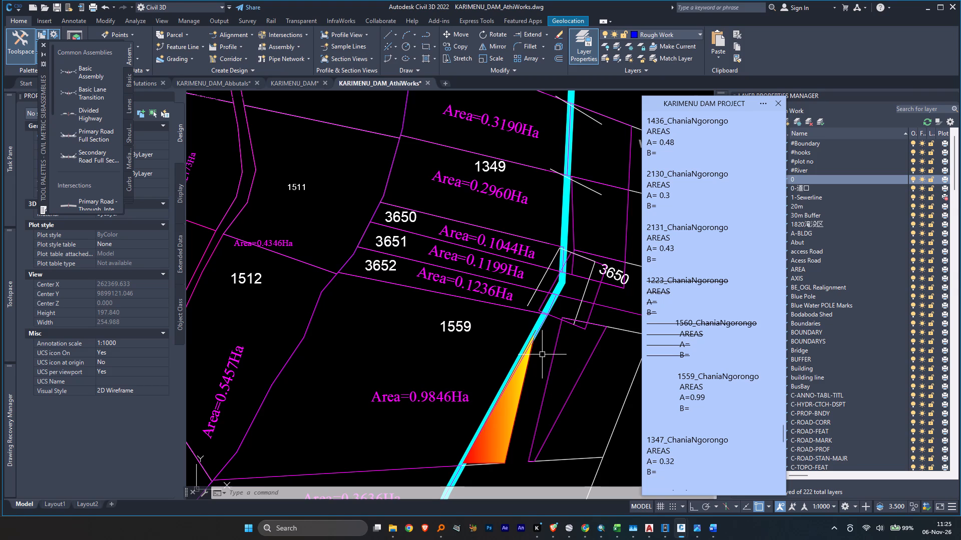
middle_click_drag(452, 258, 440, 309)
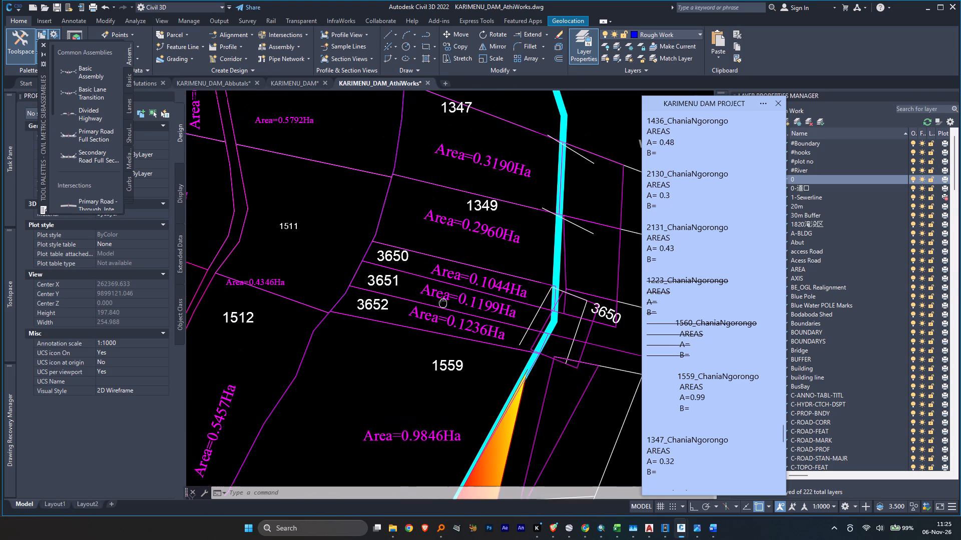
middle_click_drag(440, 309, 439, 313)
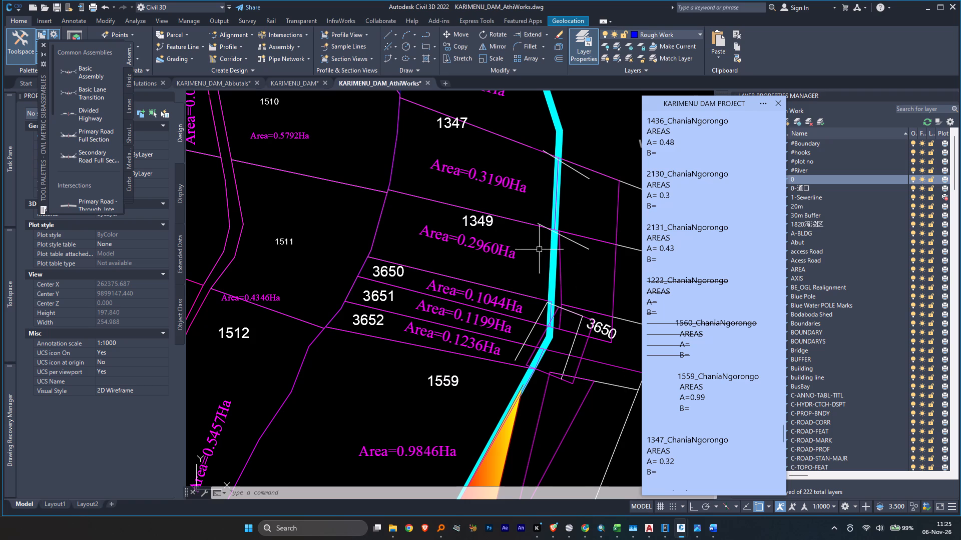
middle_click_drag(532, 242, 500, 325)
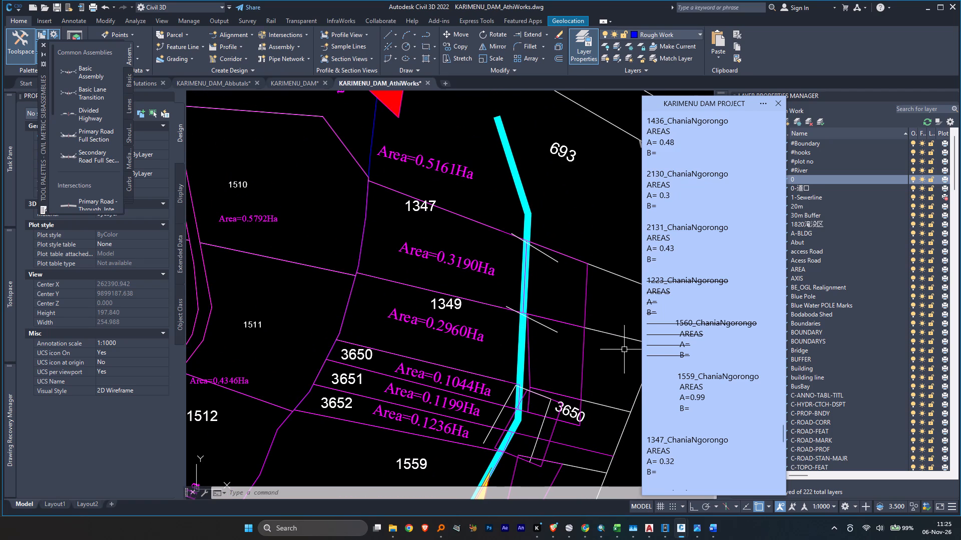
middle_click_drag(518, 240, 523, 333)
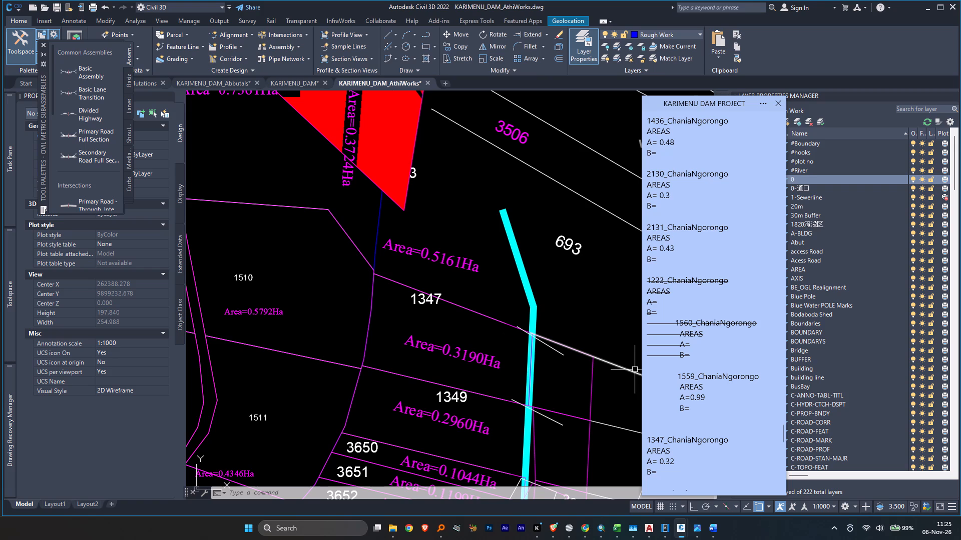
middle_click_drag(534, 276, 486, 341)
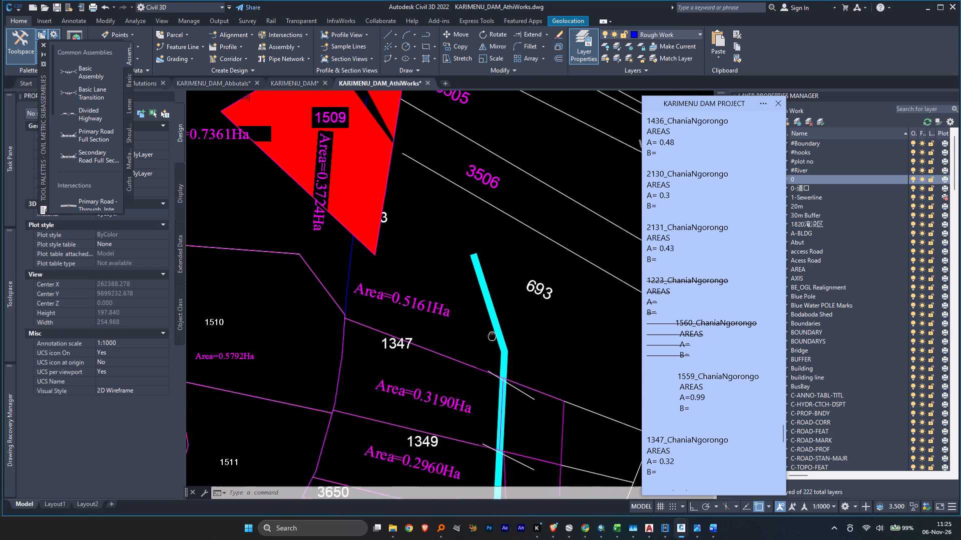
middle_click_drag(486, 341, 455, 362)
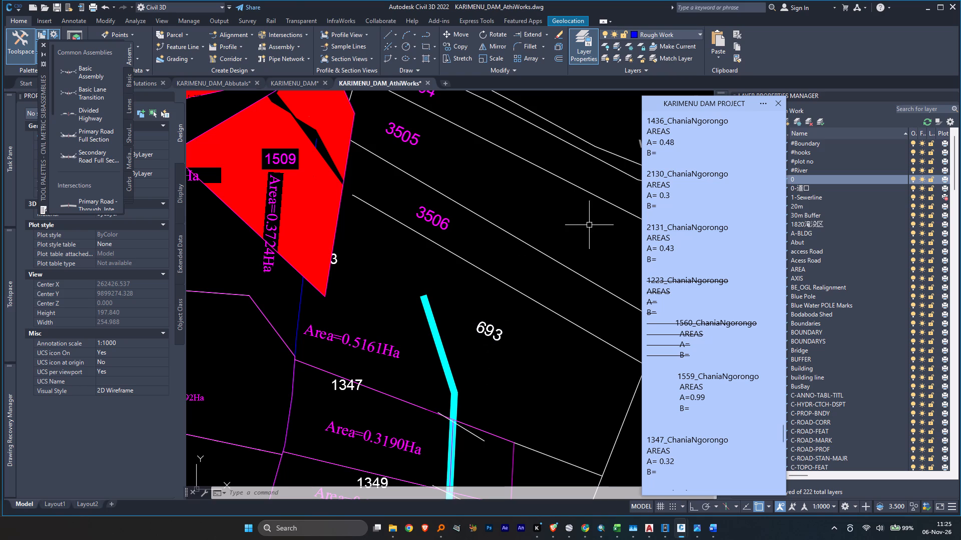
In the KARIMENU_DAM drawing, examine how the parcels from 693 and 1349 through 1347 and 1223 to 2131 are numbered and bounded.
left_click(292, 84)
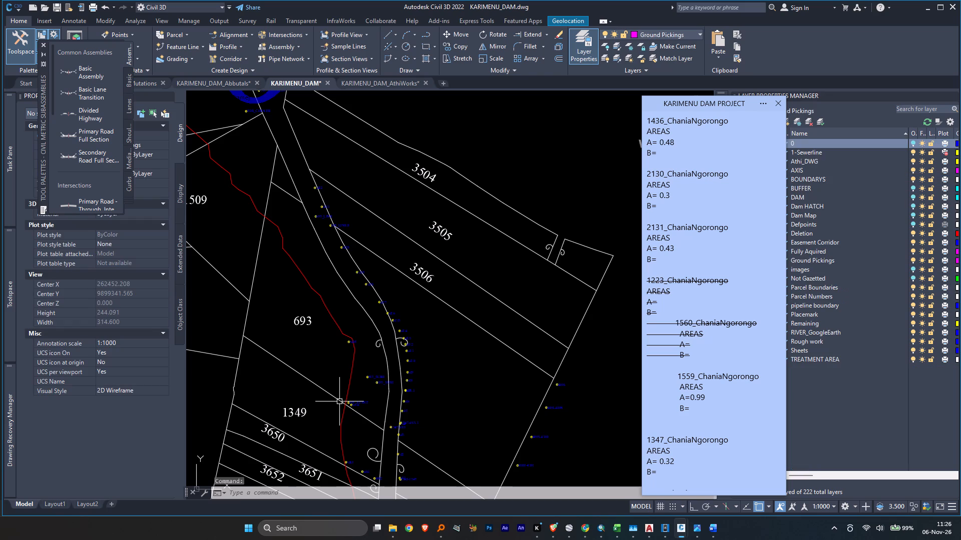
middle_click_drag(314, 426, 366, 233)
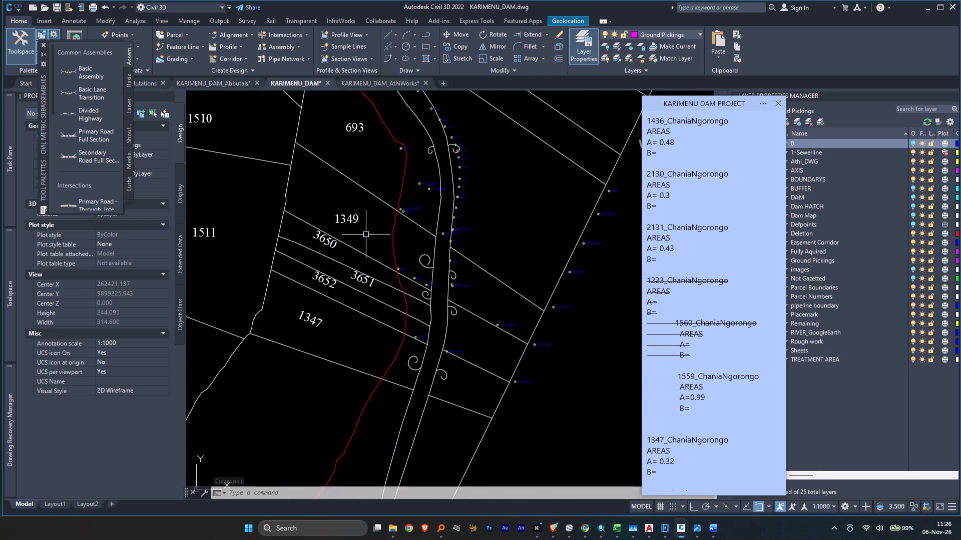
middle_click_drag(347, 336, 347, 336)
middle_click_drag(347, 336, 413, 187)
scroll(402, 265, "down", 1)
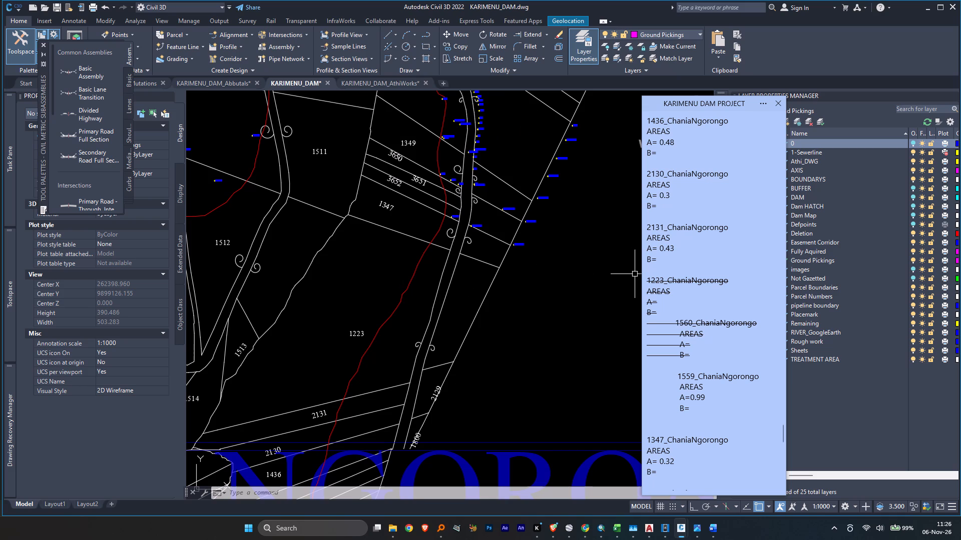
middle_click_drag(358, 345, 363, 315)
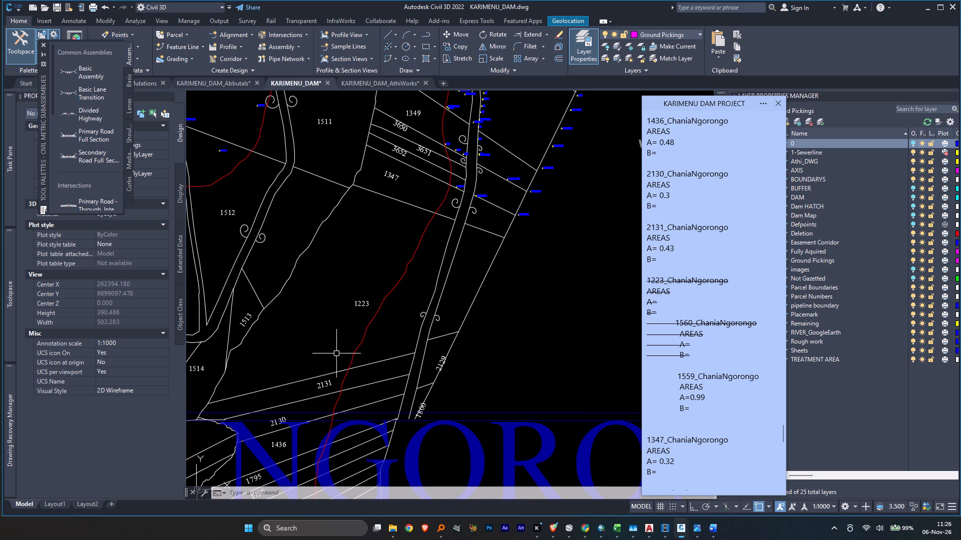
middle_click_drag(331, 378, 328, 397)
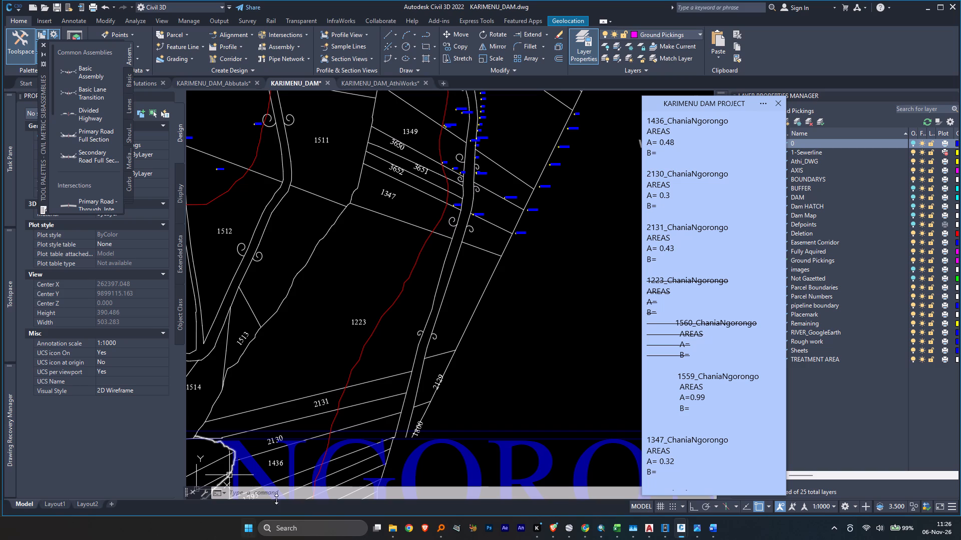
middle_click_drag(398, 313, 390, 291)
middle_click_drag(353, 294, 380, 308)
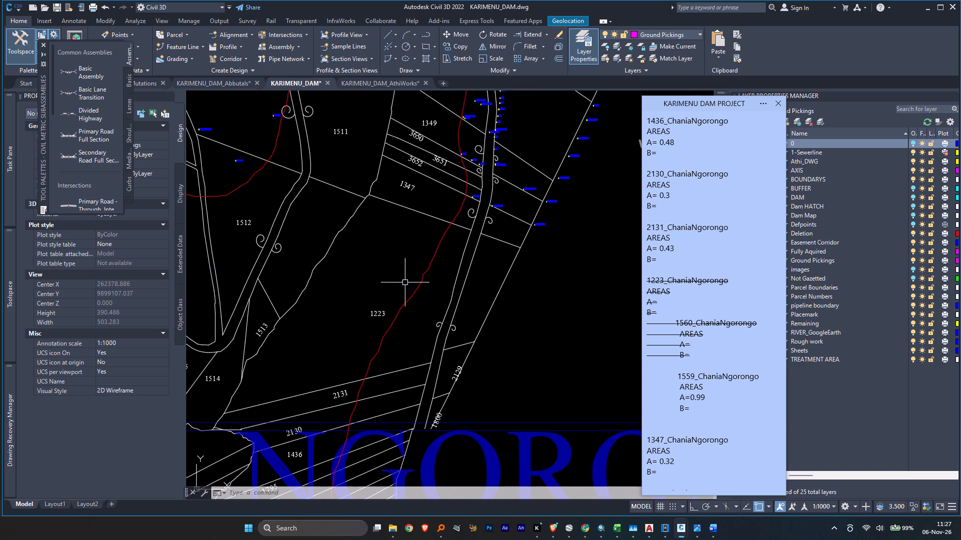
middle_click_drag(405, 282, 401, 291)
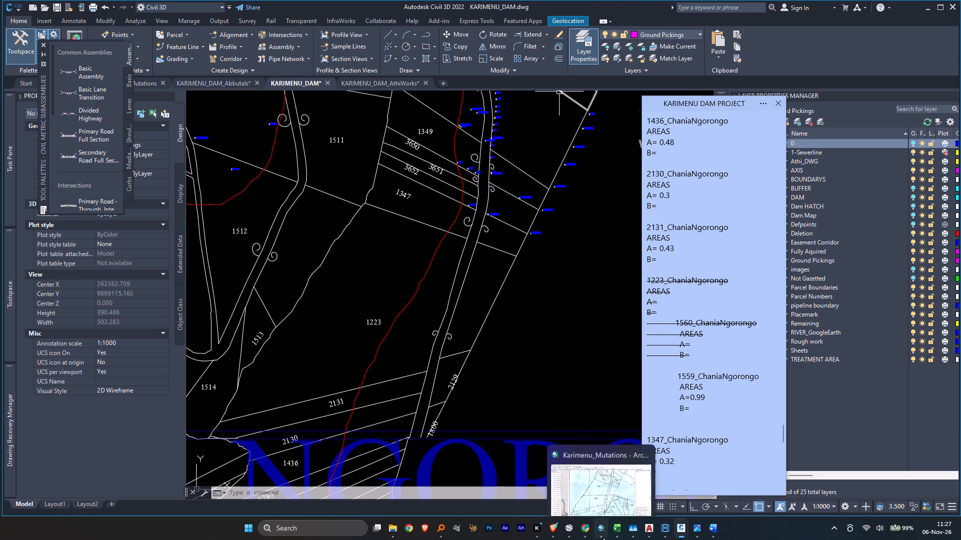
Switch to the Karimenu_Mutations map in ArcMap and check parcels 1559 and 1560 on the scanned sheet and the Chania Ngorongo feature templates.
left_click(602, 488)
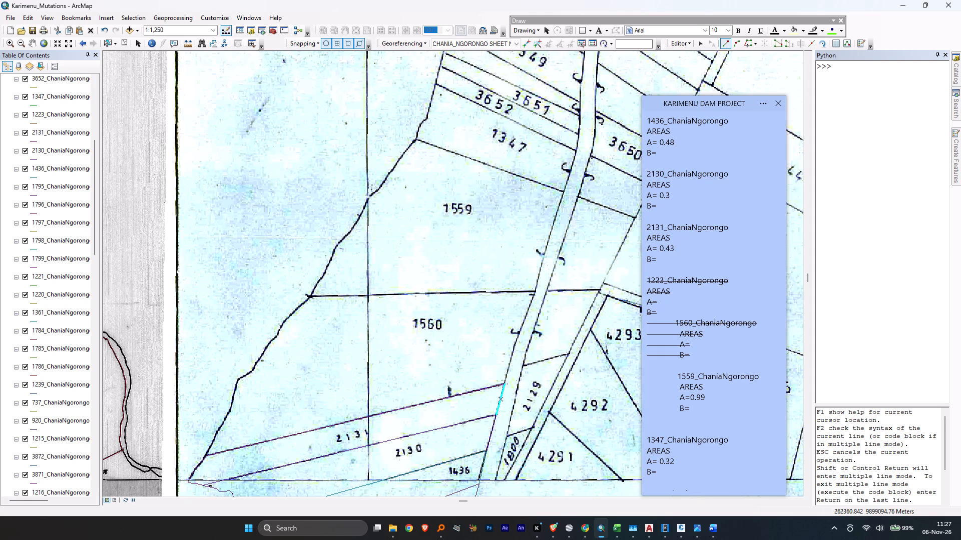
middle_click_drag(503, 303, 478, 349)
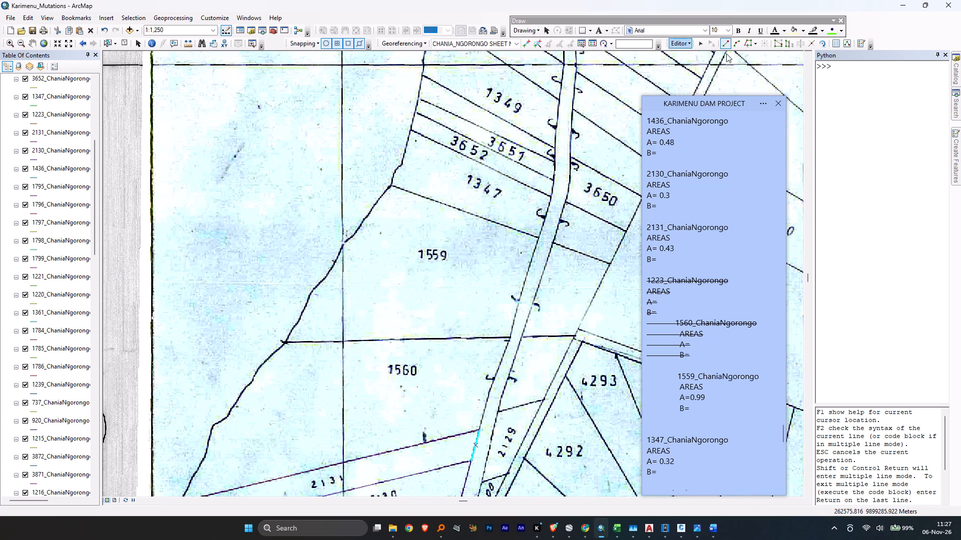
left_click(955, 170)
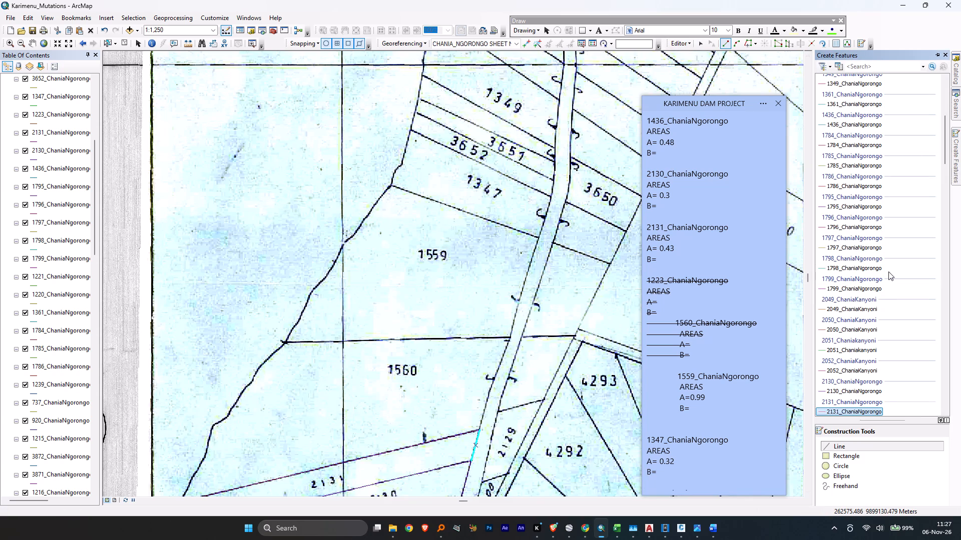
scroll(888, 271, "up", 1)
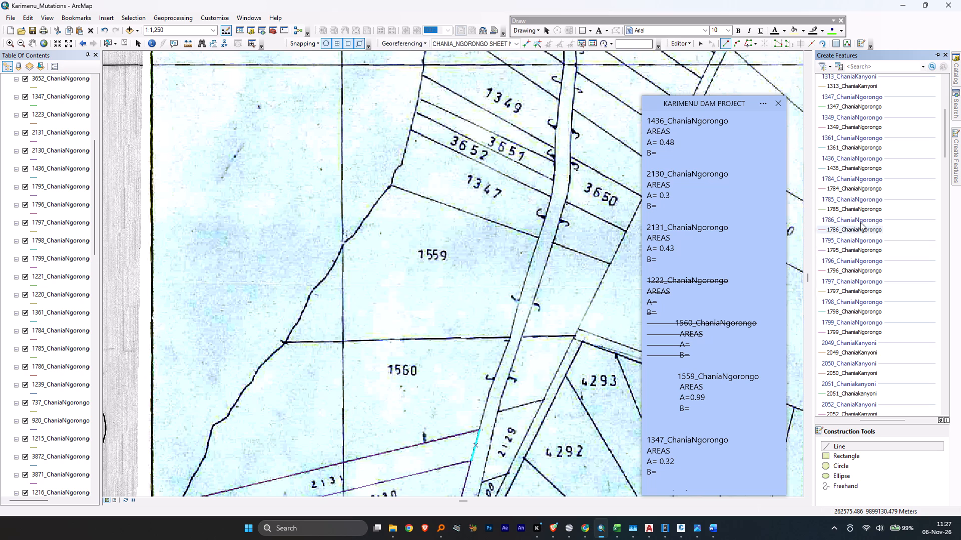
scroll(845, 327, "up", 1)
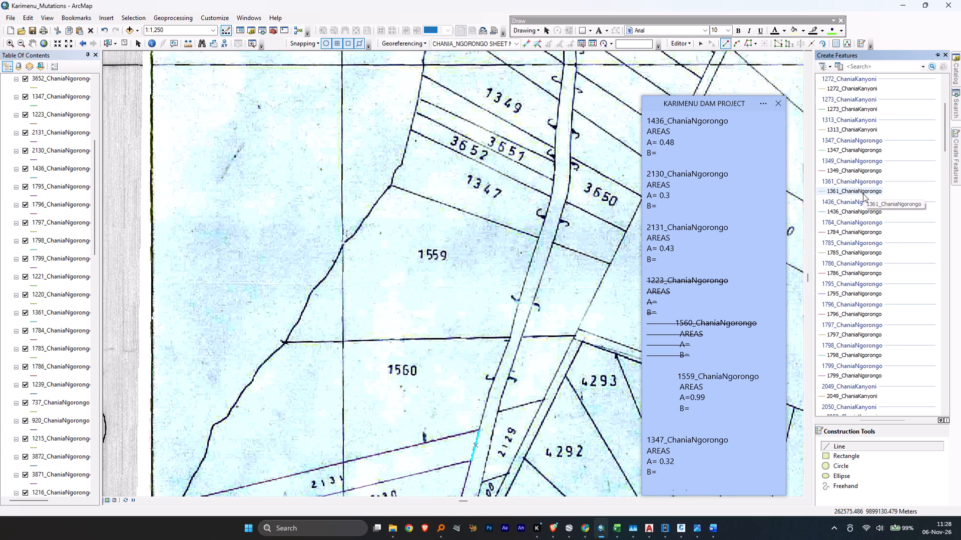
scroll(861, 198, "up", 2)
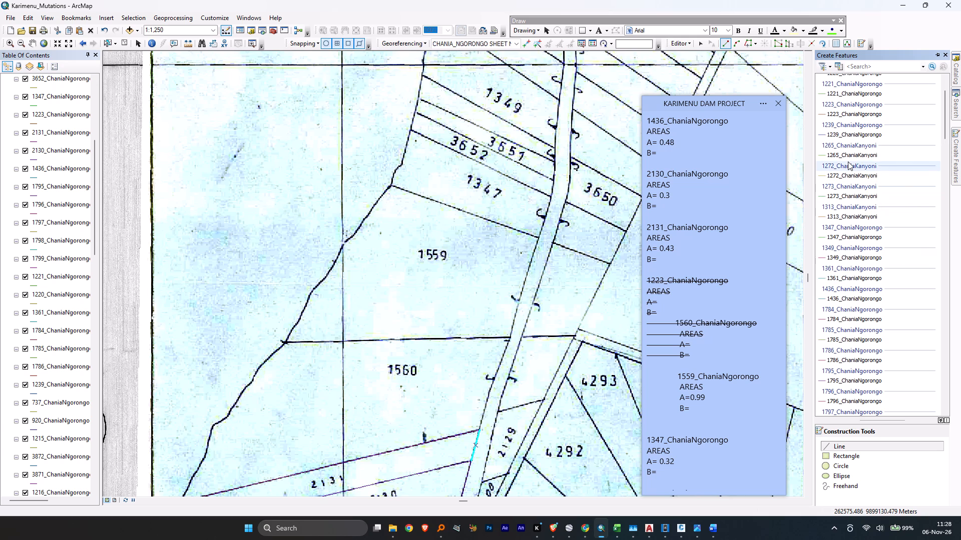
Stop the editing session in Karimenu_Mutations and save the edits.
left_click(691, 40)
left_click(694, 63)
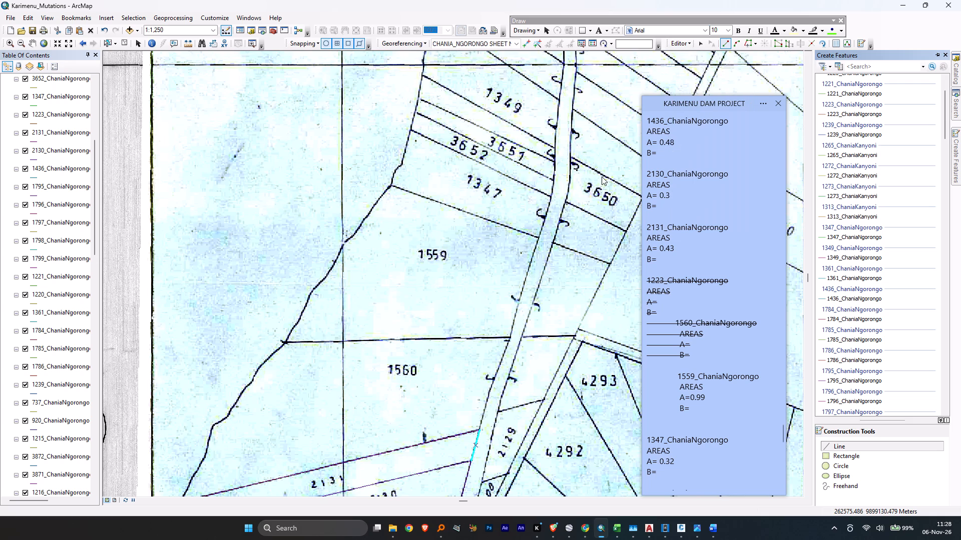
left_click(445, 296)
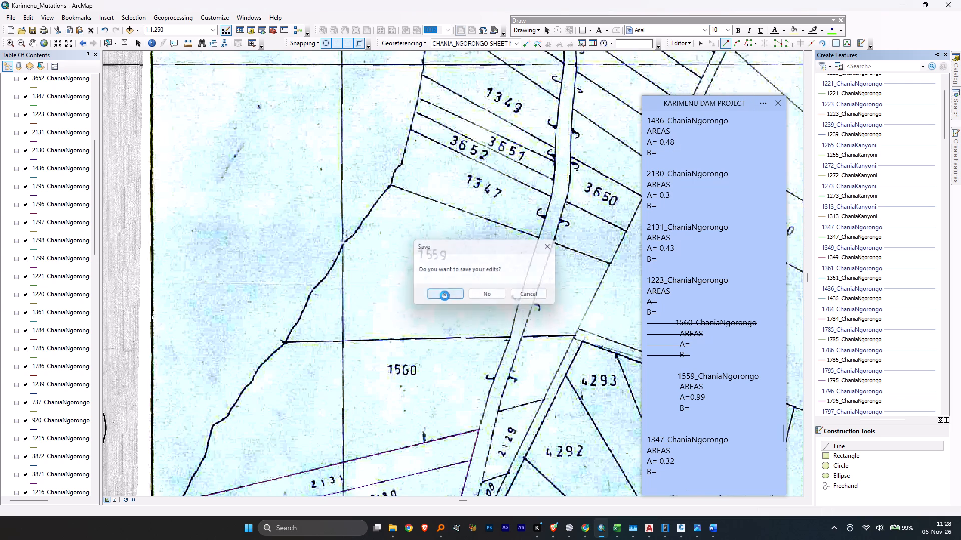
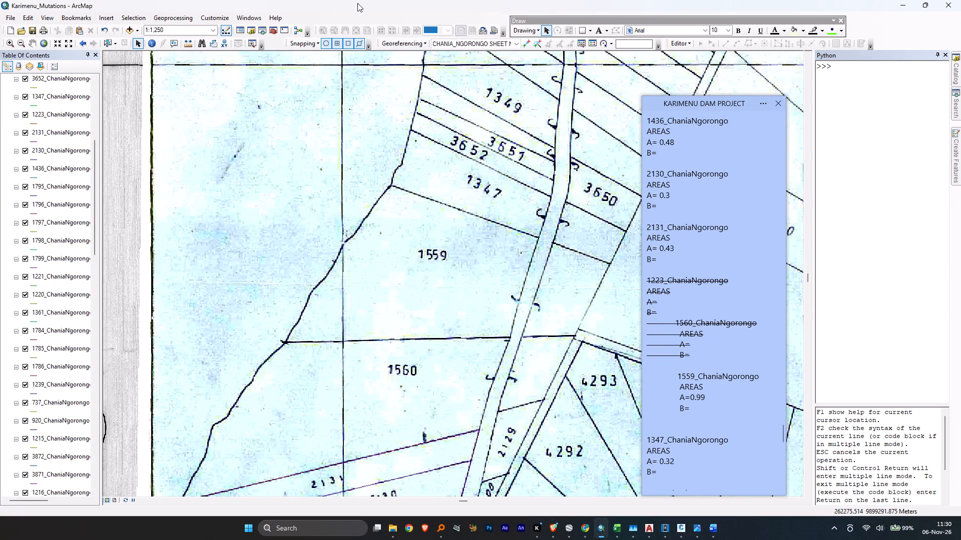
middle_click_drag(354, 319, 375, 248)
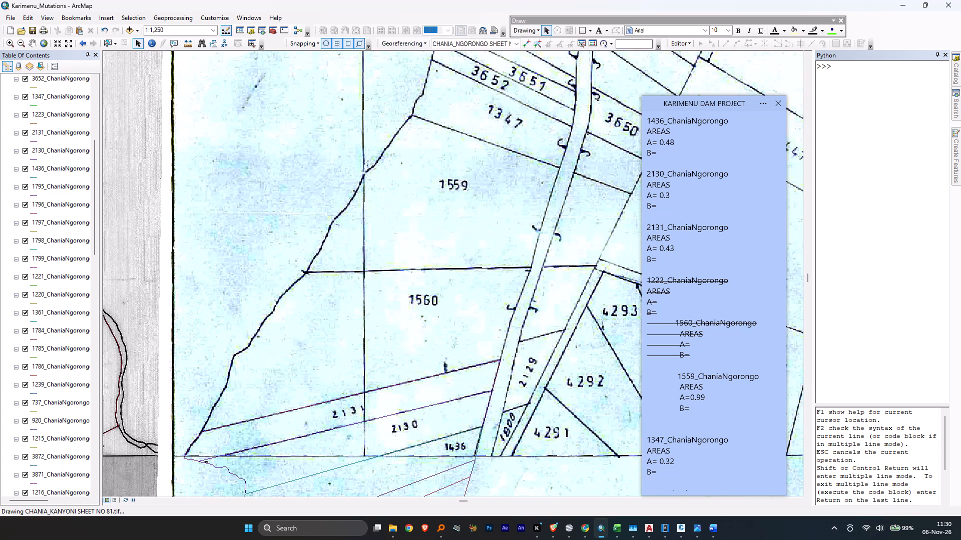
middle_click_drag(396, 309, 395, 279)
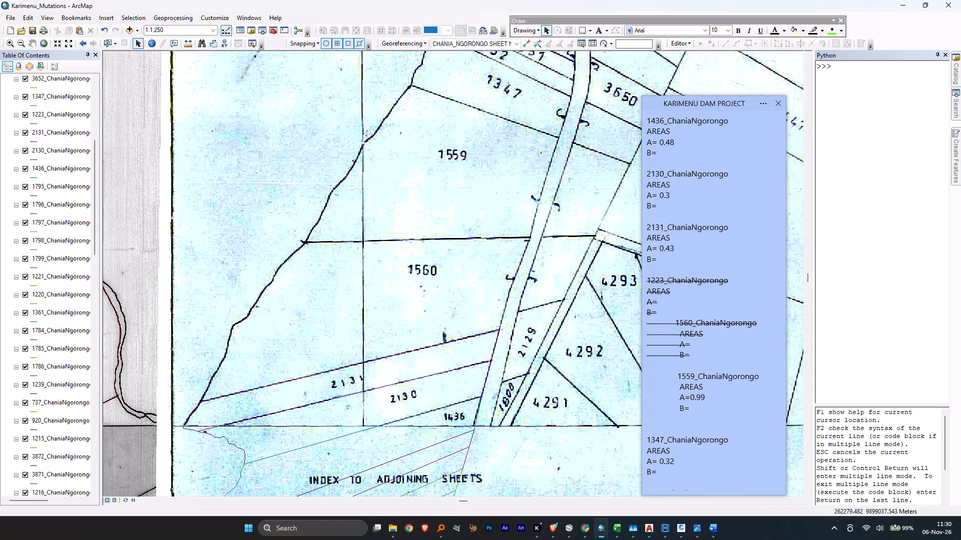
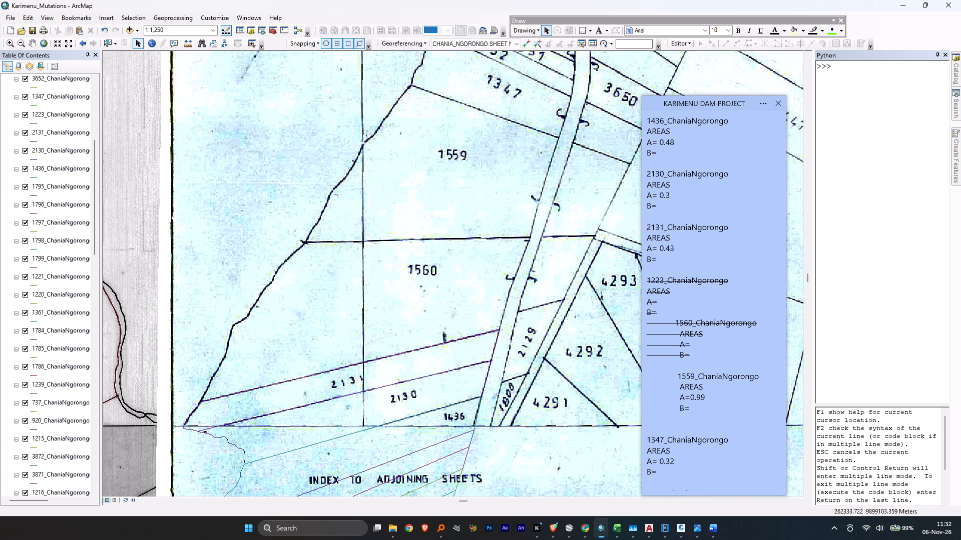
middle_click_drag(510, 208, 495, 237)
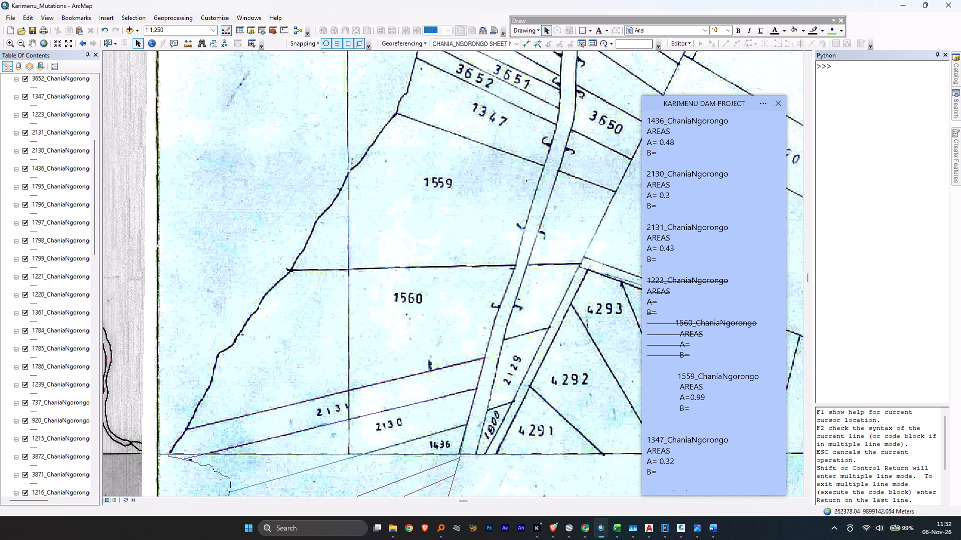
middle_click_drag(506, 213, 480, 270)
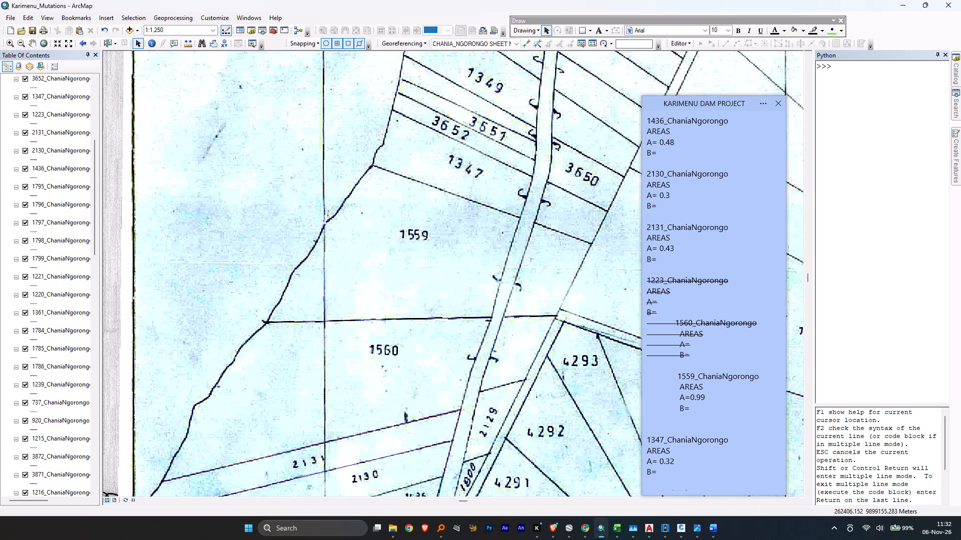